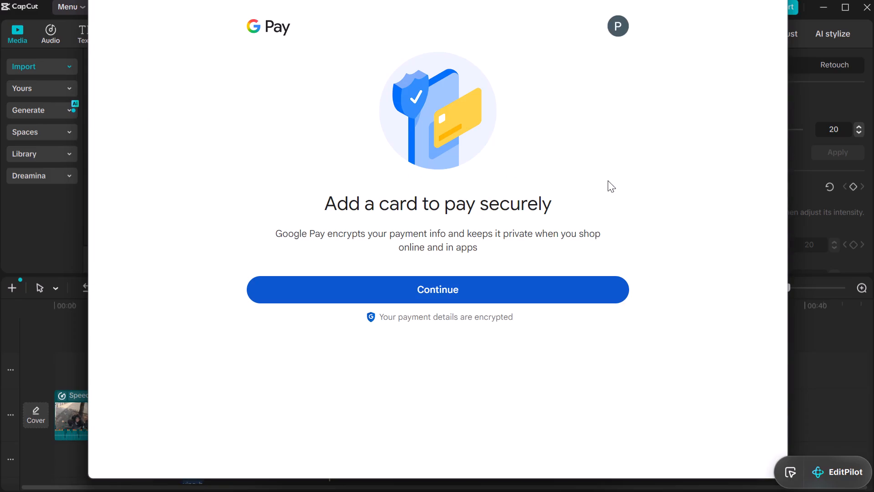
# Dismiss the Google Pay card window and close the Subscription Service dialog without paying.
pyautogui.click(332, 401)
pyautogui.moveTo(329, 379); pyautogui.dragTo(325, 396, button='right')
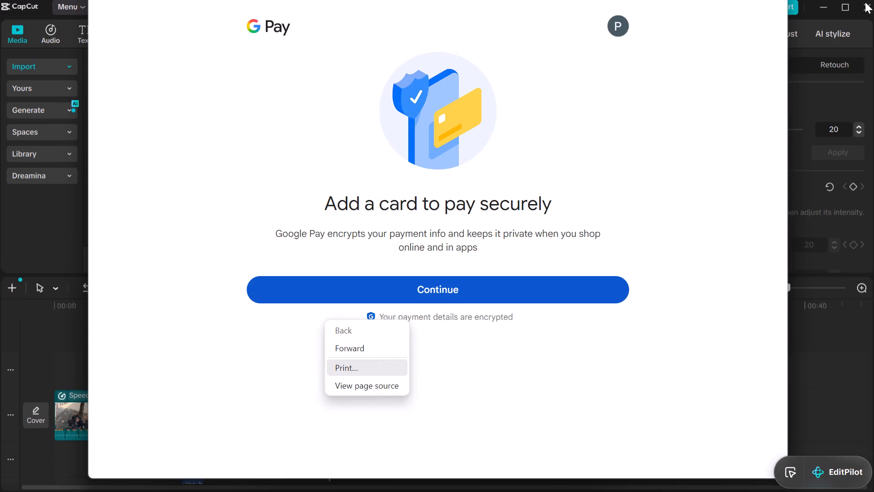
pyautogui.click(751, 13)
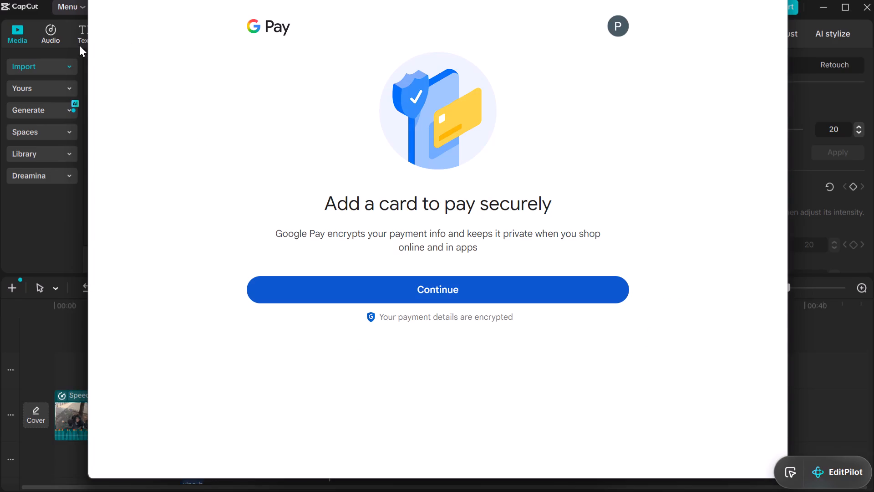
pyautogui.moveTo(85, 28); pyautogui.dragTo(93, 101)
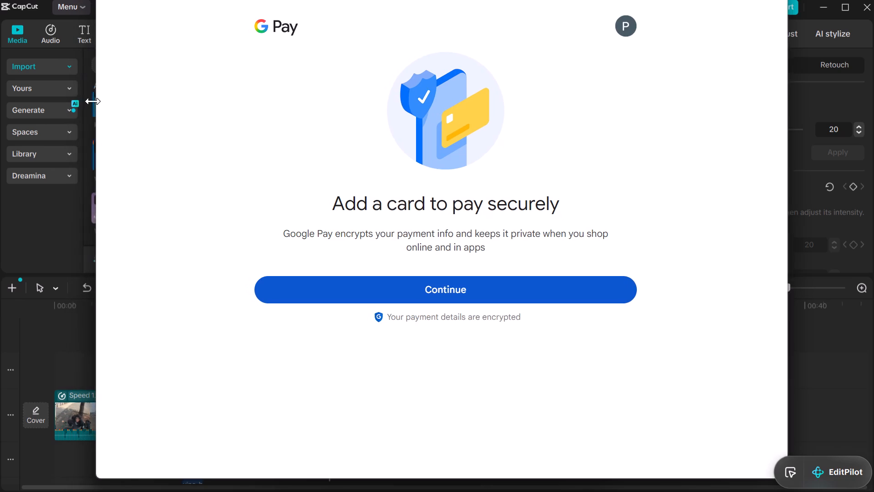
pyautogui.moveTo(93, 101); pyautogui.dragTo(775, 161)
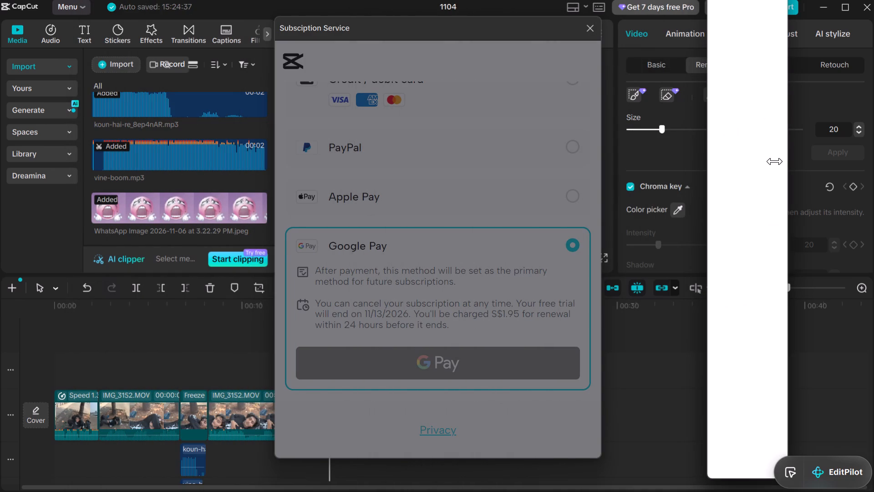
pyautogui.moveTo(775, 161); pyautogui.dragTo(783, 159)
pyautogui.click(777, 11)
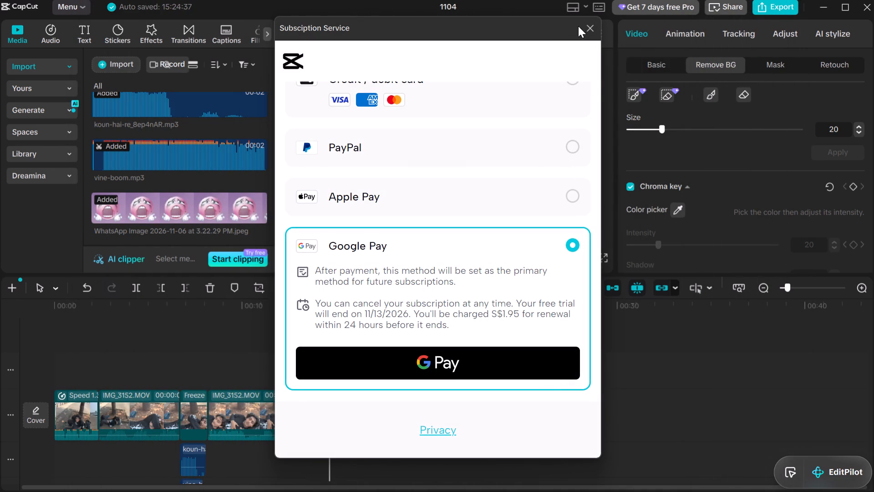
pyautogui.click(590, 24)
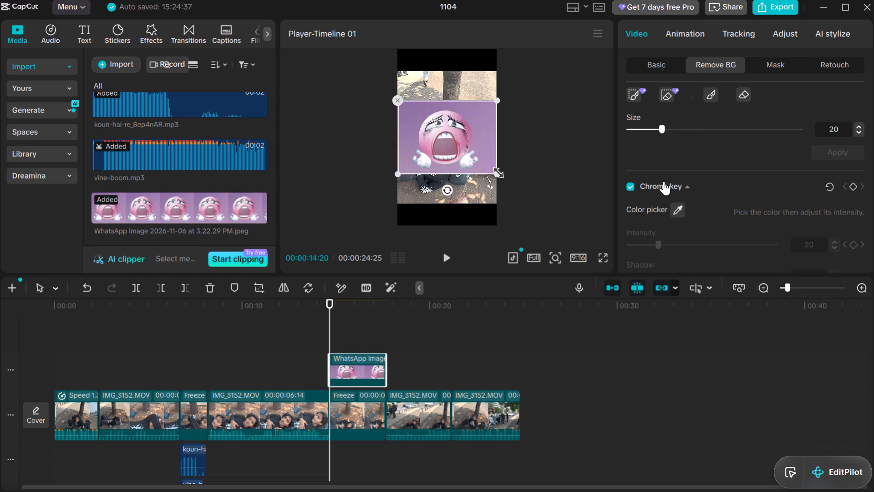
# Activate the chroma key color picker for the pink emoji overlay image in the background removal settings.
pyautogui.scroll(2, 664, 181)
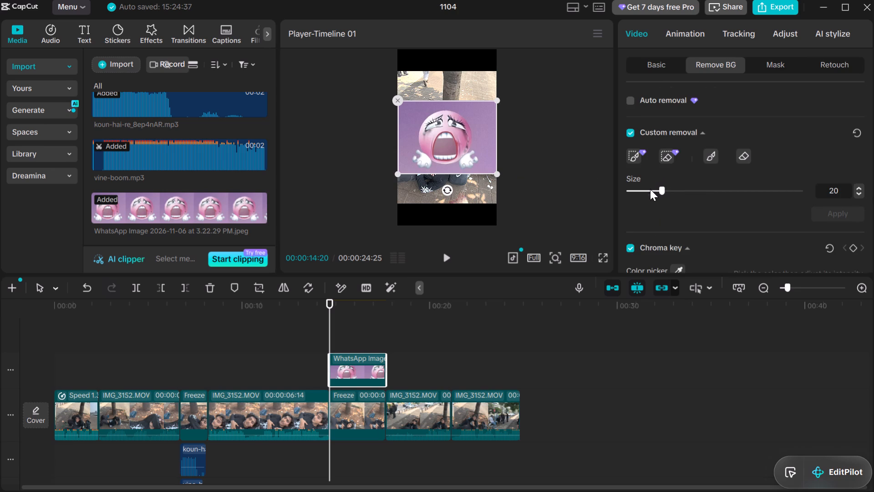
pyautogui.scroll(-3, 674, 241)
pyautogui.scroll(3, 674, 241)
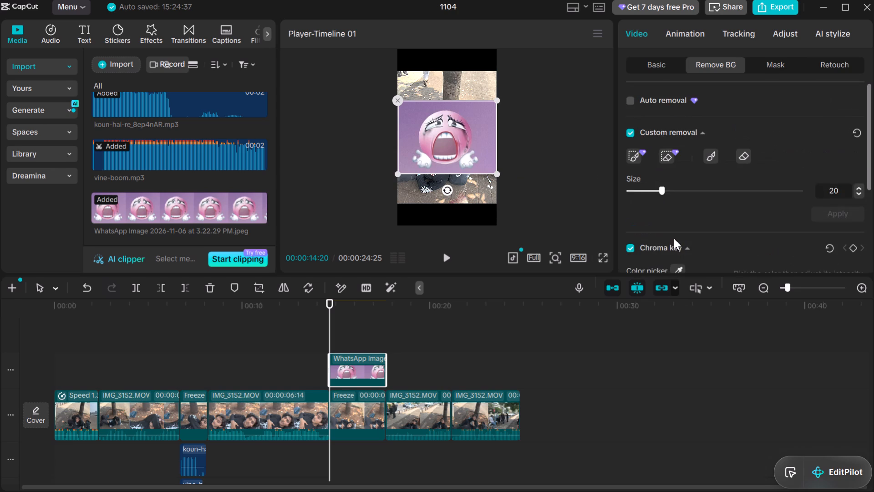
pyautogui.scroll(-2, 672, 232)
pyautogui.scroll(1, 672, 232)
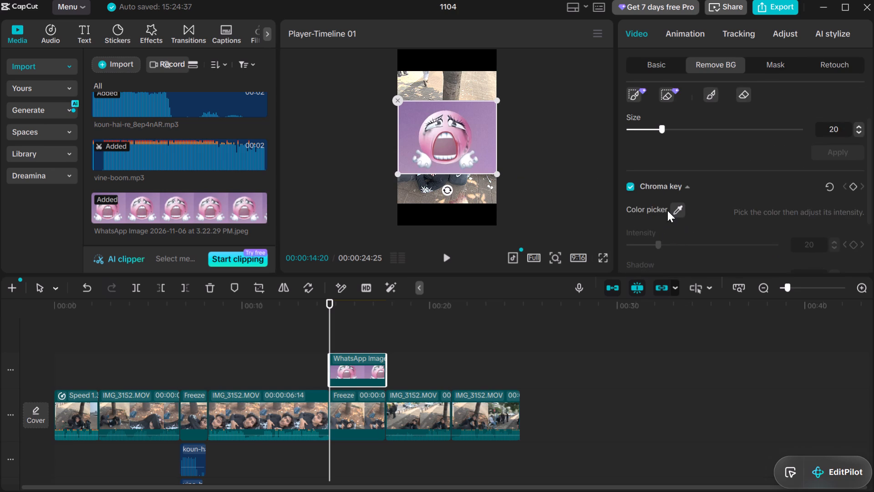
pyautogui.click(677, 205)
# Enable Chroma key on the crying emoji overlay and sample its purple background as the key color.
pyautogui.scroll(-2, 669, 190)
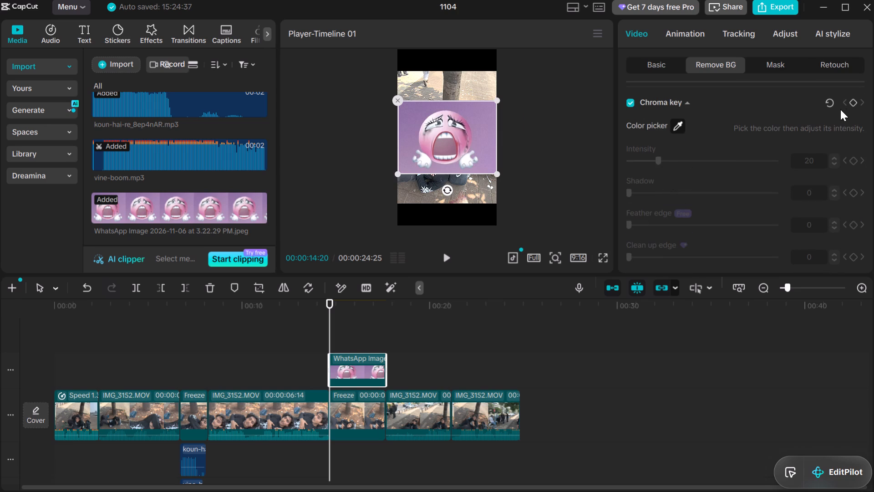
pyautogui.click(677, 124)
pyautogui.doubleClick(677, 124)
pyautogui.click(774, 123)
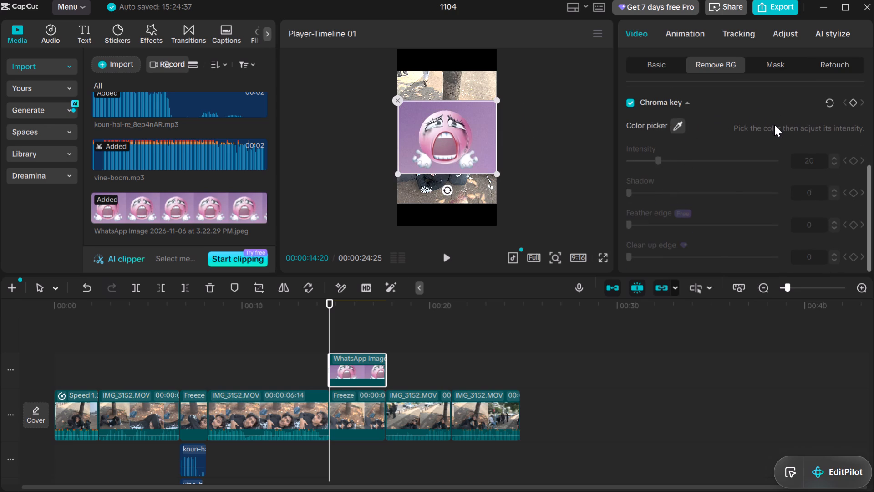
pyautogui.doubleClick(774, 125)
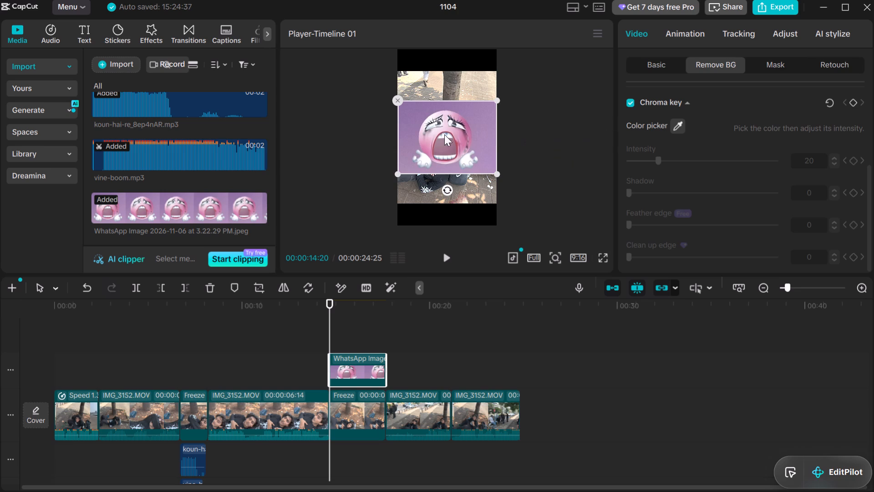
pyautogui.click(478, 123)
pyautogui.click(478, 128)
pyautogui.click(492, 135)
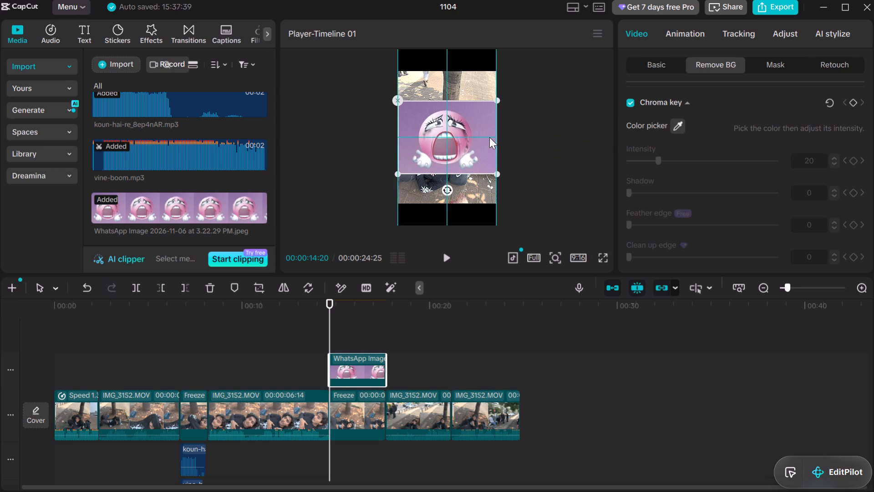
pyautogui.click(630, 102)
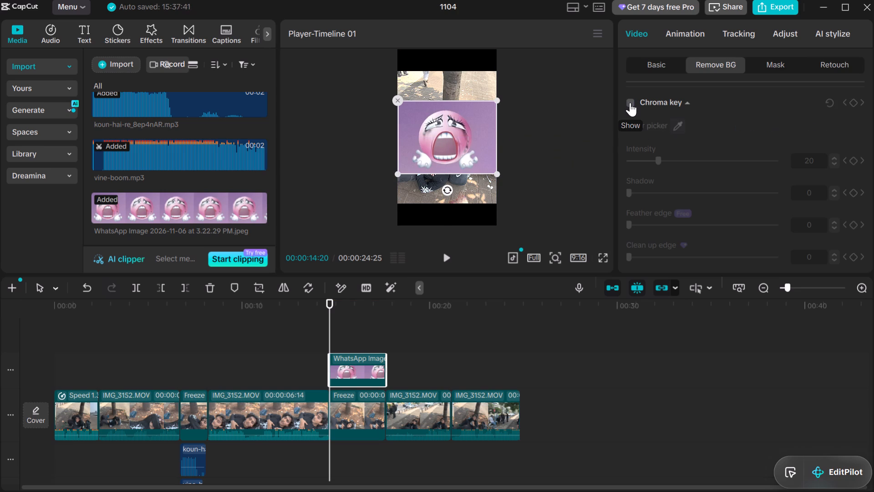
pyautogui.click(630, 102)
pyautogui.click(477, 129)
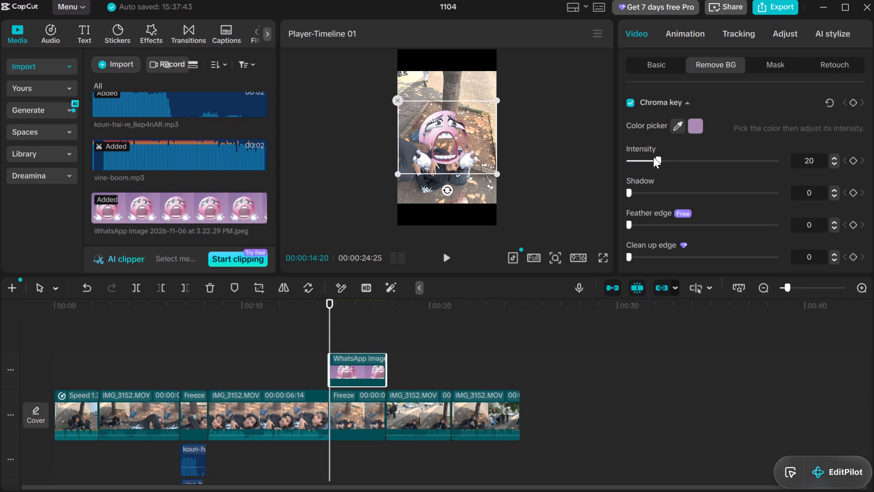
# Set the emoji overlay's chroma key intensity to about 13.
pyautogui.moveTo(655, 157); pyautogui.dragTo(622, 167)
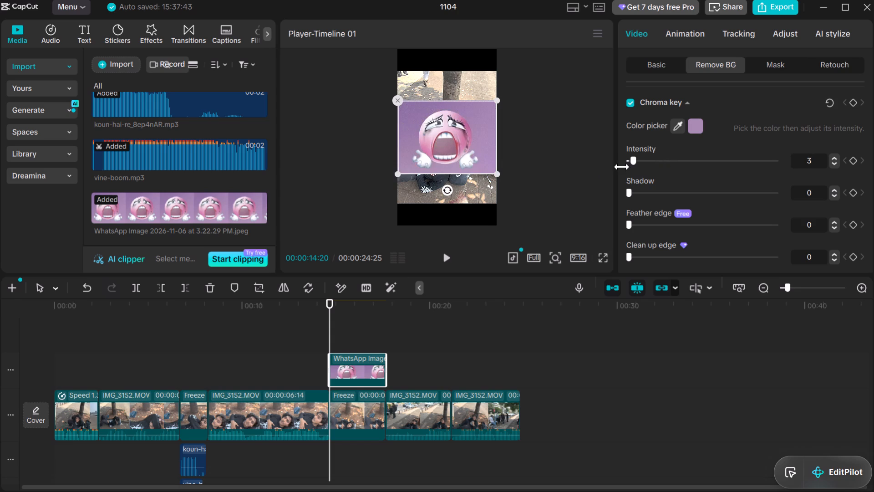
pyautogui.moveTo(622, 167); pyautogui.dragTo(635, 169)
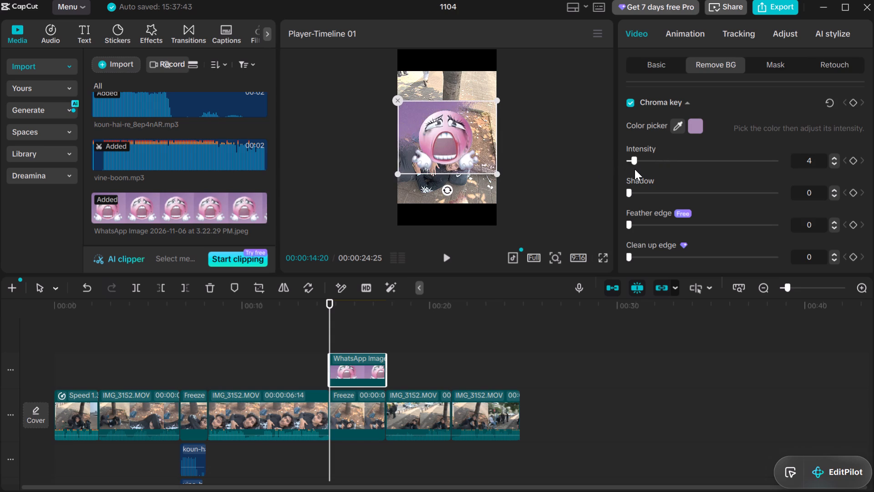
pyautogui.moveTo(635, 169); pyautogui.dragTo(644, 170)
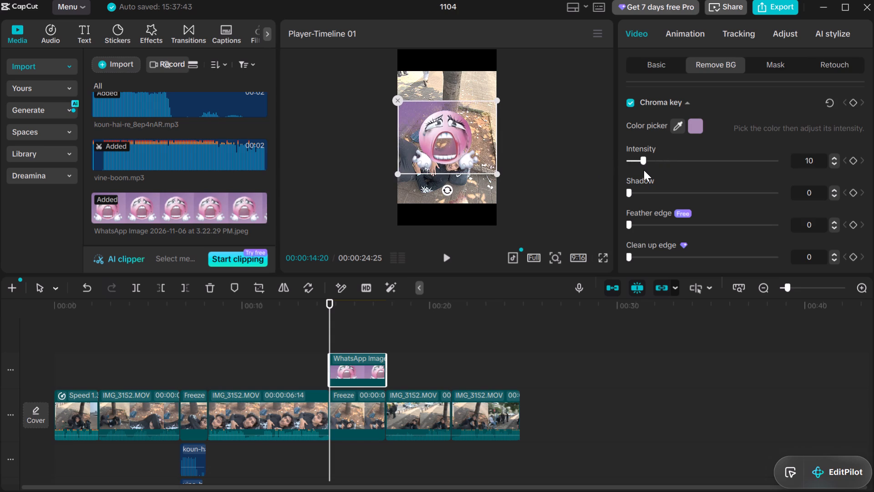
pyautogui.moveTo(644, 170); pyautogui.dragTo(639, 175)
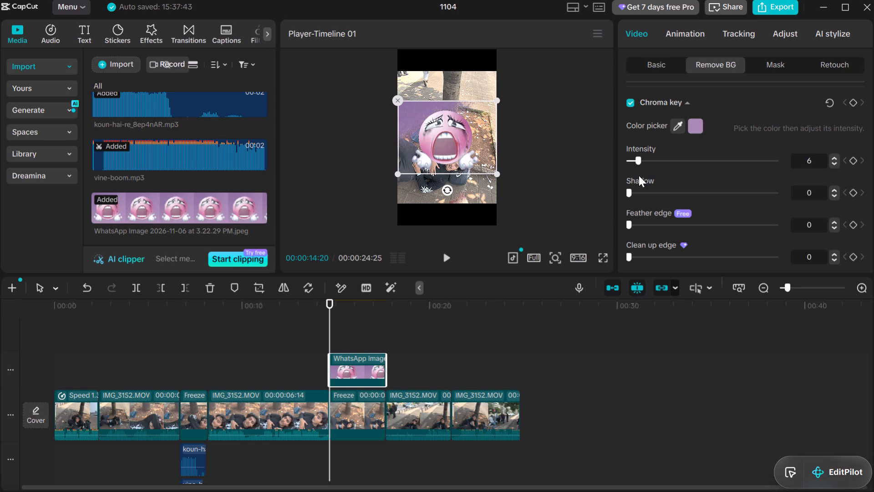
pyautogui.moveTo(639, 175); pyautogui.dragTo(648, 178)
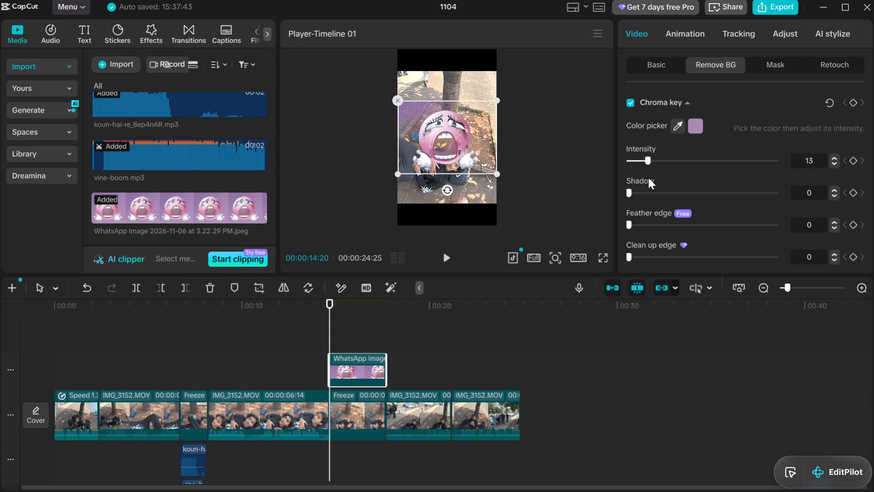
pyautogui.moveTo(648, 178); pyautogui.dragTo(648, 179)
pyautogui.click(561, 140)
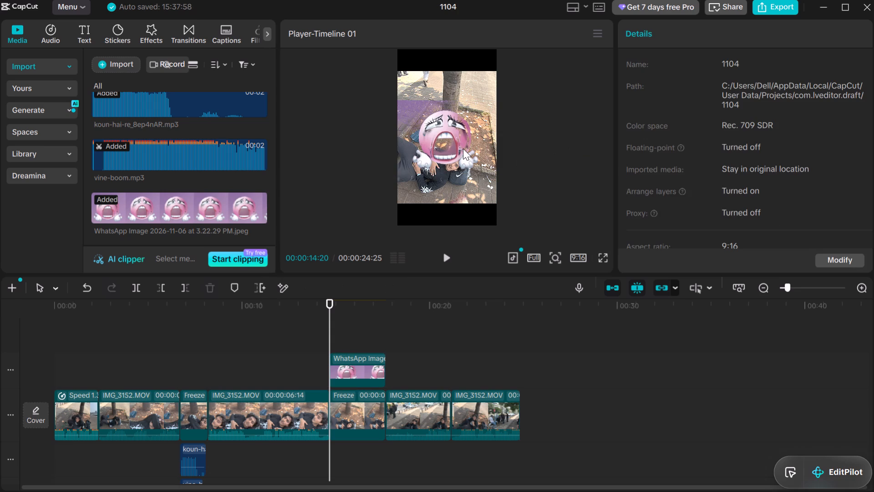
# Shrink the emoji overlay to about half its size and place it over the tree trunk near the top of the footage.
pyautogui.click(462, 148)
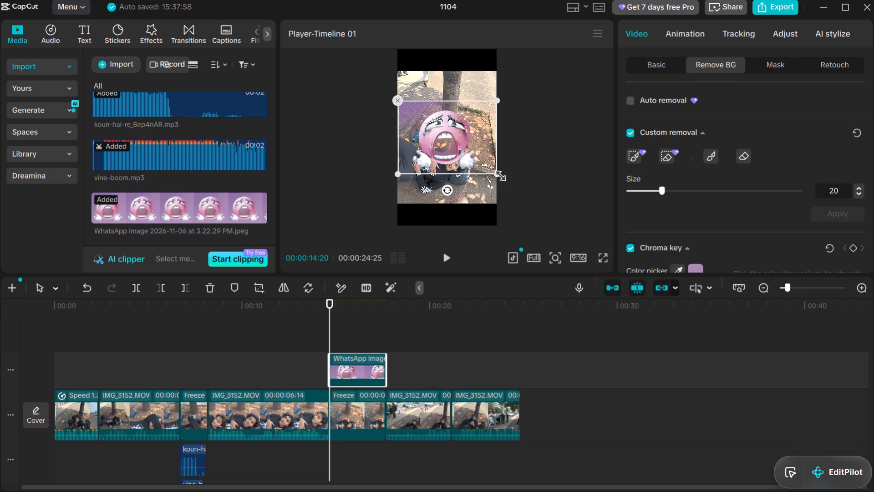
pyautogui.moveTo(498, 174); pyautogui.dragTo(462, 138)
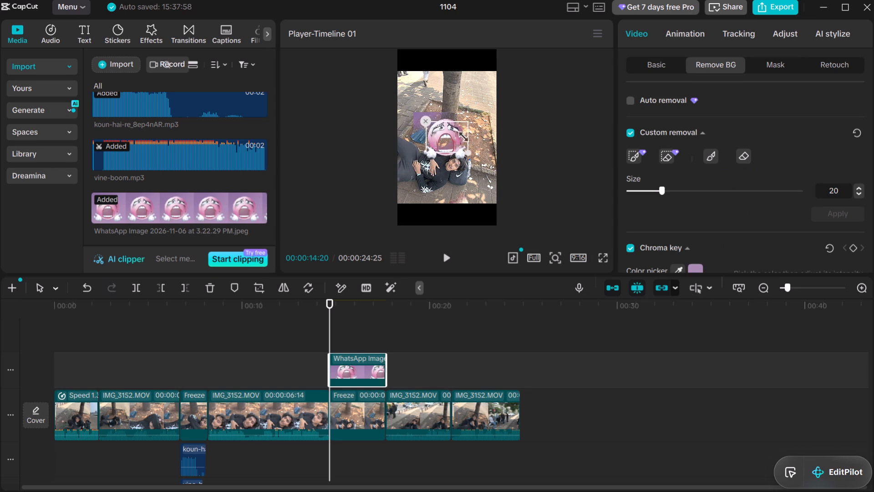
pyautogui.moveTo(462, 138); pyautogui.dragTo(465, 145)
pyautogui.moveTo(444, 138); pyautogui.dragTo(468, 105)
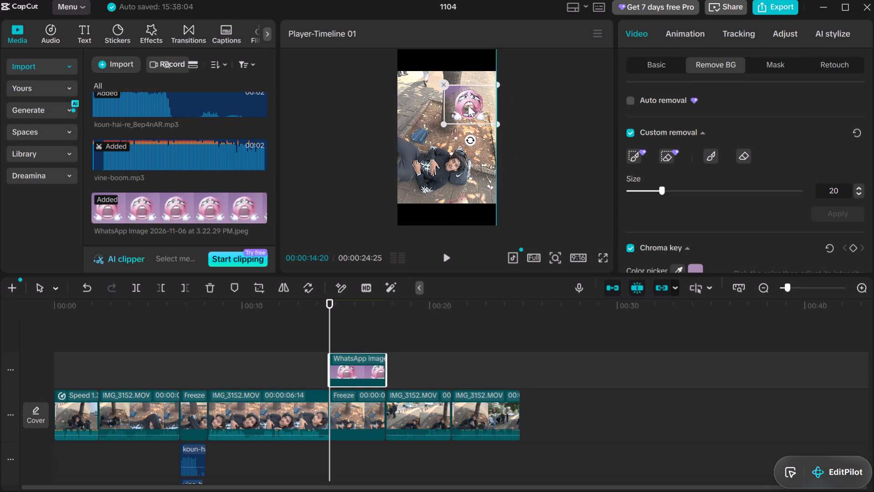
pyautogui.moveTo(468, 105); pyautogui.dragTo(453, 123)
pyautogui.moveTo(462, 112); pyautogui.dragTo(458, 101)
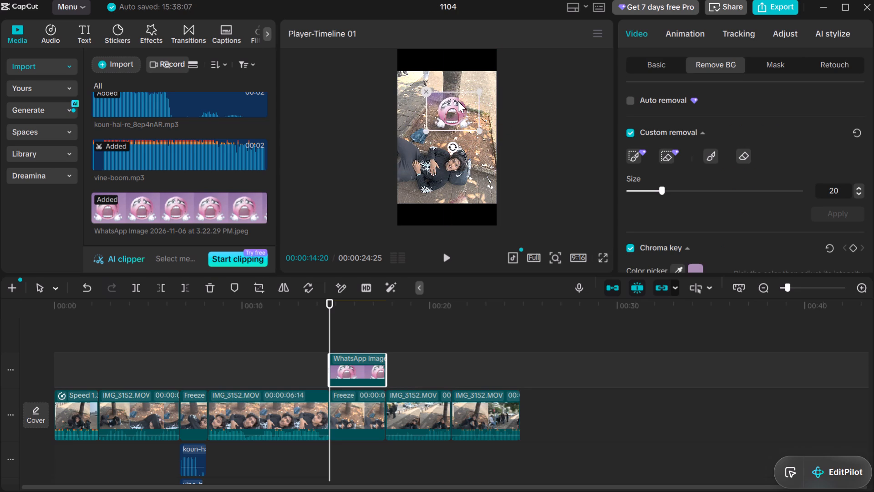
pyautogui.moveTo(458, 101); pyautogui.dragTo(457, 84)
pyautogui.click(558, 108)
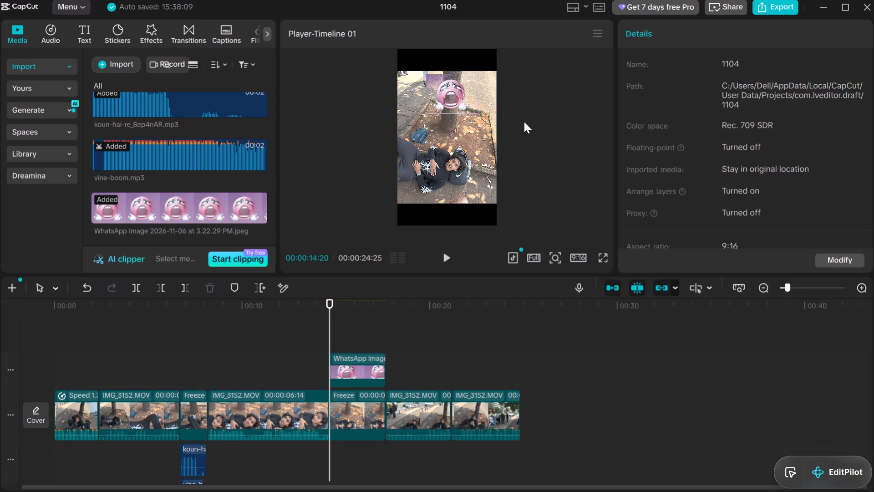
# Examine the emoji overlay in the full-screen preview and play back the section around the second freeze frame.
pyautogui.click(605, 251)
pyautogui.click(599, 254)
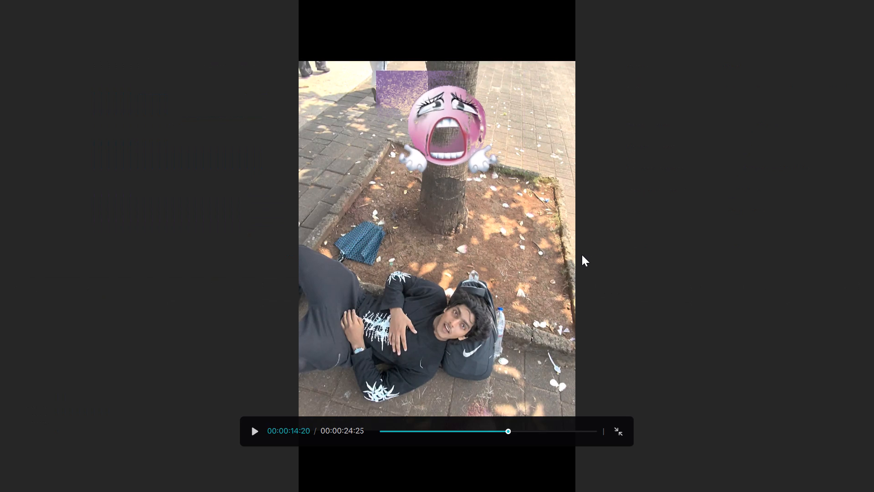
pyautogui.click(464, 274)
pyautogui.click(623, 430)
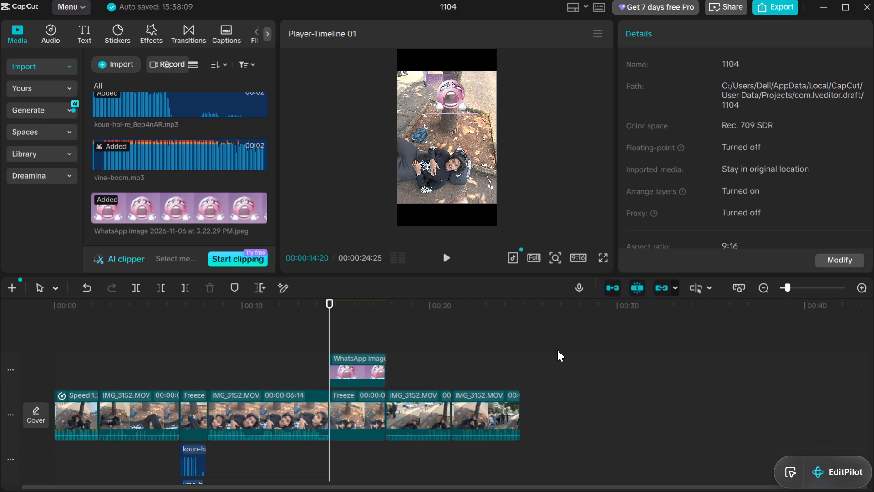
pyautogui.click(444, 256)
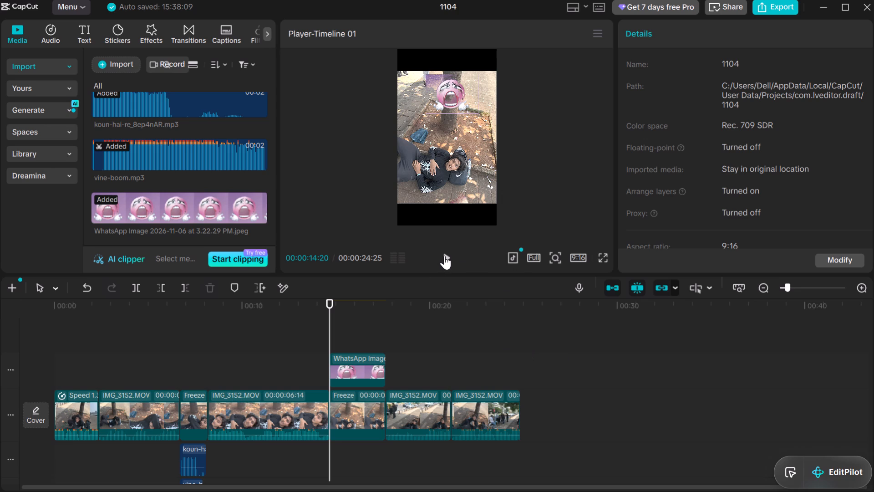
pyautogui.click(445, 255)
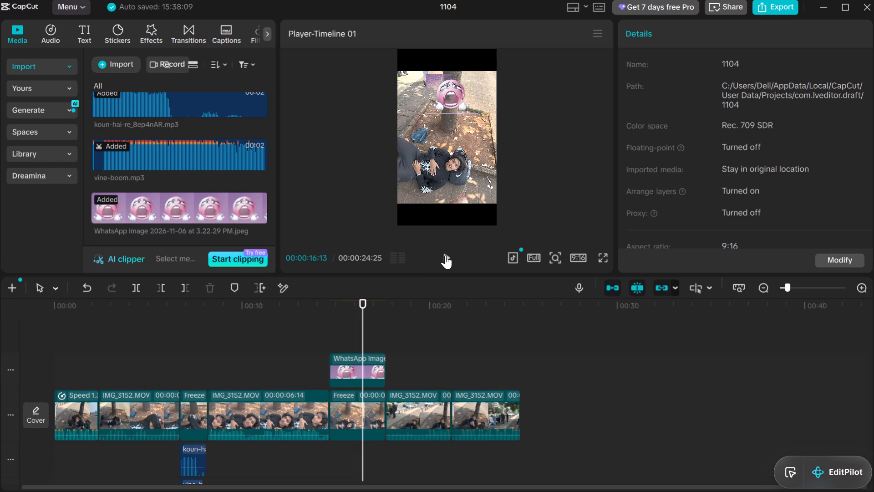
pyautogui.click(445, 255)
pyautogui.click(310, 333)
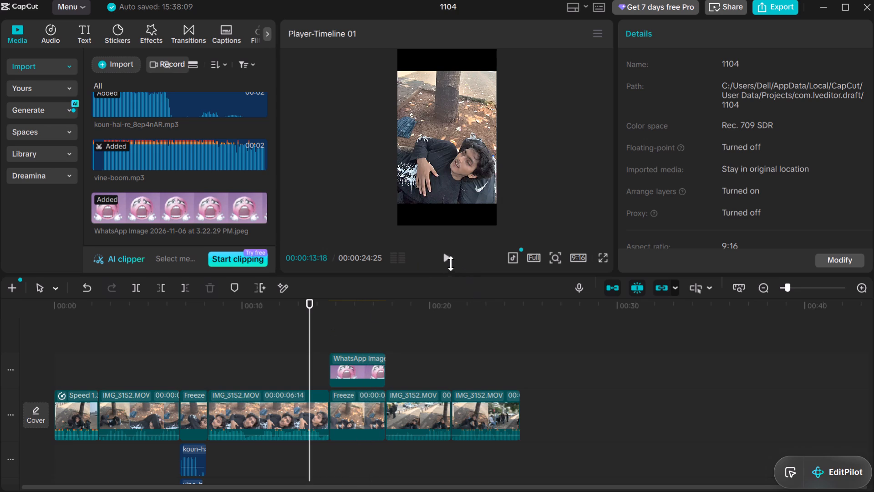
pyautogui.click(446, 262)
pyautogui.click(443, 253)
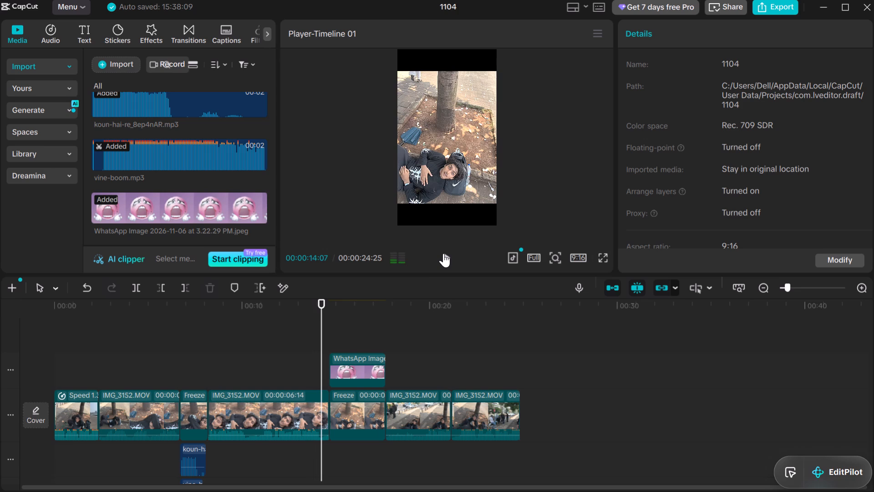
pyautogui.doubleClick(443, 254)
pyautogui.doubleClick(442, 255)
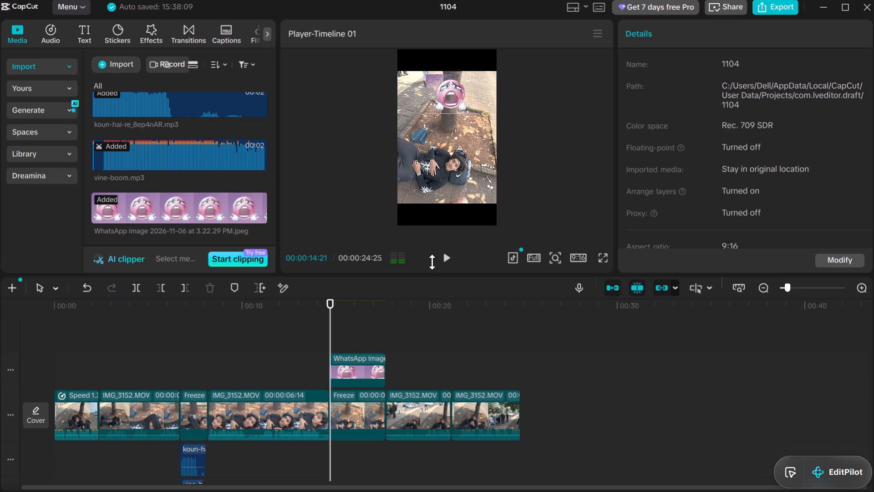
pyautogui.click(432, 262)
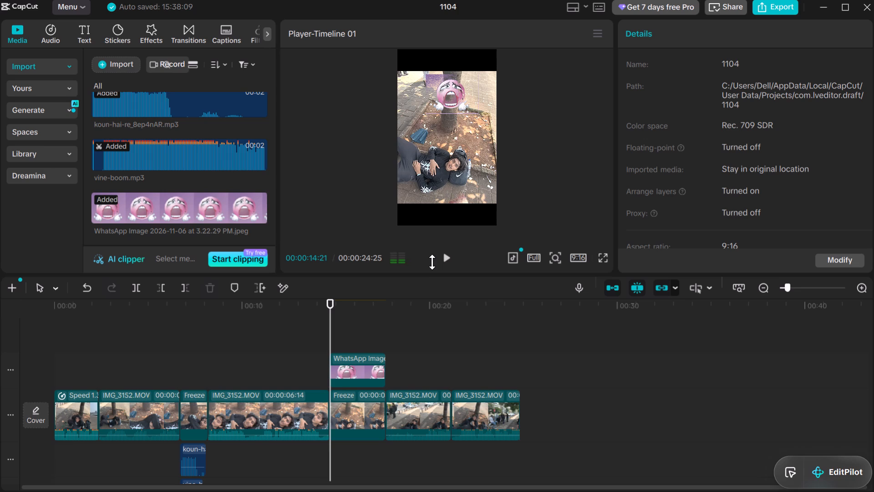
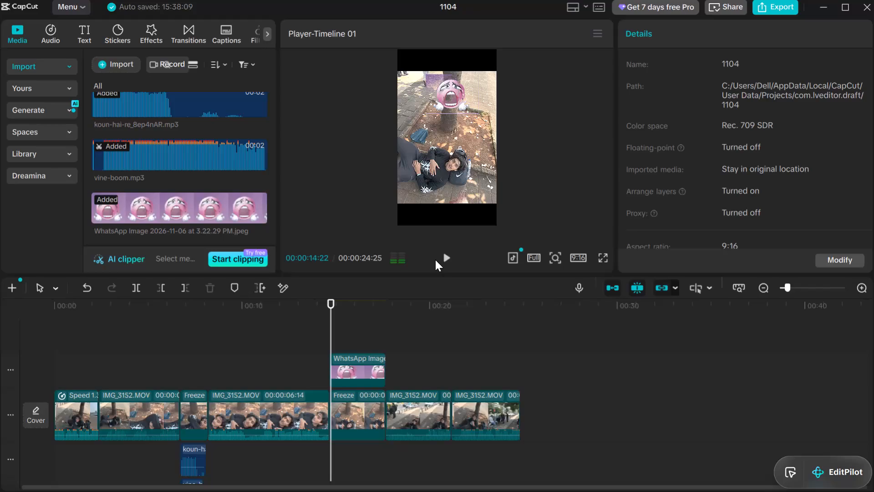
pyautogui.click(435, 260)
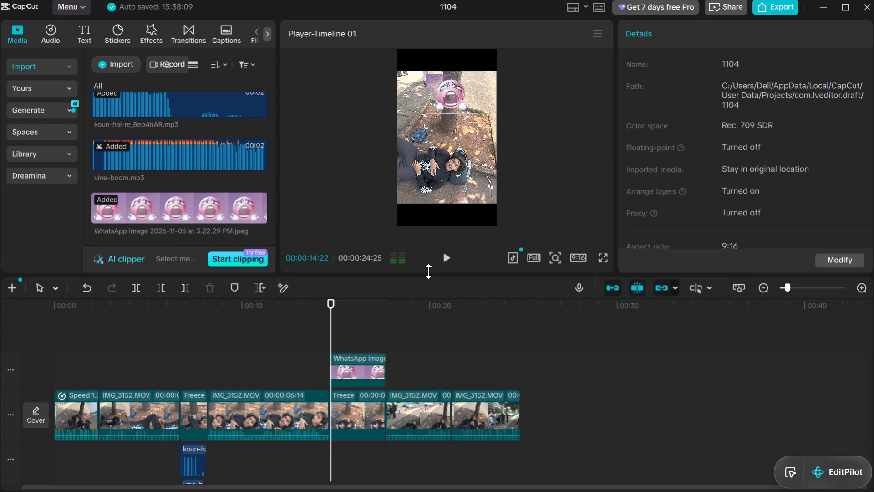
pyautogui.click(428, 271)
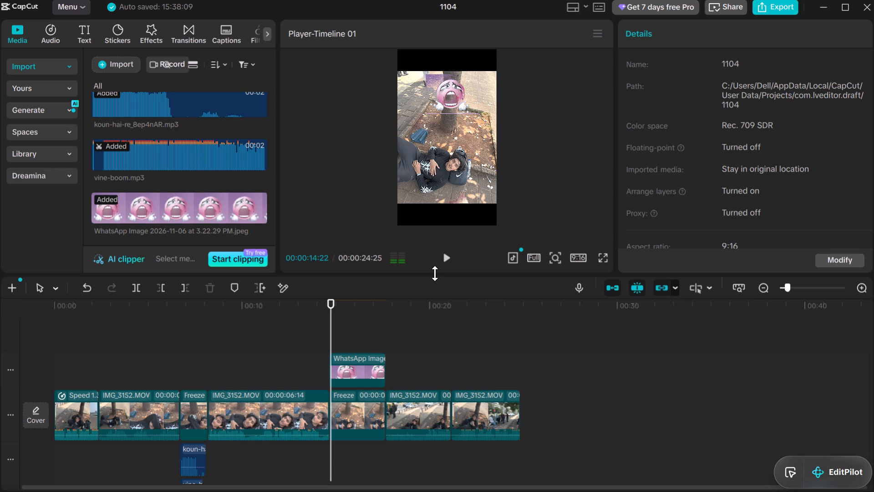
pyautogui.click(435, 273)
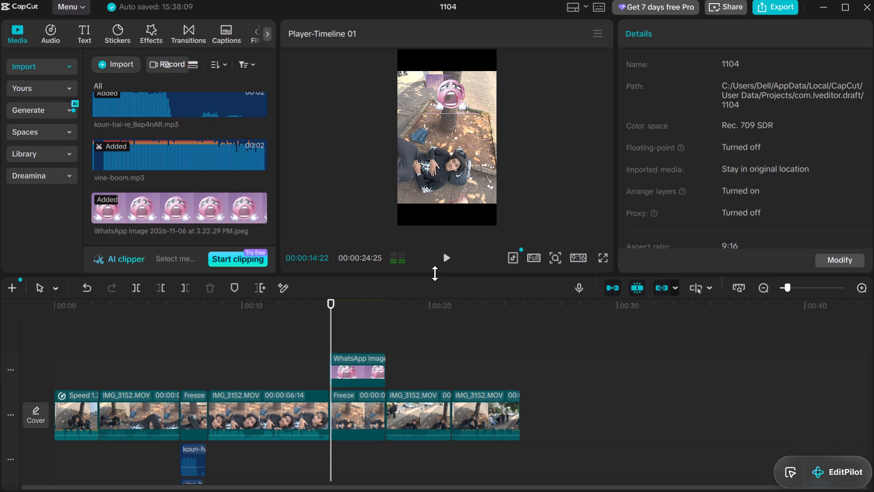
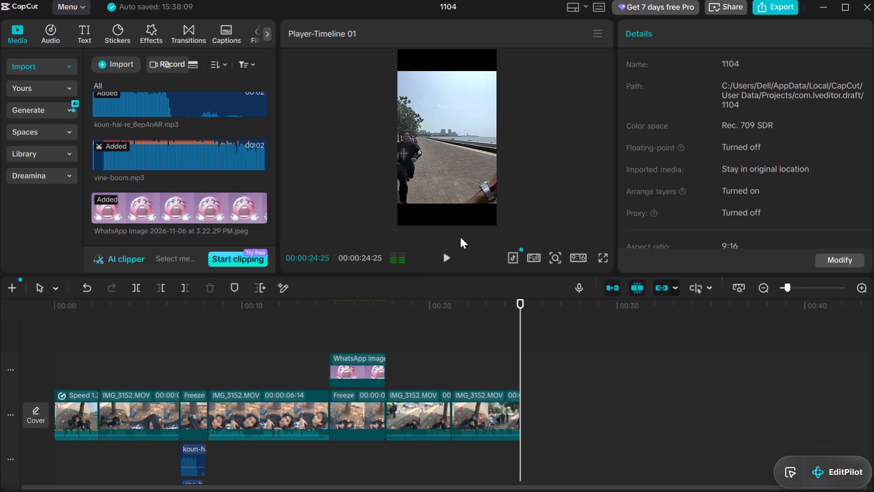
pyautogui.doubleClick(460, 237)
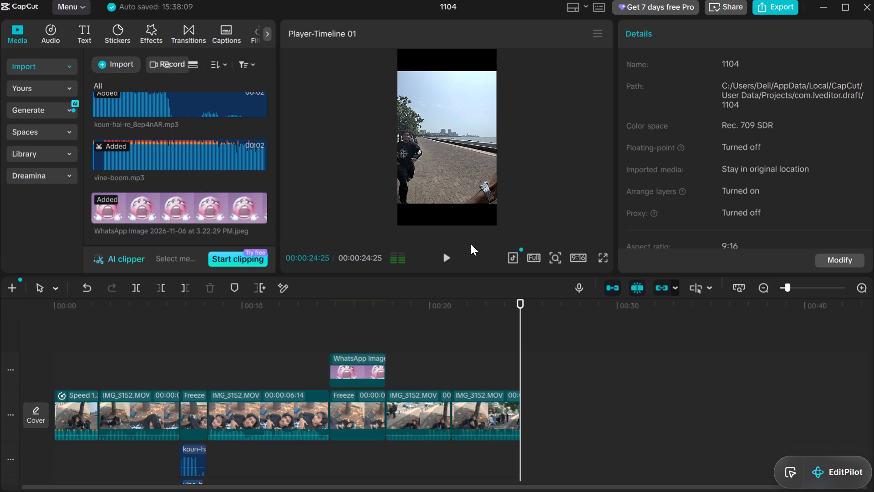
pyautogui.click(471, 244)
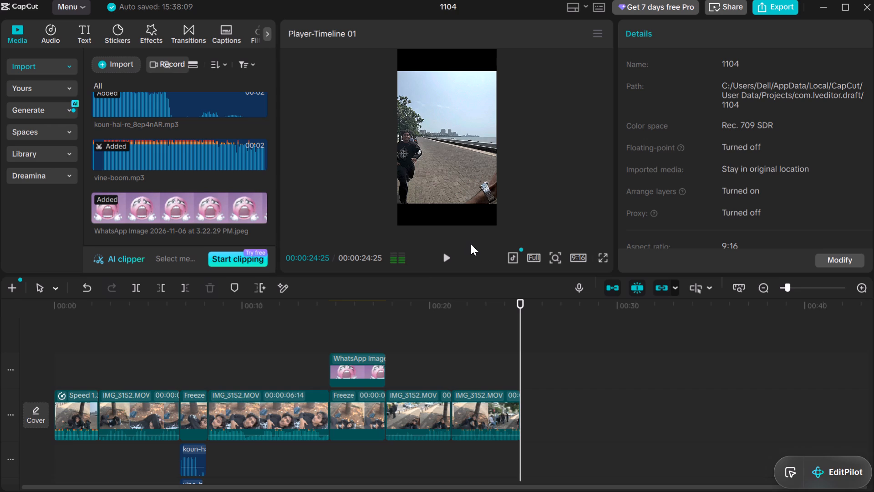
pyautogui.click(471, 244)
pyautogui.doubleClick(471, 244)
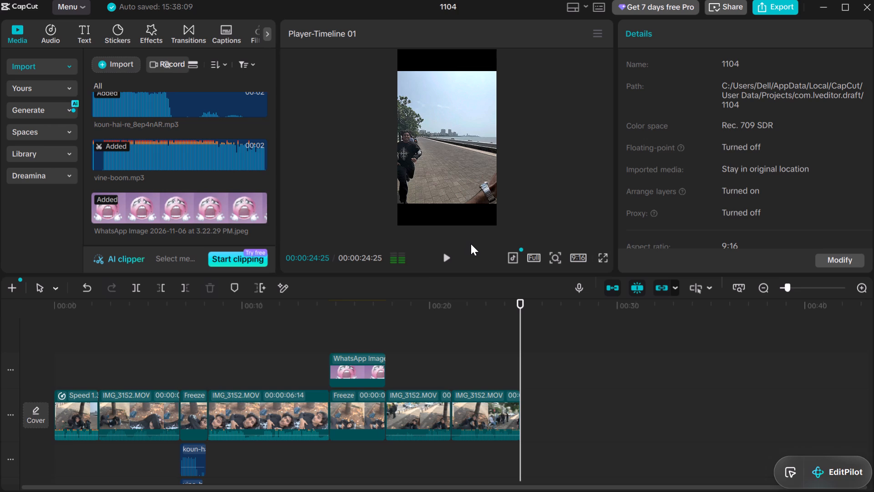
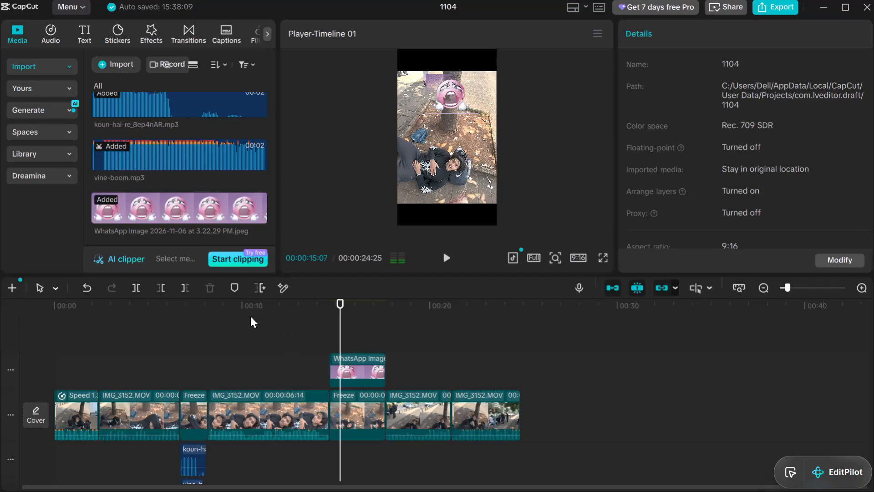
# Play back the timeline around the start of the second freeze frame to review the crying emoji overlay.
pyautogui.click(301, 332)
pyautogui.moveTo(302, 330); pyautogui.dragTo(318, 325)
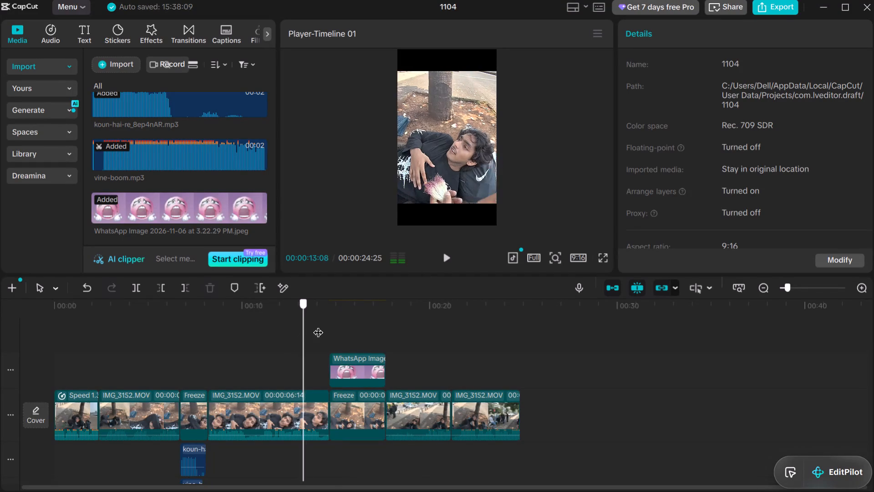
pyautogui.moveTo(318, 325); pyautogui.dragTo(331, 325)
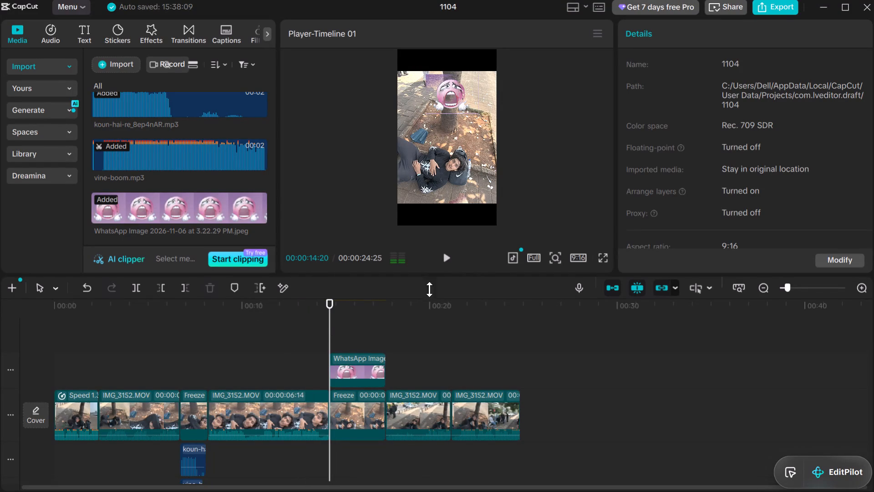
pyautogui.click(443, 256)
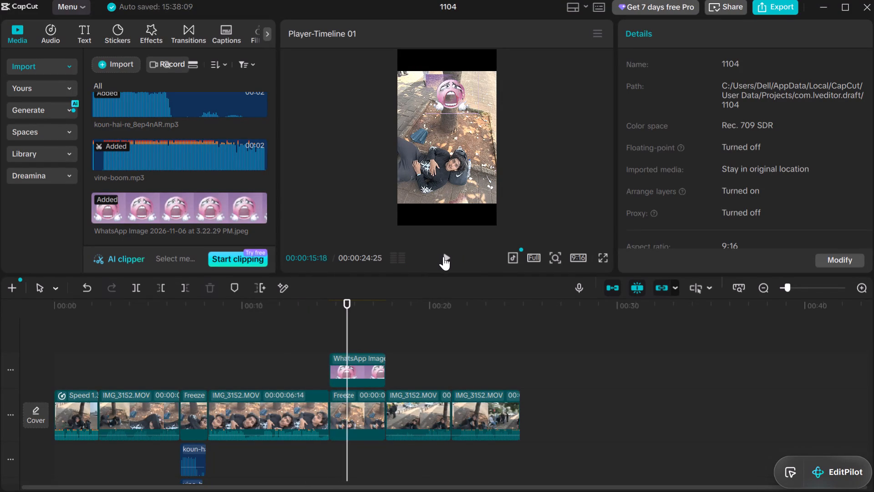
pyautogui.click(443, 256)
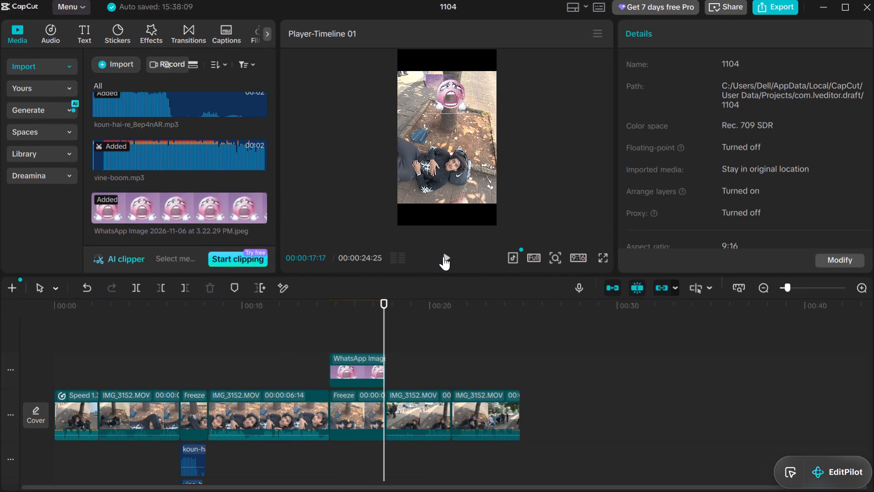
pyautogui.click(326, 309)
pyautogui.moveTo(326, 309); pyautogui.dragTo(332, 309)
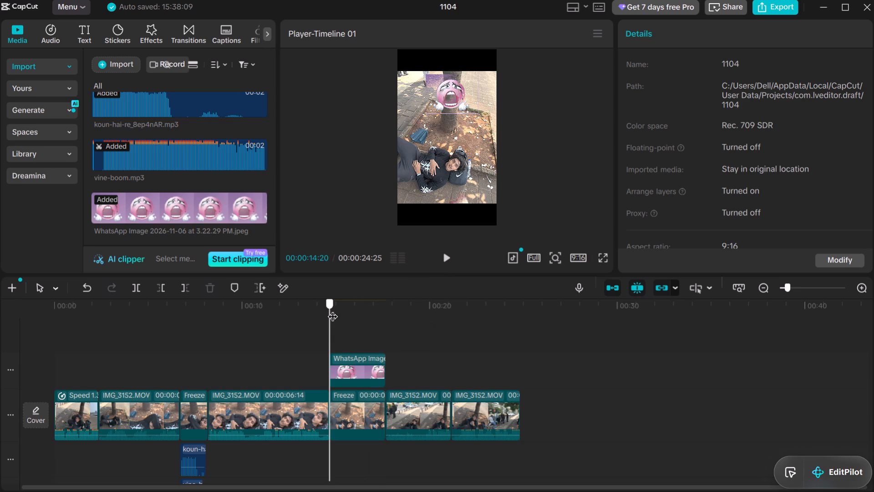
pyautogui.moveTo(332, 309); pyautogui.dragTo(327, 314)
pyautogui.click(453, 93)
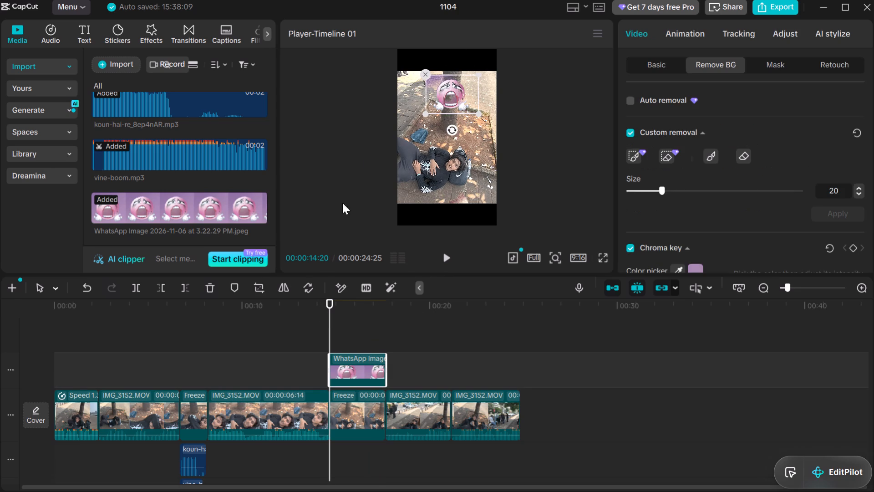
pyautogui.click(264, 339)
pyautogui.click(444, 254)
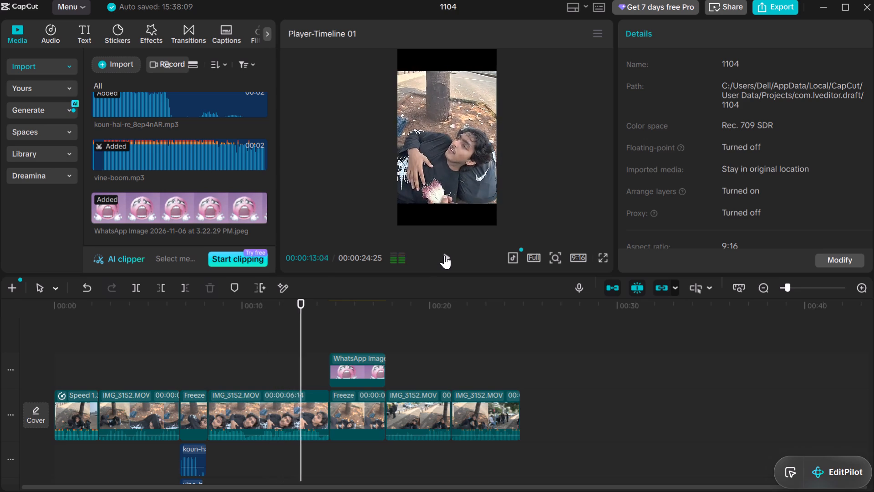
pyautogui.click(444, 255)
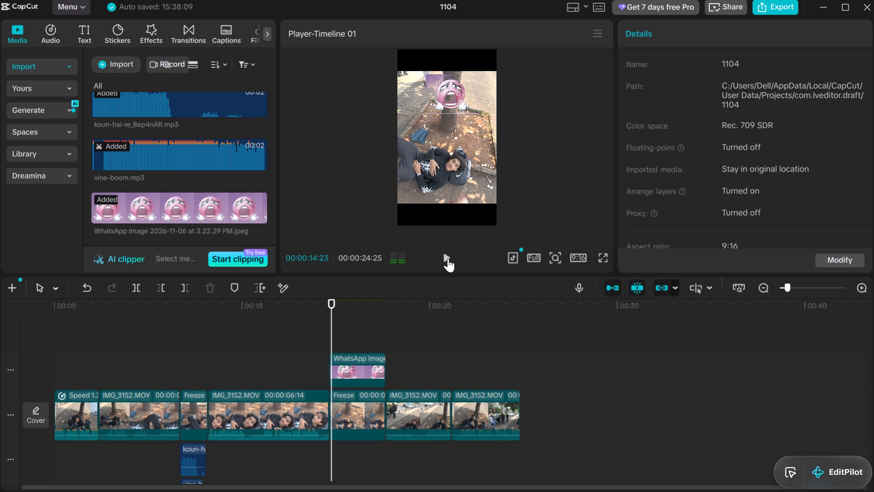
# Preview the trending Slight Jitter transition for the cut between the 00:00:06:14 IMG_3152.MOV clip and the second freeze frame.
pyautogui.click(326, 414)
pyautogui.click(332, 410)
pyautogui.click(330, 412)
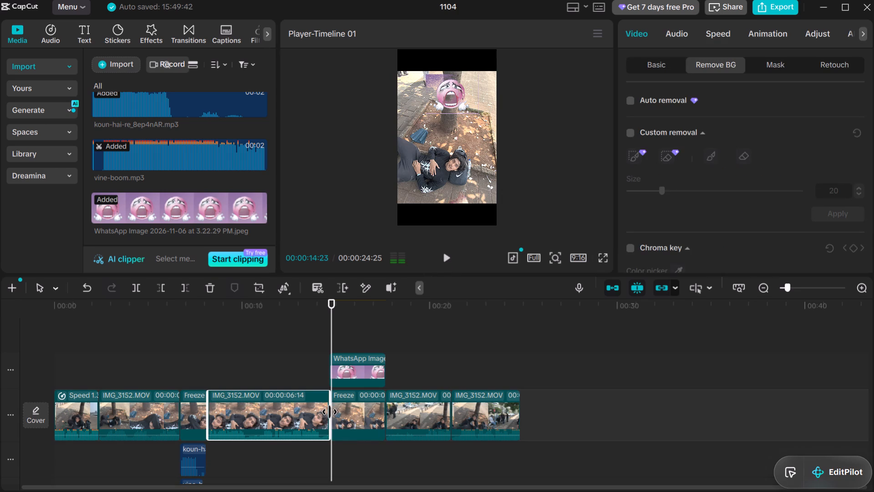
pyautogui.moveTo(333, 326); pyautogui.dragTo(327, 330)
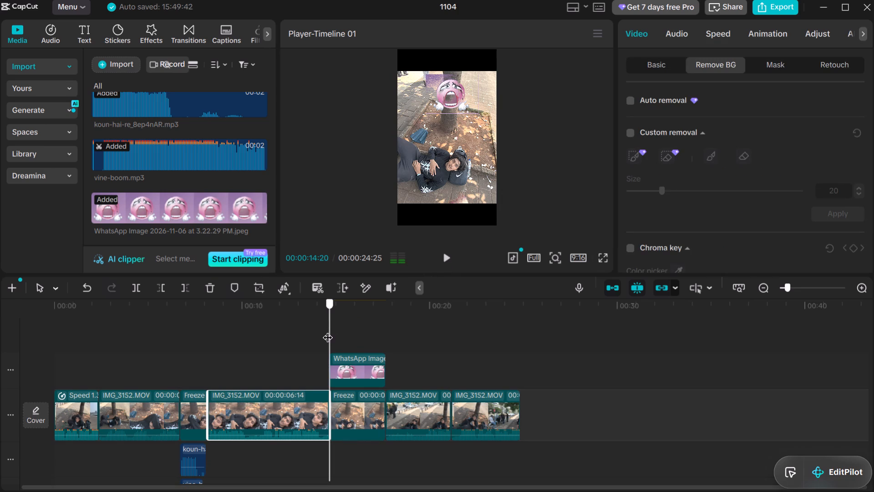
pyautogui.moveTo(327, 330); pyautogui.dragTo(328, 337)
pyautogui.click(175, 35)
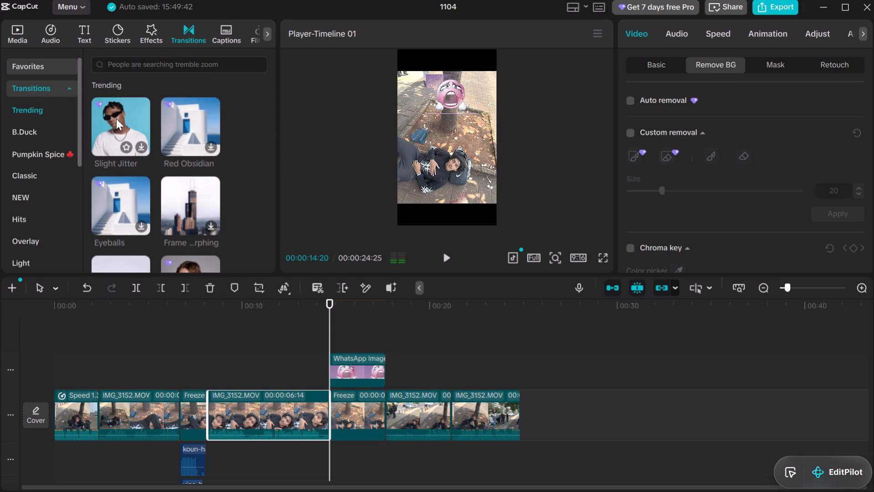
pyautogui.click(116, 118)
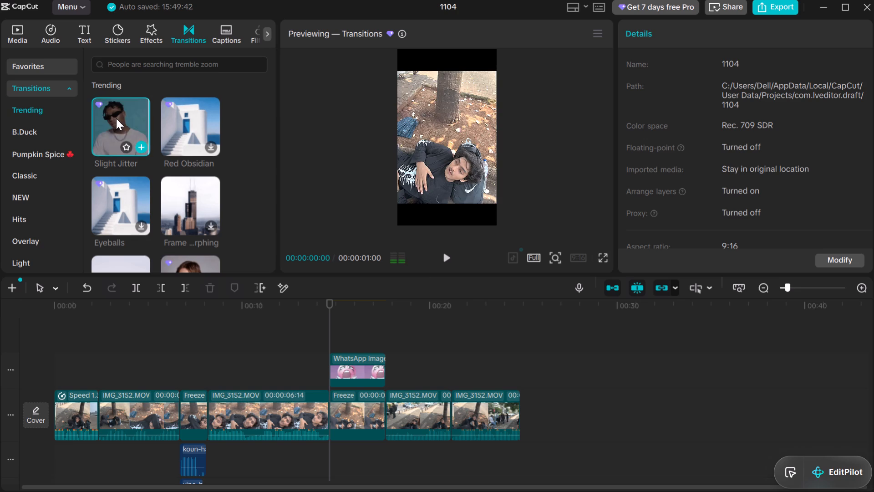
pyautogui.click(446, 255)
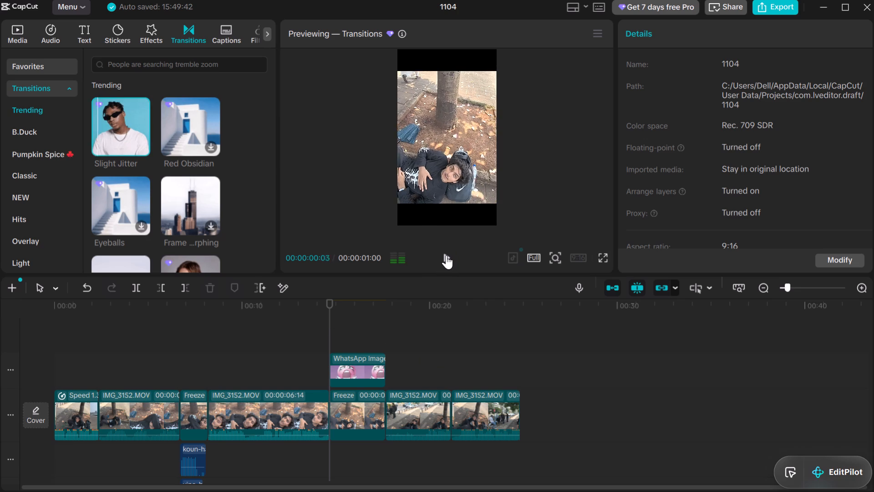
pyautogui.click(446, 255)
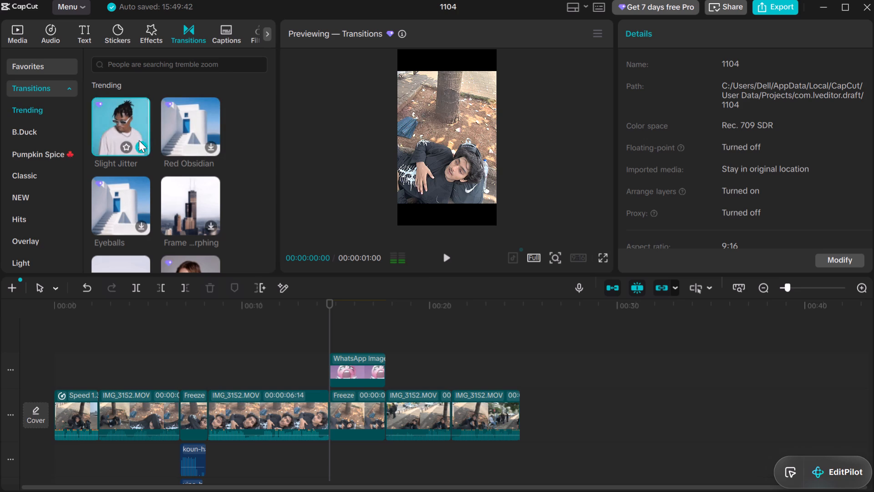
# Browse the trending transitions for one suited to the cut before the second freeze frame.
pyautogui.scroll(1, 127, 189)
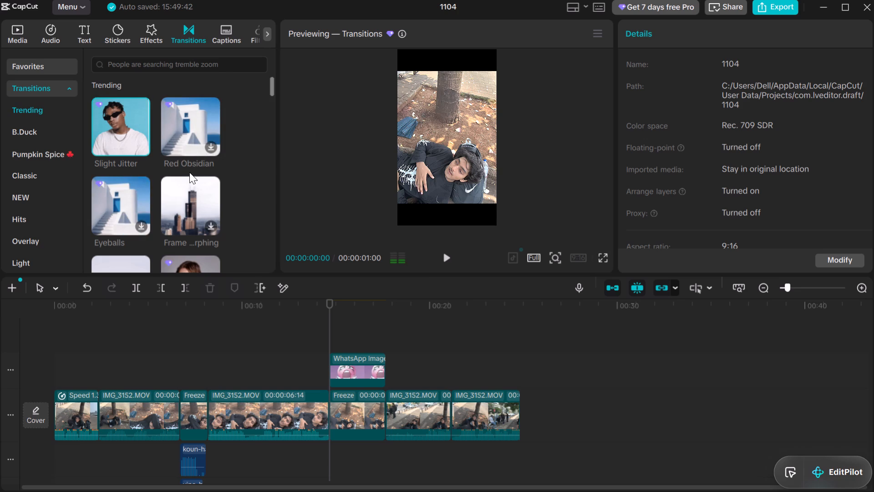
pyautogui.scroll(-3, 178, 192)
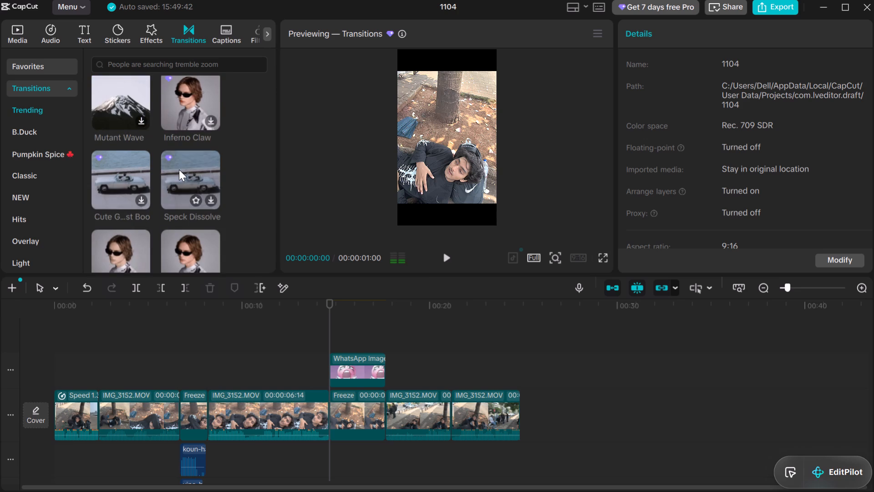
pyautogui.scroll(-1, 136, 231)
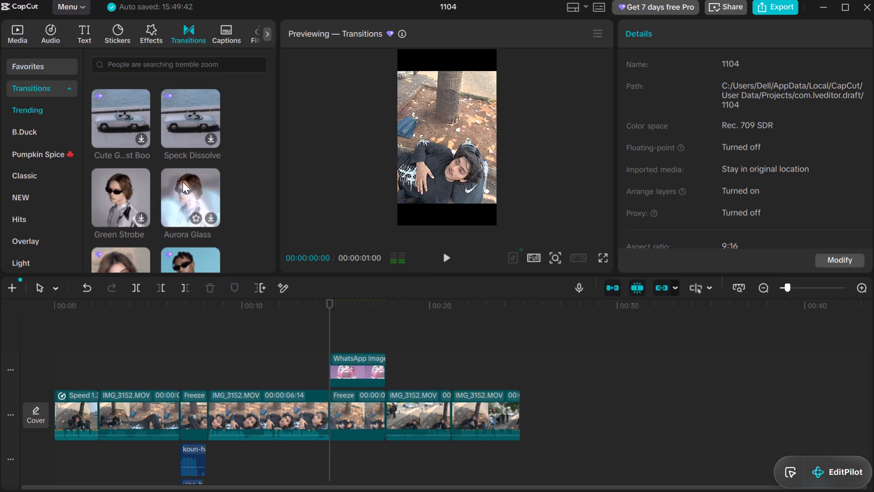
# Play back the cut into the second freeze frame and return the playhead to the start of the emoji overlay.
pyautogui.click(313, 320)
pyautogui.click(447, 259)
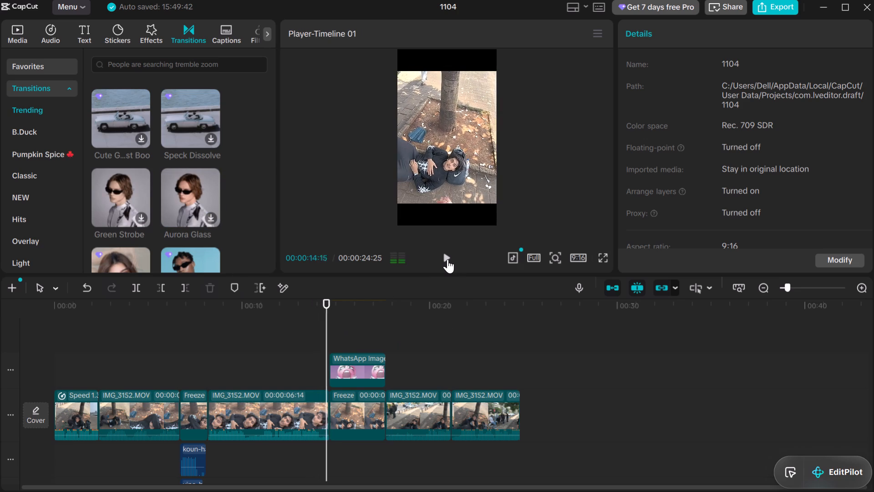
pyautogui.click(447, 259)
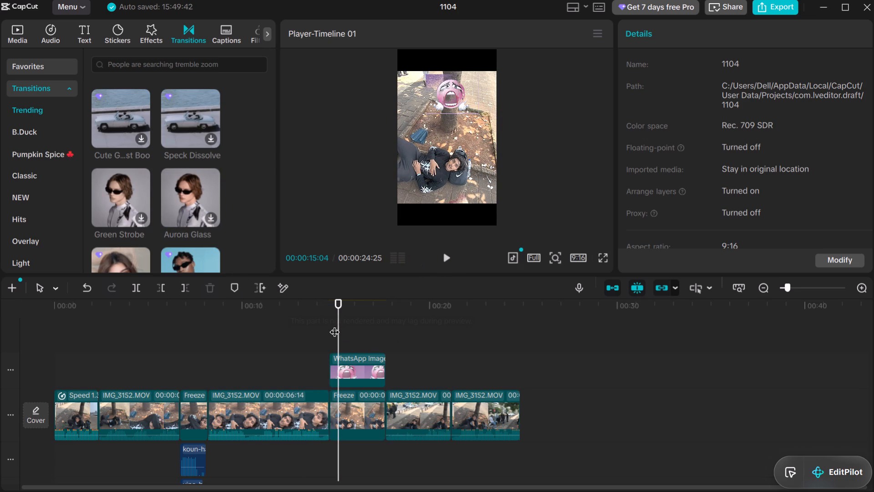
pyautogui.moveTo(334, 325); pyautogui.dragTo(327, 324)
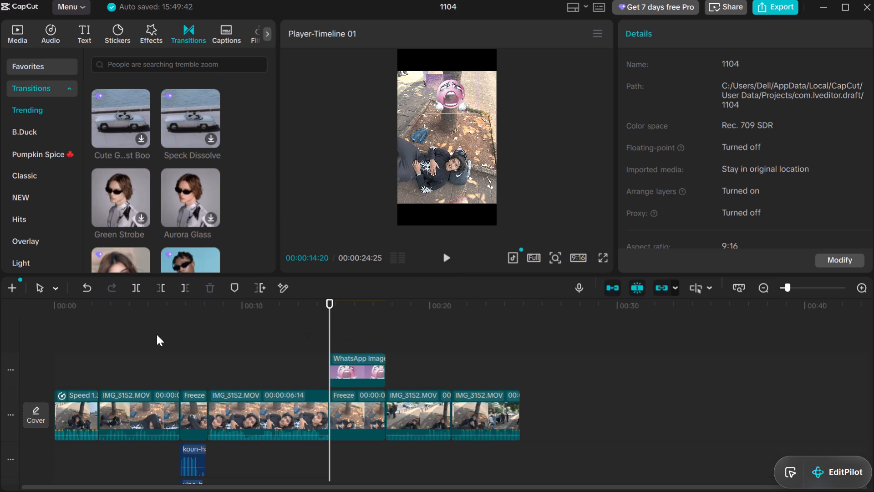
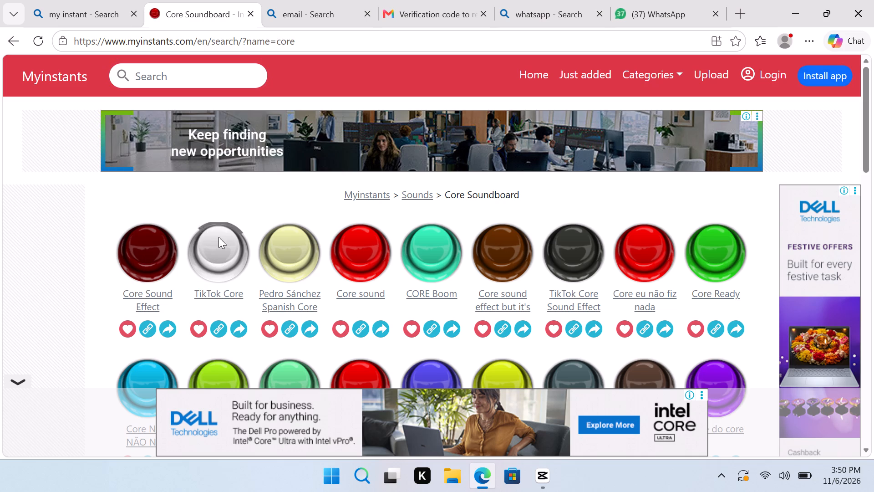
# Preview the Pedro Sánchez Spanish Core sound among the Core soundboard results on Myinstants.
pyautogui.click(280, 253)
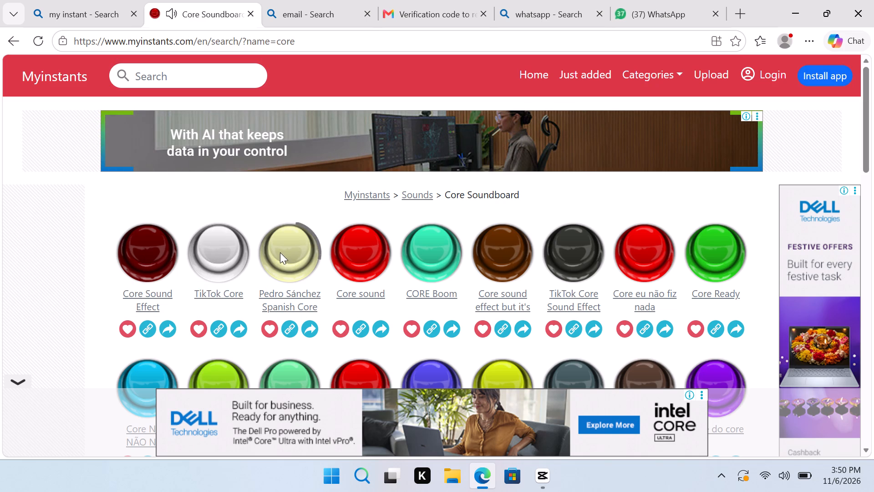
# Preview the Core Sound Effect on Myinstants and download it as an MP3 from its sound page.
pyautogui.click(166, 243)
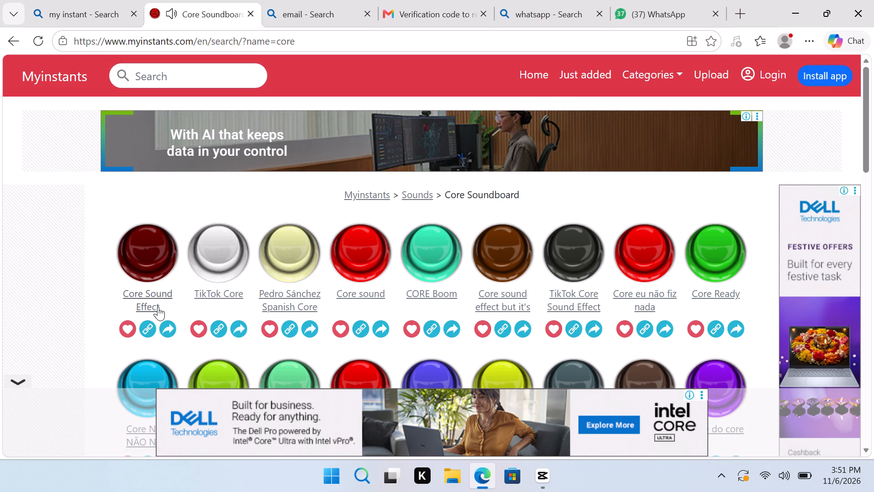
pyautogui.click(156, 301)
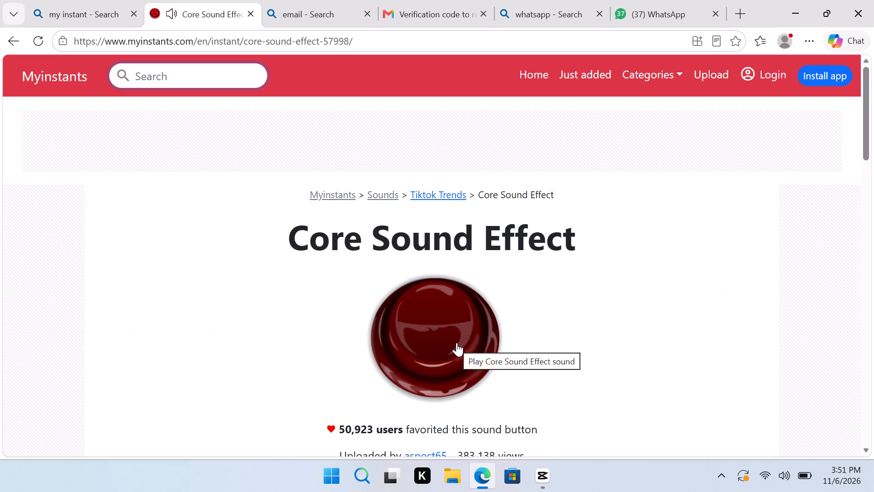
pyautogui.scroll(-1, 457, 343)
pyautogui.scroll(2, 457, 343)
pyautogui.scroll(-1, 456, 343)
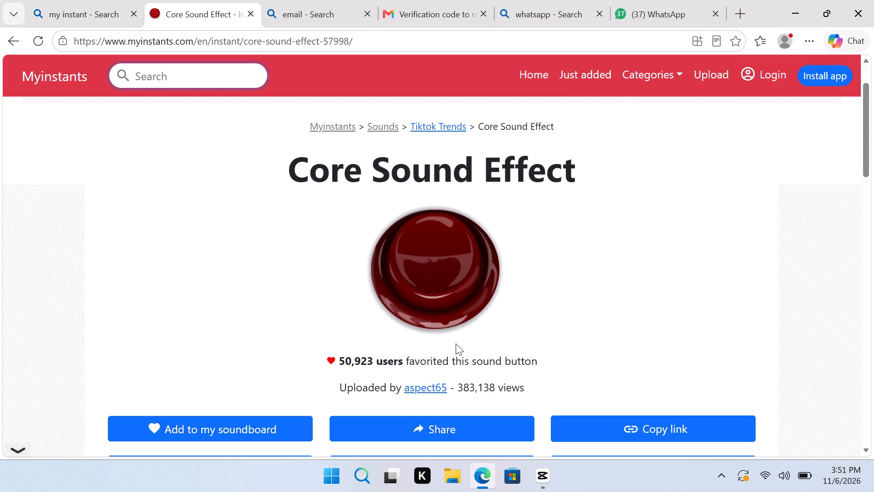
pyautogui.scroll(2, 456, 345)
pyautogui.scroll(-1, 456, 344)
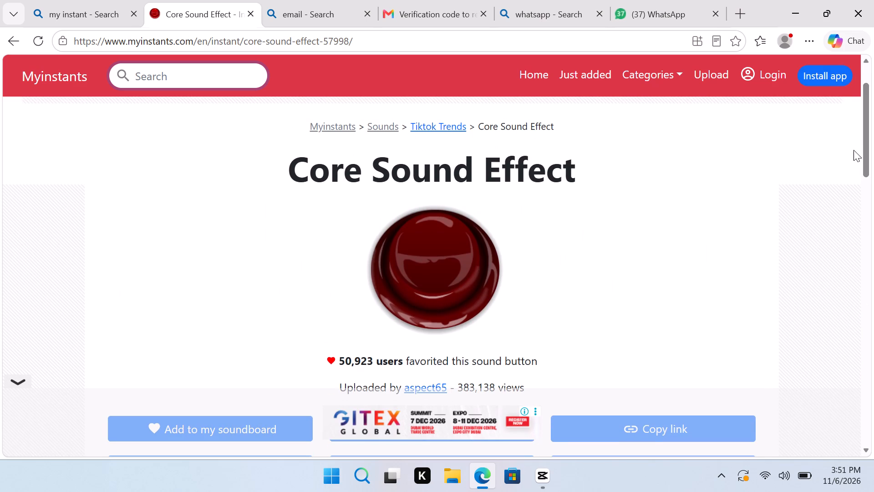
pyautogui.moveTo(862, 164); pyautogui.dragTo(860, 204)
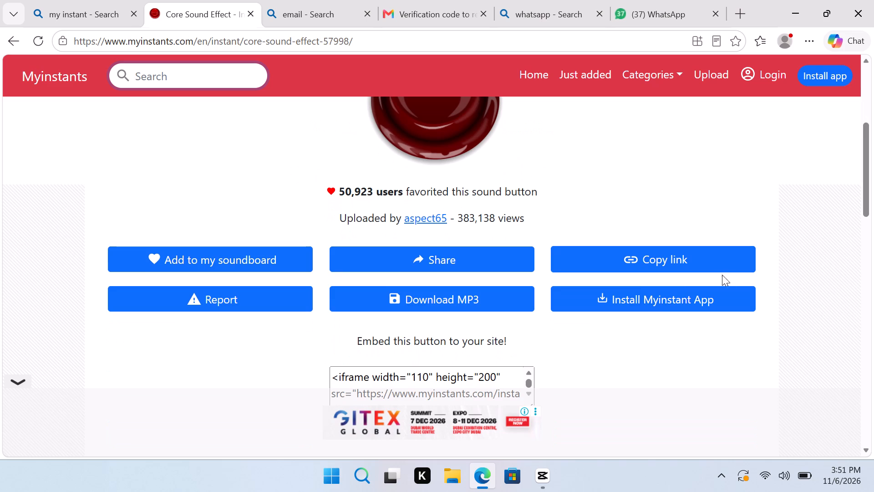
pyautogui.click(462, 298)
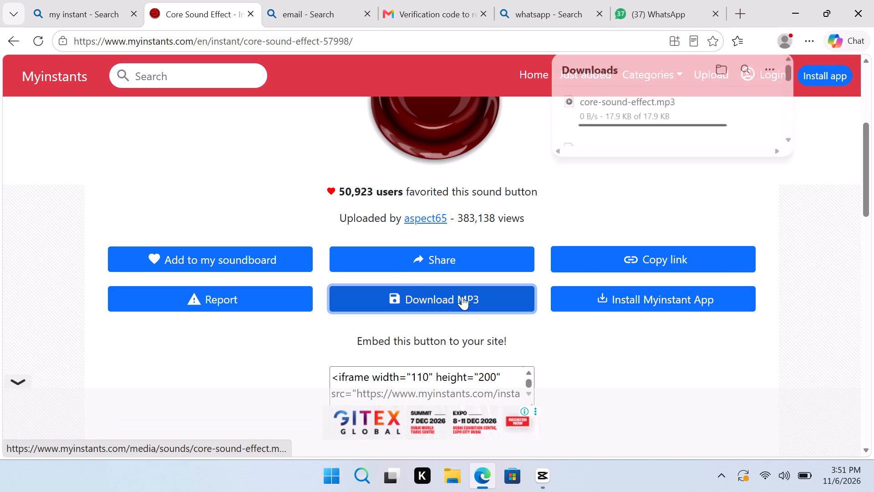
# Switch to CapCut, import core-sound-effect by audio extraction, and add it to the timeline at 00:00:14:20, the second freeze frame's start.
pyautogui.click(536, 487)
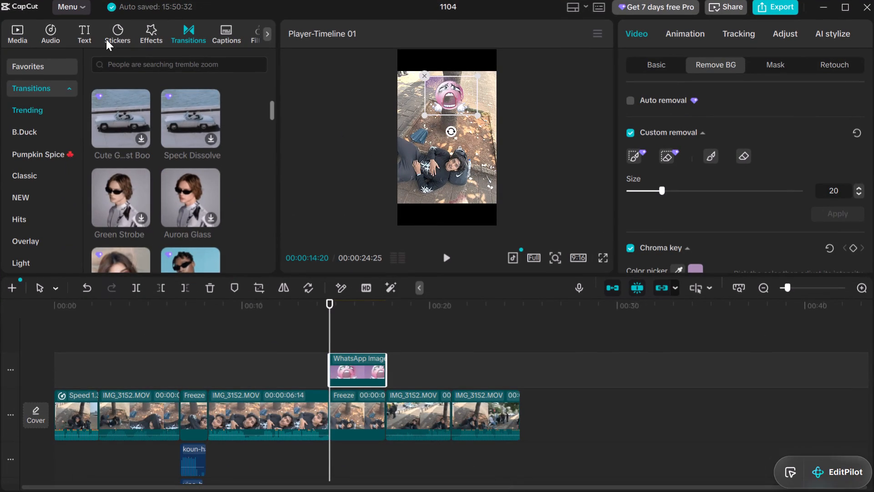
pyautogui.click(39, 30)
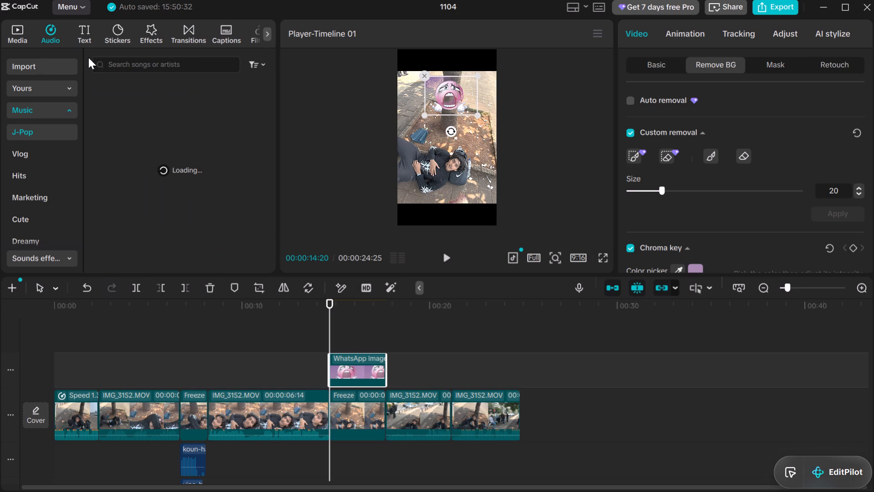
pyautogui.click(12, 60)
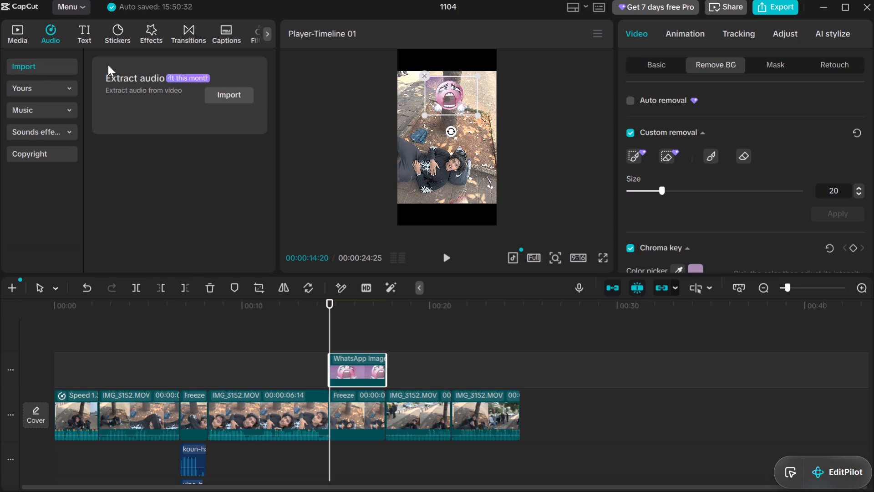
pyautogui.click(223, 90)
pyautogui.click(201, 125)
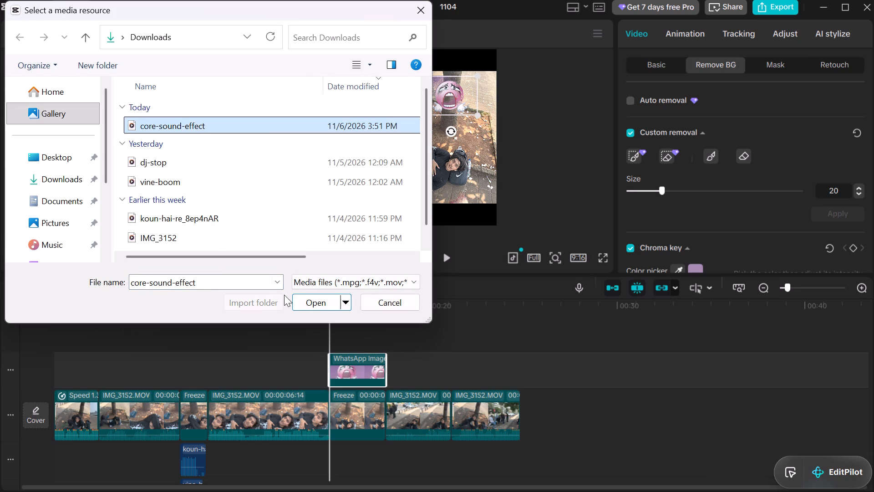
pyautogui.click(301, 300)
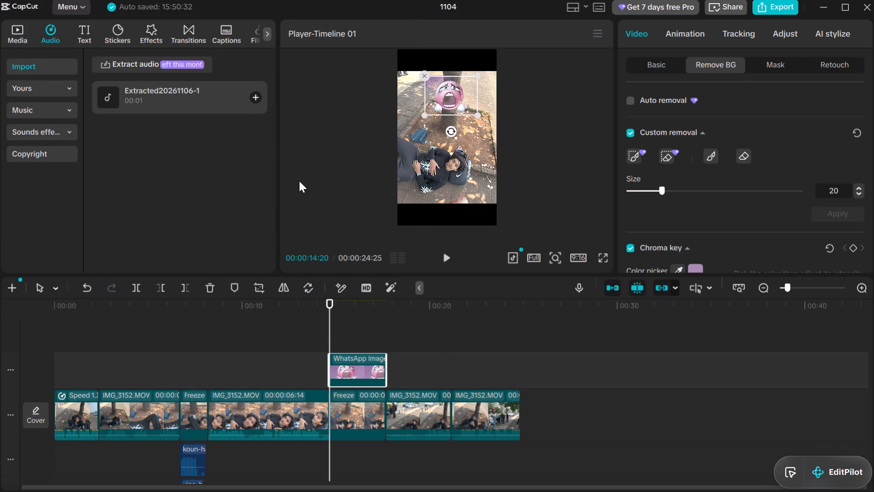
pyautogui.click(258, 96)
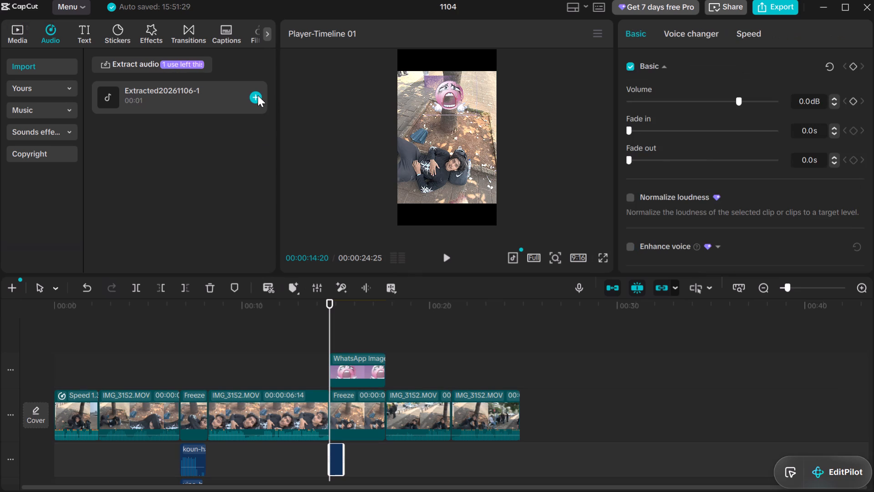
# Play back the timeline from about 00:00:13:18 into the second freeze frame to check the core sound effect's timing.
pyautogui.click(443, 256)
pyautogui.click(443, 256)
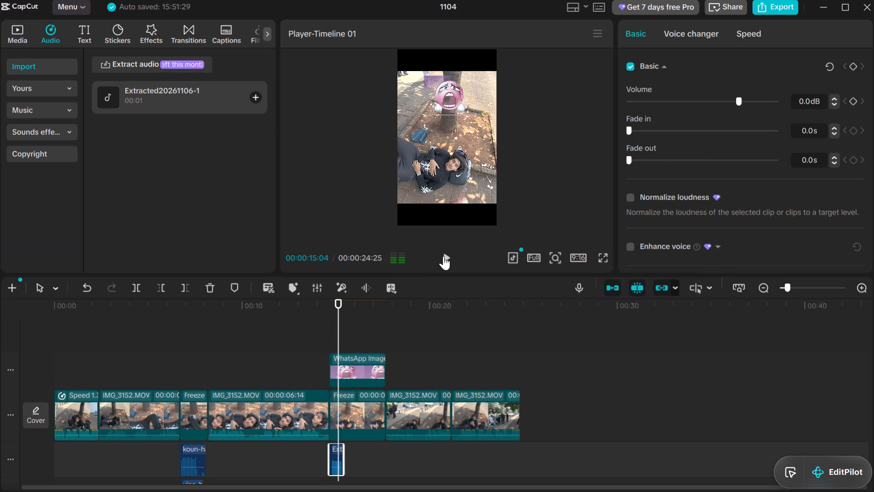
pyautogui.click(310, 344)
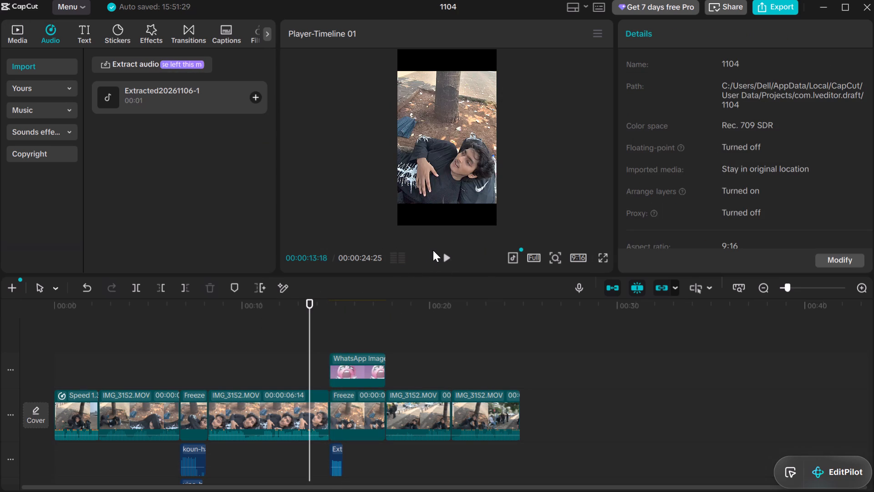
pyautogui.click(433, 250)
pyautogui.click(442, 255)
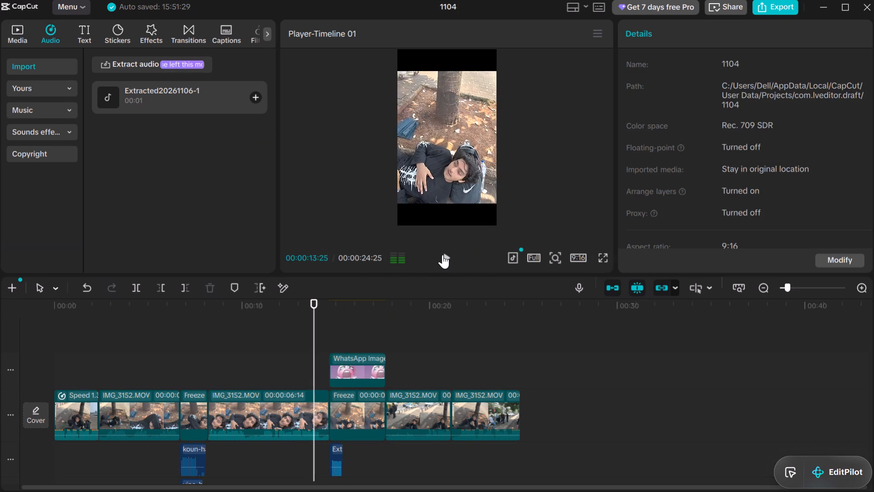
pyautogui.click(442, 255)
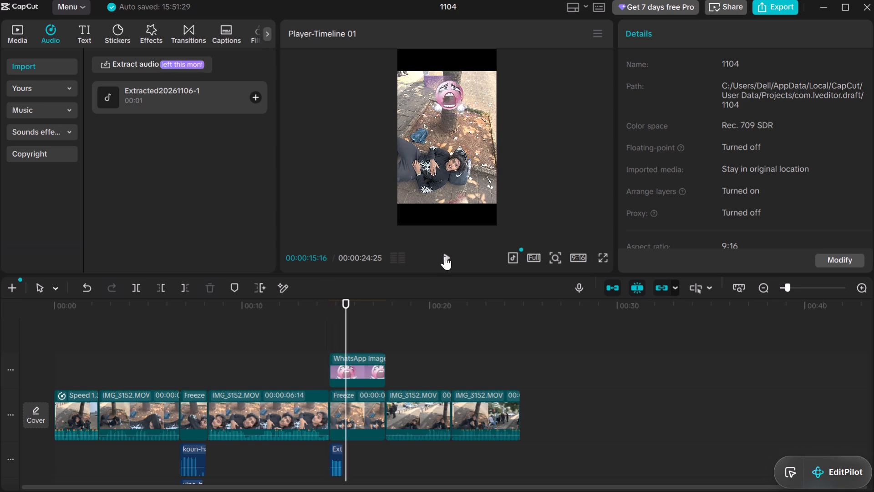
pyautogui.doubleClick(445, 256)
# Shorten the crying emoji overlay on the second freeze frame so it ends at about 00:00:15:12, alongside the core sound effect.
pyautogui.moveTo(352, 320); pyautogui.dragTo(340, 320)
pyautogui.click(361, 369)
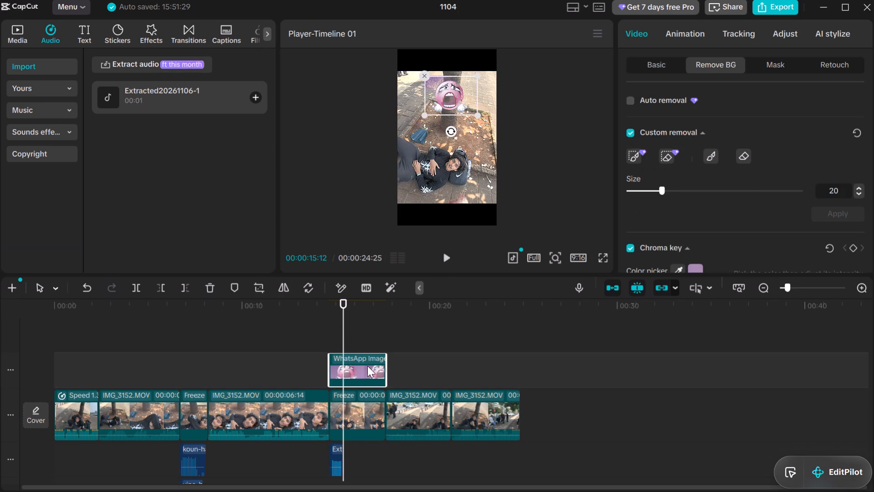
pyautogui.moveTo(384, 364); pyautogui.dragTo(366, 364)
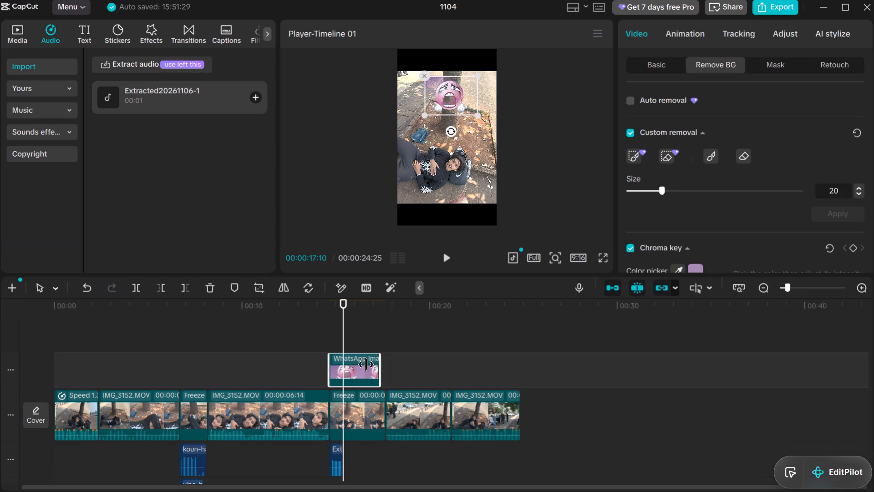
pyautogui.moveTo(366, 364); pyautogui.dragTo(340, 369)
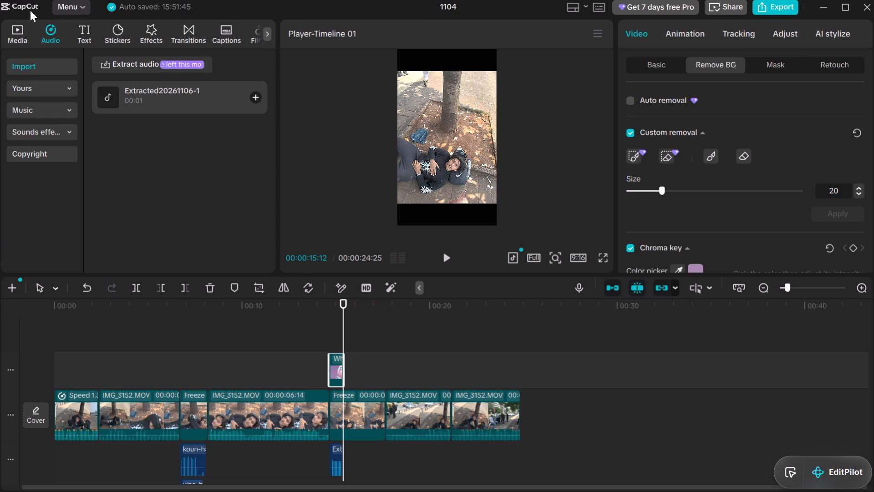
# Add vine-boom.mp3 to the timeline and place it beneath the core sound effect, starting with the second freeze frame.
pyautogui.click(27, 27)
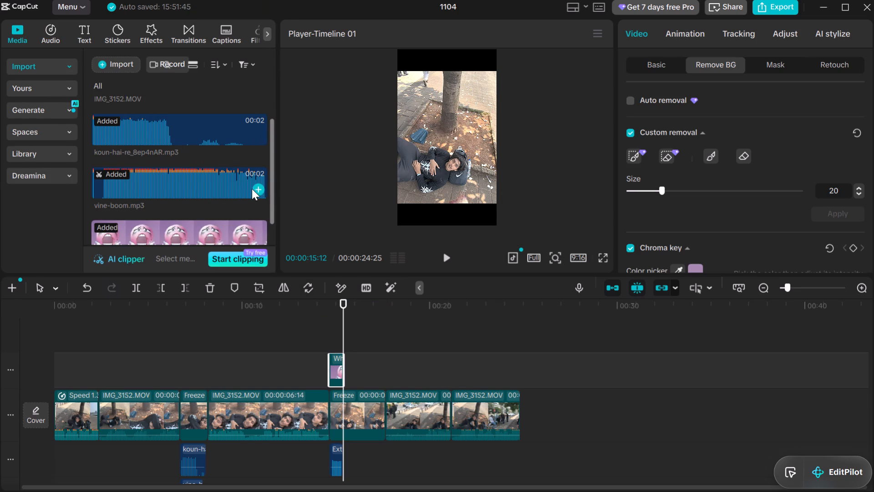
pyautogui.click(257, 190)
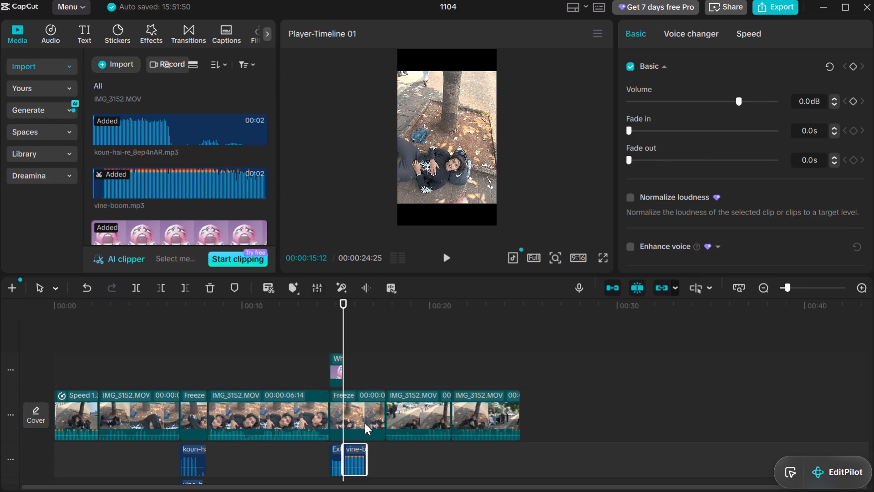
pyautogui.moveTo(352, 451); pyautogui.dragTo(351, 475)
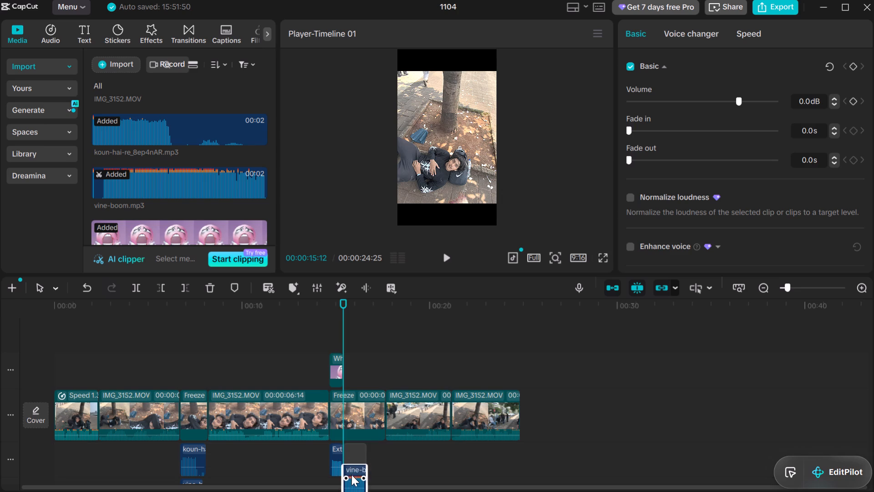
pyautogui.moveTo(351, 475); pyautogui.dragTo(341, 485)
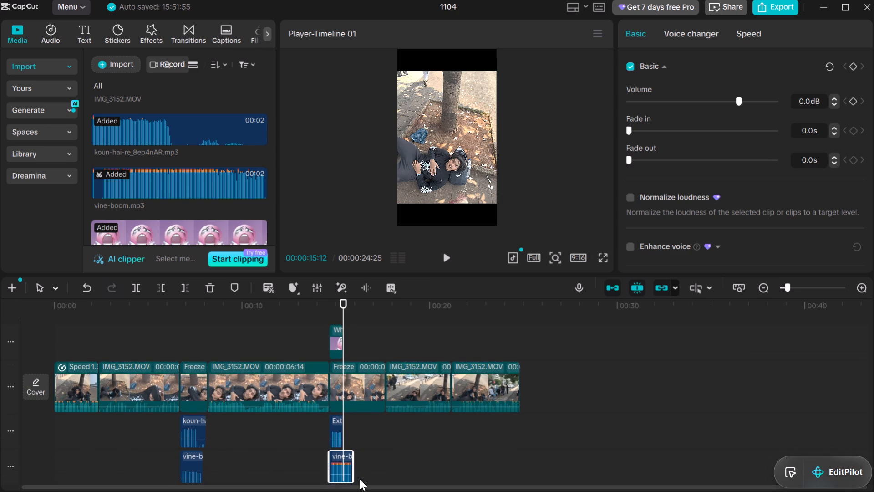
# Trim the end of the vine-boom clip under the second freeze frame to about 00:00:15:12.
pyautogui.moveTo(352, 464); pyautogui.dragTo(344, 460)
pyautogui.moveTo(352, 471); pyautogui.dragTo(345, 470)
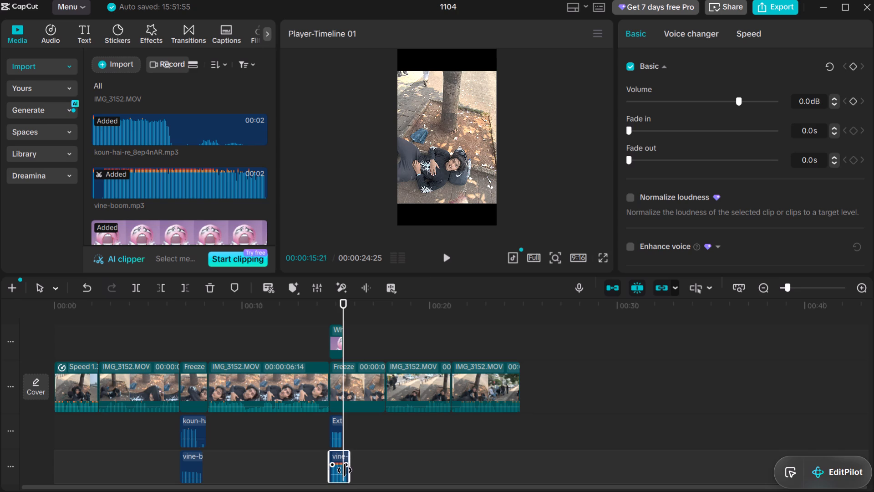
pyautogui.moveTo(345, 470); pyautogui.dragTo(340, 470)
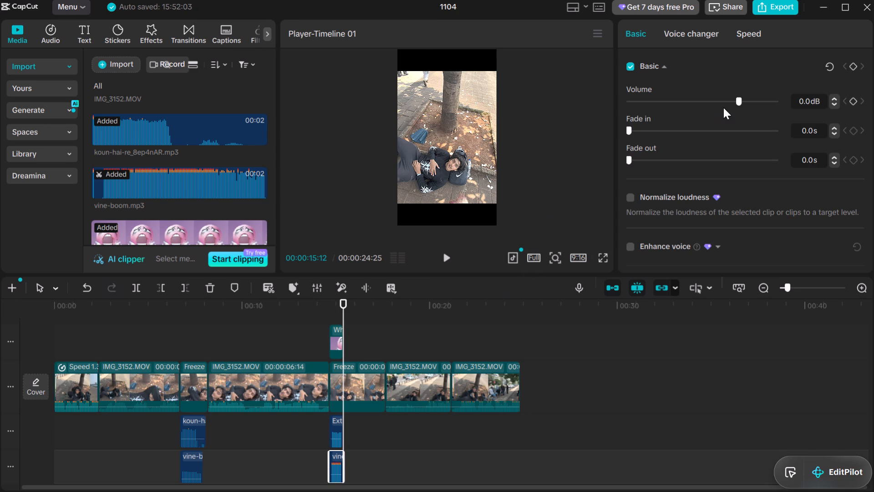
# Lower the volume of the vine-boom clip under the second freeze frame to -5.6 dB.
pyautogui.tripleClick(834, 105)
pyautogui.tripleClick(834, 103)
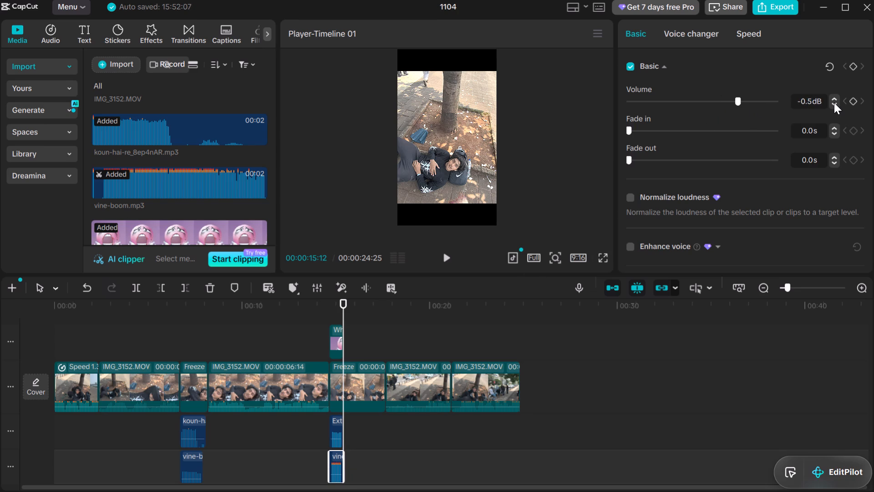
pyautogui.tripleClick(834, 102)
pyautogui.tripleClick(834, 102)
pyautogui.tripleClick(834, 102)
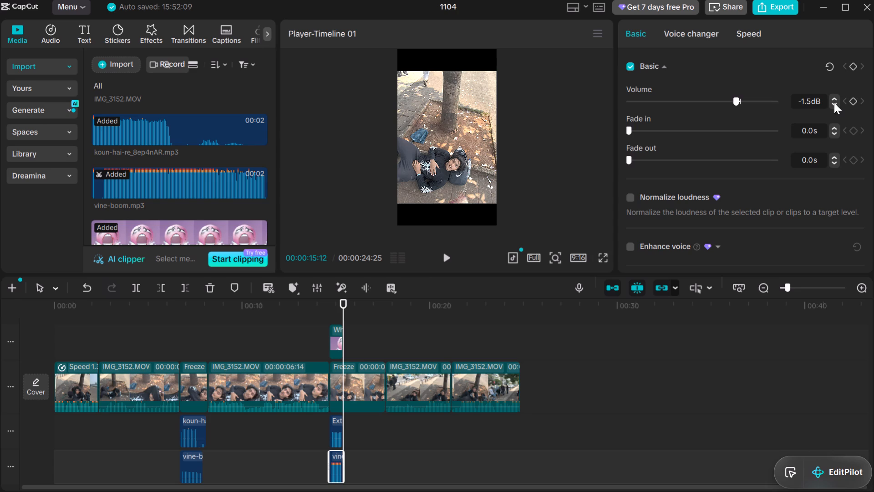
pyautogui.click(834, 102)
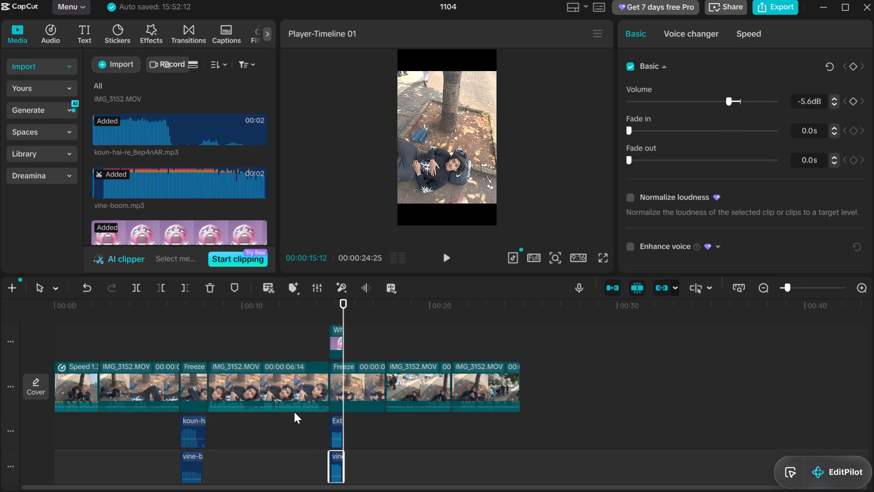
# Play back the second freeze frame's layered sounds and set its vine-boom clip's volume to -10.0 dB.
pyautogui.click(298, 325)
pyautogui.click(448, 253)
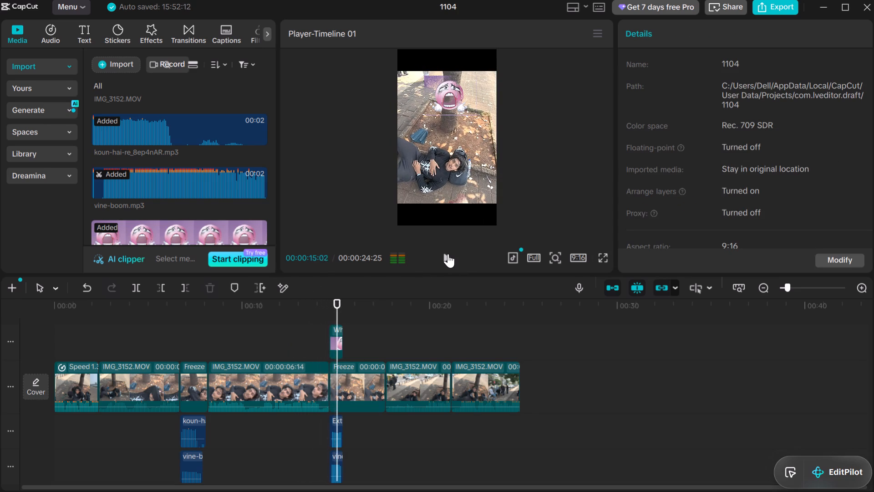
pyautogui.click(448, 254)
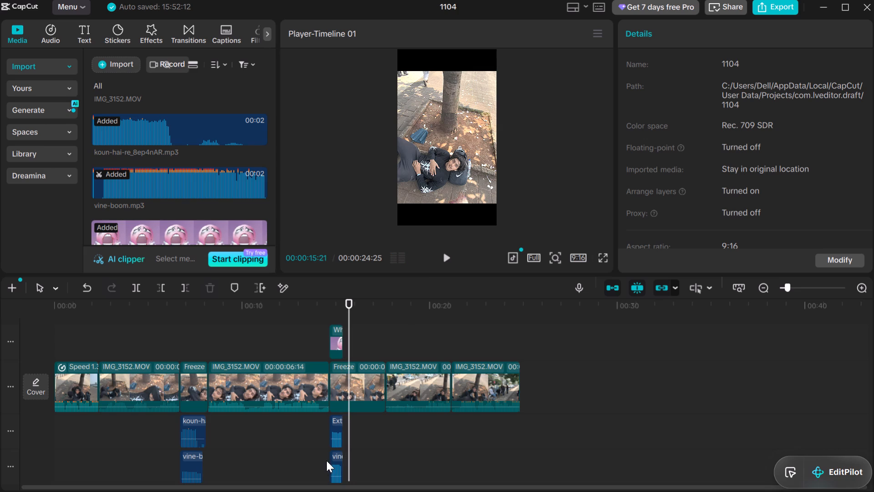
pyautogui.click(331, 461)
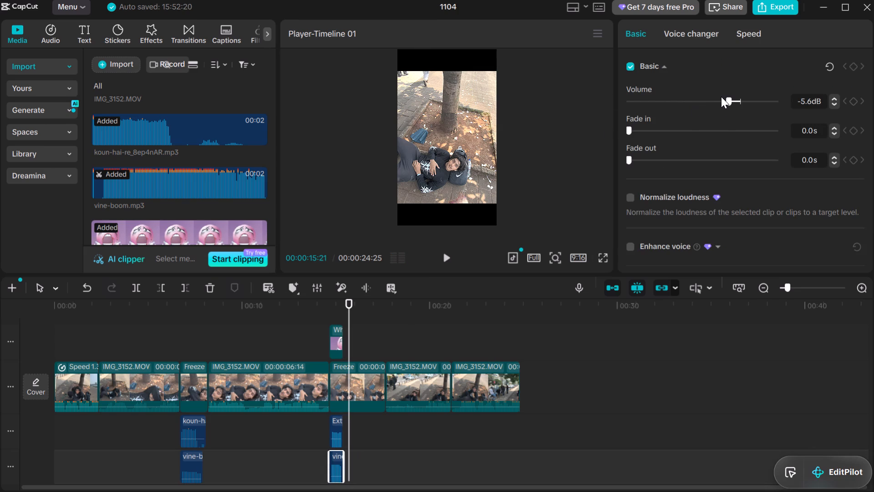
pyautogui.click(721, 97)
pyautogui.click(718, 101)
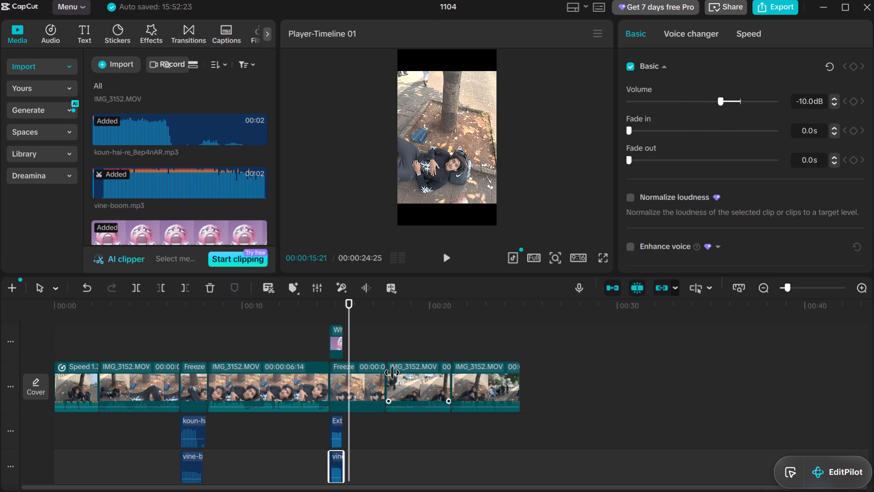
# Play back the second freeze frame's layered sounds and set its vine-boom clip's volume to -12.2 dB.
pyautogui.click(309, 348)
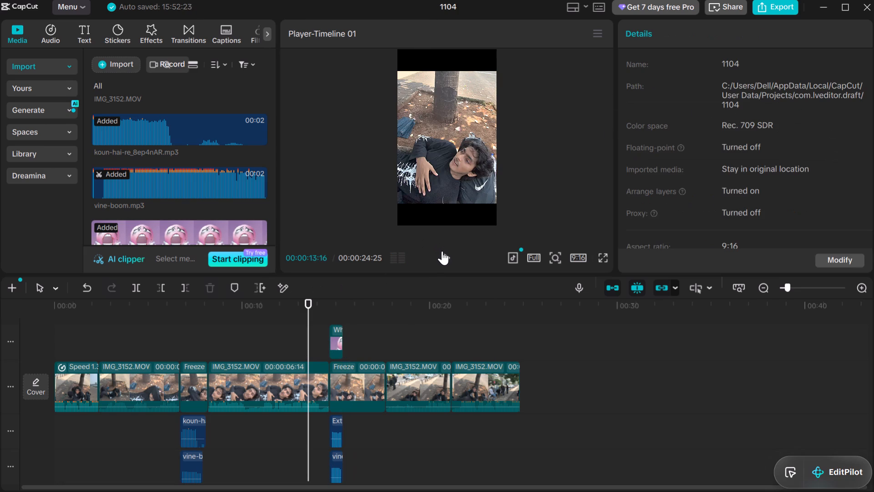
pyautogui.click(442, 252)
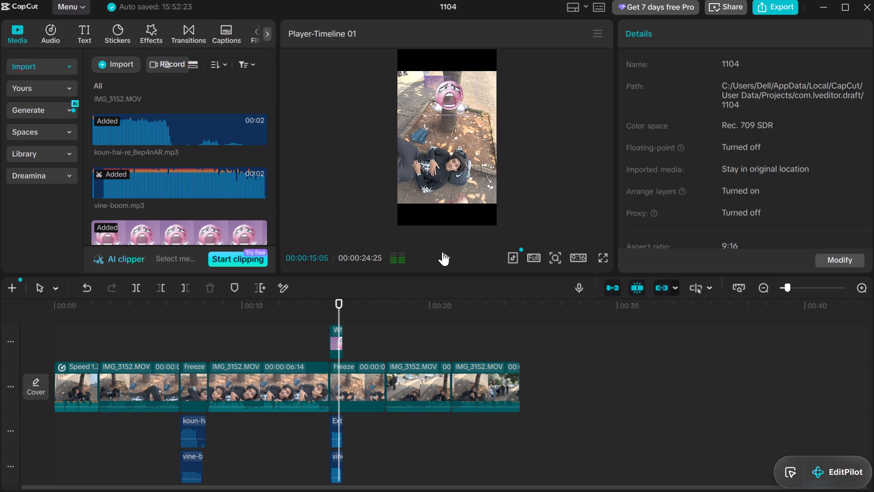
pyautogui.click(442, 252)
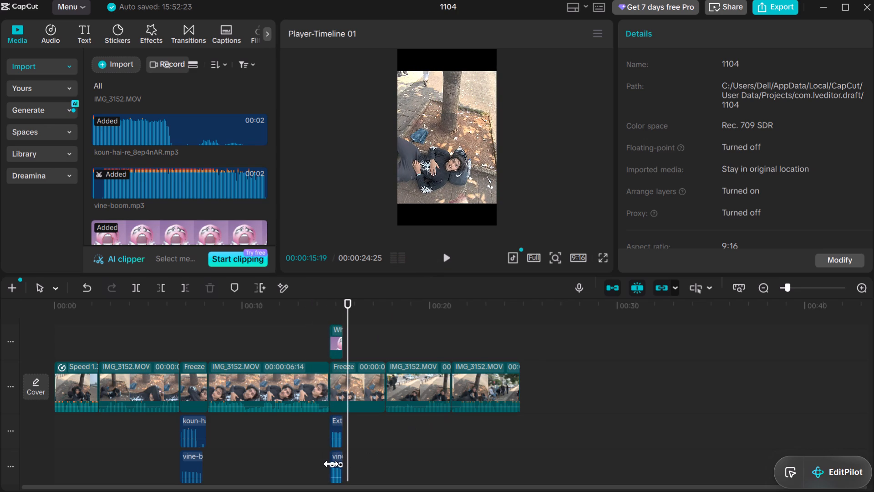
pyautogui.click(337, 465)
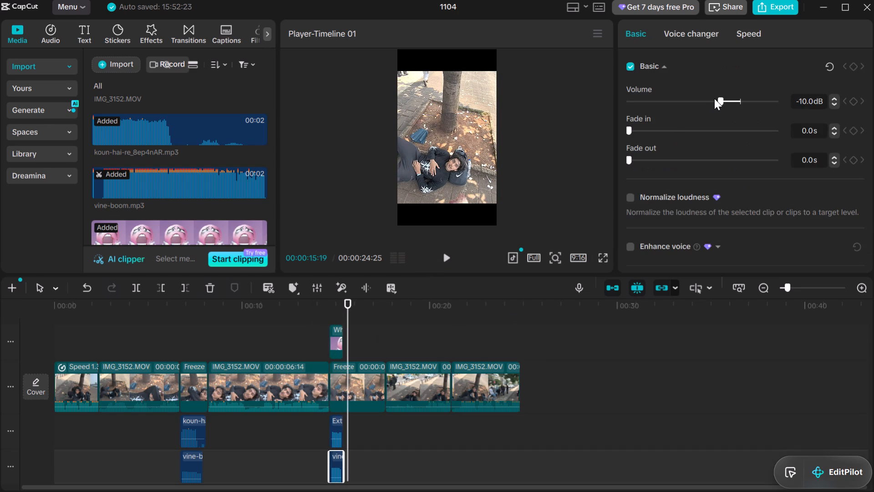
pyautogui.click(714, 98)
# Replay the second freeze frame's sounds and lower its vine-boom clip's volume to -15.2 dB.
pyautogui.click(324, 321)
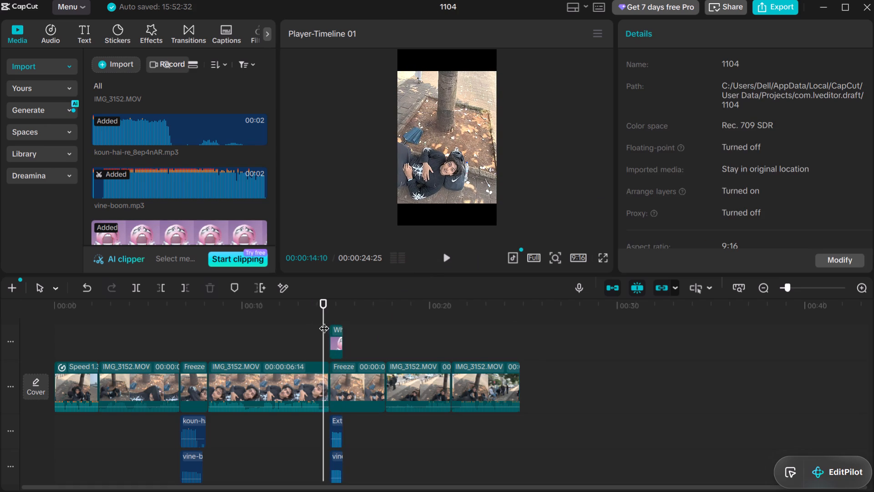
pyautogui.click(447, 251)
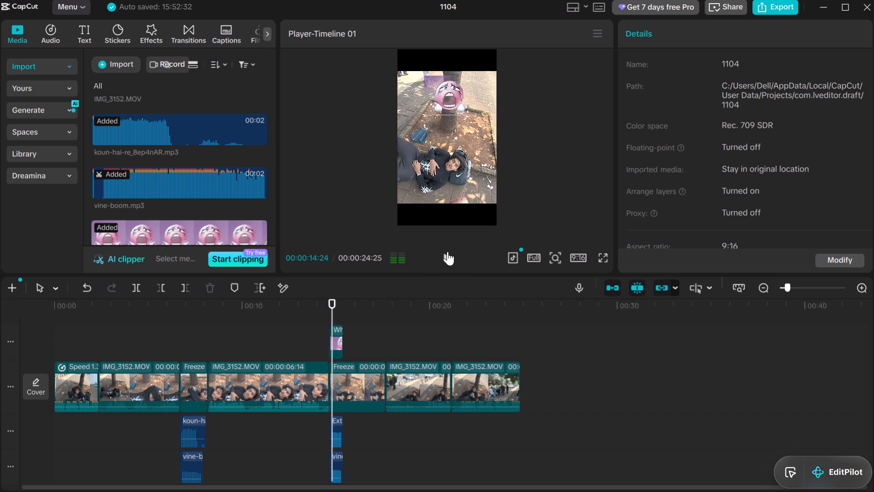
pyautogui.click(447, 251)
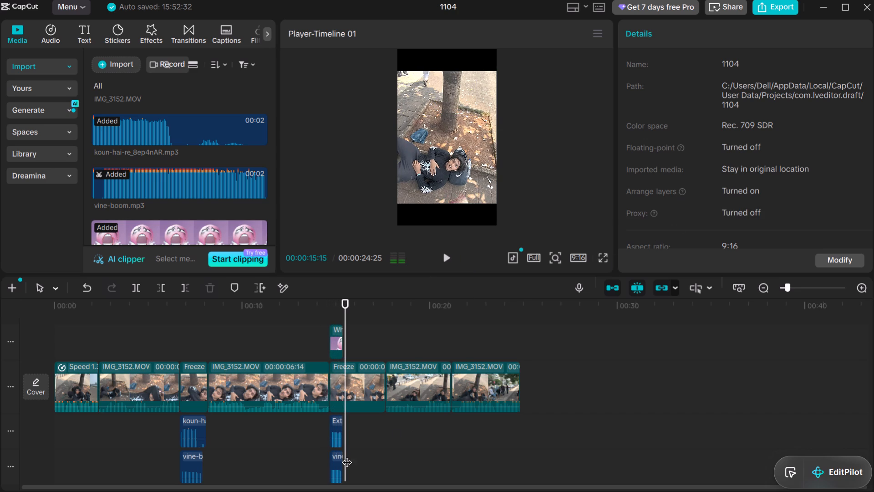
pyautogui.click(338, 459)
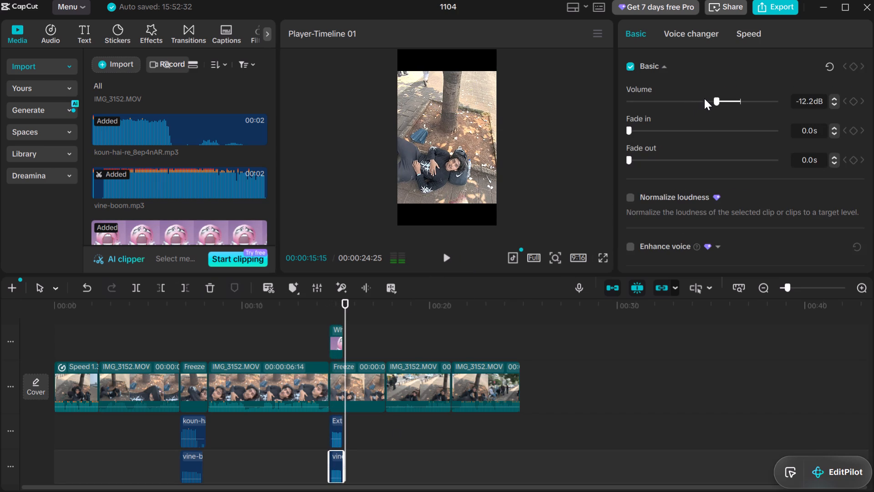
pyautogui.click(709, 102)
# Play back the passage into the second freeze frame twice to check the emoji overlay and sound balance.
pyautogui.click(336, 345)
pyautogui.click(321, 341)
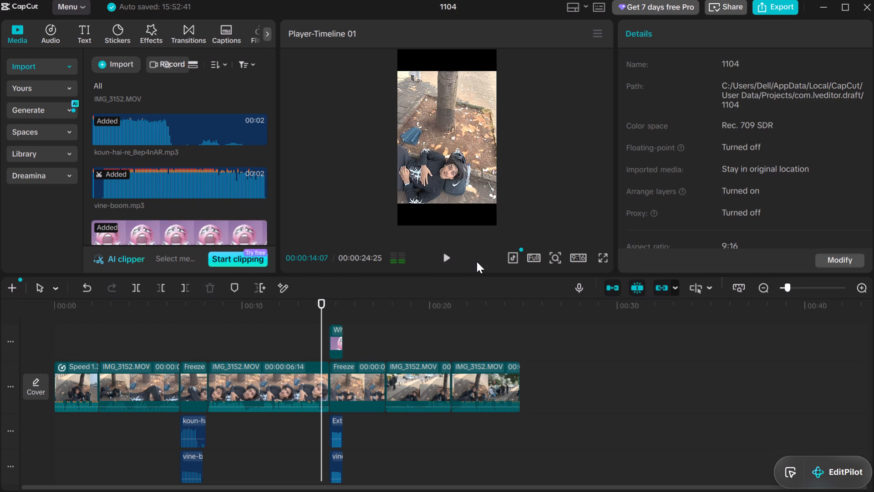
pyautogui.click(444, 253)
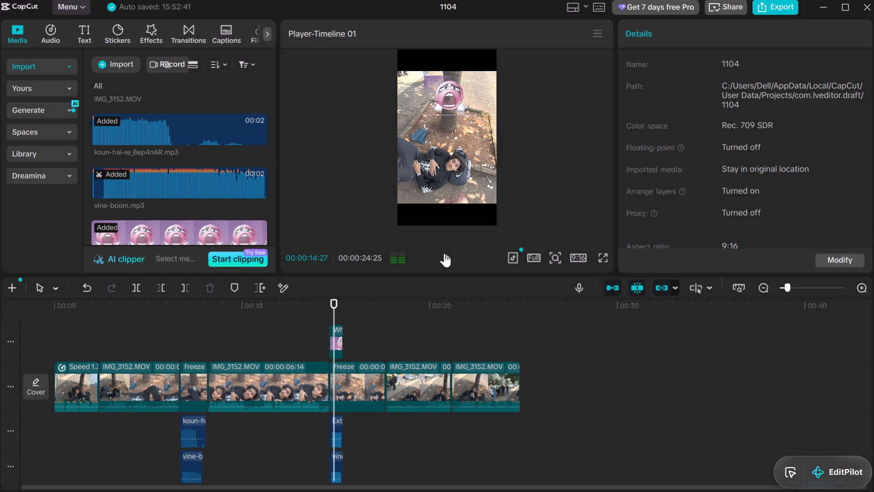
pyautogui.click(444, 253)
pyautogui.click(321, 336)
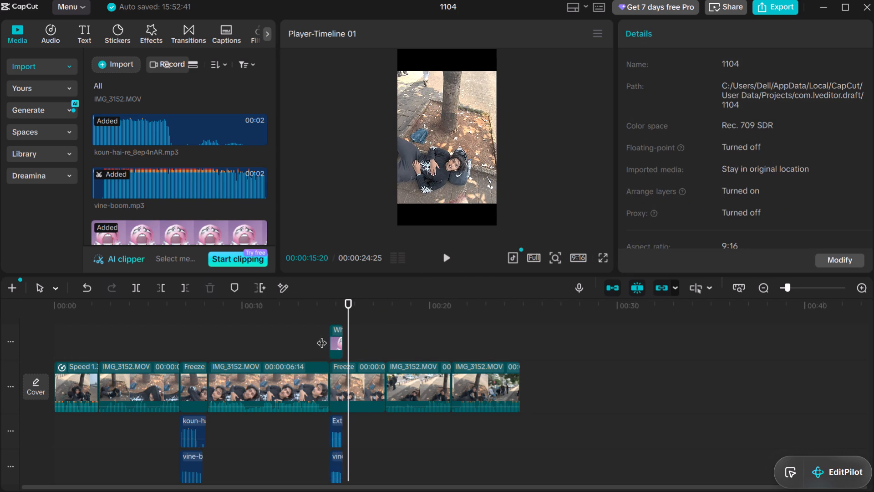
pyautogui.click(443, 255)
pyautogui.click(444, 255)
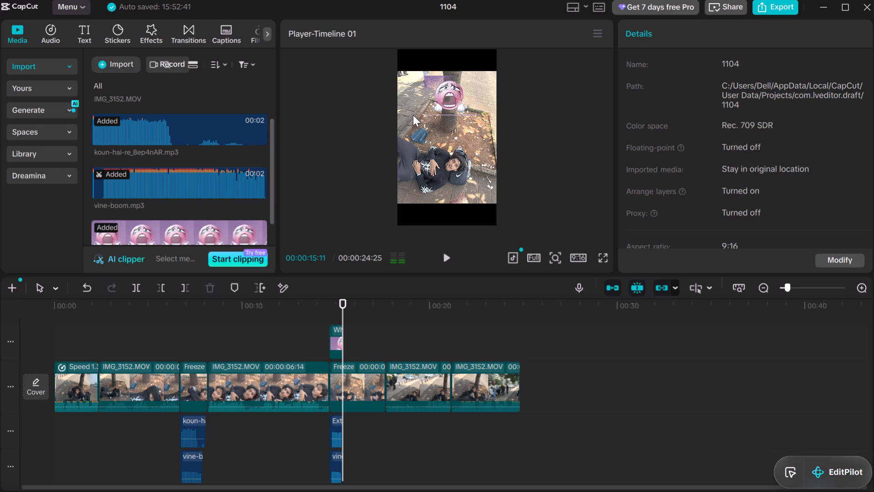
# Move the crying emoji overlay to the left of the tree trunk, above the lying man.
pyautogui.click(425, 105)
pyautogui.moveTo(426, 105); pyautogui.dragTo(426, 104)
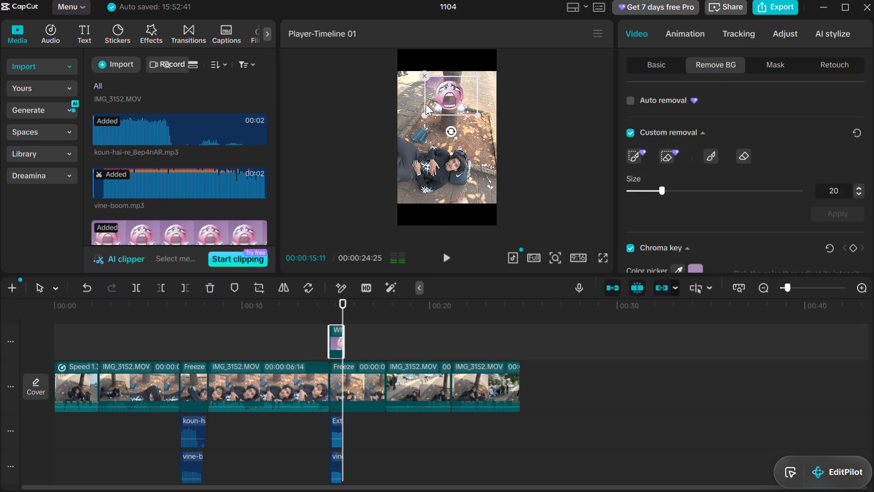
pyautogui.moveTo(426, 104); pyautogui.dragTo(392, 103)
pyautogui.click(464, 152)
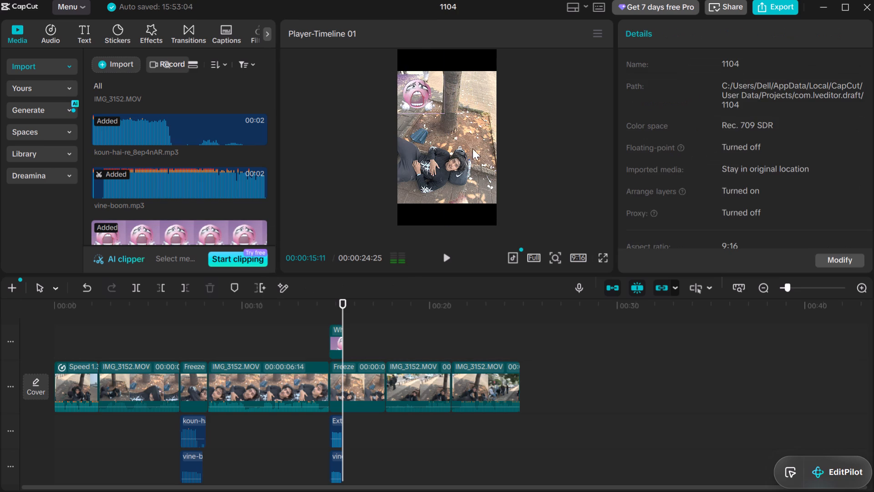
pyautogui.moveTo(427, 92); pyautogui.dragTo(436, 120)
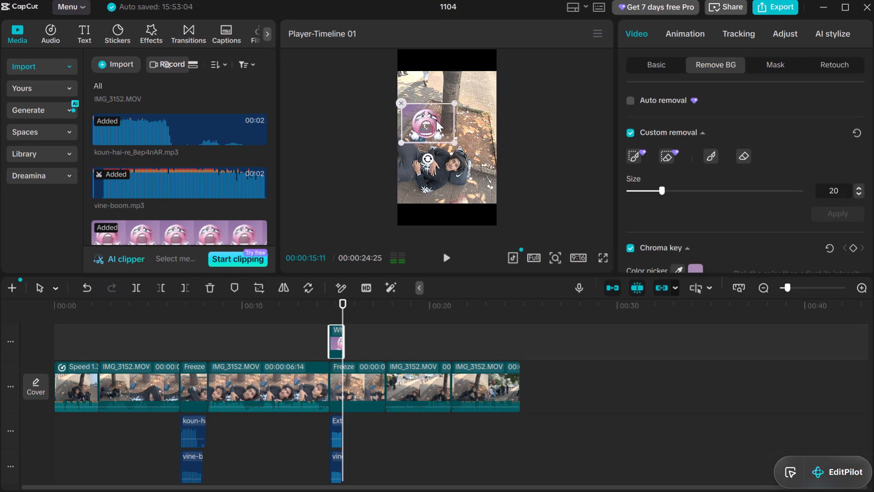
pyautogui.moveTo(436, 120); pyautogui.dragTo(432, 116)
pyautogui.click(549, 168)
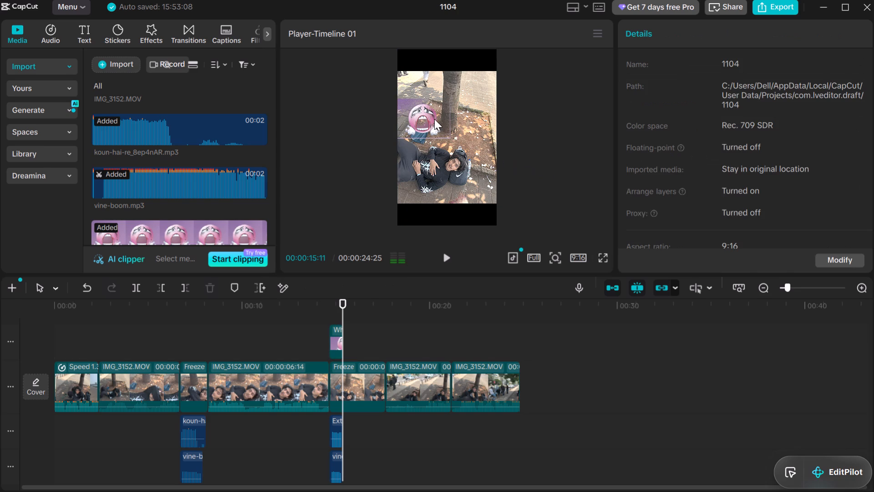
# Enlarge the crying emoji overlay to roughly the video's width and place it over the tree trunk.
pyautogui.click(433, 118)
pyautogui.moveTo(450, 136); pyautogui.dragTo(572, 220)
pyautogui.moveTo(413, 143); pyautogui.dragTo(455, 151)
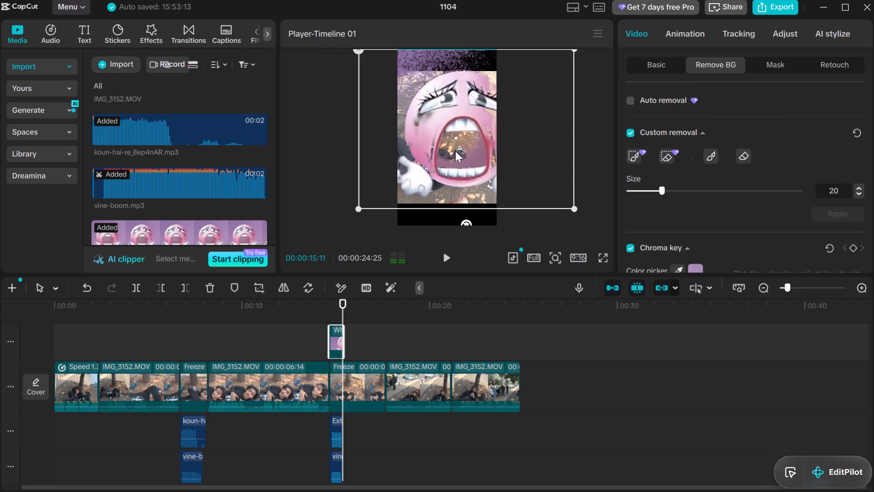
pyautogui.moveTo(455, 151); pyautogui.dragTo(444, 150)
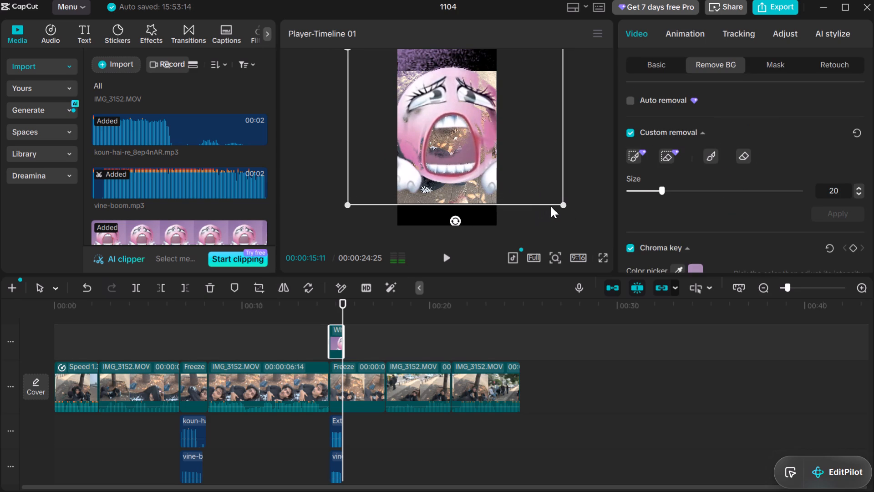
pyautogui.moveTo(559, 204); pyautogui.dragTo(474, 156)
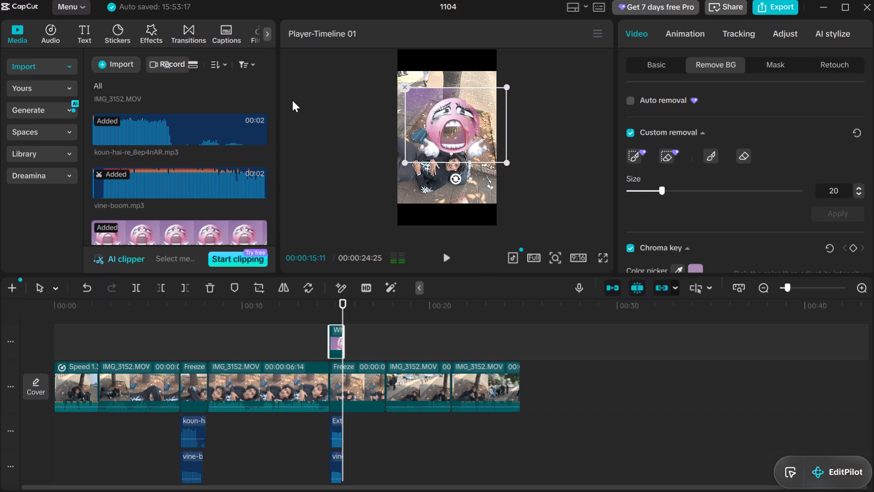
# Go to the start of the second freeze frame and shrink the crying emoji overlay slightly.
pyautogui.click(308, 337)
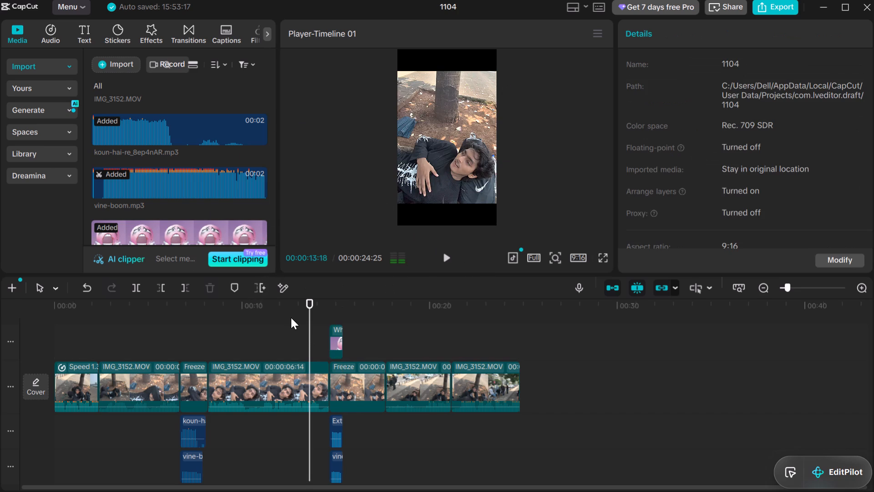
pyautogui.moveTo(308, 340); pyautogui.dragTo(327, 356)
pyautogui.click(335, 343)
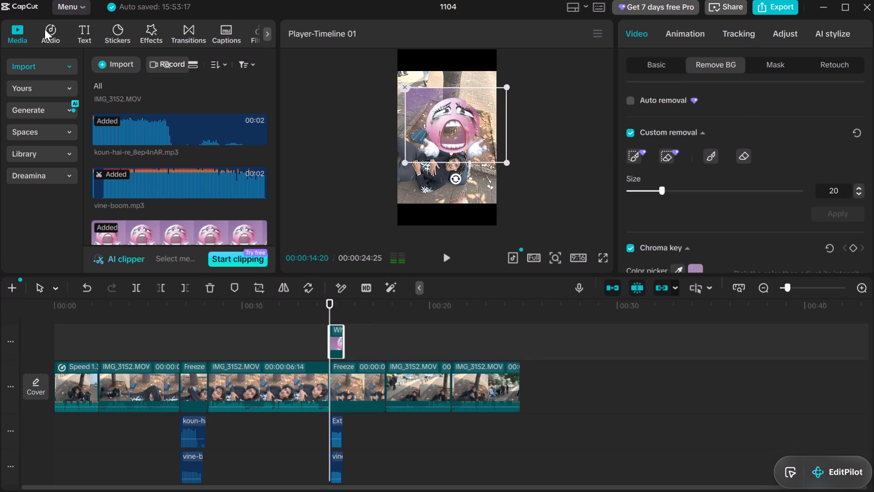
pyautogui.click(56, 28)
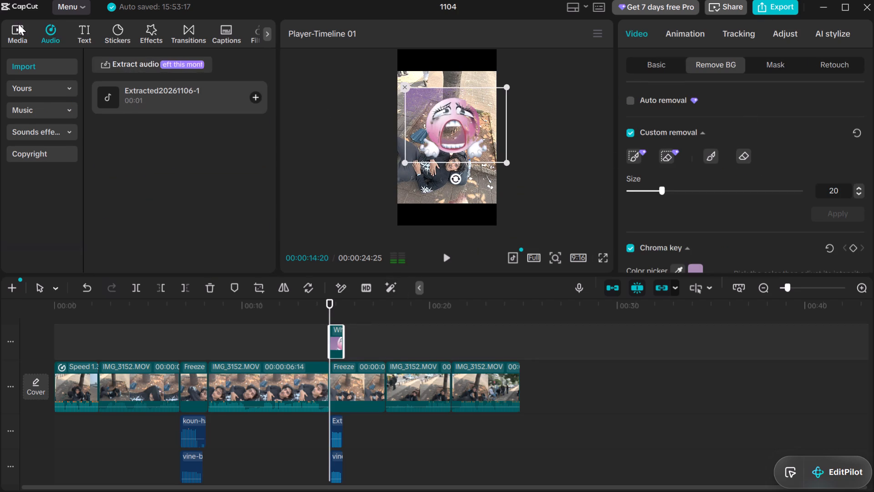
pyautogui.click(18, 24)
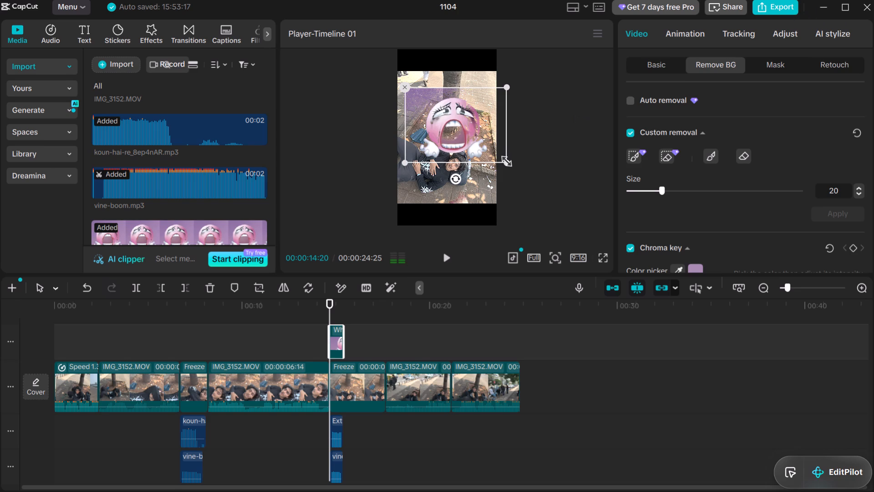
pyautogui.moveTo(504, 159); pyautogui.dragTo(499, 155)
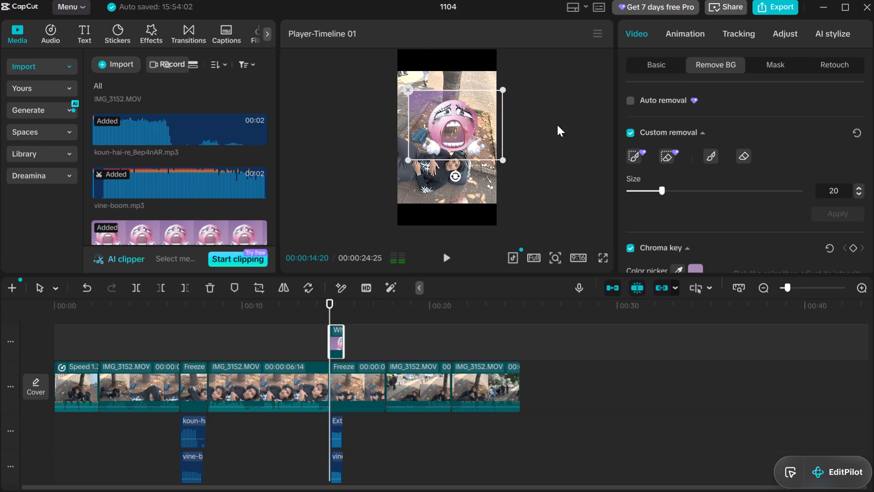
# Turn off custom removal and chroma key on the crying emoji overlay while trying different positions for it.
pyautogui.click(632, 130)
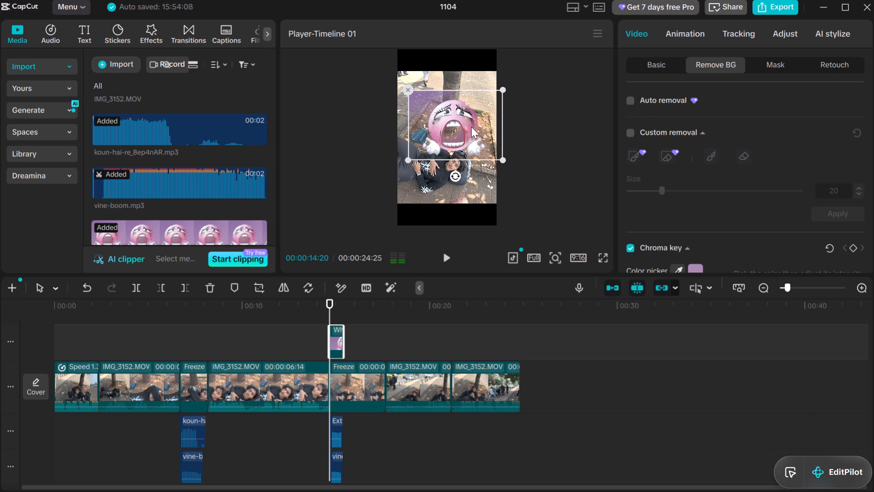
pyautogui.moveTo(471, 127); pyautogui.dragTo(493, 126)
pyautogui.click(481, 120)
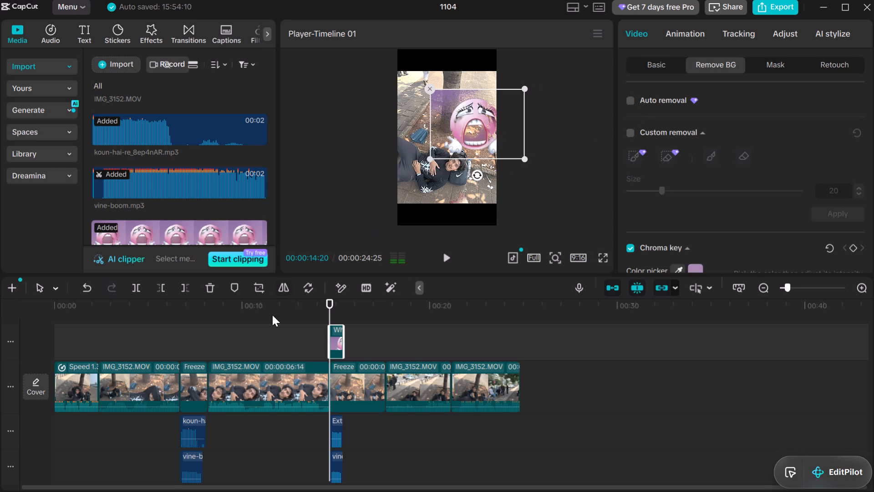
pyautogui.moveTo(496, 136); pyautogui.dragTo(456, 131)
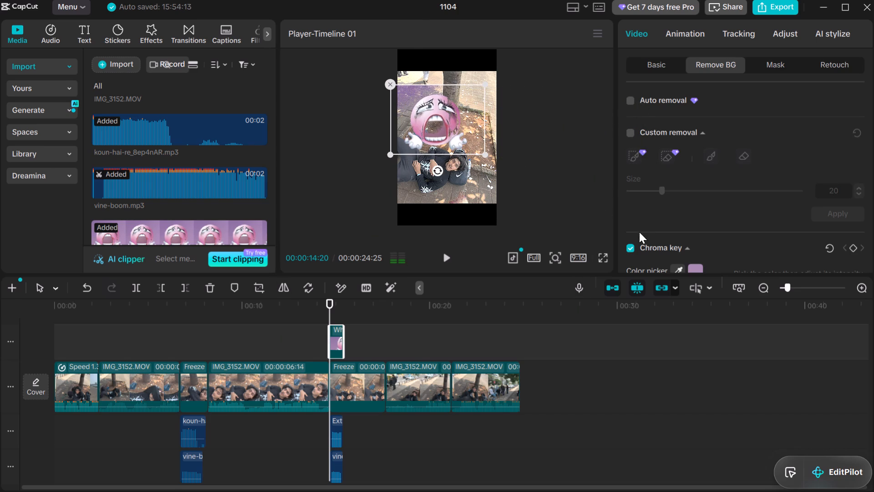
pyautogui.click(628, 246)
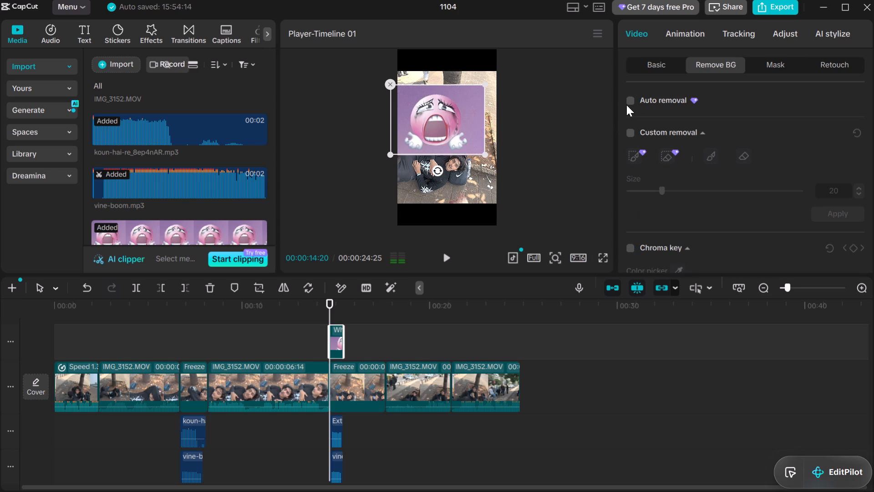
# Apply automatic background removal to the crying emoji overlay.
pyautogui.click(629, 97)
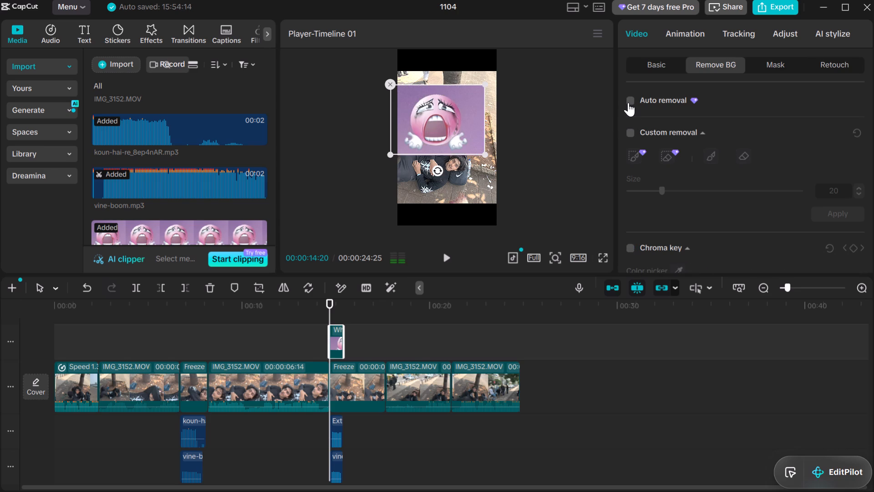
pyautogui.click(629, 101)
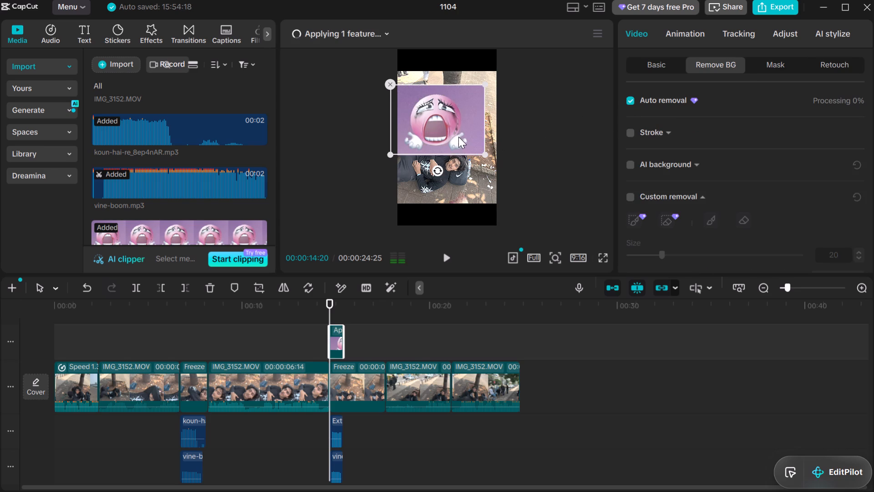
# Reposition the crying emoji overlay so it is roughly centred across the frame, just above the lying man.
pyautogui.moveTo(443, 118); pyautogui.dragTo(464, 119)
pyautogui.moveTo(464, 119); pyautogui.dragTo(444, 118)
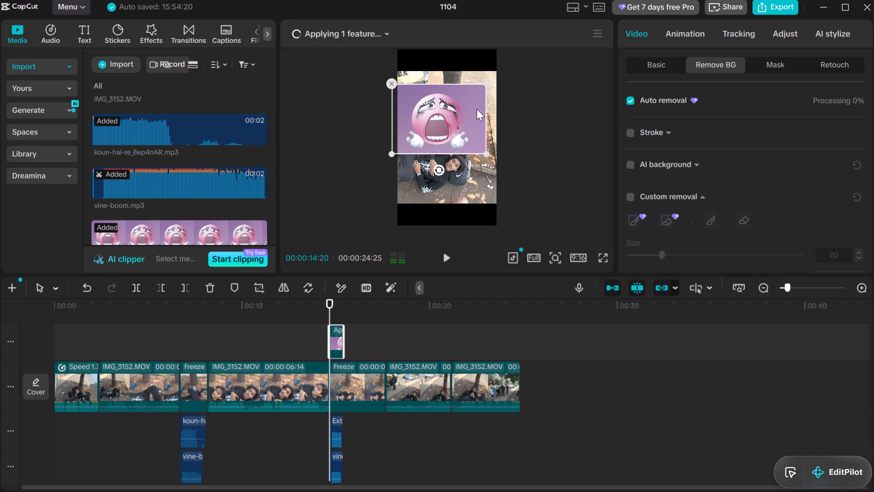
pyautogui.moveTo(486, 106); pyautogui.dragTo(476, 107)
pyautogui.moveTo(467, 108); pyautogui.dragTo(480, 106)
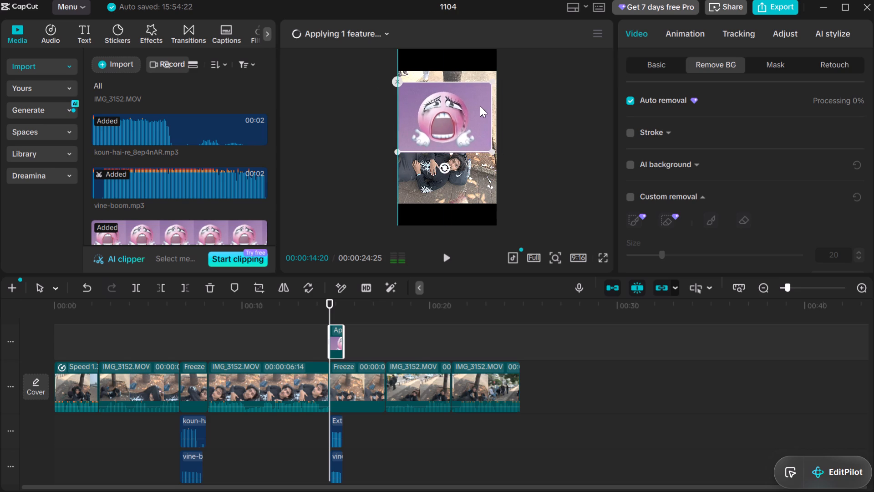
pyautogui.moveTo(480, 106); pyautogui.dragTo(487, 104)
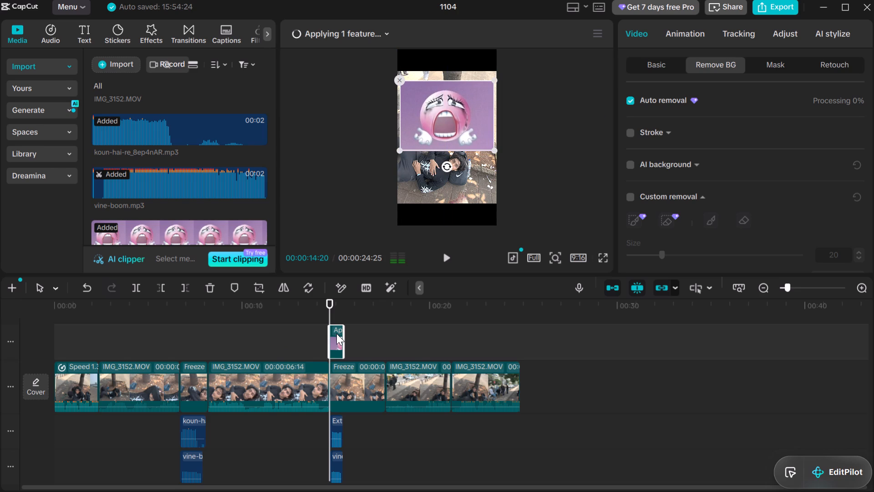
pyautogui.click(336, 333)
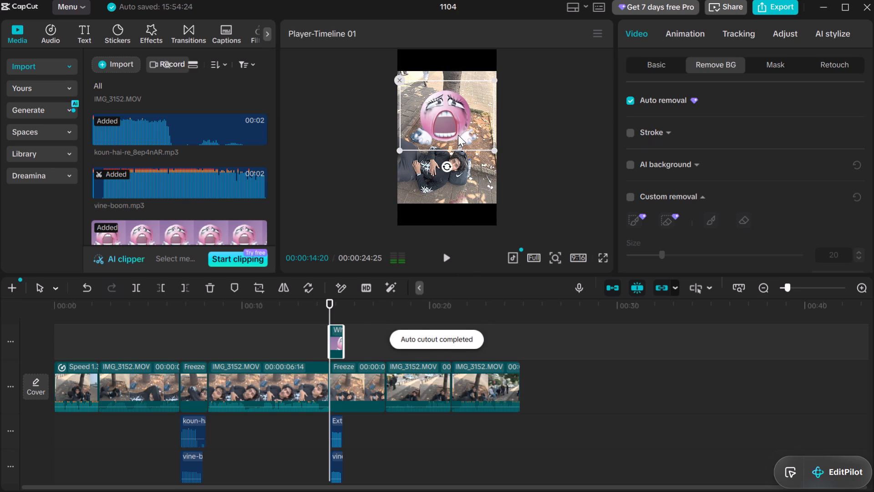
# Try the crying emoji overlay at different positions around the frame and settle it near the centre, just above the lying man.
pyautogui.moveTo(458, 134); pyautogui.dragTo(462, 125)
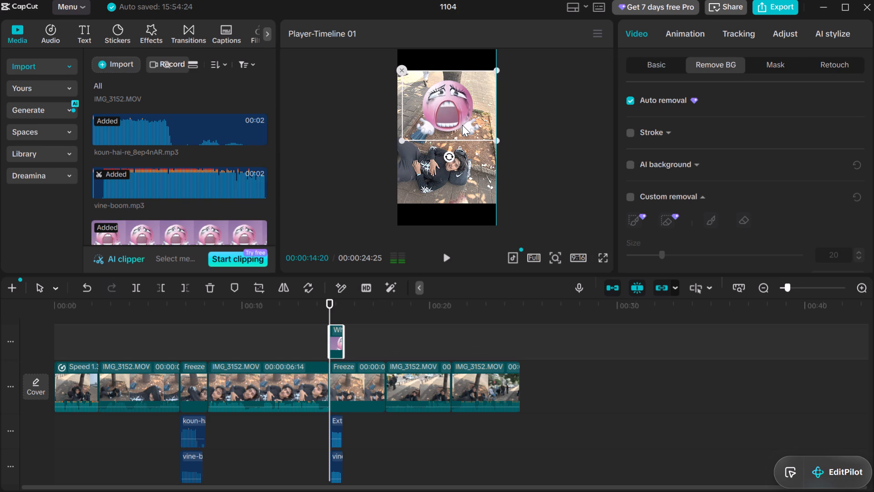
pyautogui.moveTo(462, 125); pyautogui.dragTo(461, 123)
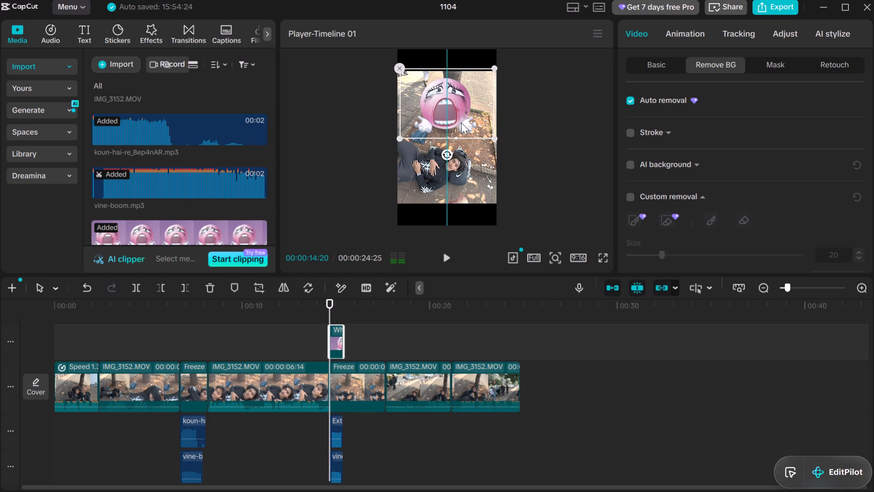
pyautogui.moveTo(461, 123); pyautogui.dragTo(460, 125)
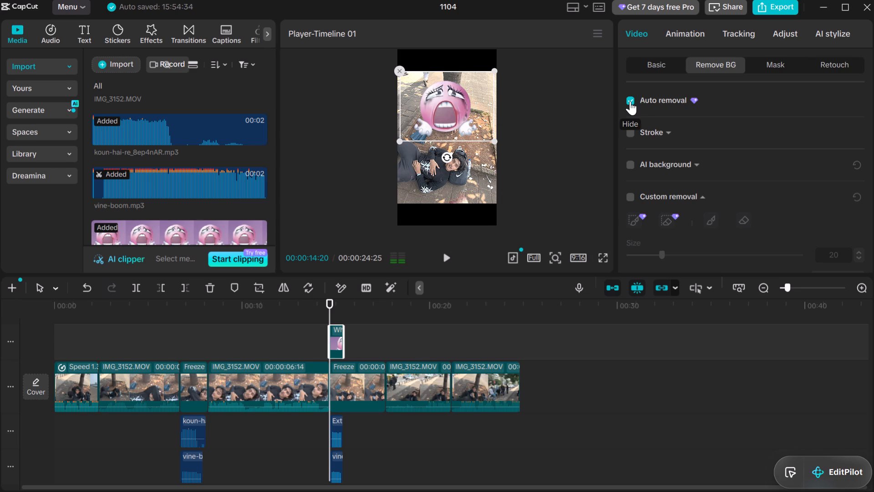
pyautogui.moveTo(442, 118); pyautogui.dragTo(449, 111)
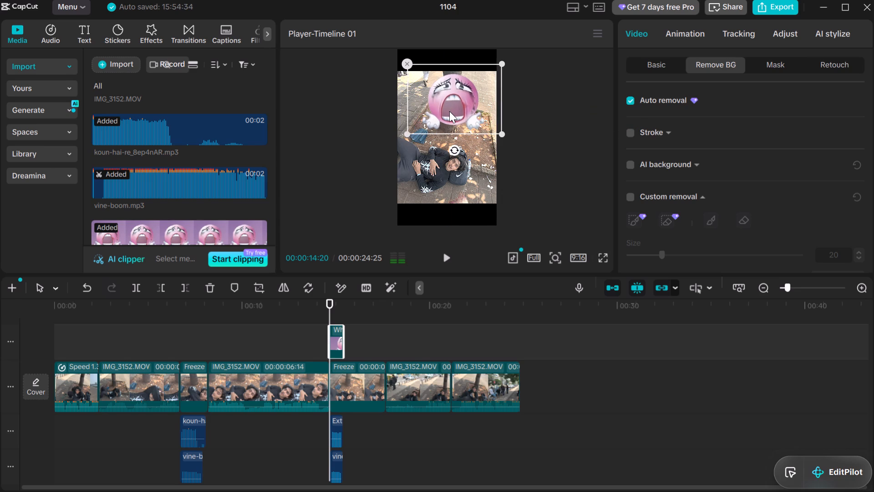
pyautogui.moveTo(449, 111); pyautogui.dragTo(378, 140)
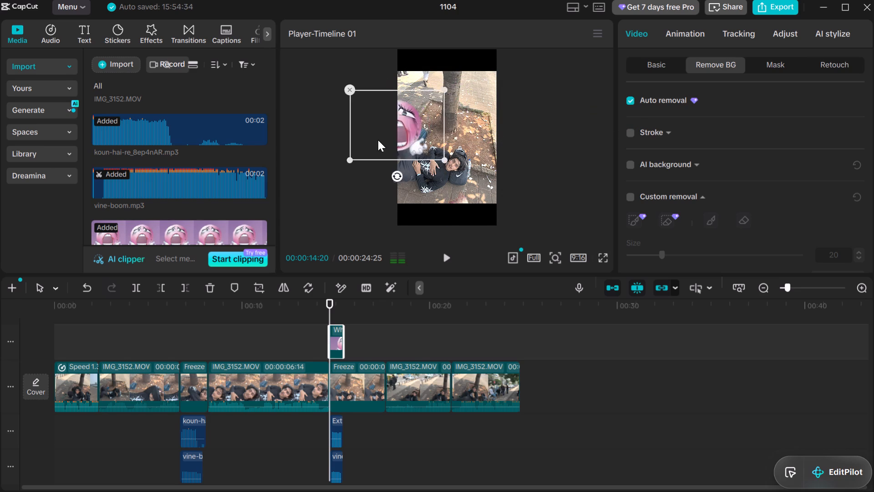
pyautogui.moveTo(378, 140); pyautogui.dragTo(516, 179)
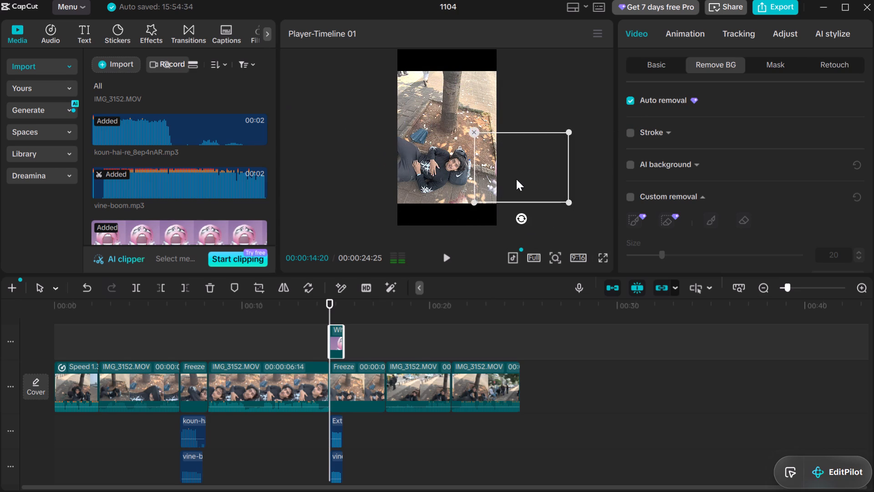
pyautogui.moveTo(516, 179); pyautogui.dragTo(434, 178)
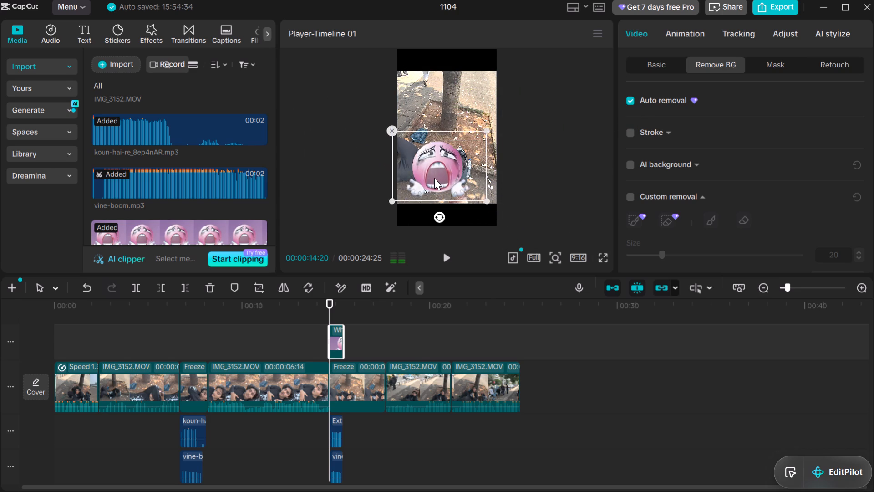
pyautogui.moveTo(434, 178); pyautogui.dragTo(445, 151)
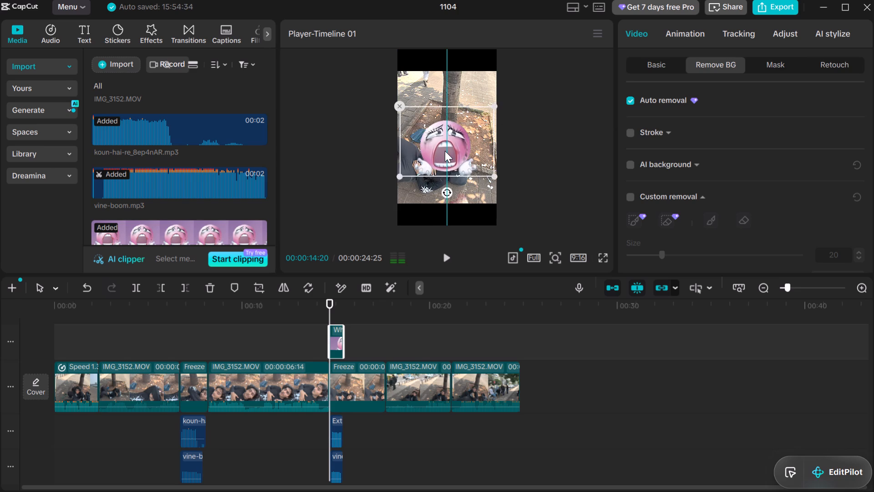
pyautogui.moveTo(445, 151); pyautogui.dragTo(444, 133)
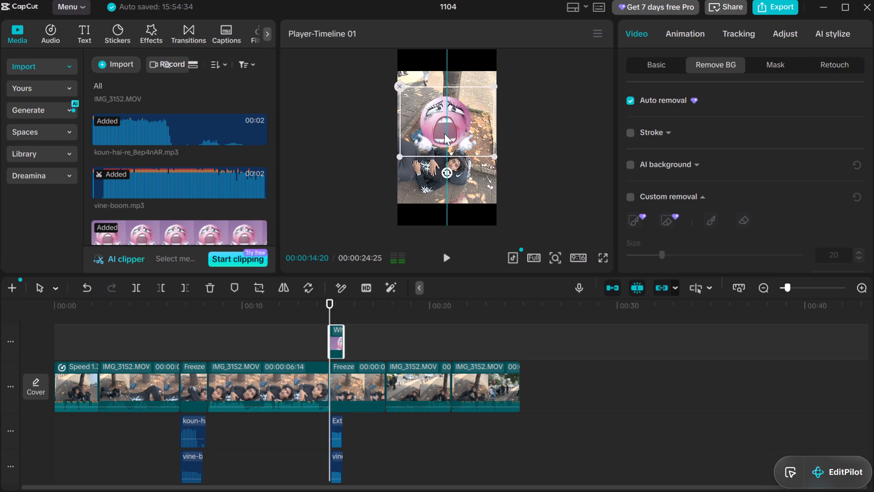
pyautogui.moveTo(444, 133); pyautogui.dragTo(447, 126)
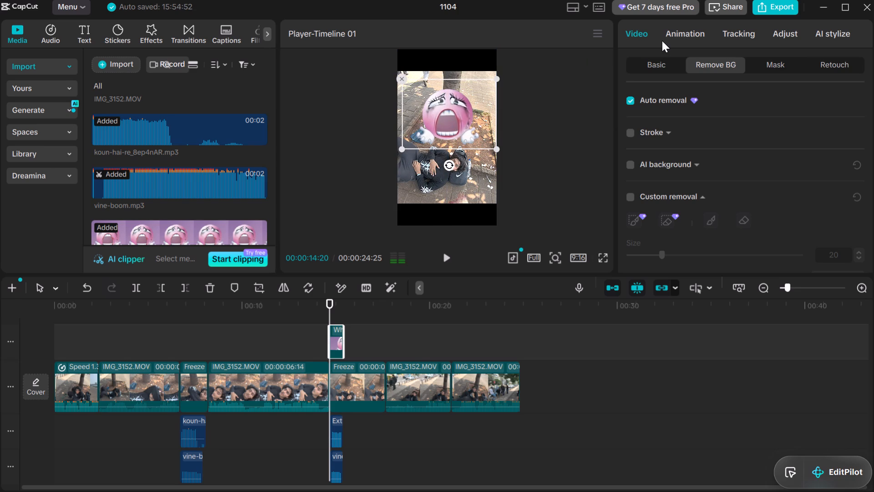
# Turn off automatic background removal on the crying emoji overlay.
pyautogui.click(630, 99)
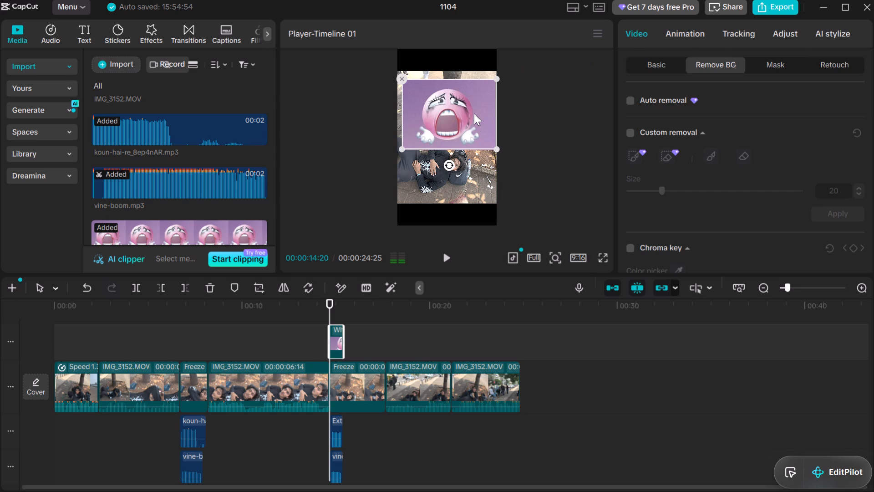
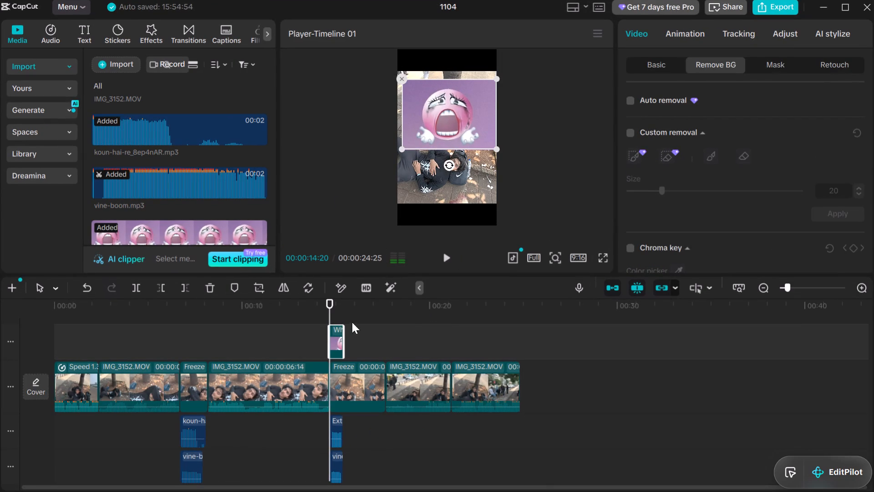
pyautogui.rightClick(336, 343)
pyautogui.click(336, 343)
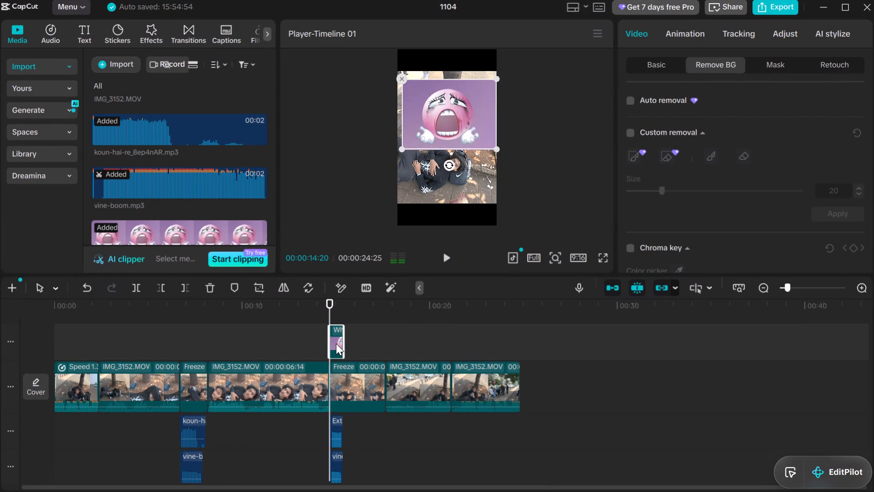
pyautogui.click(336, 337)
pyautogui.rightClick(336, 329)
pyautogui.click(336, 329)
pyautogui.moveTo(336, 338); pyautogui.dragTo(344, 338)
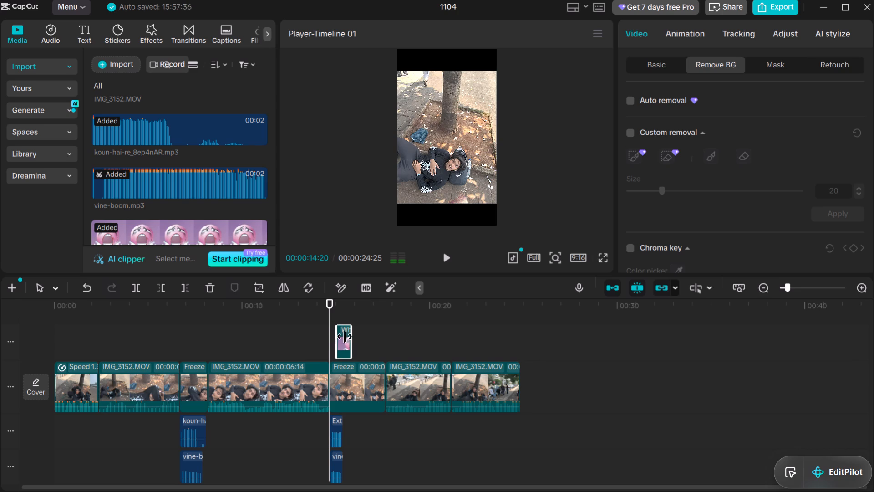
pyautogui.rightClick(344, 339)
pyautogui.click(344, 339)
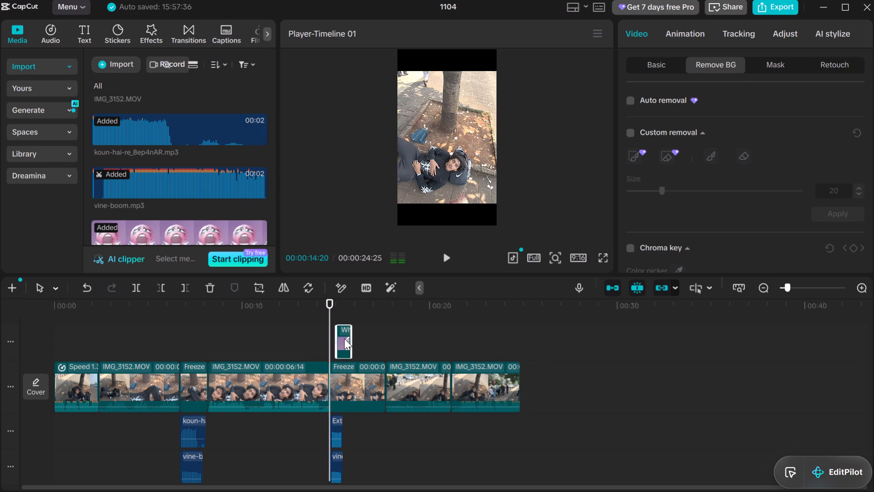
pyautogui.rightClick(344, 338)
pyautogui.click(344, 338)
pyautogui.rightClick(344, 338)
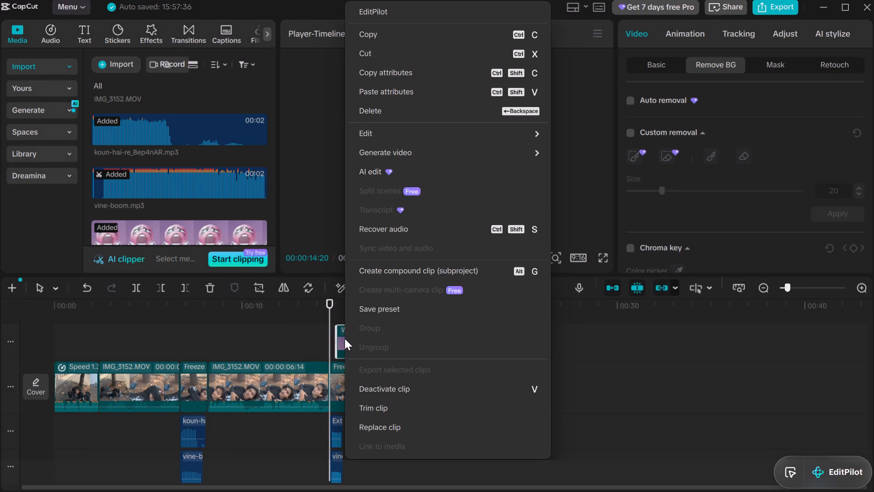
pyautogui.click(431, 110)
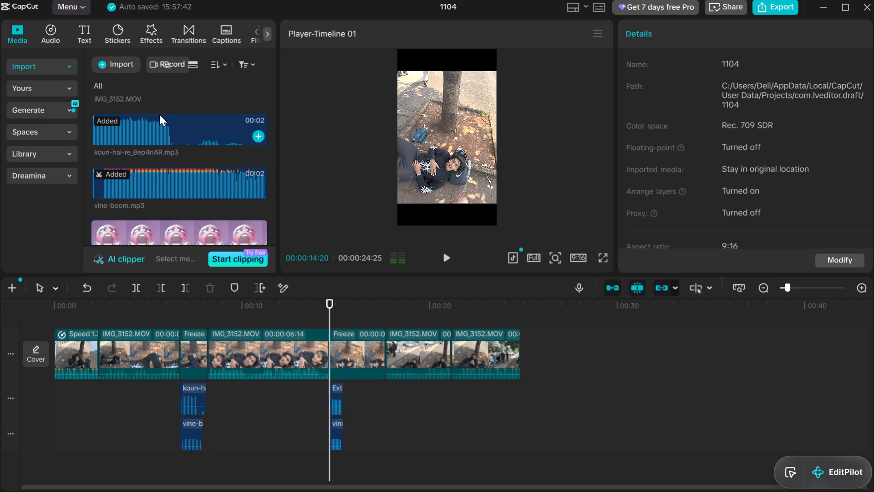
# Import Crying Pink Emoji on Green Screen from the device's Downloads folder into the project media.
pyautogui.click(127, 59)
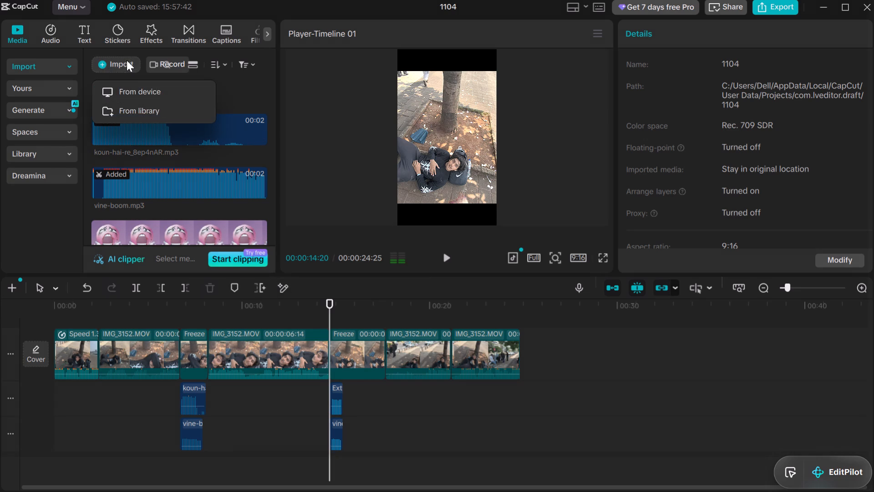
pyautogui.click(145, 96)
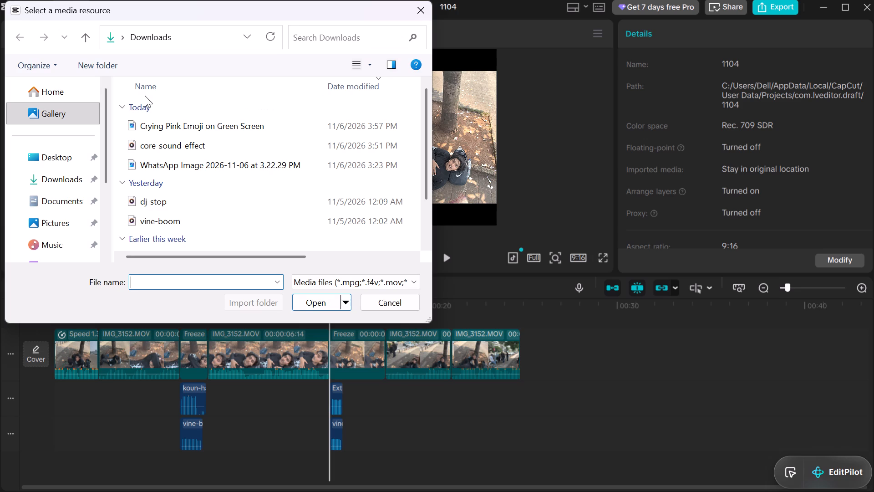
pyautogui.click(147, 118)
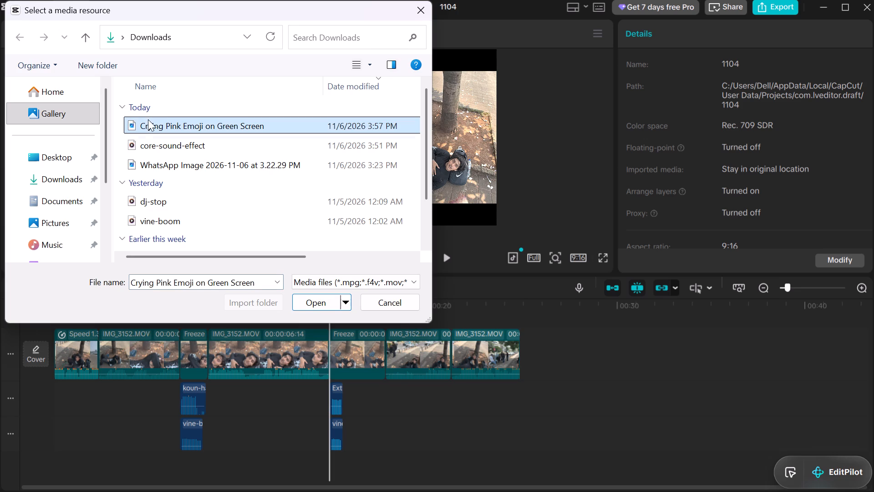
pyautogui.click(311, 300)
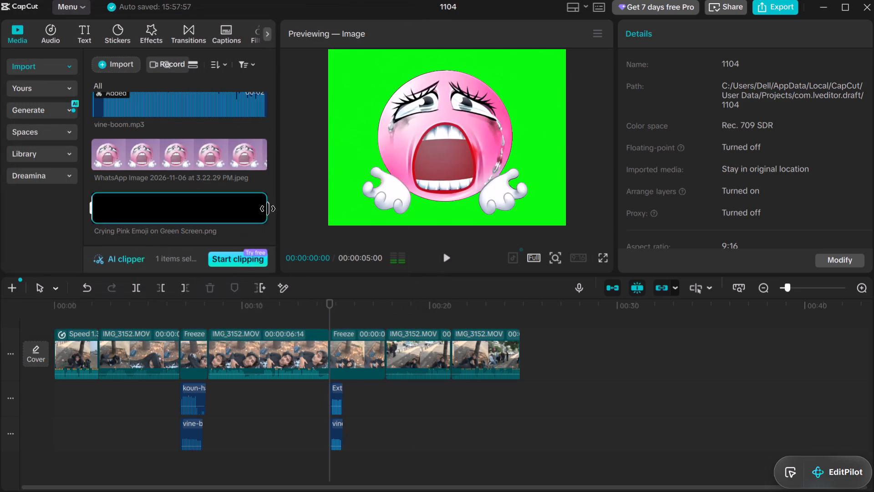
# Add the green-screen crying emoji to the timeline as an overlay above the second freeze frame, starting at 00:00:14:20.
pyautogui.click(257, 212)
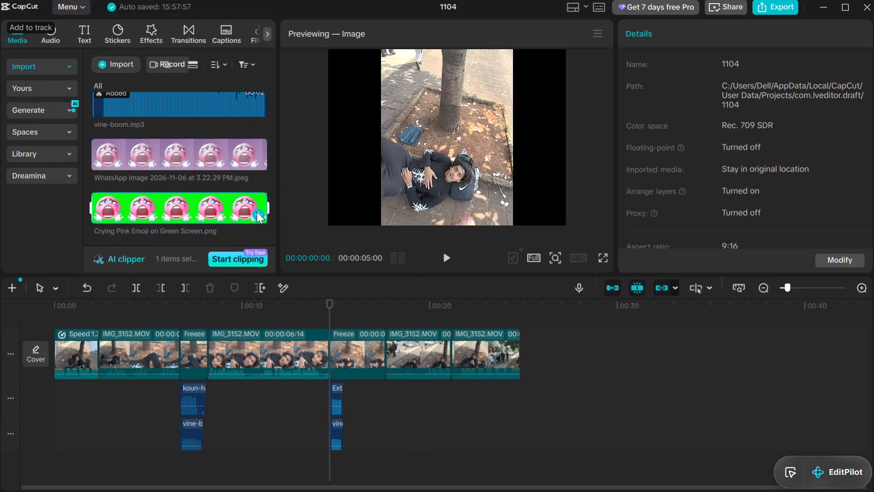
pyautogui.moveTo(365, 351); pyautogui.dragTo(378, 328)
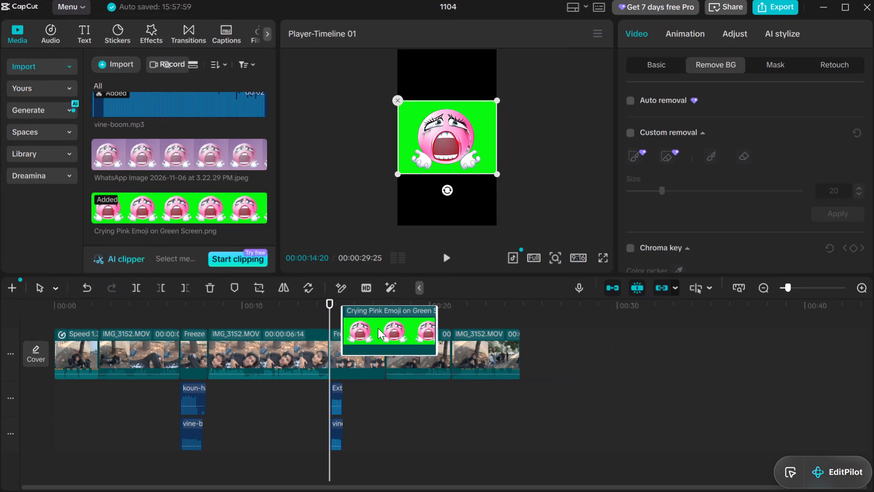
pyautogui.moveTo(378, 328); pyautogui.dragTo(359, 326)
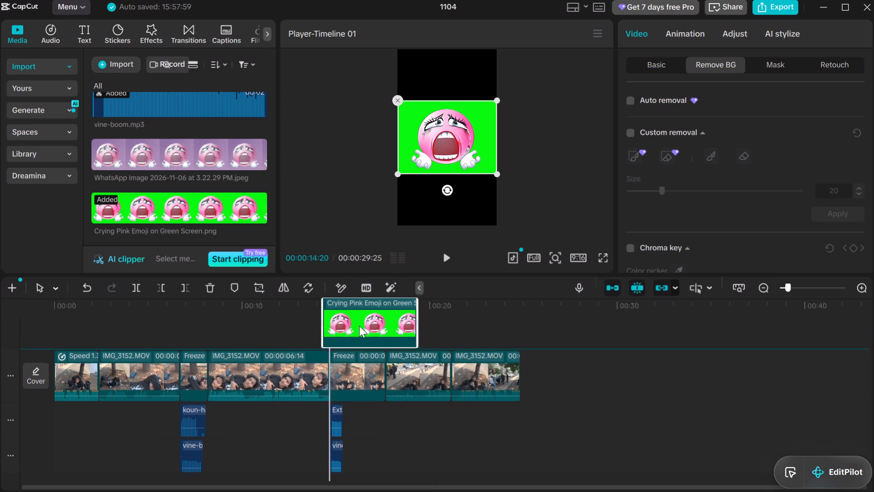
pyautogui.moveTo(359, 326); pyautogui.dragTo(366, 326)
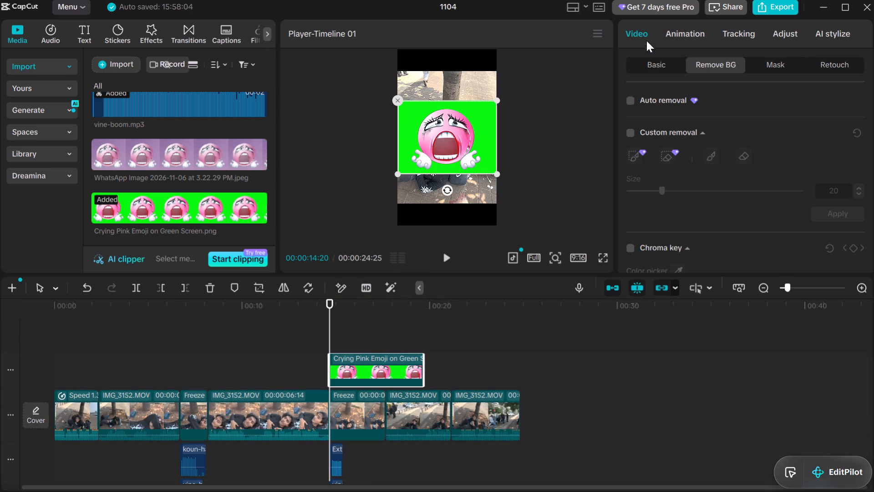
# Enable Chroma key on the emoji overlay and pick its green background as the colour to remove.
pyautogui.click(653, 58)
pyautogui.click(699, 64)
pyautogui.click(627, 246)
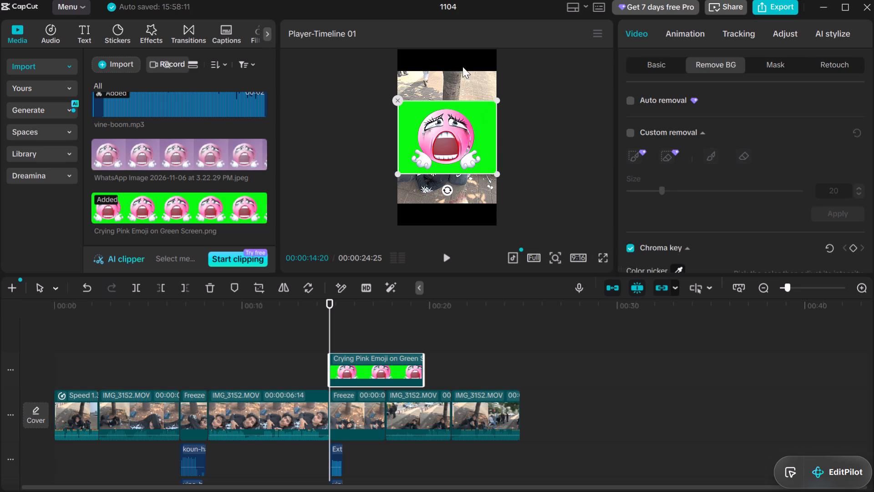
pyautogui.click(484, 129)
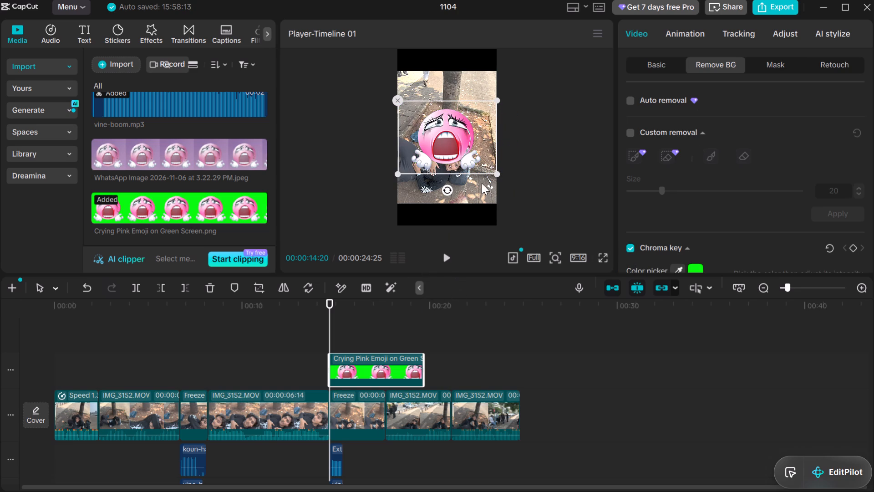
# Scale the emoji overlay down to roughly two-thirds of the frame width and centre it horizontally above the lying man.
pyautogui.click(497, 174)
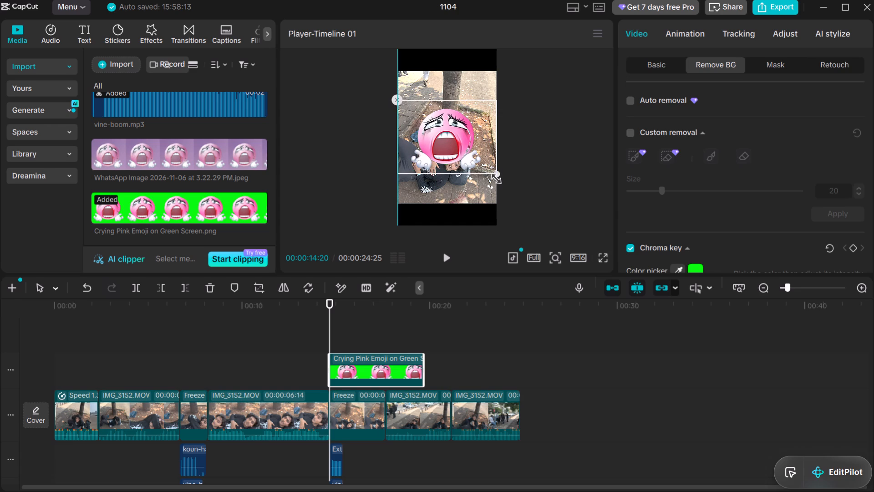
pyautogui.moveTo(462, 157); pyautogui.dragTo(467, 125)
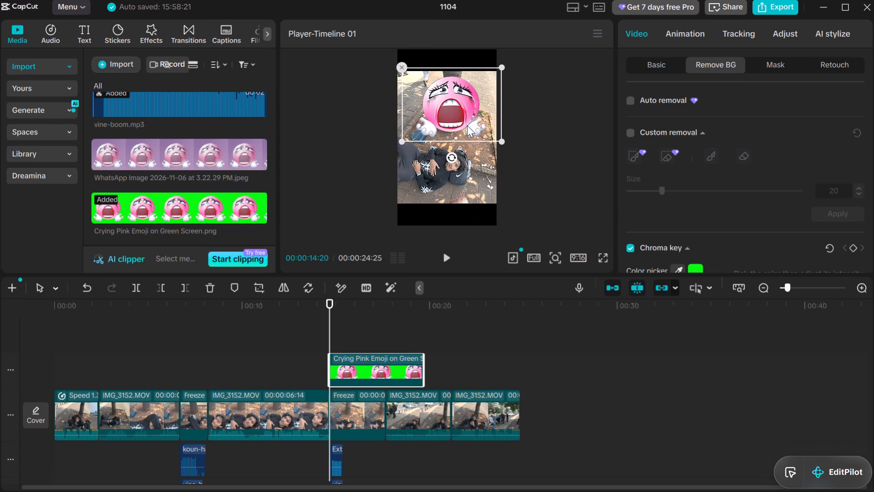
pyautogui.click(493, 134)
pyautogui.moveTo(498, 138); pyautogui.dragTo(490, 131)
pyautogui.moveTo(462, 109); pyautogui.dragTo(457, 116)
pyautogui.moveTo(492, 141); pyautogui.dragTo(485, 135)
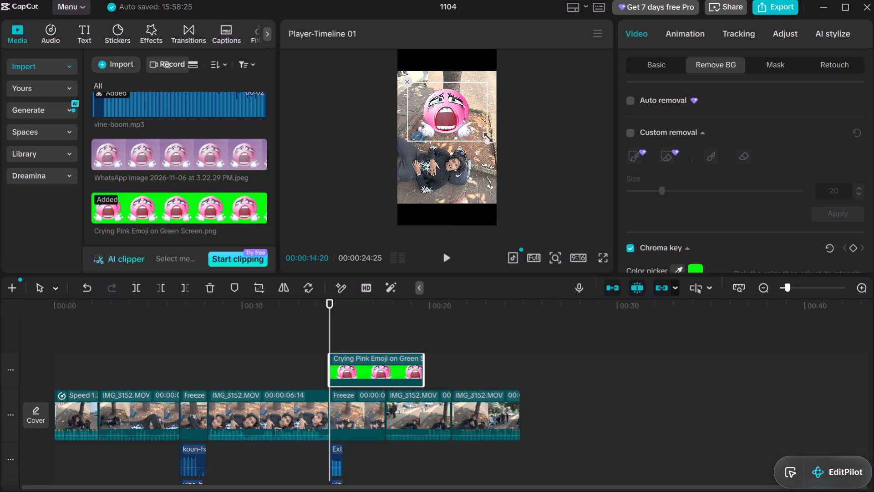
pyautogui.moveTo(485, 135); pyautogui.dragTo(484, 134)
pyautogui.click(458, 115)
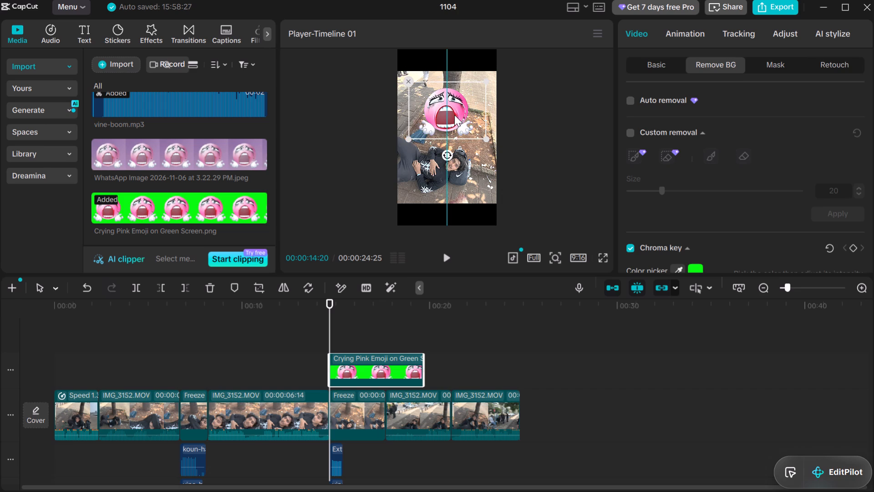
pyautogui.moveTo(488, 140); pyautogui.dragTo(487, 140)
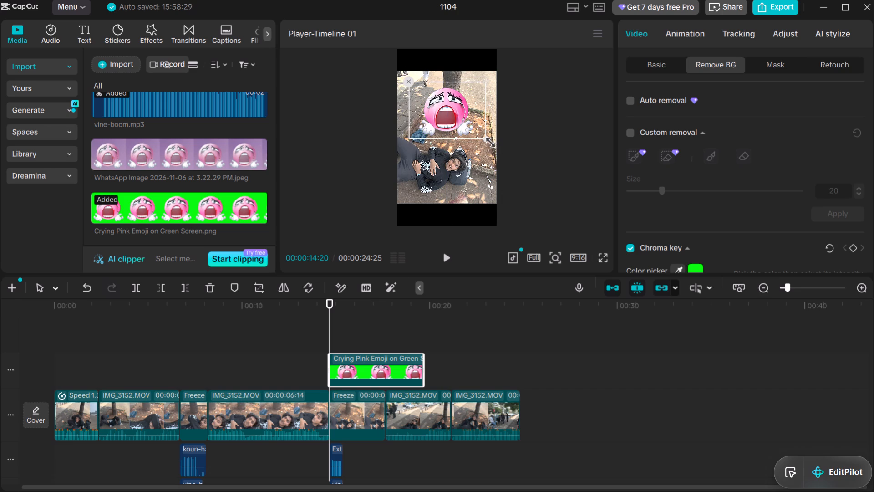
pyautogui.moveTo(487, 140); pyautogui.dragTo(481, 136)
pyautogui.click(457, 118)
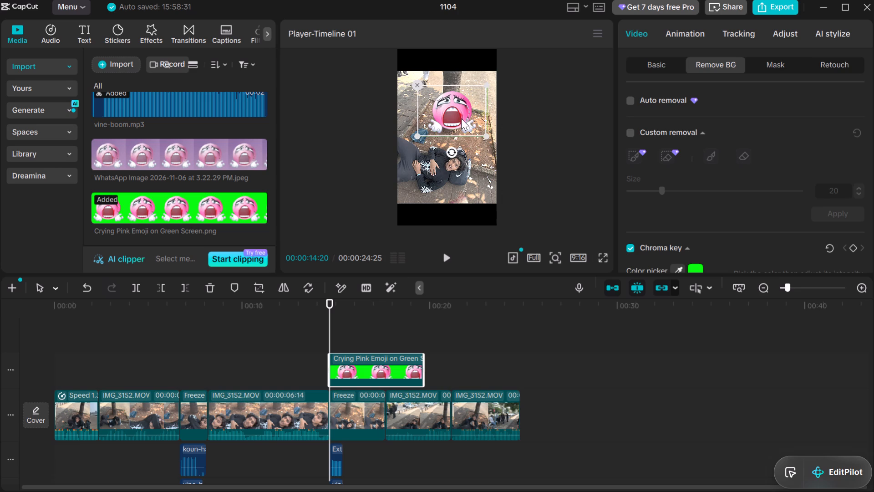
pyautogui.click(480, 134)
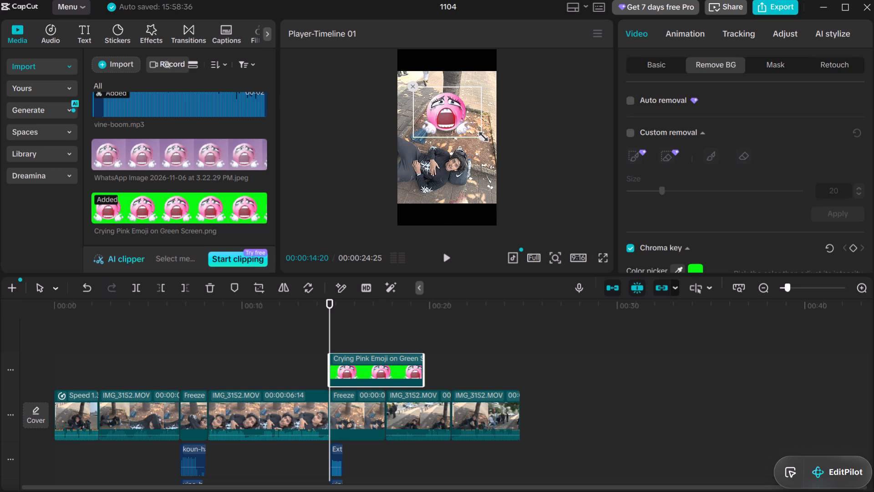
pyautogui.click(519, 138)
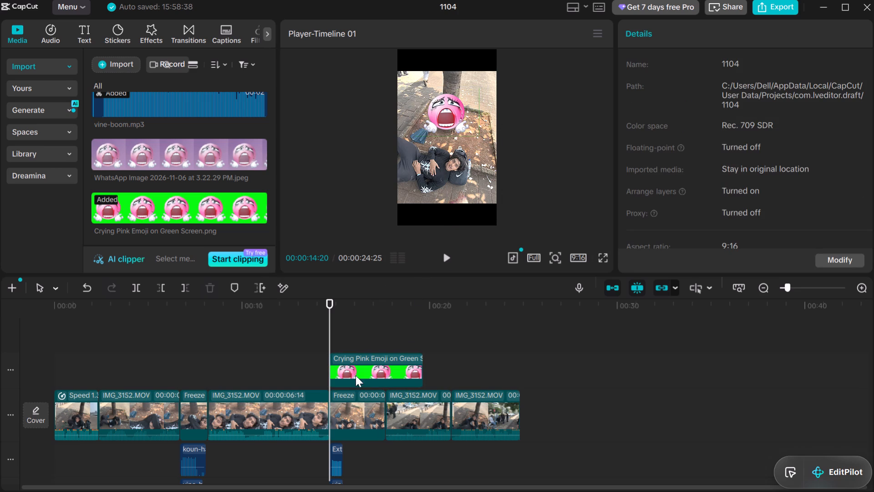
# Trim the end of the second freeze frame so it finishes with the sound effects beneath it.
pyautogui.click(356, 412)
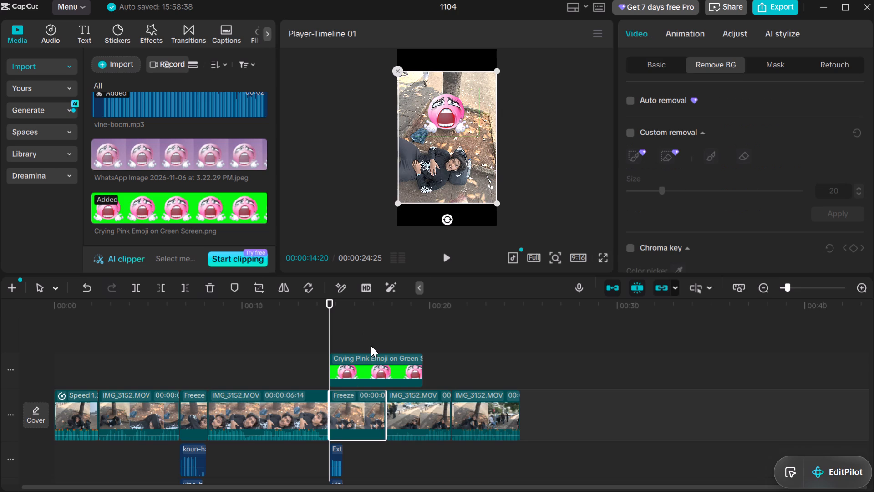
pyautogui.moveTo(386, 411); pyautogui.dragTo(342, 415)
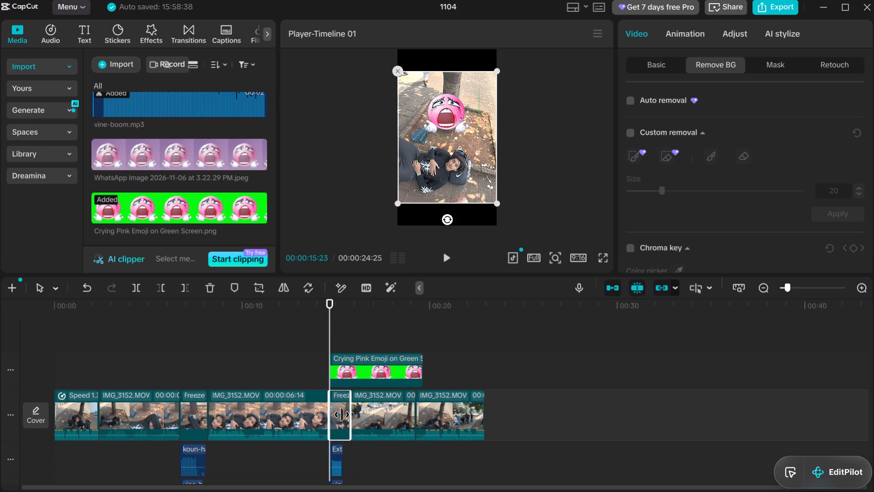
pyautogui.moveTo(342, 415); pyautogui.dragTo(340, 415)
# Trim the end of the crying emoji overlay to match the end of the second freeze frame.
pyautogui.click(354, 364)
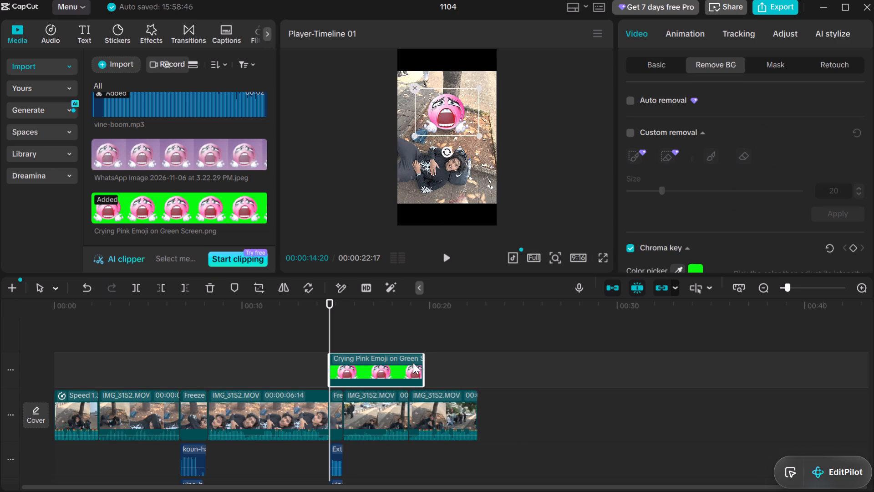
pyautogui.moveTo(422, 363); pyautogui.dragTo(338, 384)
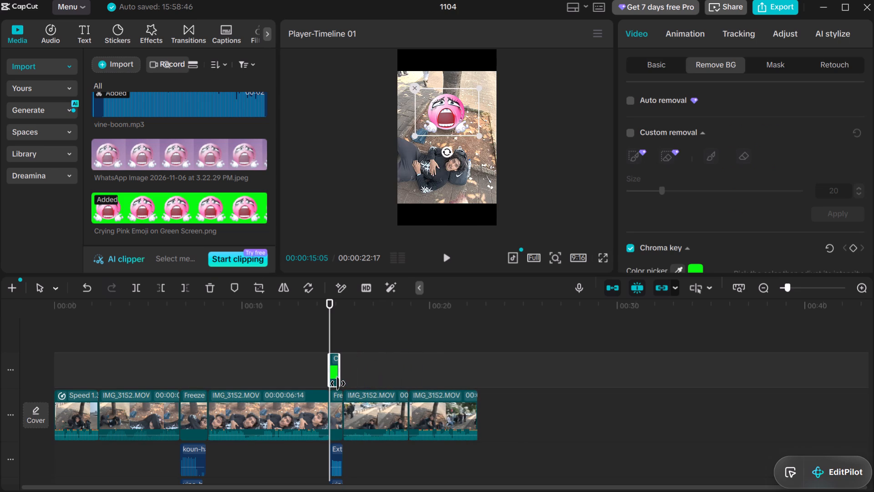
pyautogui.moveTo(338, 384); pyautogui.dragTo(340, 387)
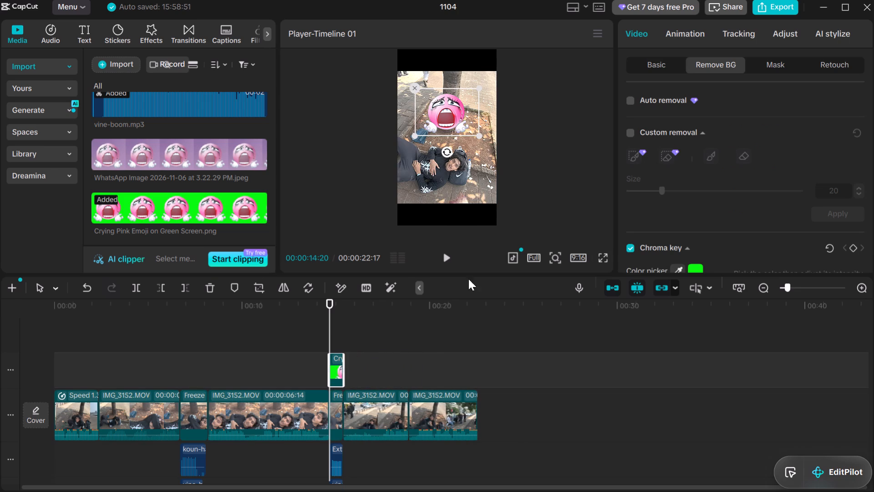
# Play back the second freeze frame with its emoji overlay, and the opening clips through the first freeze frame, to check timing.
pyautogui.click(448, 261)
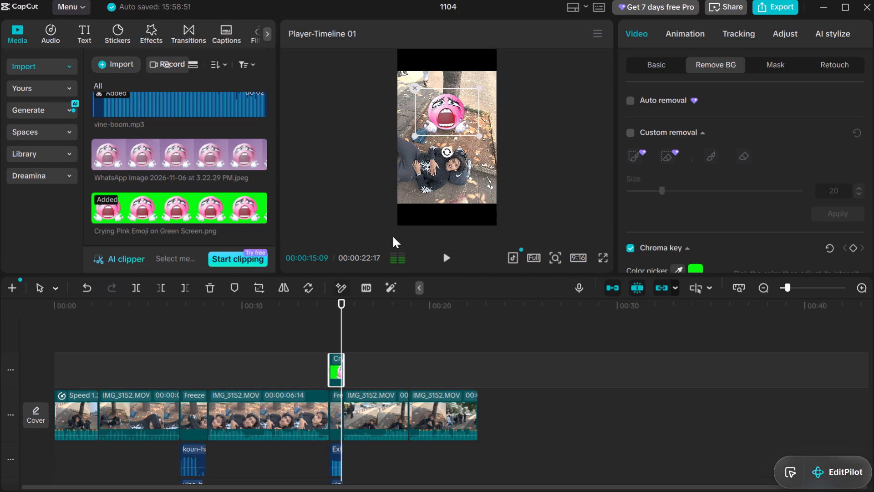
pyautogui.click(295, 321)
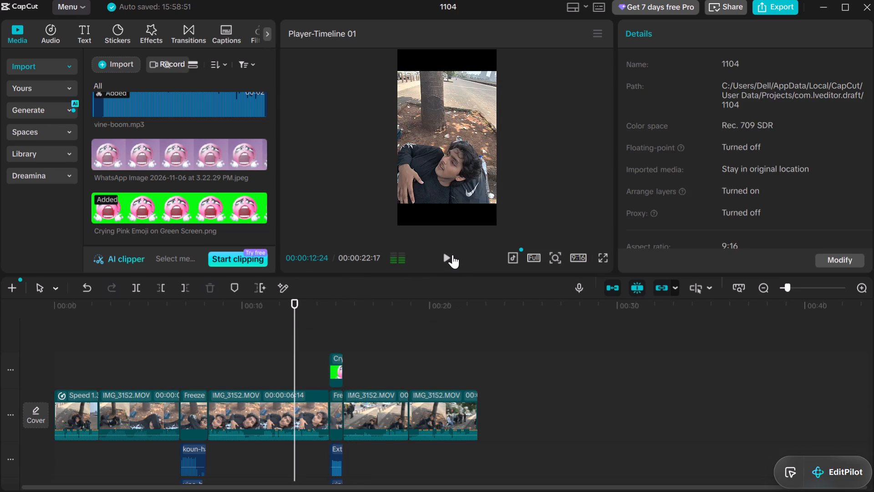
pyautogui.click(445, 254)
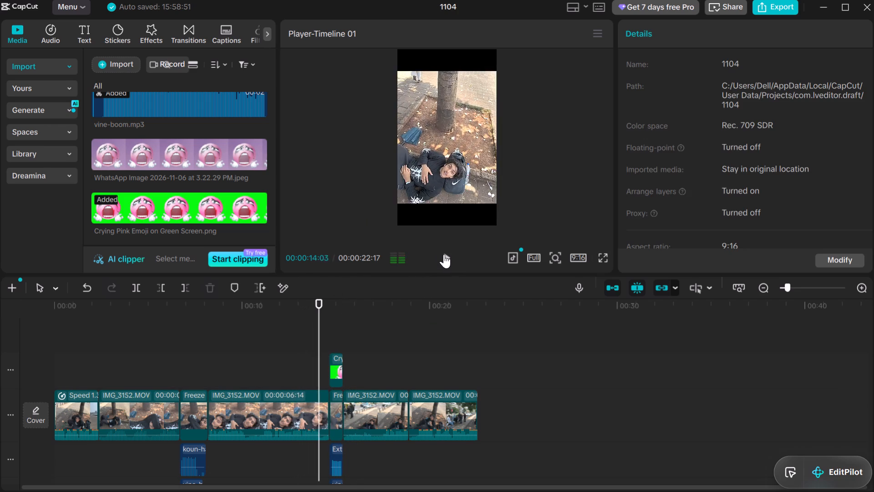
pyautogui.click(444, 254)
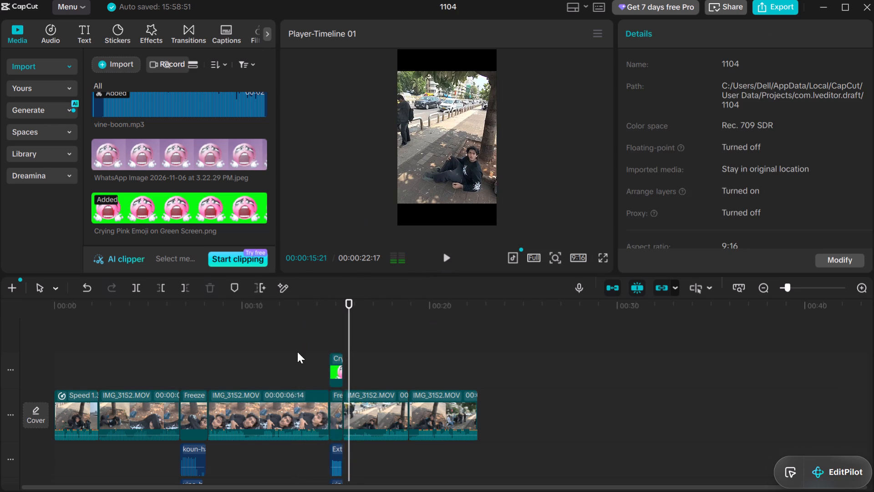
pyautogui.click(297, 352)
pyautogui.click(442, 257)
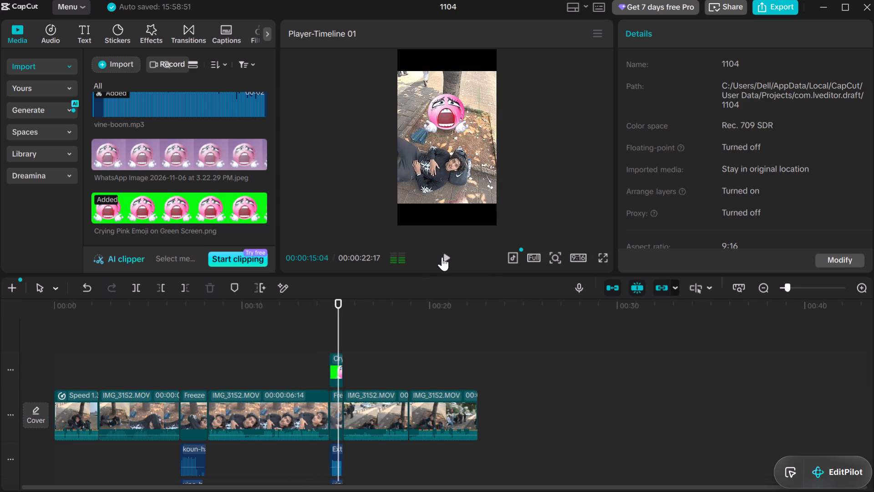
pyautogui.click(442, 257)
pyautogui.click(47, 337)
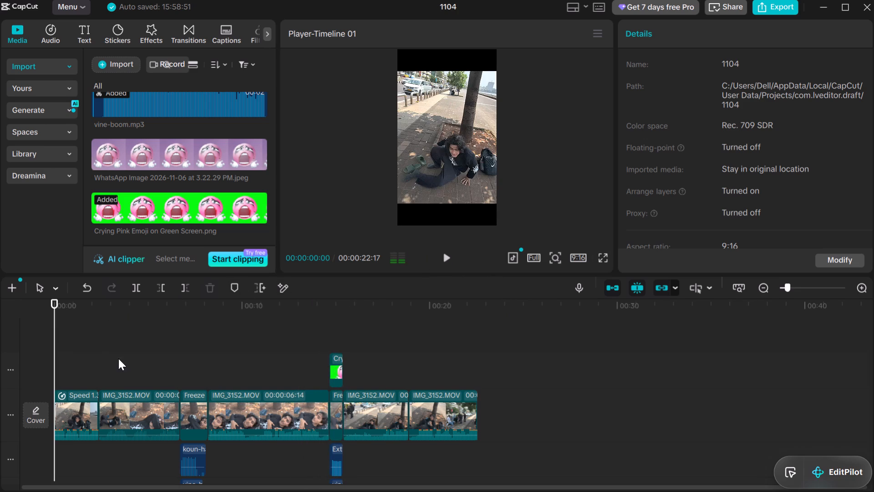
pyautogui.click(118, 359)
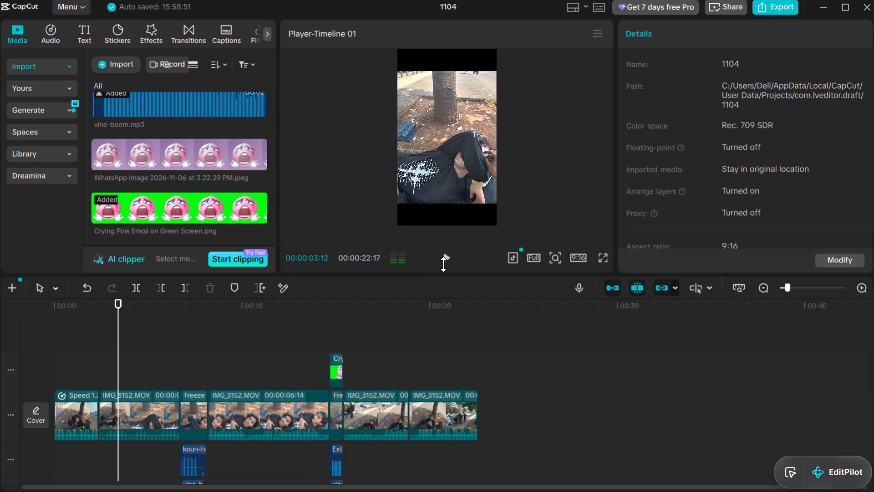
pyautogui.click(446, 259)
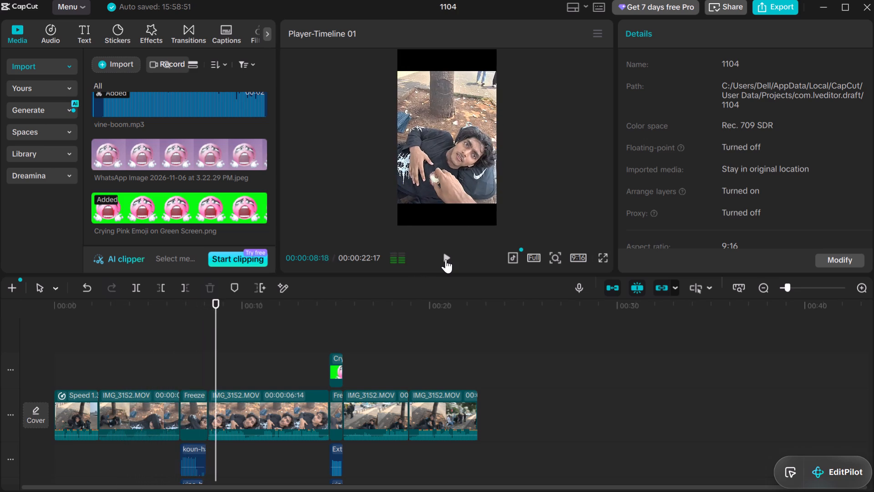
pyautogui.click(147, 343)
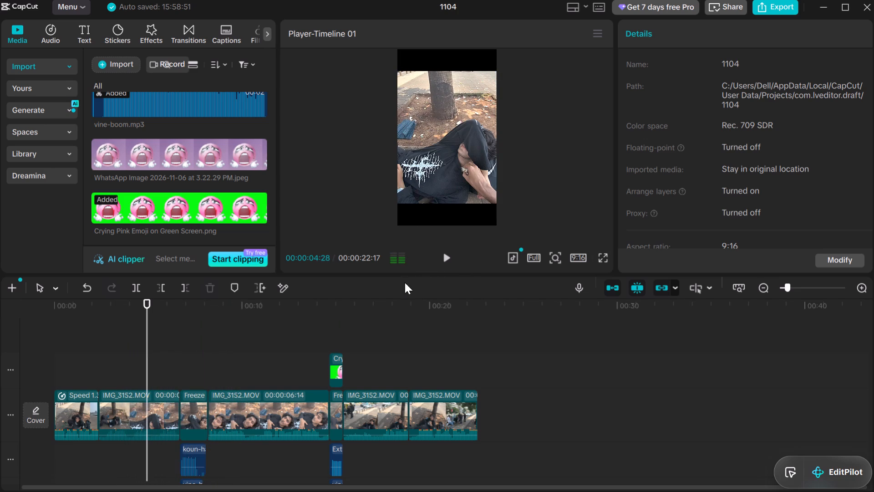
pyautogui.click(448, 259)
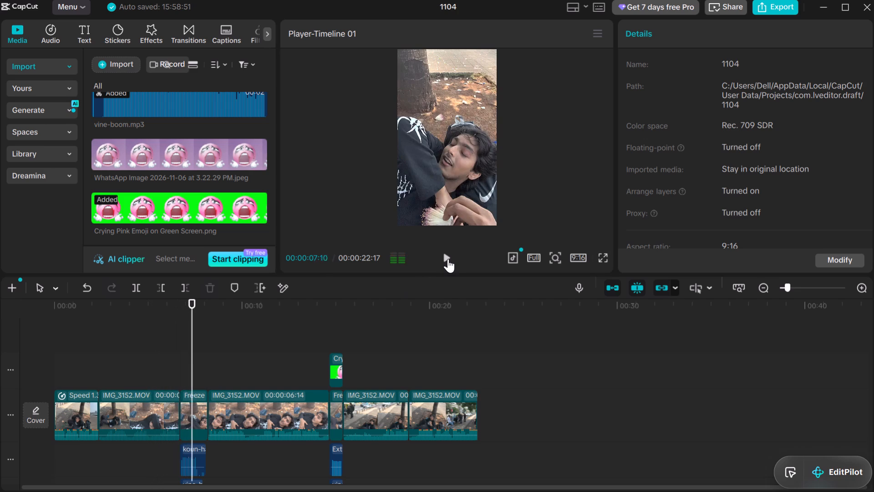
pyautogui.click(447, 259)
# Trim the end of the upper sound effect under the first freeze frame back to about 00:00:07:17.
pyautogui.click(195, 464)
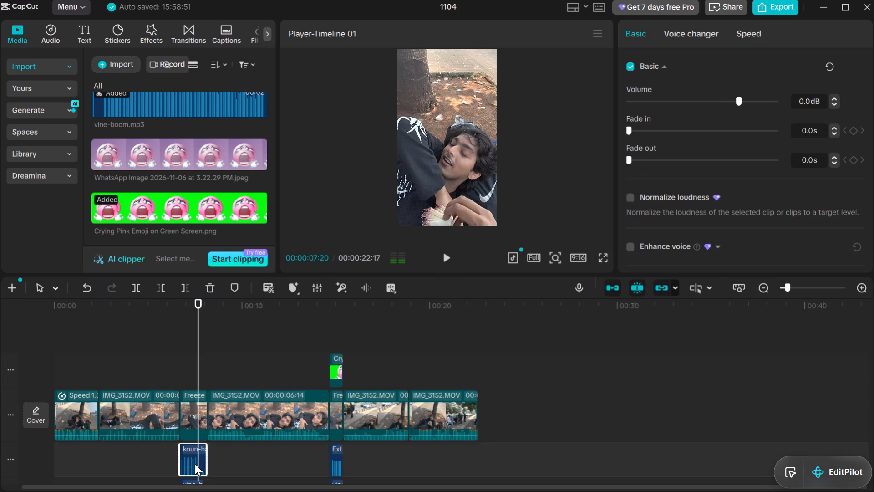
pyautogui.scroll(-2, 207, 458)
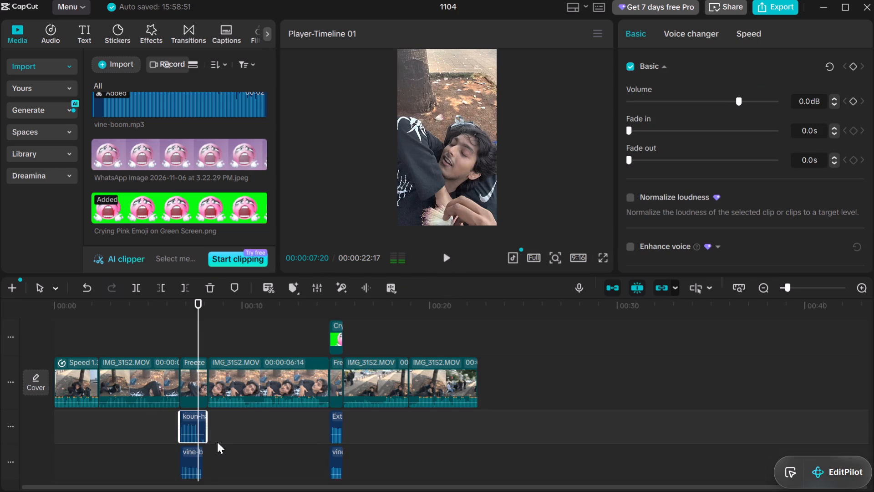
pyautogui.moveTo(207, 426); pyautogui.dragTo(202, 425)
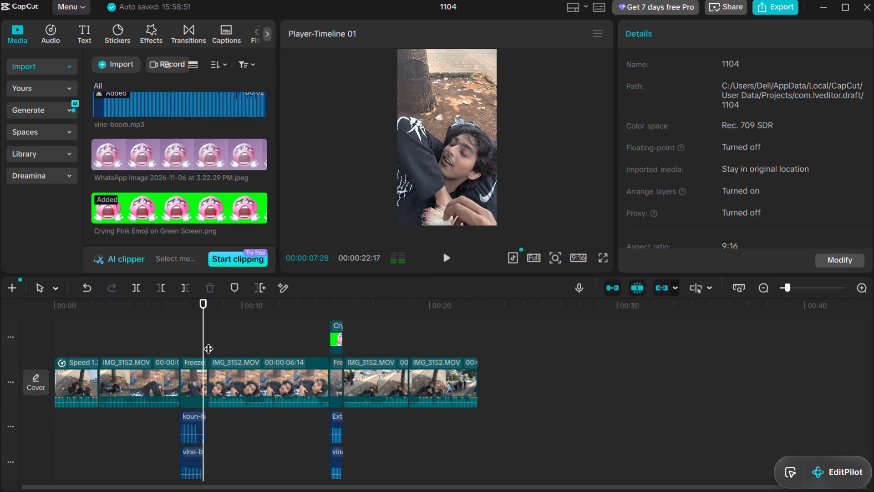
pyautogui.moveTo(204, 340); pyautogui.dragTo(196, 342)
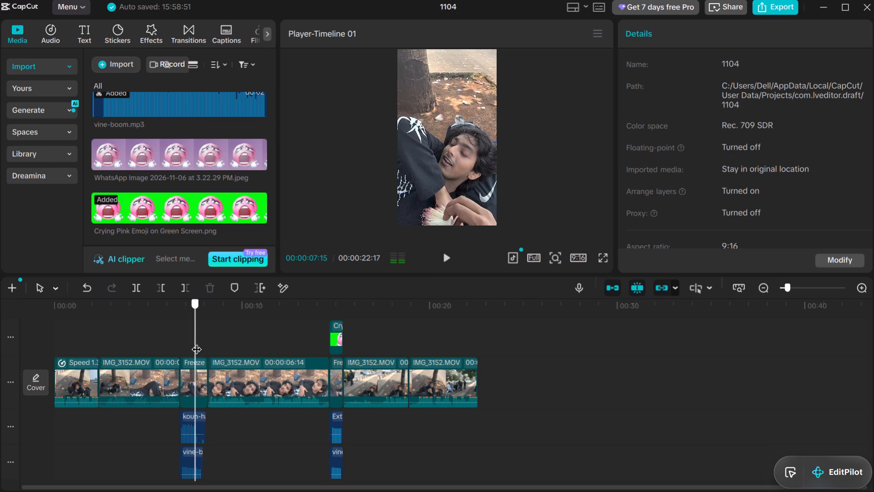
pyautogui.moveTo(196, 342); pyautogui.dragTo(200, 344)
pyautogui.click(178, 334)
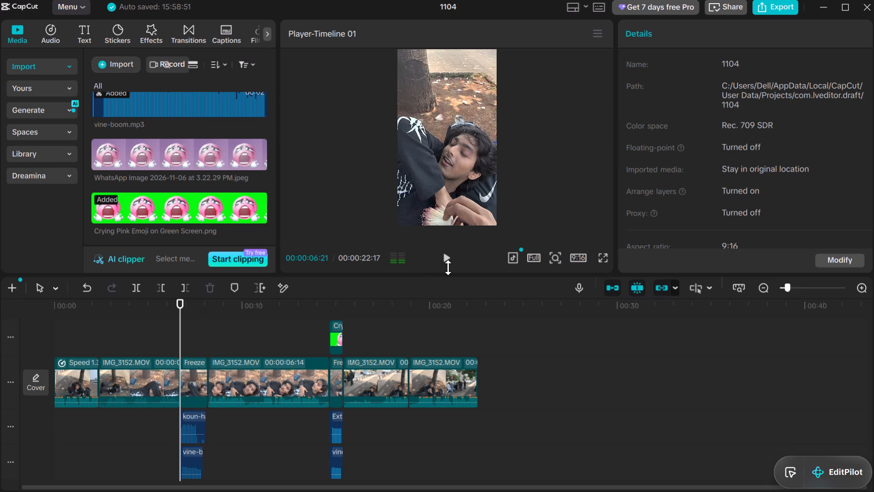
pyautogui.click(449, 258)
pyautogui.click(448, 258)
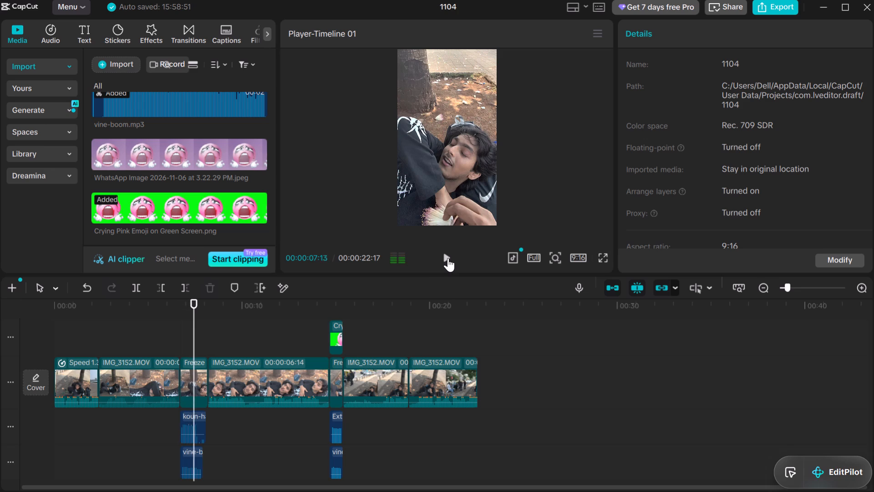
pyautogui.click(188, 434)
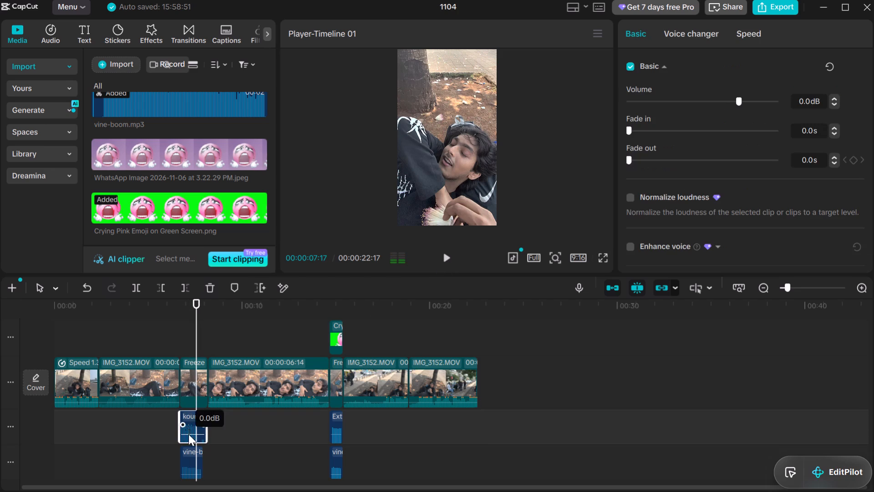
pyautogui.click(206, 430)
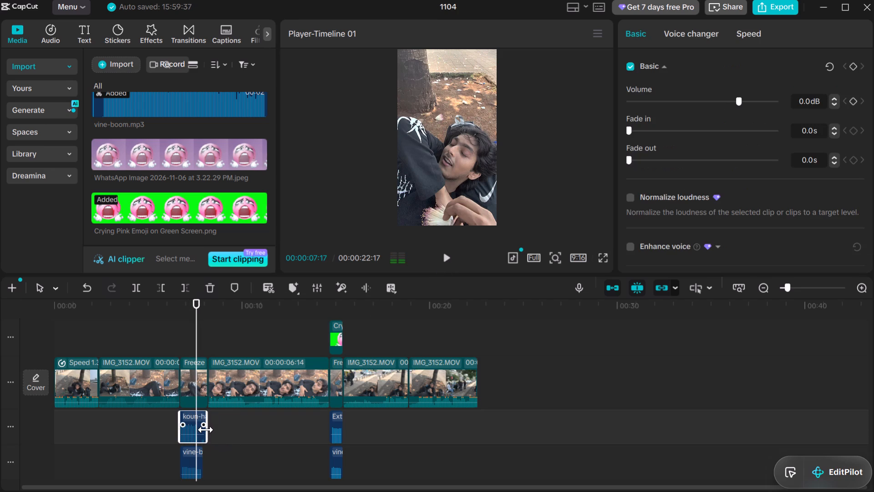
pyautogui.moveTo(207, 434); pyautogui.dragTo(198, 435)
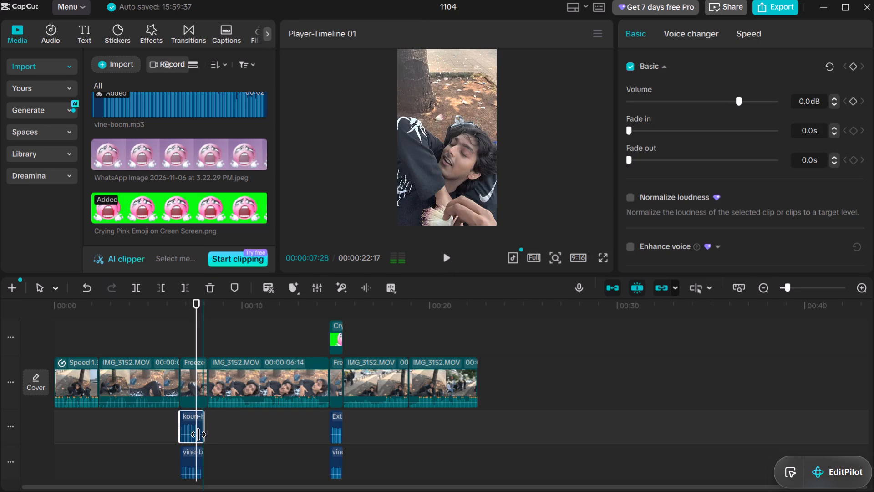
pyautogui.moveTo(198, 435); pyautogui.dragTo(196, 436)
# Trim the end of the first freeze frame to match the shortened upper sound effect at about 00:00:07:17.
pyautogui.click(192, 374)
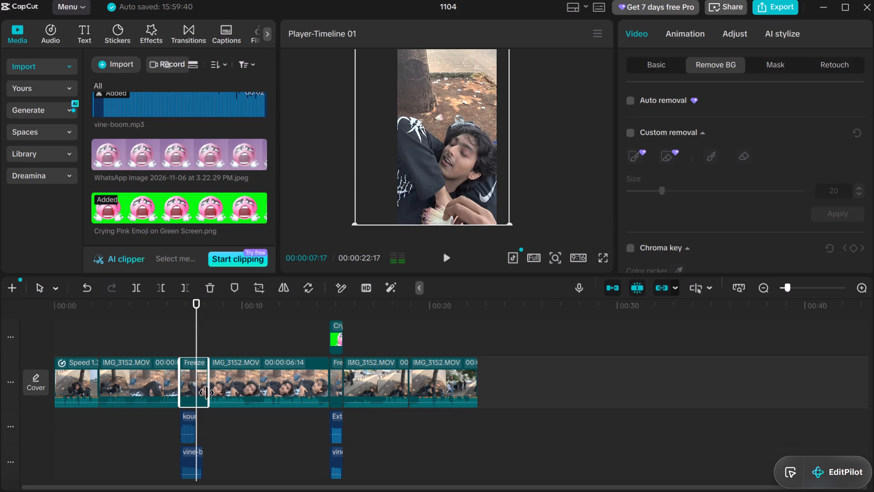
pyautogui.moveTo(207, 393); pyautogui.dragTo(196, 395)
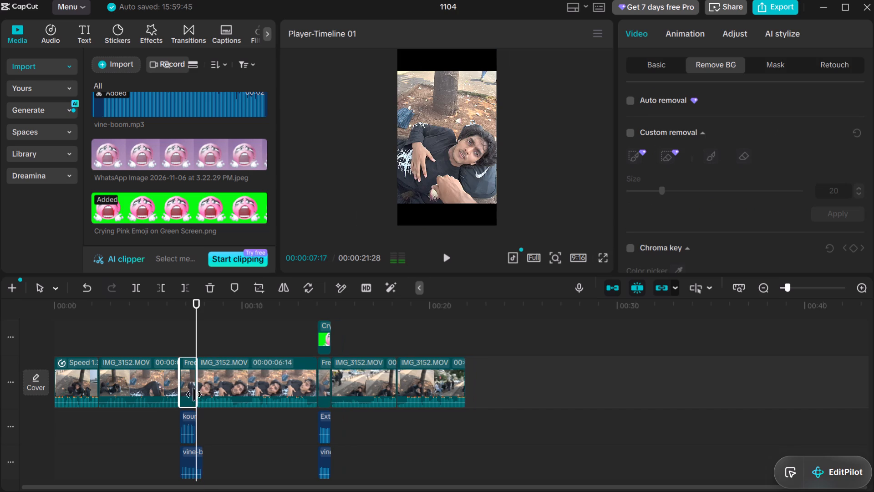
# Play back the opening clips, the shortened first freeze frame and the clip after it to check the pacing.
pyautogui.click(161, 458)
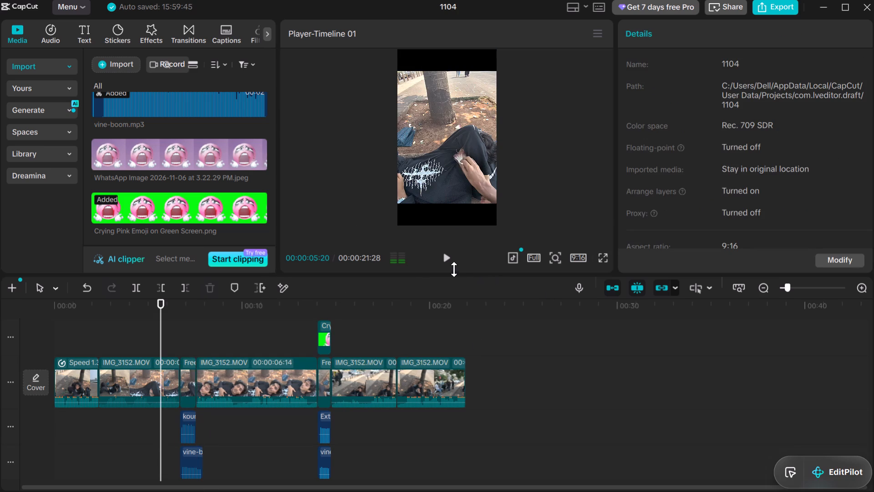
pyautogui.click(447, 258)
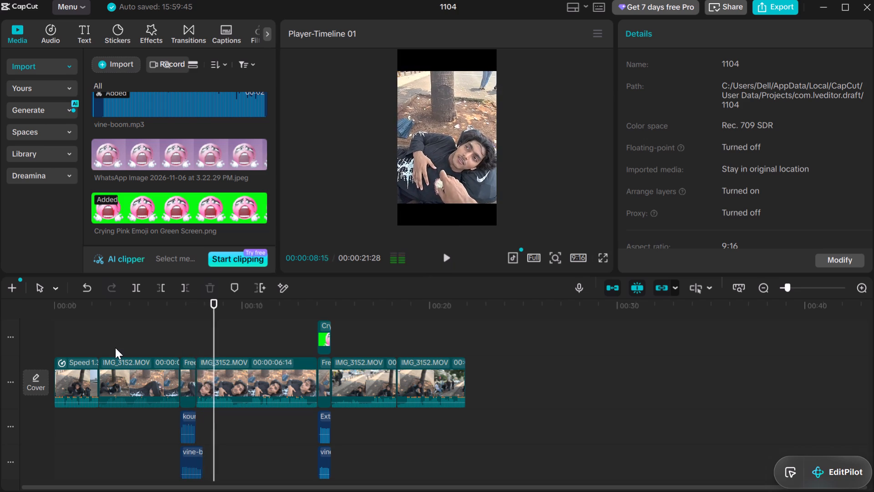
pyautogui.click(126, 437)
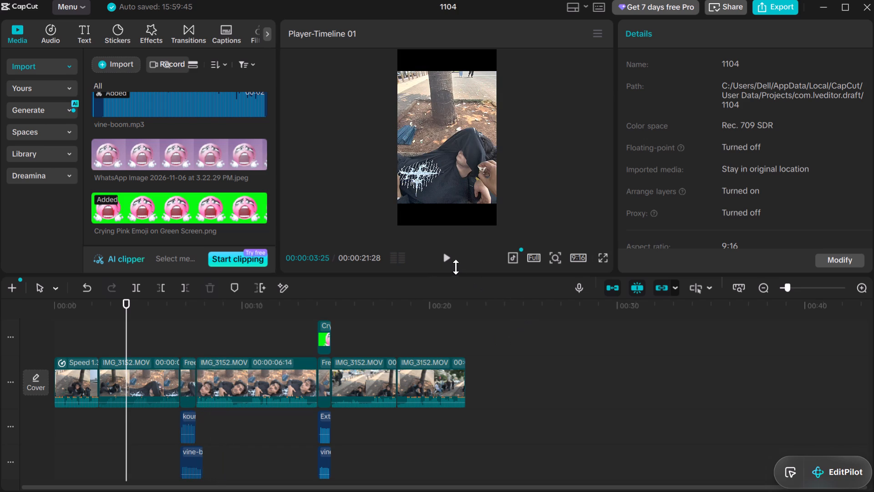
pyautogui.click(448, 262)
pyautogui.click(444, 261)
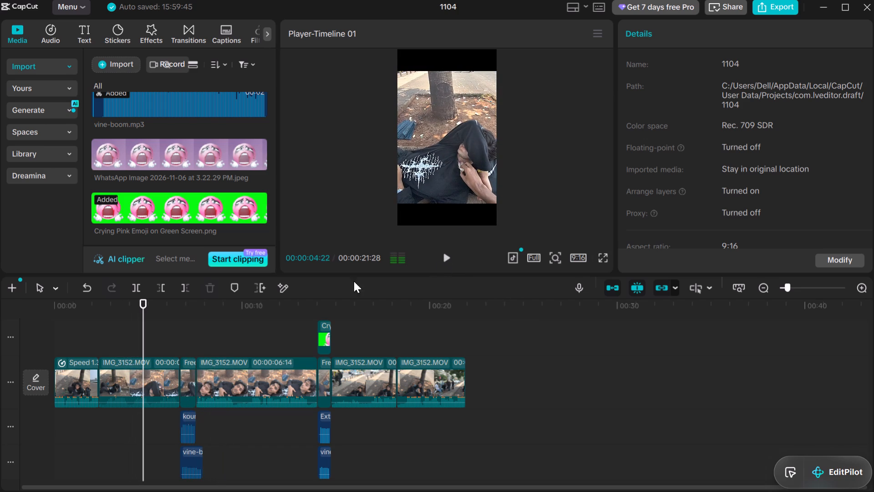
pyautogui.click(90, 334)
pyautogui.click(91, 333)
pyautogui.moveTo(91, 333); pyautogui.dragTo(103, 338)
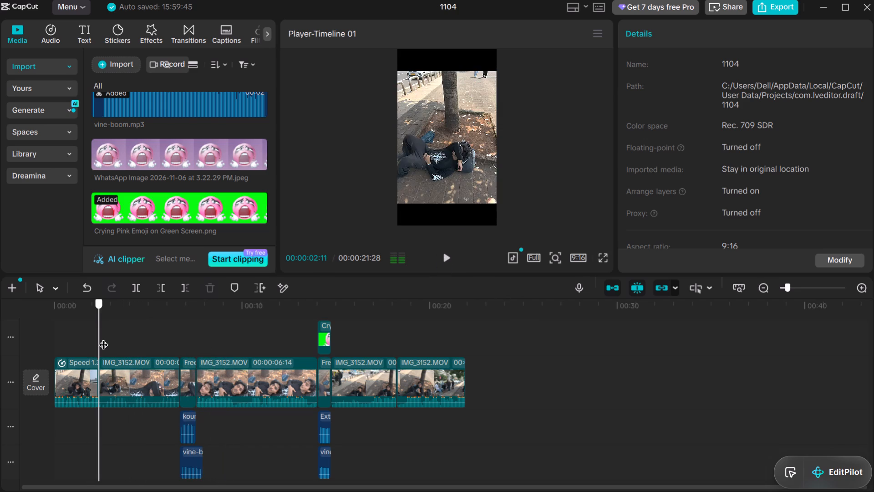
pyautogui.moveTo(103, 338); pyautogui.dragTo(103, 338)
pyautogui.click(447, 258)
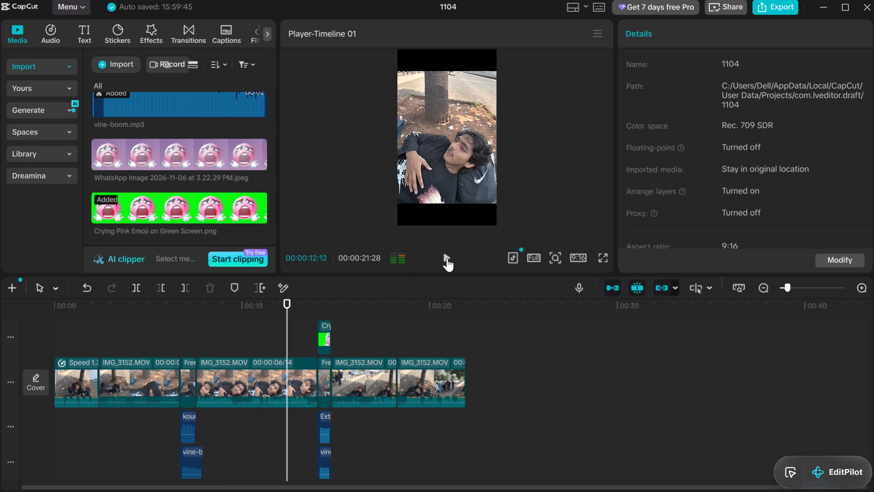
pyautogui.click(447, 258)
# Replay the section around the second freeze frame to check the crying emoji and sound effect timing.
pyautogui.click(447, 258)
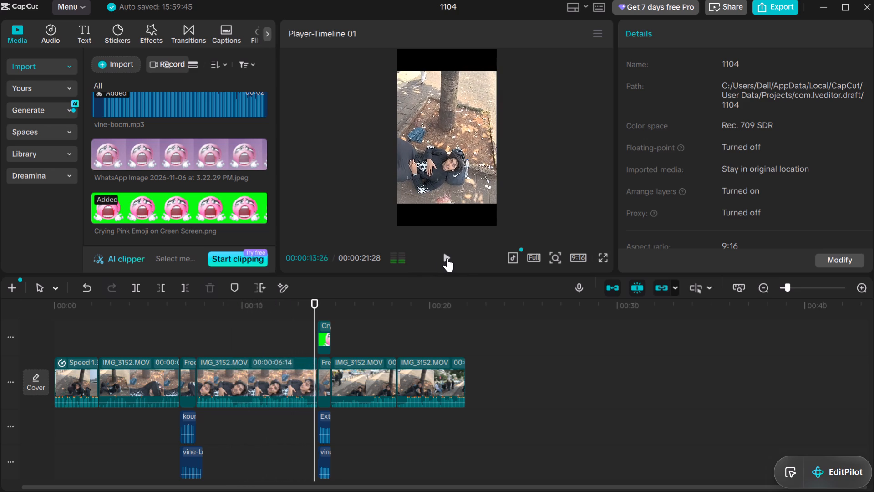
pyautogui.click(447, 258)
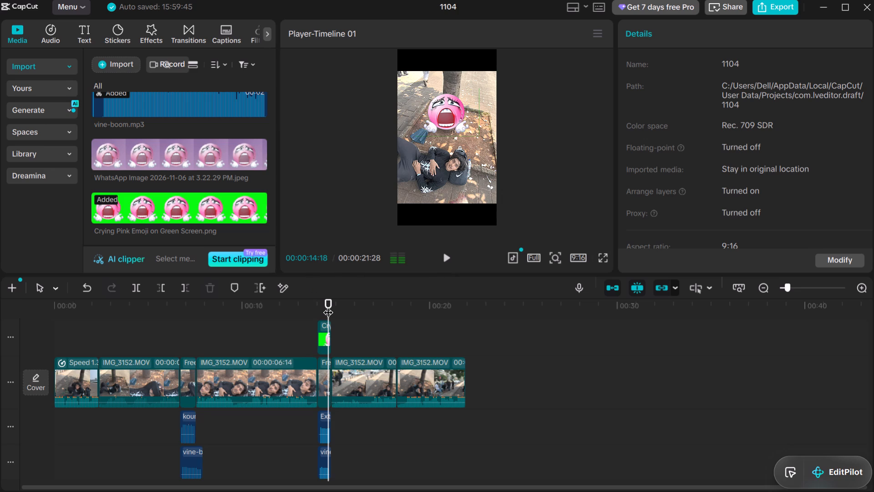
pyautogui.click(328, 304)
pyautogui.click(447, 254)
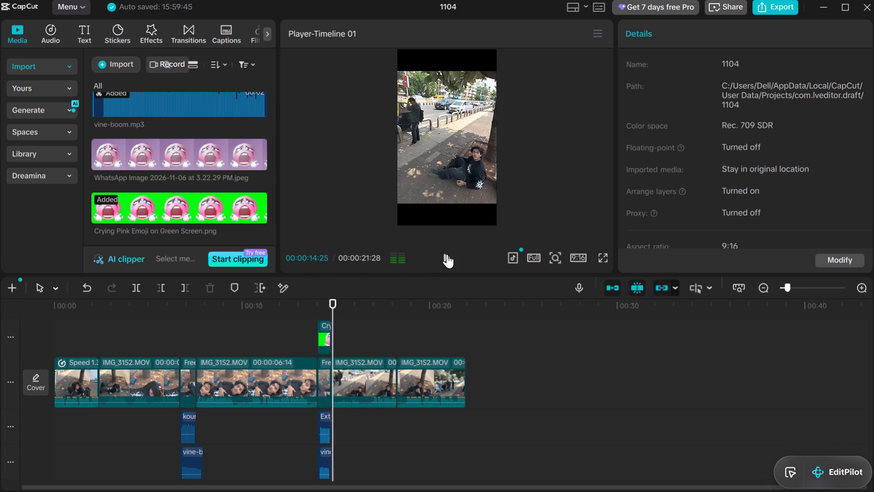
pyautogui.click(448, 255)
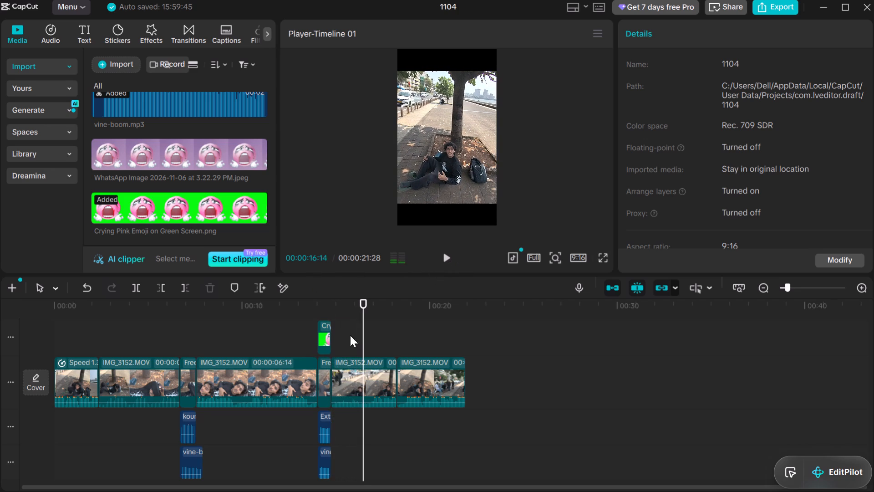
pyautogui.click(302, 318)
pyautogui.click(450, 254)
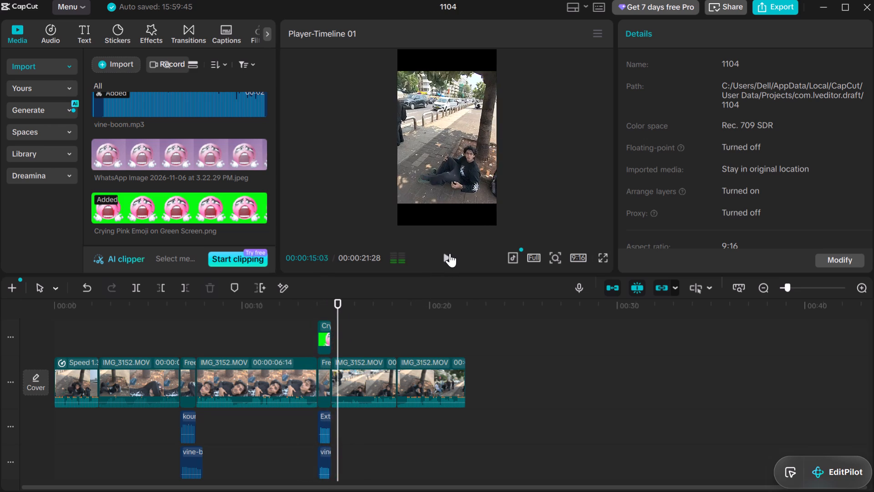
pyautogui.click(295, 338)
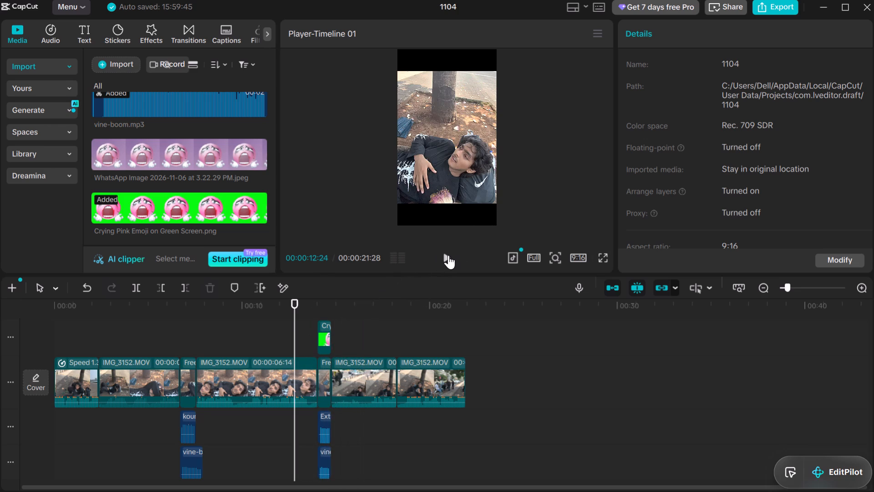
pyautogui.click(444, 256)
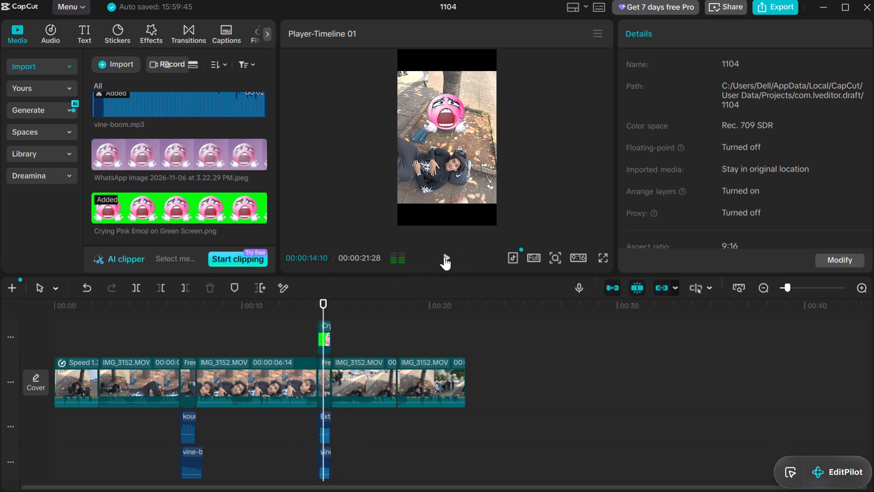
pyautogui.click(444, 256)
# Search the effects for "shake" and choose the Shake video effect for the start of the second freeze frame.
pyautogui.click(324, 364)
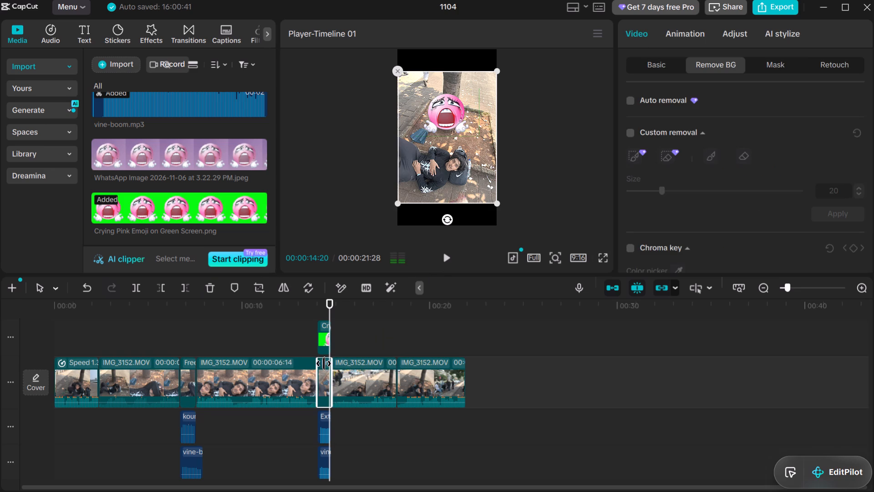
pyautogui.click(317, 328)
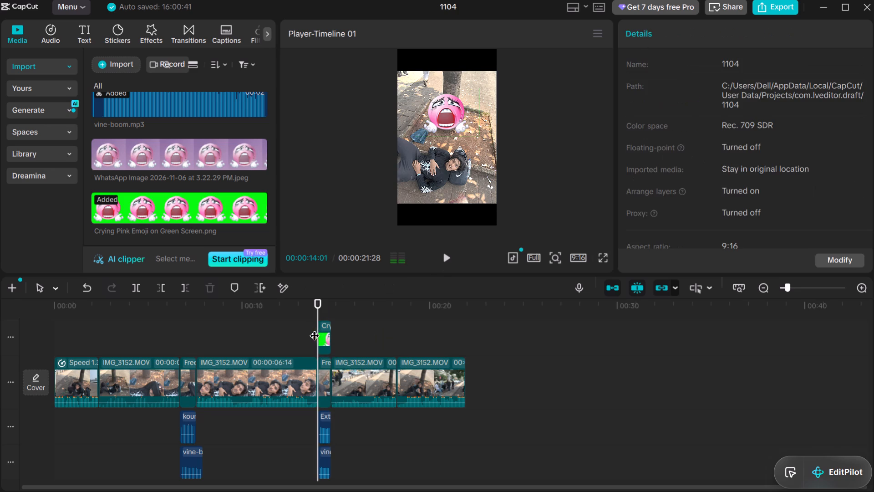
pyautogui.click(157, 32)
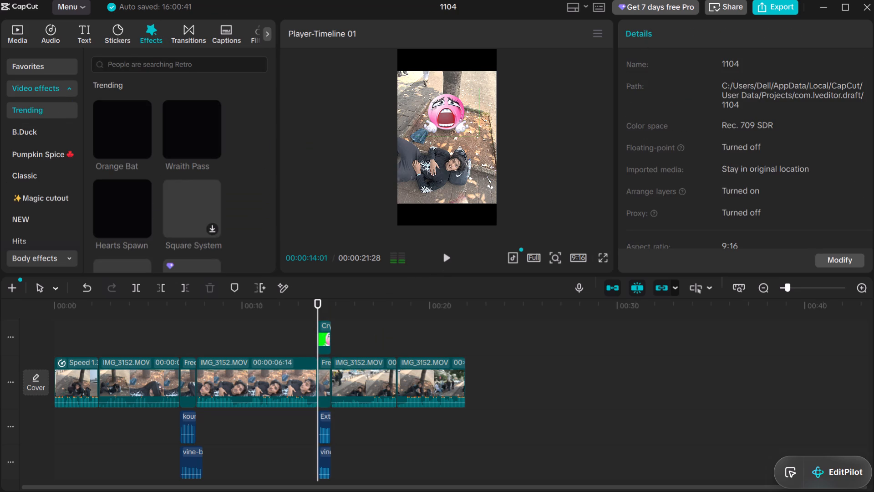
pyautogui.click(150, 68)
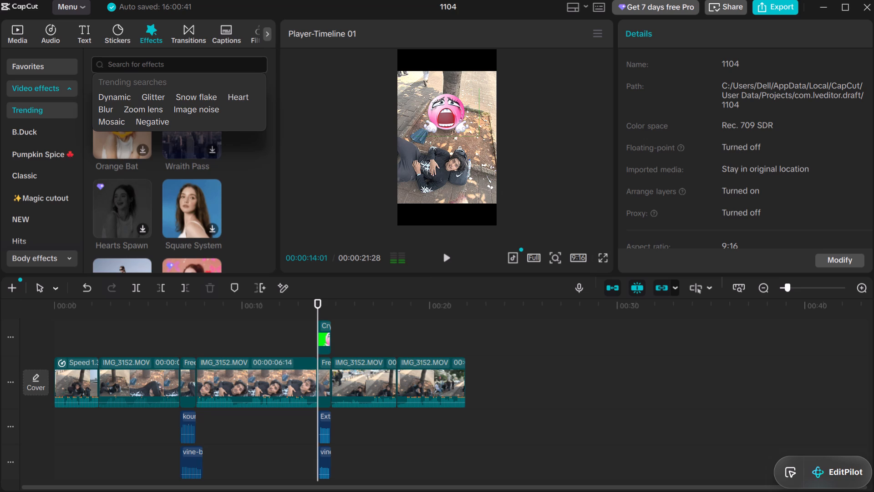
pyautogui.press('s')
pyautogui.write('hake')
pyautogui.press('Return')
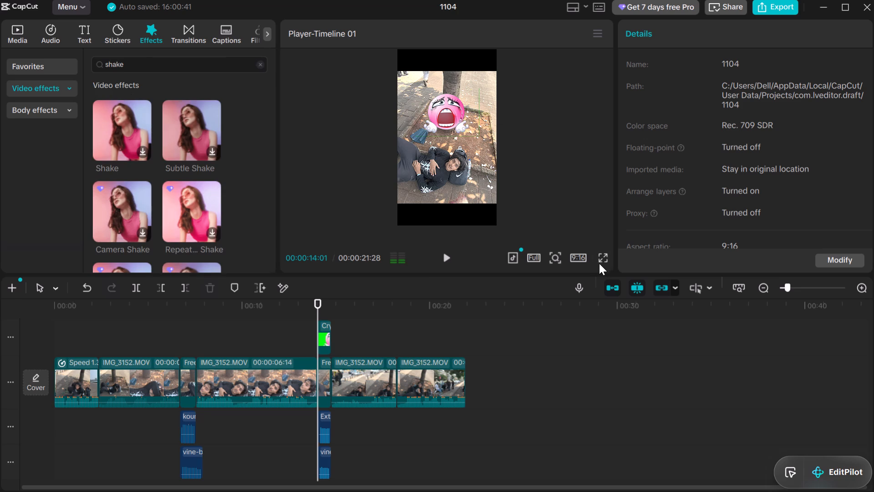
pyautogui.click(114, 113)
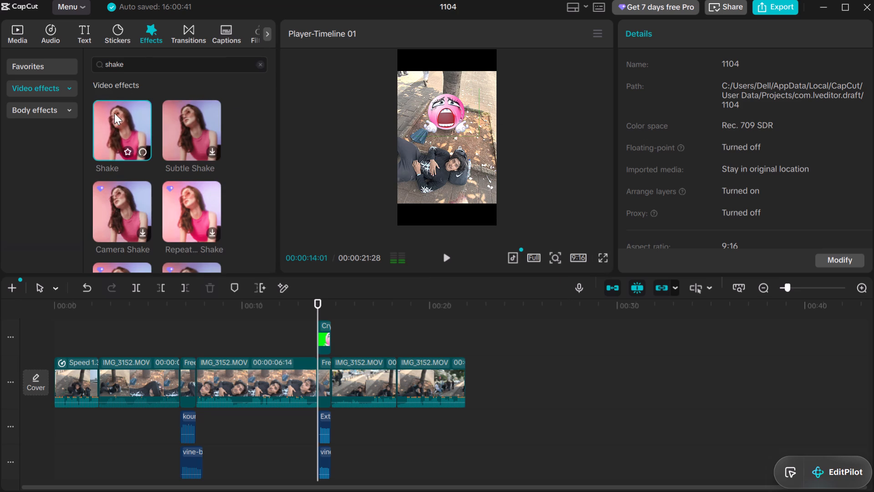
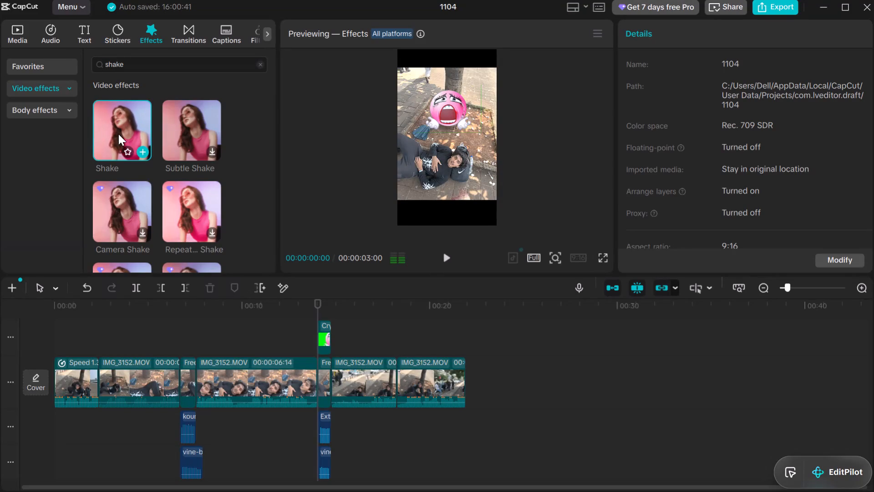
# Add the Shake effect at the start of the second freeze frame, at 00:00:14:01, and preview it.
pyautogui.click(140, 150)
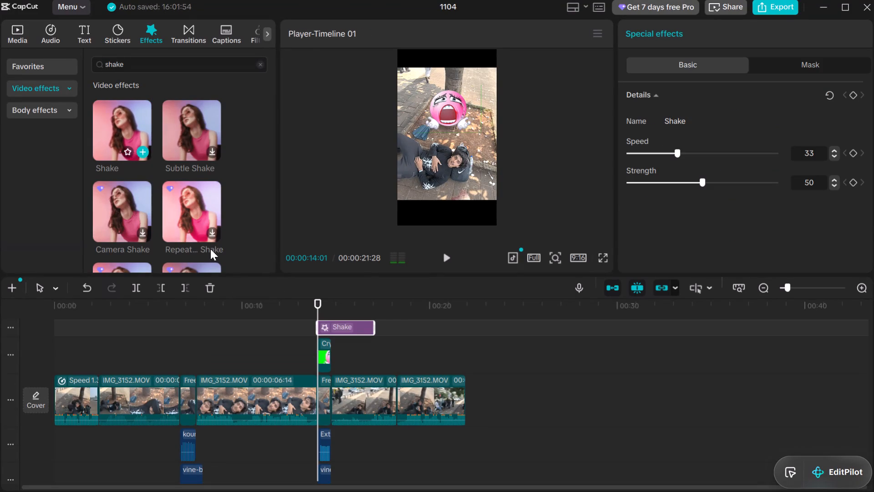
pyautogui.click(447, 255)
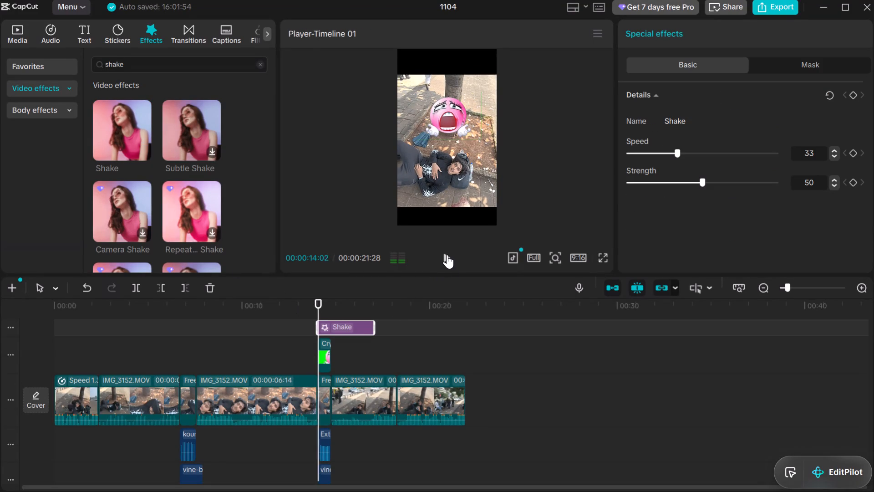
pyautogui.click(447, 255)
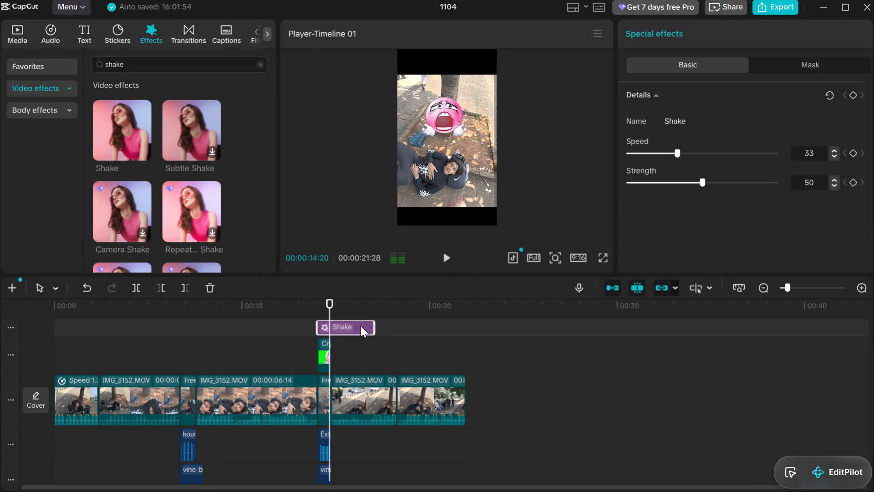
pyautogui.doubleClick(448, 256)
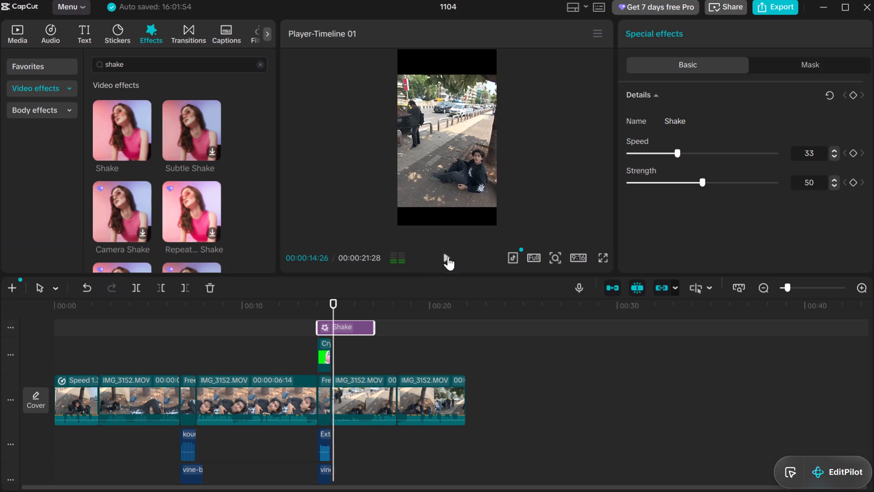
# Trim the end of the Shake effect to match the end of the second freeze frame.
pyautogui.moveTo(334, 365); pyautogui.dragTo(329, 364)
pyautogui.click(359, 320)
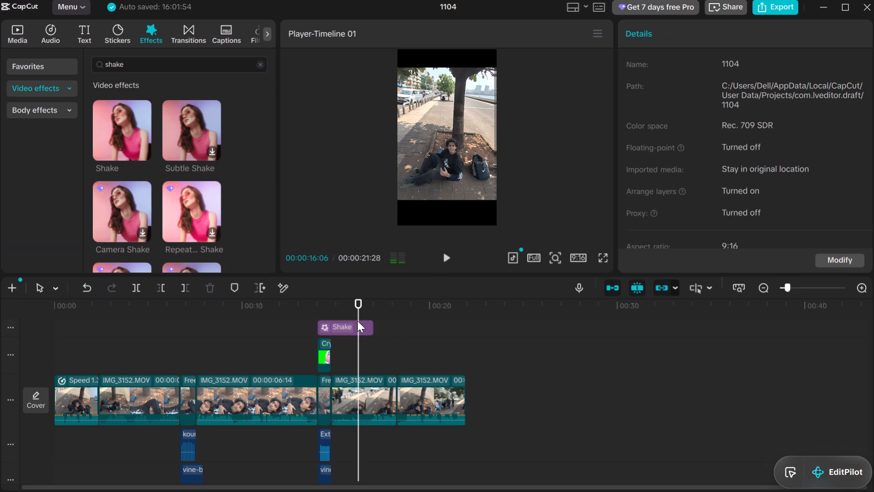
pyautogui.click(336, 328)
pyautogui.moveTo(374, 326); pyautogui.dragTo(350, 329)
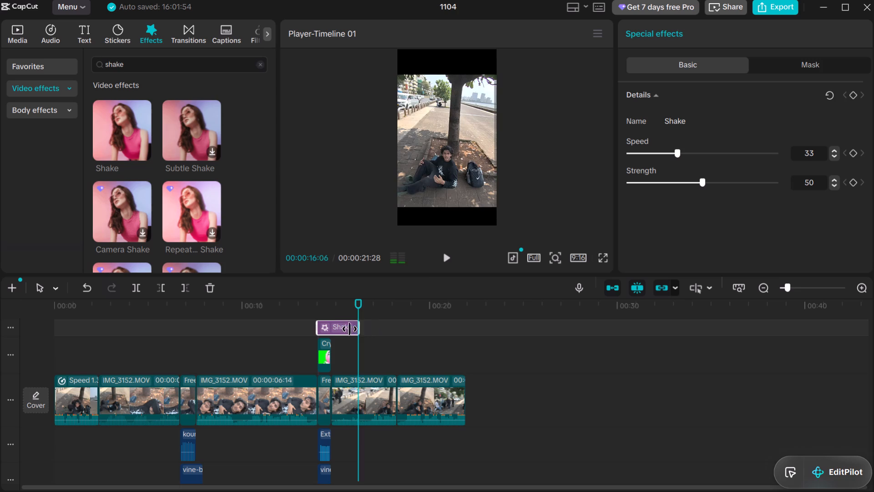
pyautogui.moveTo(350, 329); pyautogui.dragTo(328, 333)
# Play back the section around the second freeze frame and the clip after it to check the shortened Shake effect.
pyautogui.click(285, 341)
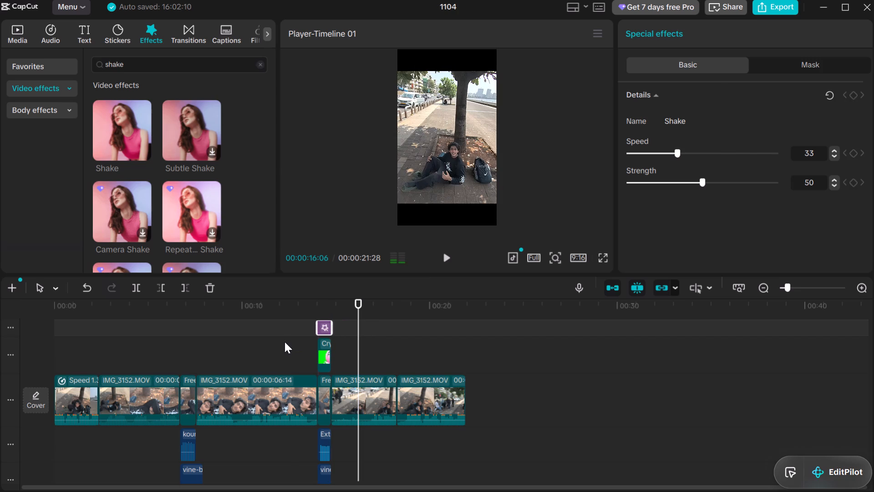
pyautogui.click(446, 258)
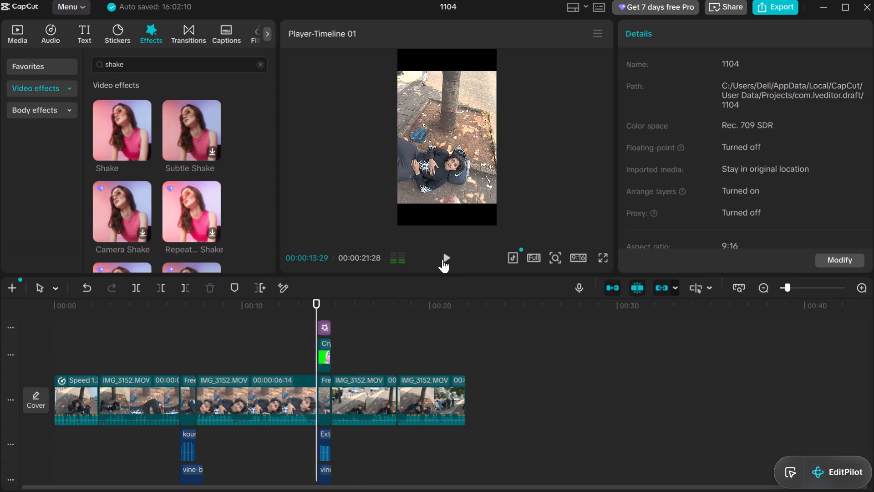
pyautogui.click(442, 259)
pyautogui.doubleClick(442, 258)
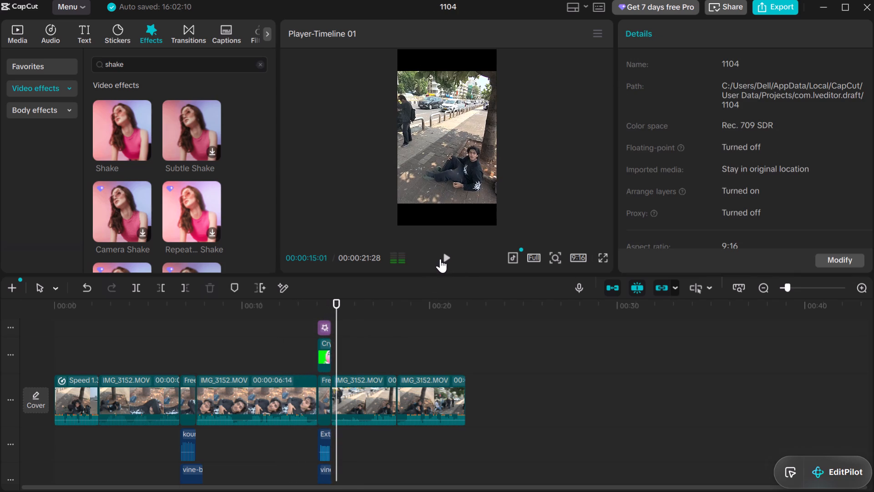
pyautogui.click(309, 323)
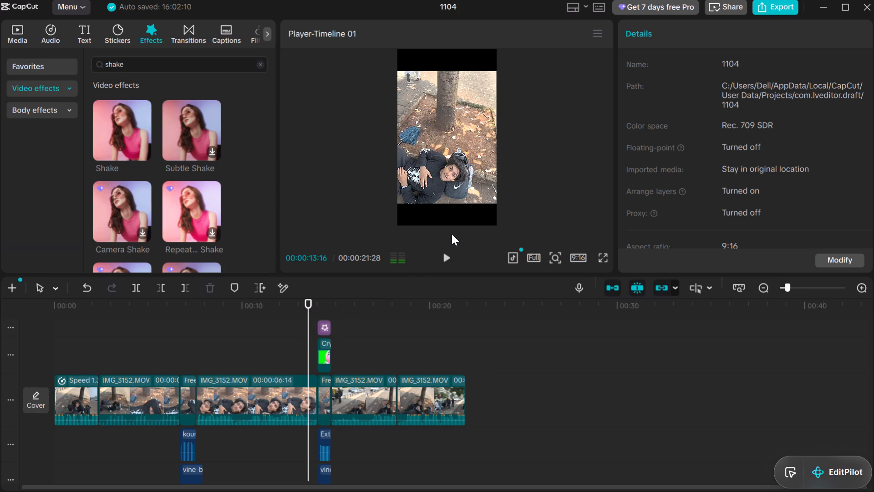
pyautogui.click(446, 258)
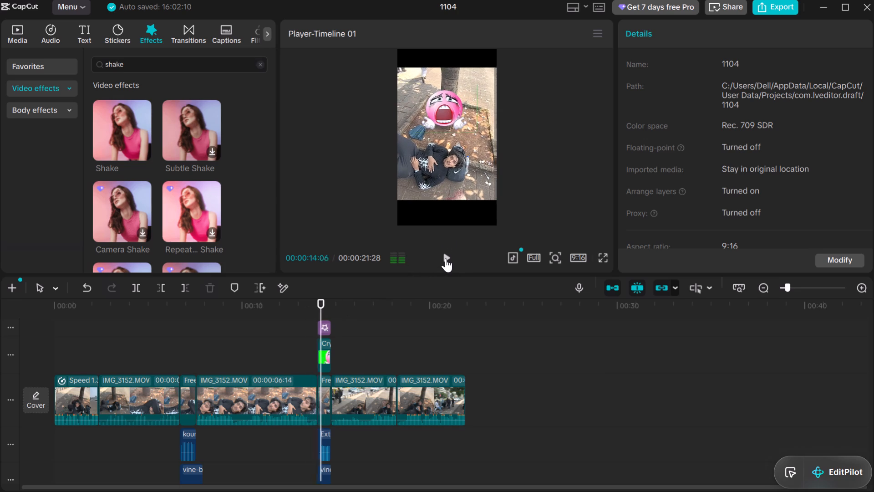
pyautogui.click(446, 258)
pyautogui.click(278, 324)
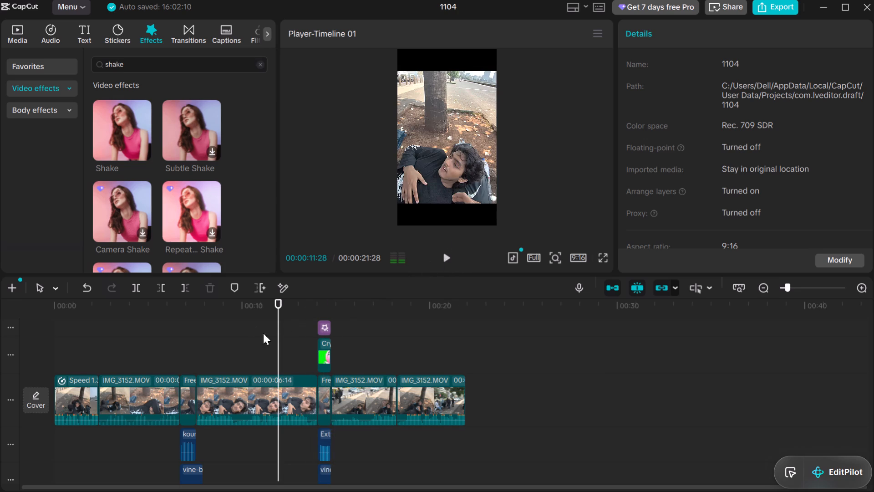
pyautogui.click(449, 258)
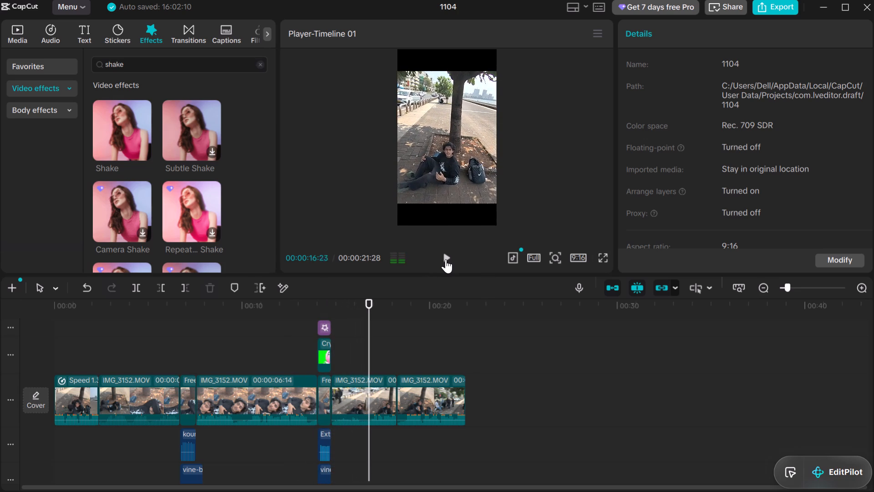
pyautogui.click(446, 259)
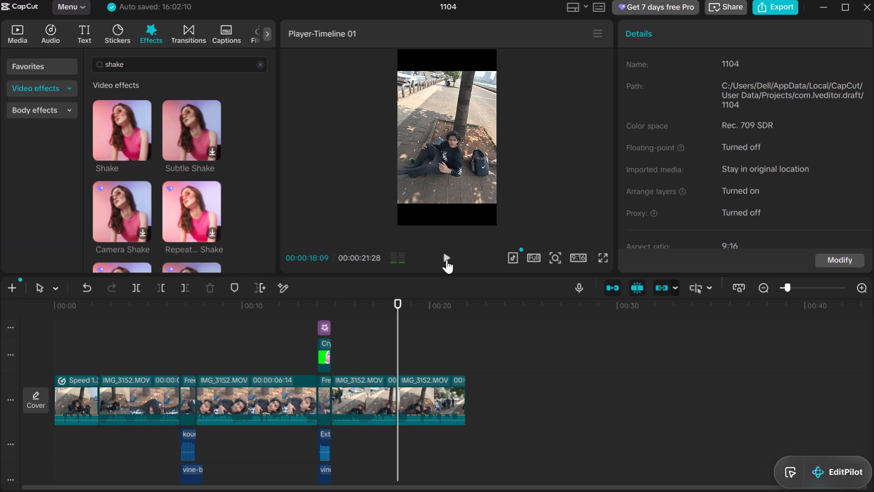
# Replay the end of the clip after the second freeze frame and the start of the last clip to check the cut.
pyautogui.click(447, 257)
pyautogui.click(447, 256)
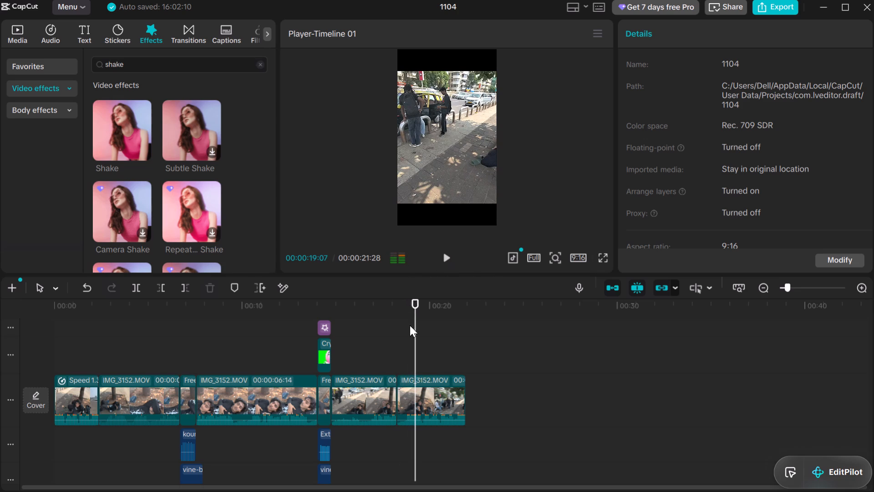
pyautogui.click(413, 331)
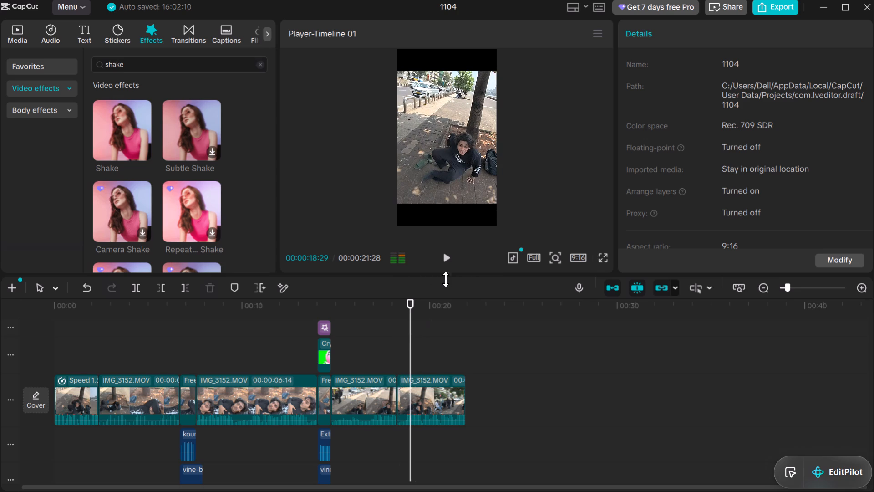
pyautogui.doubleClick(442, 255)
pyautogui.click(377, 347)
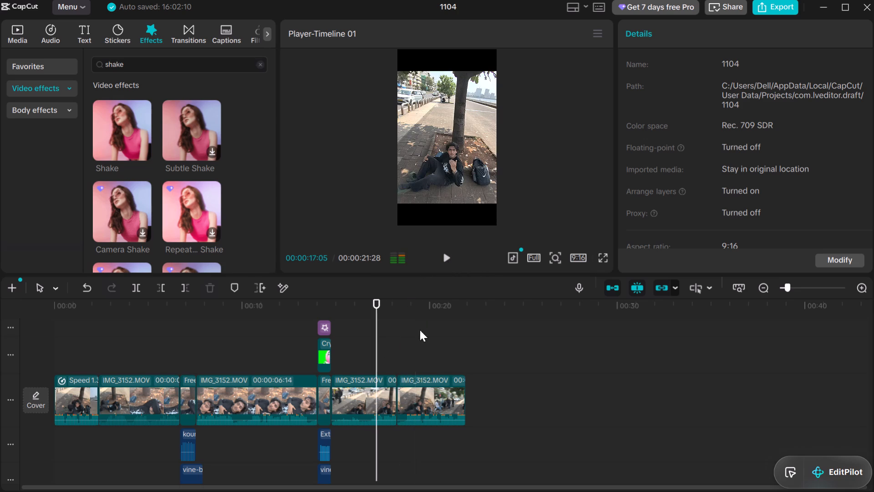
pyautogui.click(450, 252)
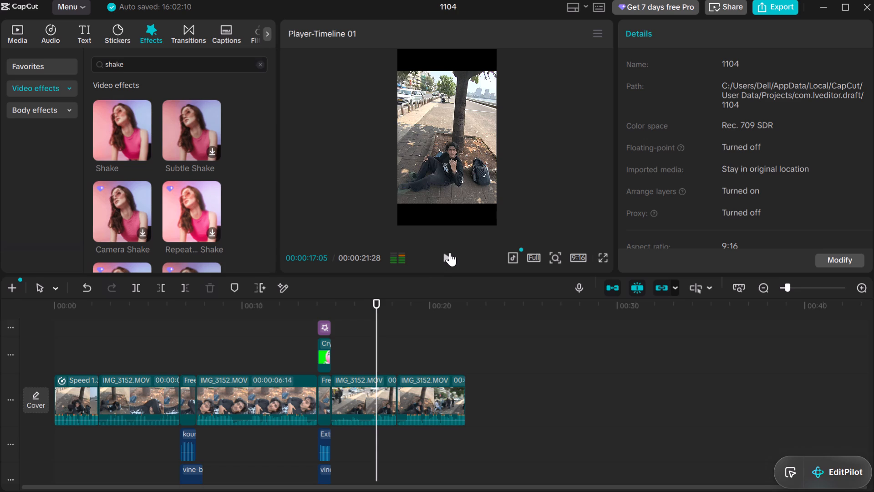
pyautogui.click(450, 252)
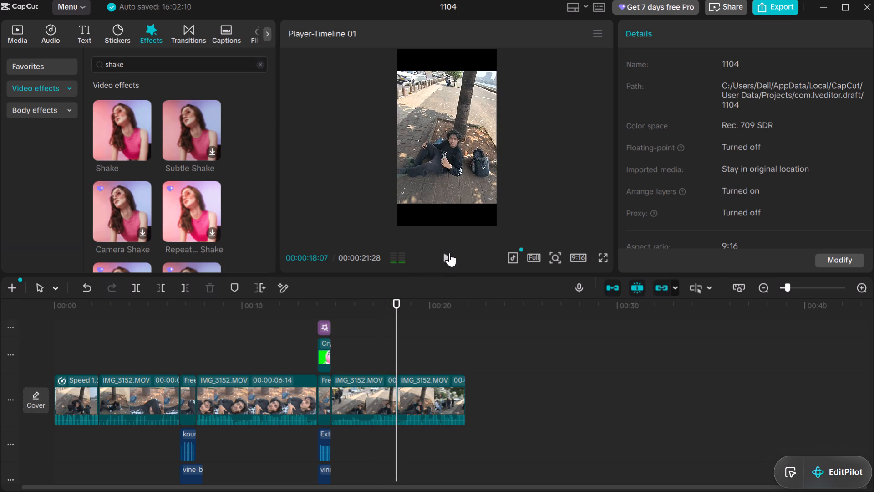
# Select the video clip between the second freeze frame and the last clip.
pyautogui.click(392, 400)
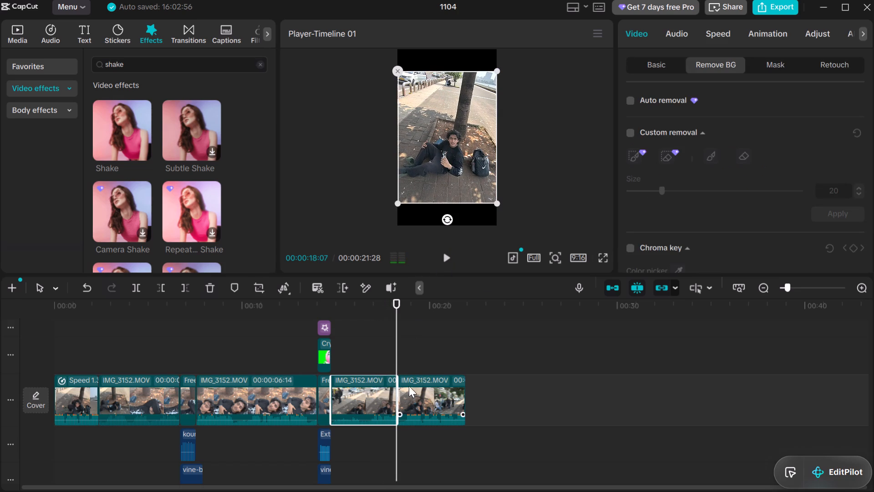
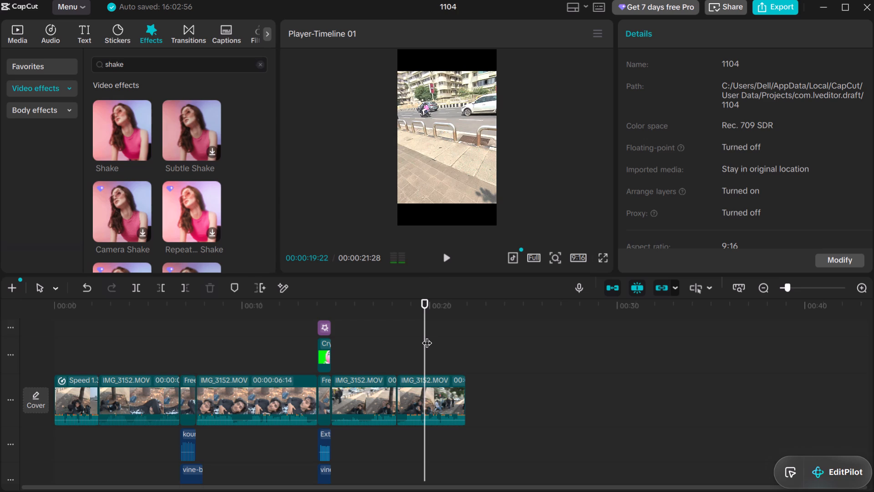
# Move the playhead to 00:00:19:25 within the last video clip to view that frame.
pyautogui.click(427, 336)
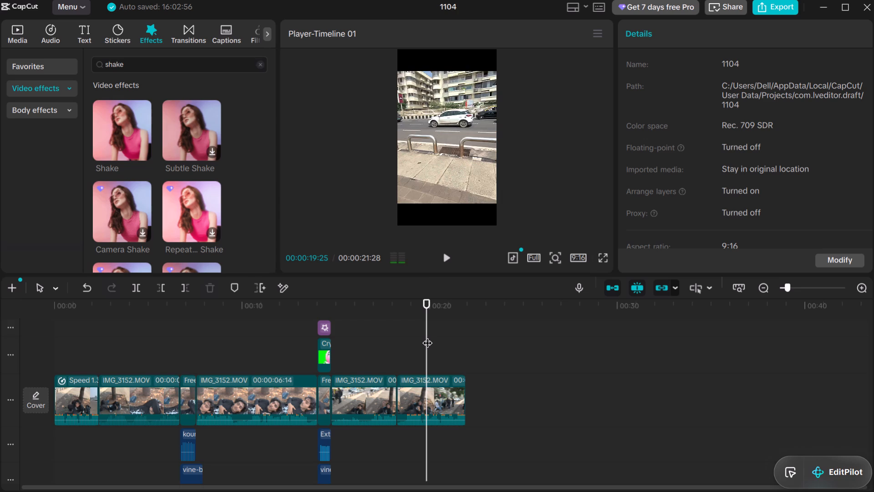
pyautogui.click(427, 336)
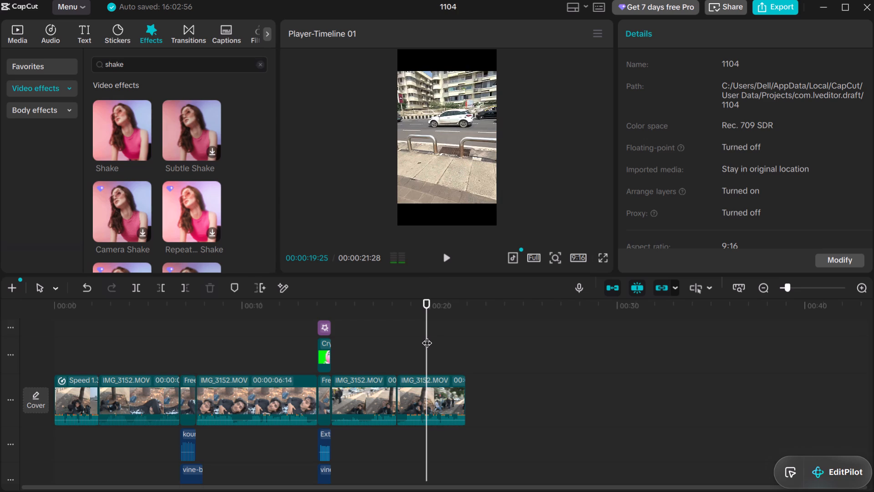
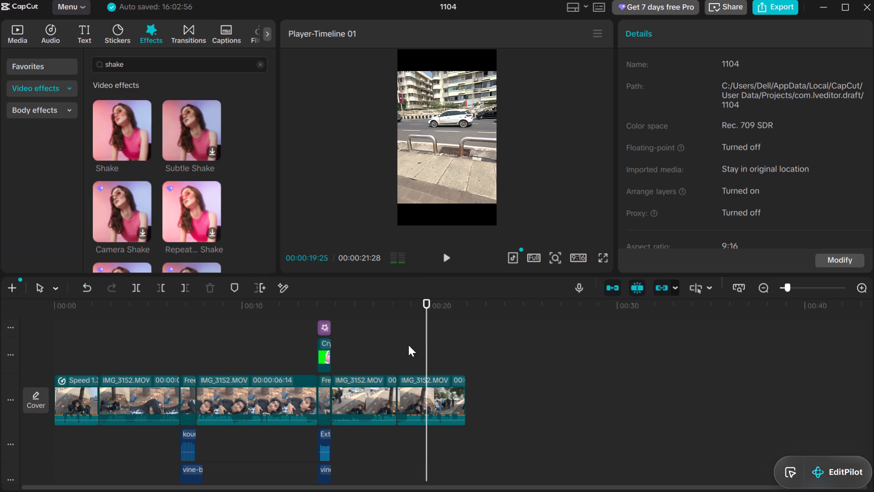
# Compare the frames on either side of the cut between the last two video clips, around 00:00:18:08.
pyautogui.click(392, 346)
pyautogui.click(392, 346)
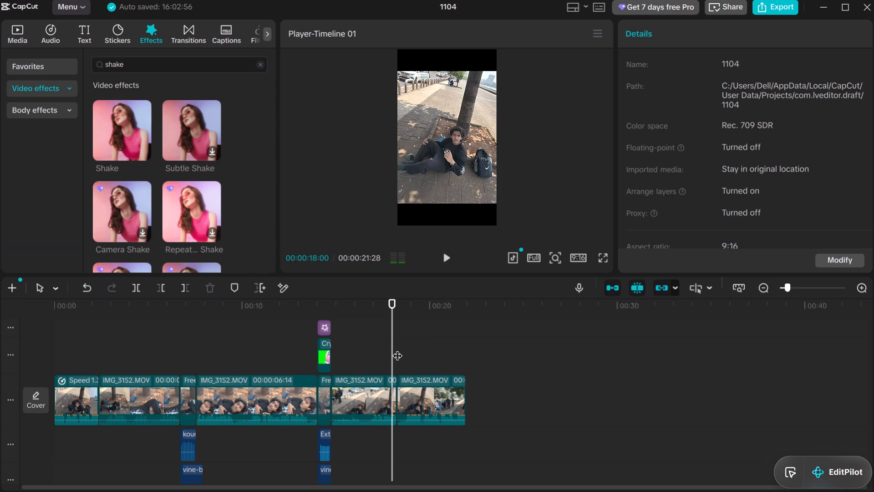
pyautogui.click(397, 348)
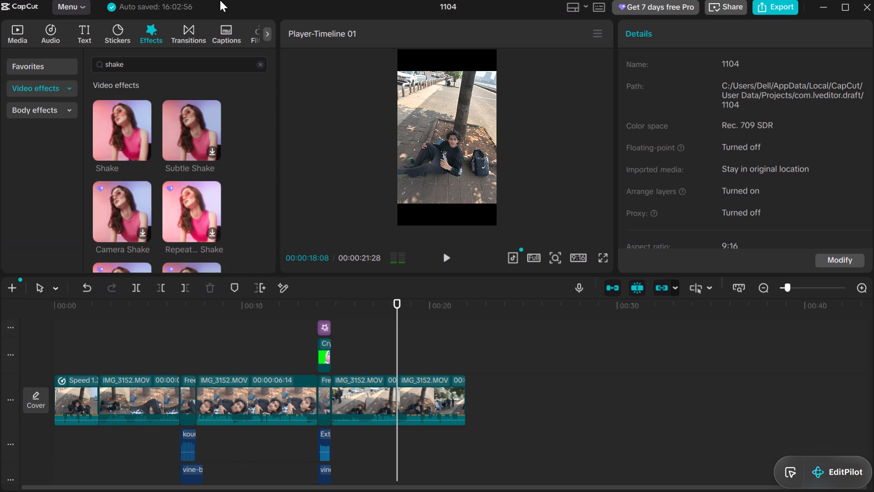
pyautogui.click(389, 332)
pyautogui.click(393, 334)
pyautogui.click(393, 334)
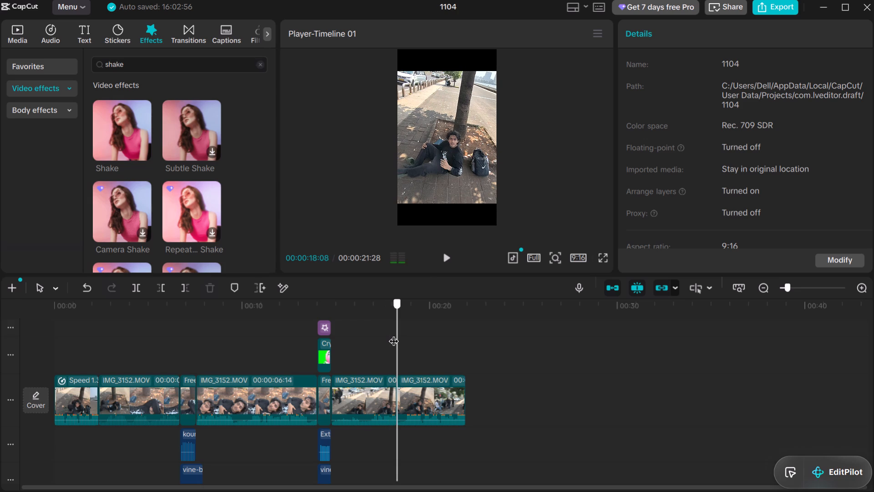
pyautogui.click(389, 334)
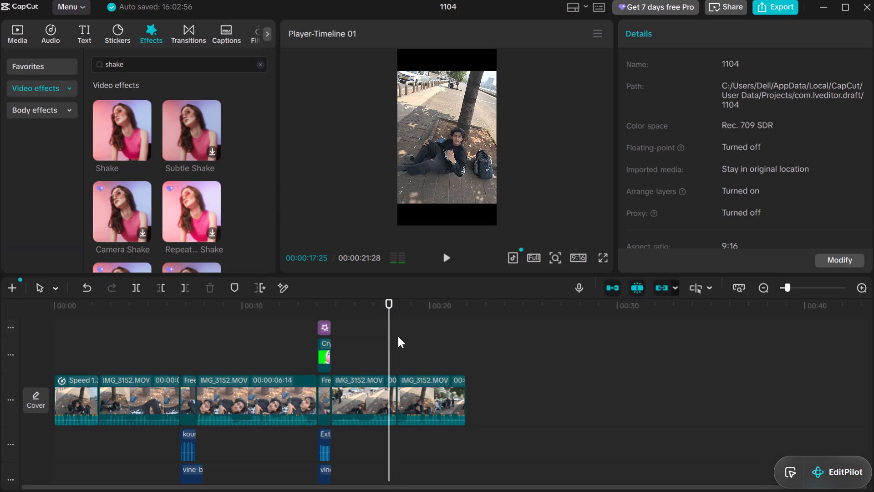
pyautogui.click(398, 337)
pyautogui.click(398, 337)
pyautogui.click(388, 332)
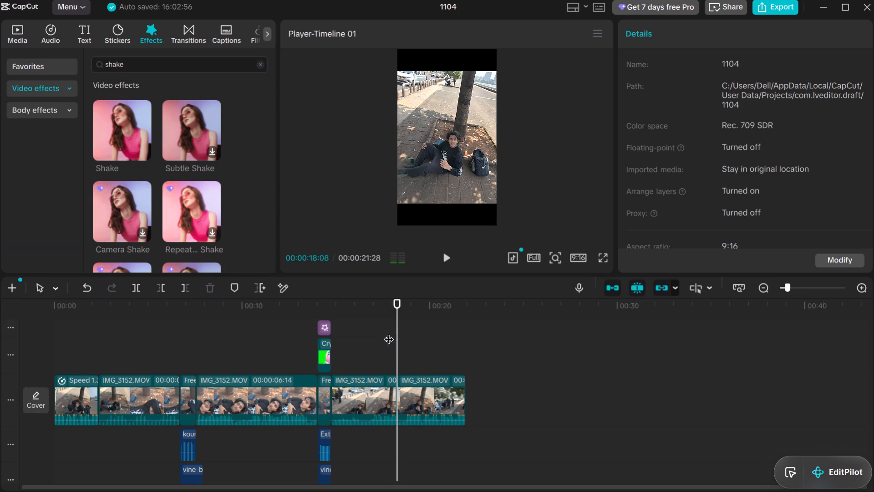
pyautogui.click(394, 340)
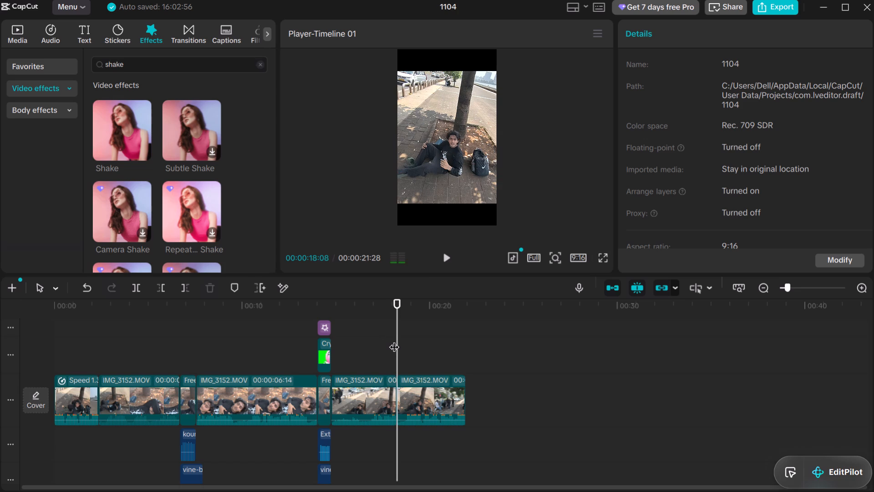
pyautogui.click(391, 338)
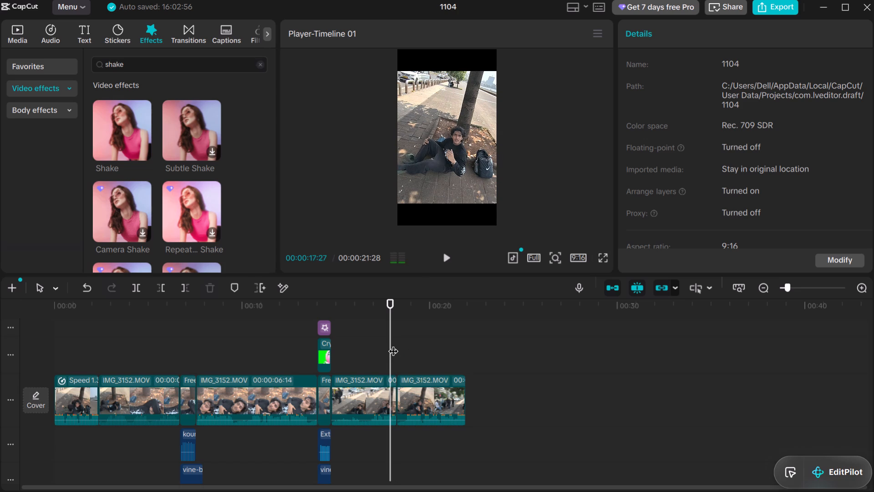
pyautogui.click(393, 344)
pyautogui.click(396, 348)
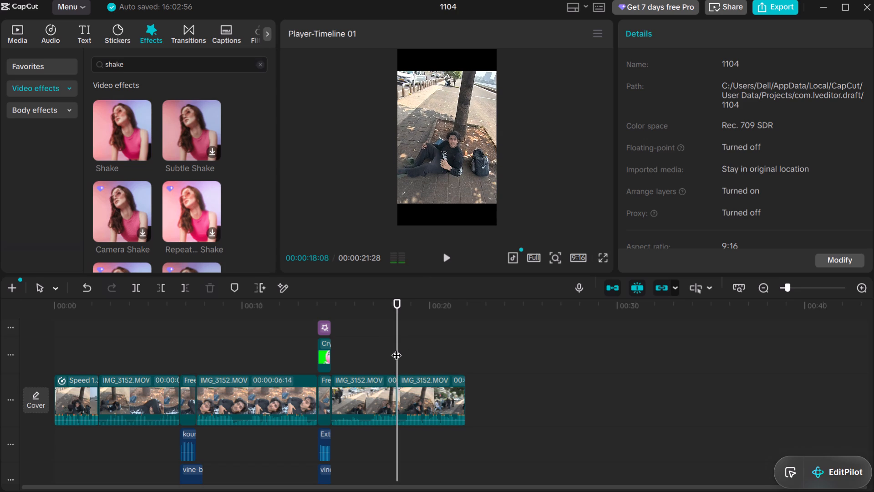
pyautogui.click(389, 347)
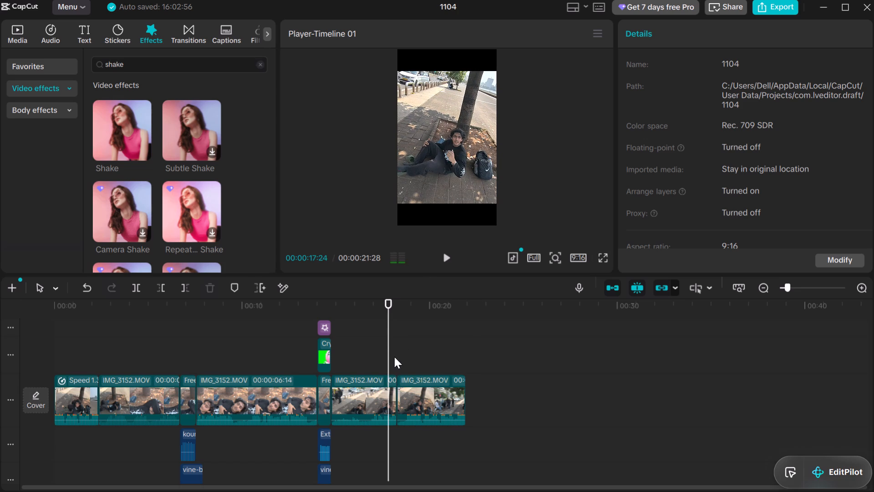
pyautogui.click(394, 357)
pyautogui.click(389, 354)
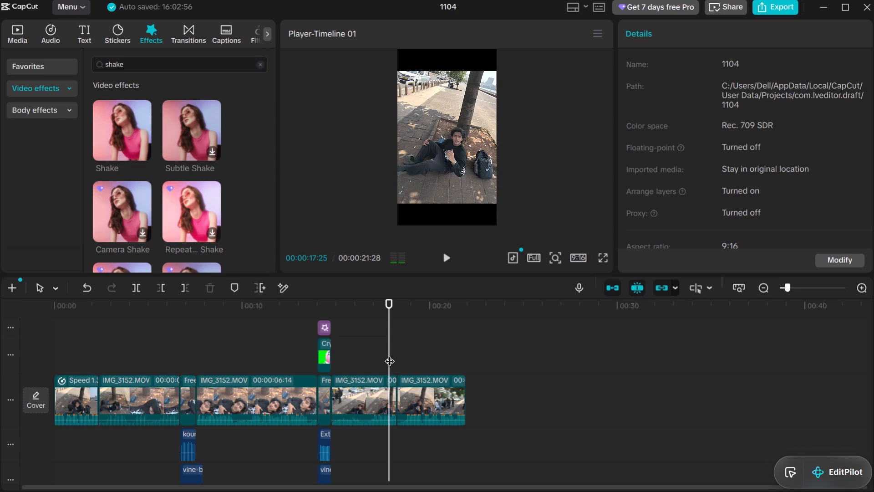
pyautogui.click(396, 355)
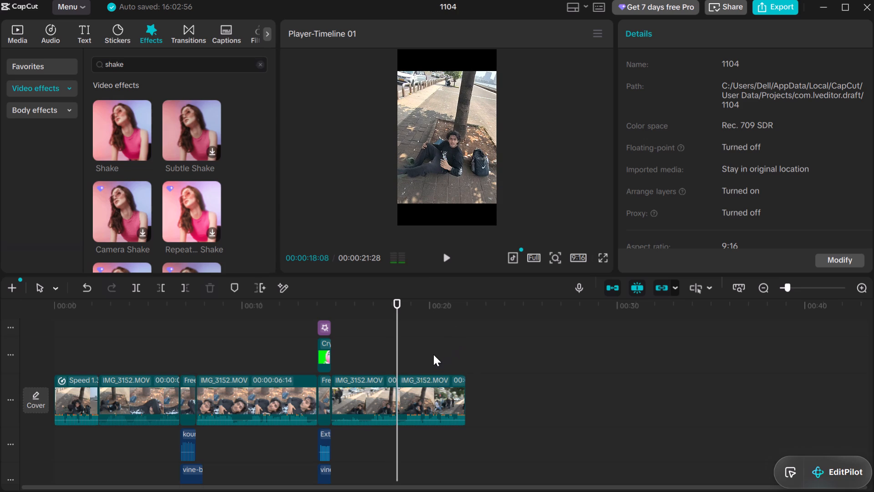
# Examine frames through the last video clip from 00:00:19:07 to 00:00:20:27.
pyautogui.click(416, 362)
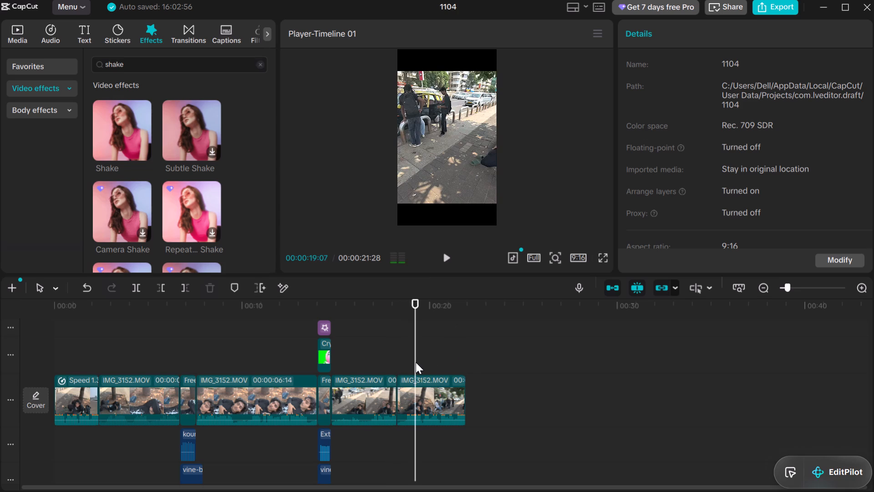
pyautogui.click(425, 358)
pyautogui.click(425, 358)
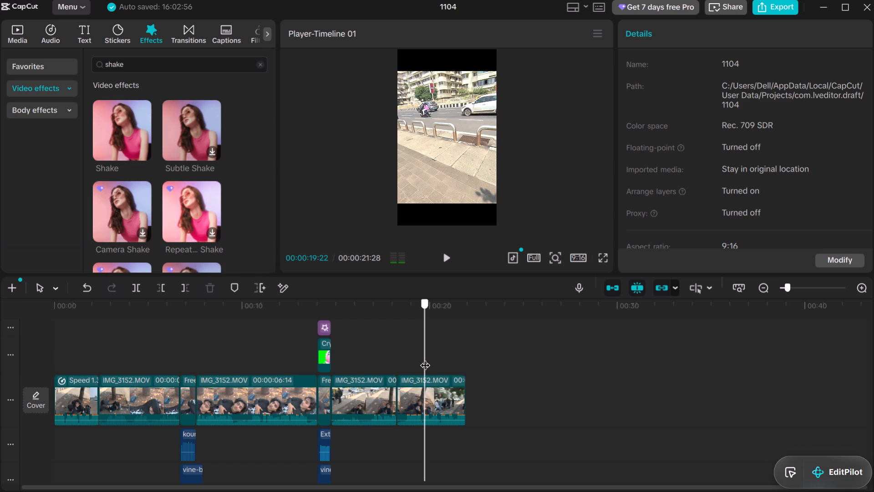
pyautogui.click(431, 360)
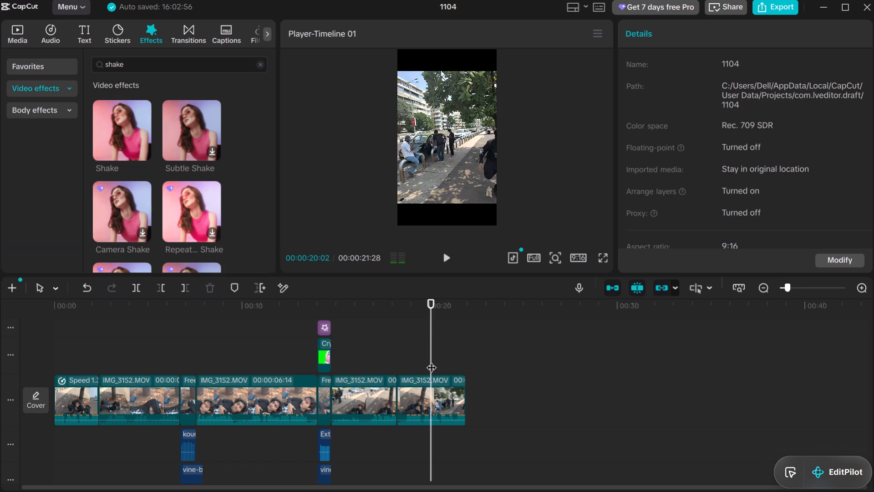
pyautogui.click(431, 360)
pyautogui.click(441, 361)
pyautogui.click(441, 361)
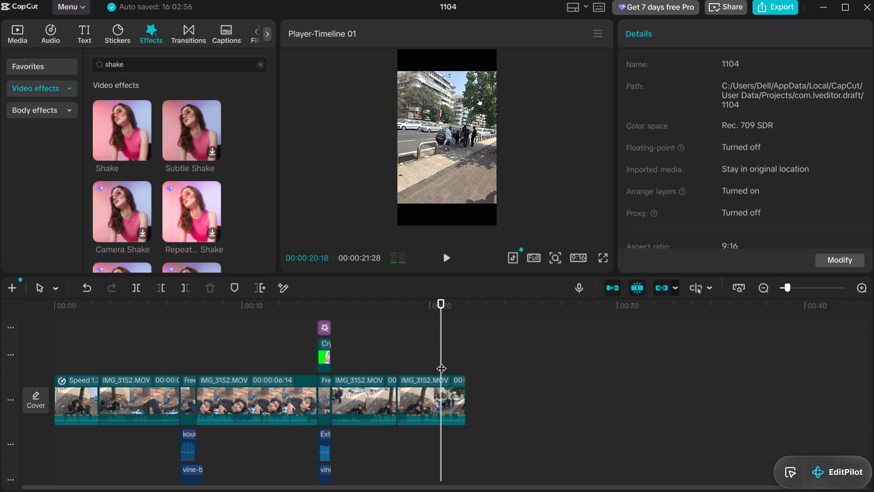
pyautogui.doubleClick(442, 362)
pyautogui.tripleClick(446, 366)
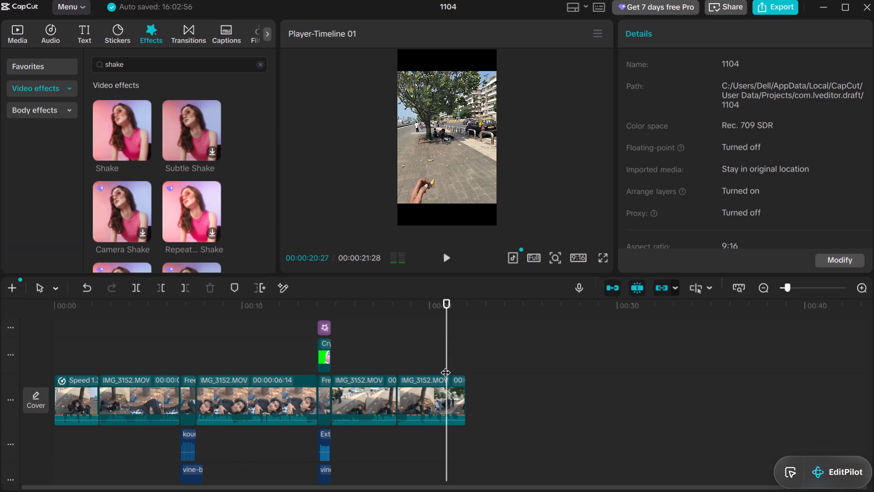
# Play back the last video clip from its start at 00:00:18:08 to review it.
pyautogui.click(370, 333)
pyautogui.click(395, 343)
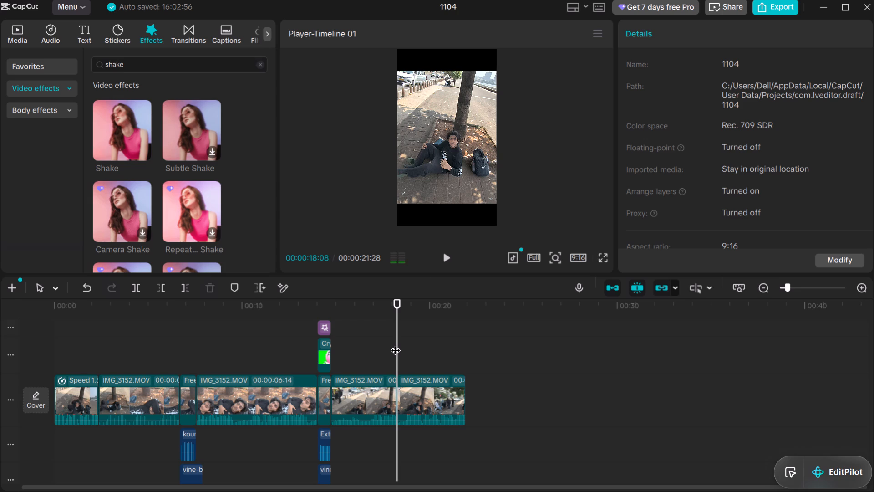
pyautogui.click(447, 259)
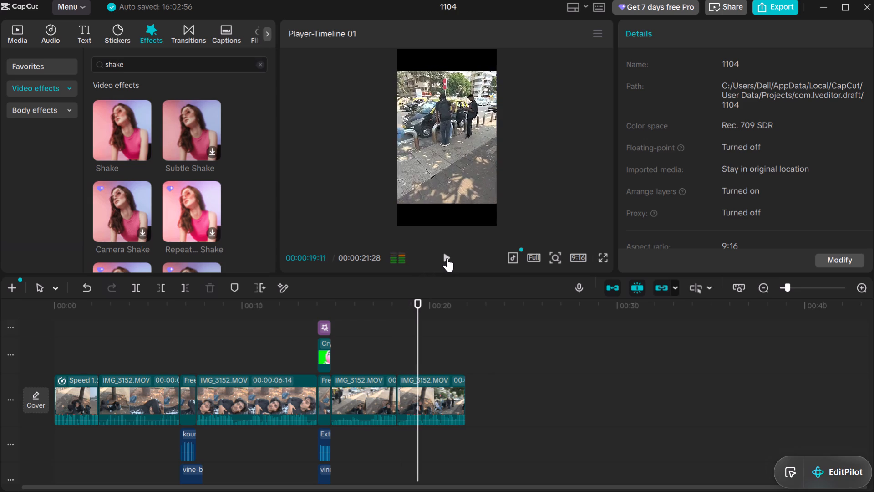
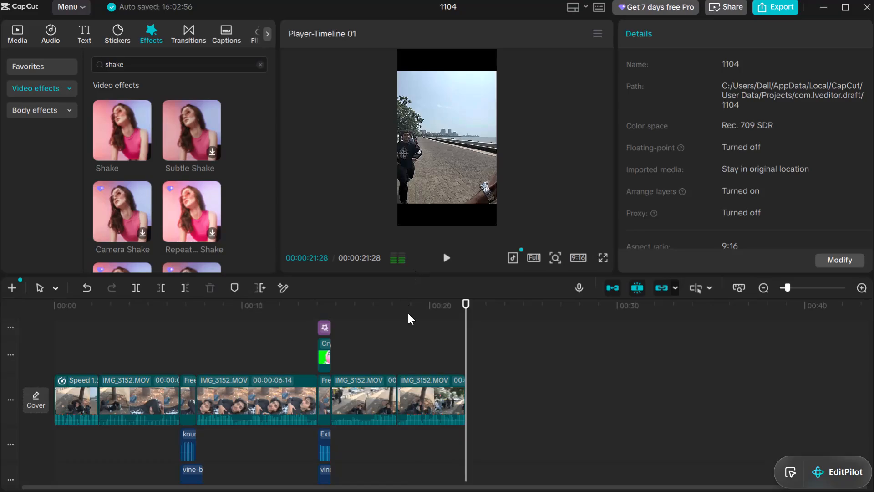
# Inspect the frames at the cut between the last two video clips, around 00:00:18:08.
pyautogui.click(408, 313)
pyautogui.click(408, 313)
pyautogui.click(393, 313)
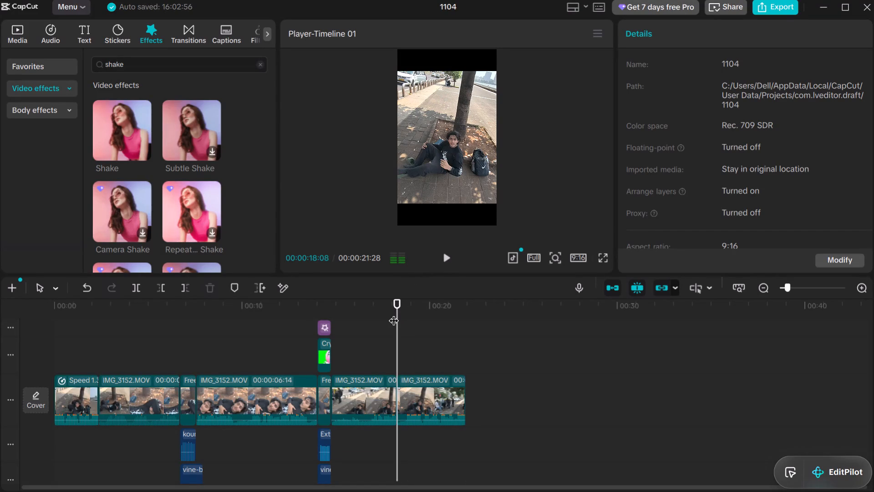
pyautogui.click(401, 324)
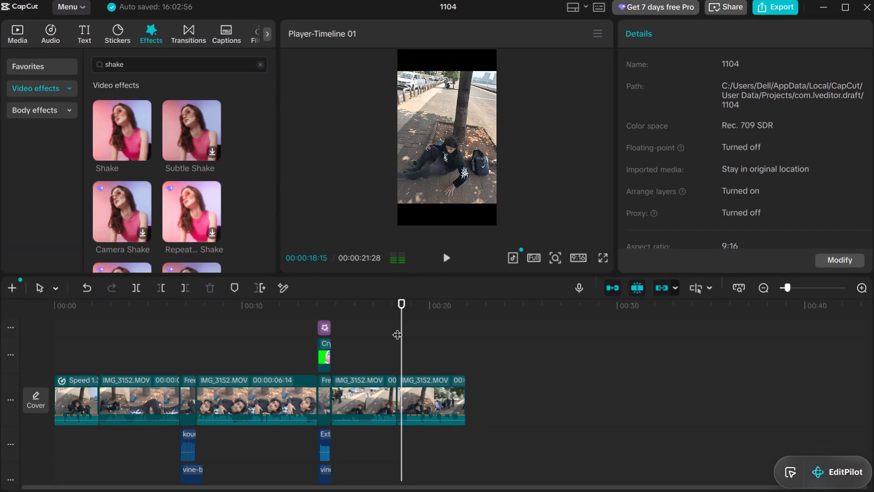
pyautogui.click(397, 328)
pyautogui.tripleClick(397, 328)
pyautogui.doubleClick(397, 330)
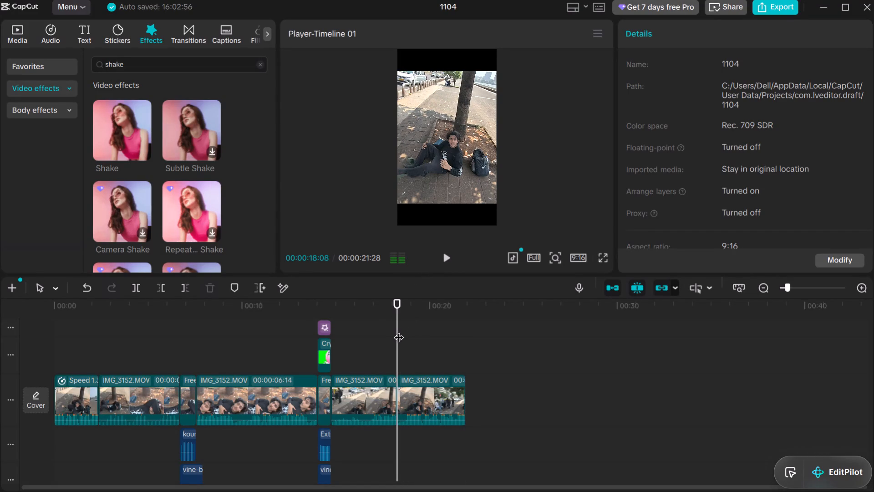
pyautogui.moveTo(398, 333); pyautogui.dragTo(396, 312)
pyautogui.click(396, 313)
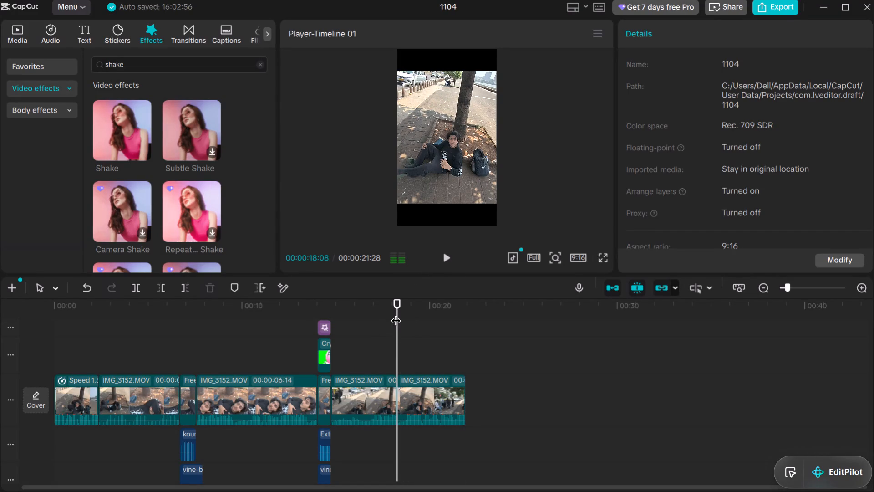
pyautogui.click(396, 317)
pyautogui.doubleClick(397, 318)
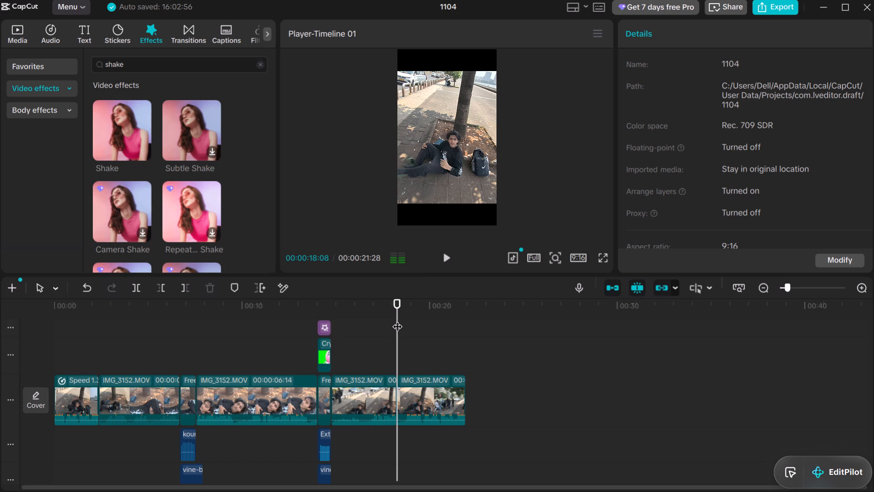
pyautogui.tripleClick(397, 320)
pyautogui.click(398, 323)
pyautogui.doubleClick(396, 325)
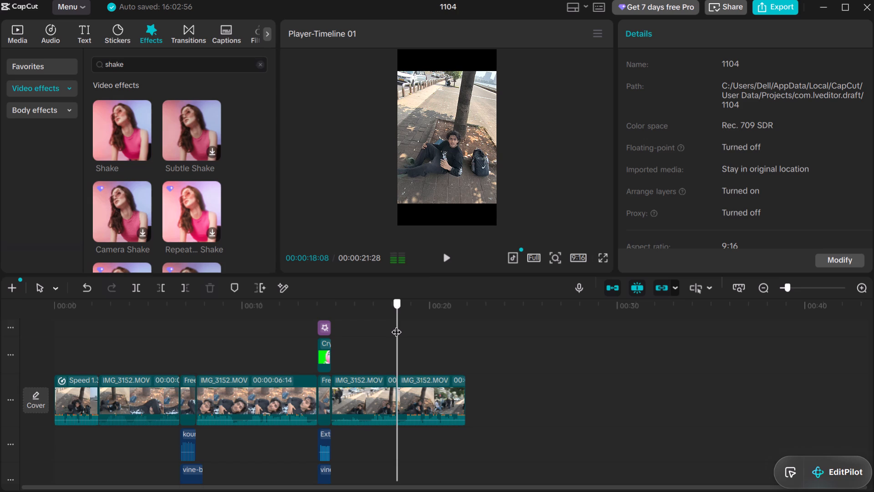
pyautogui.doubleClick(396, 328)
# Scrub back and forth between about 00:00:17:15 and 00:00:21:00 to review how the second-to-last clip leads into the last one.
pyautogui.moveTo(398, 331); pyautogui.dragTo(388, 338)
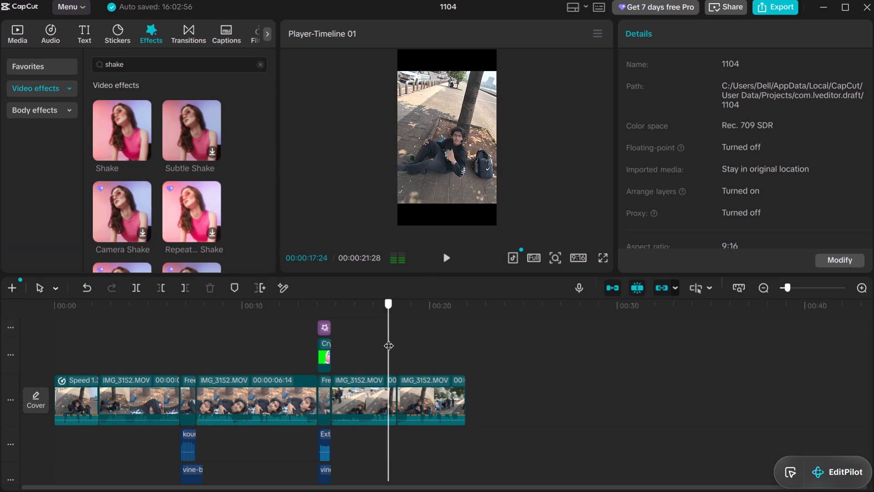
pyautogui.moveTo(388, 338); pyautogui.dragTo(457, 344)
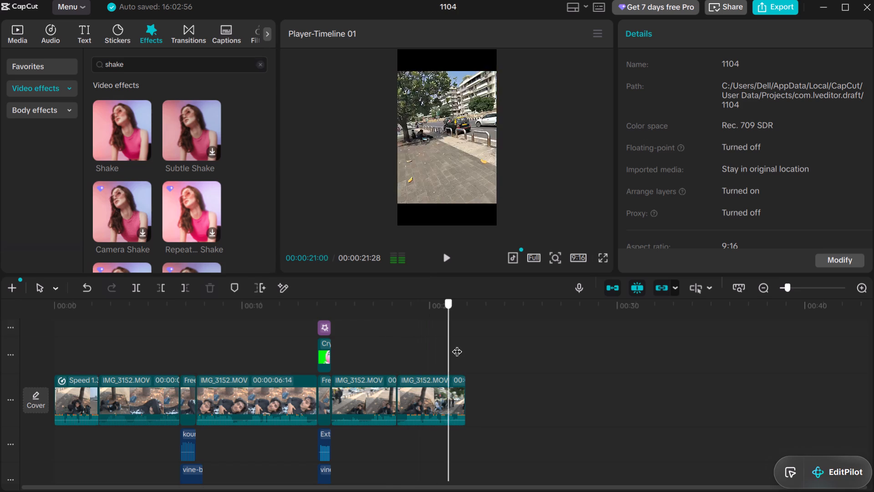
pyautogui.moveTo(457, 344); pyautogui.dragTo(400, 369)
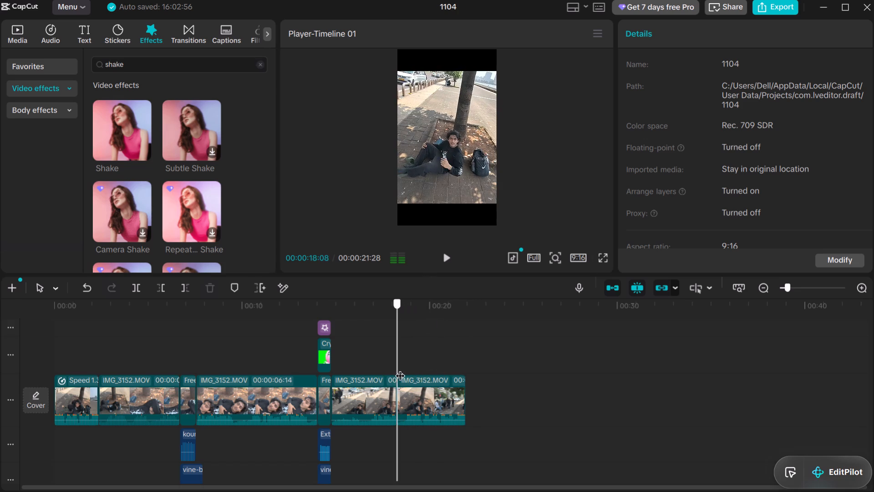
pyautogui.moveTo(400, 369); pyautogui.dragTo(390, 347)
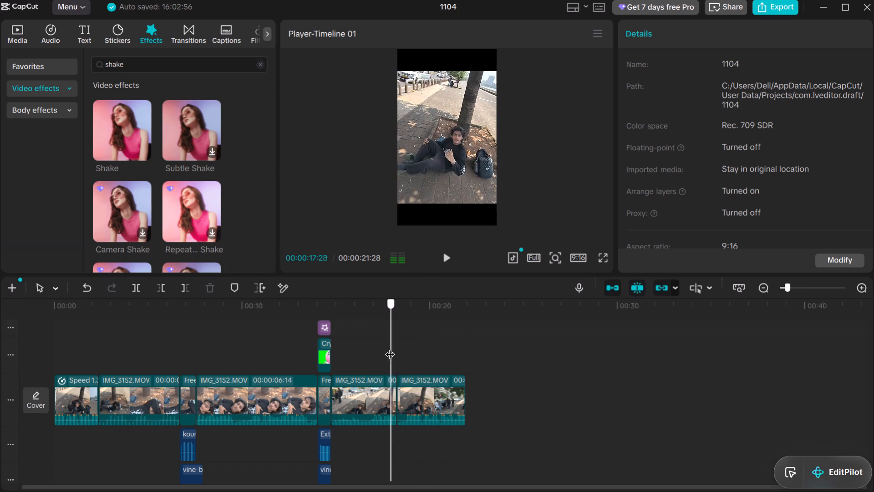
pyautogui.moveTo(390, 347); pyautogui.dragTo(446, 348)
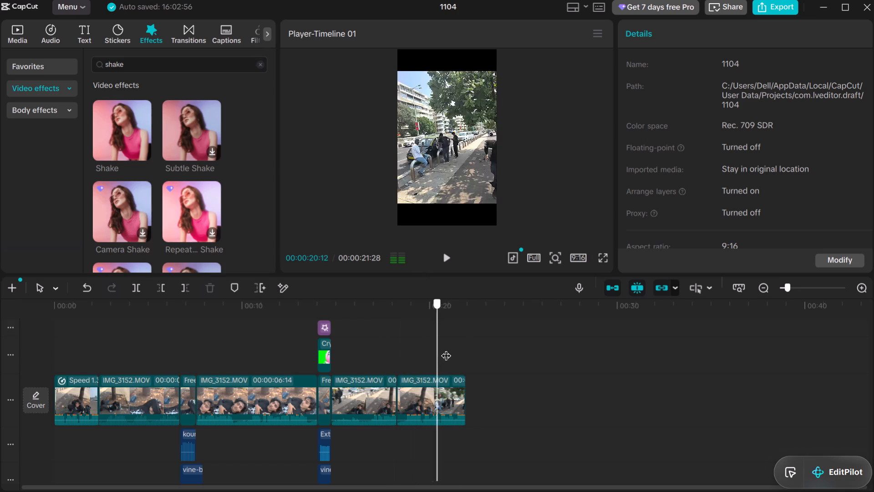
pyautogui.moveTo(446, 348); pyautogui.dragTo(399, 365)
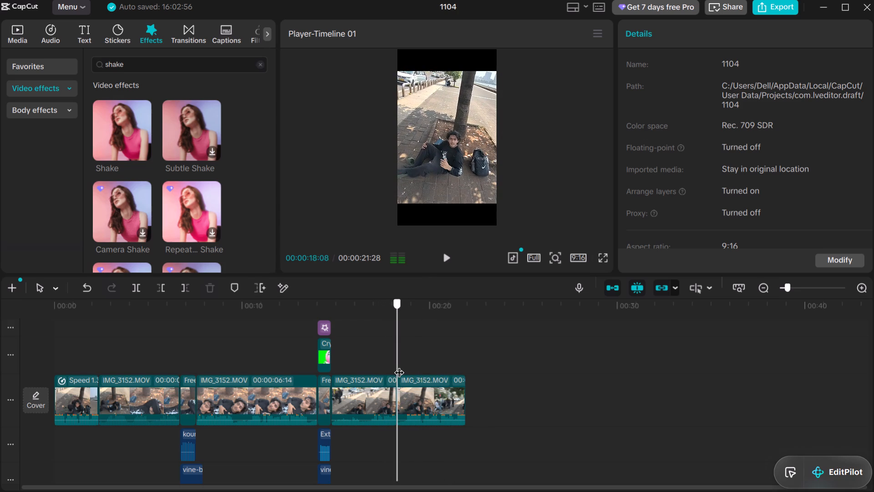
pyautogui.moveTo(399, 365); pyautogui.dragTo(390, 363)
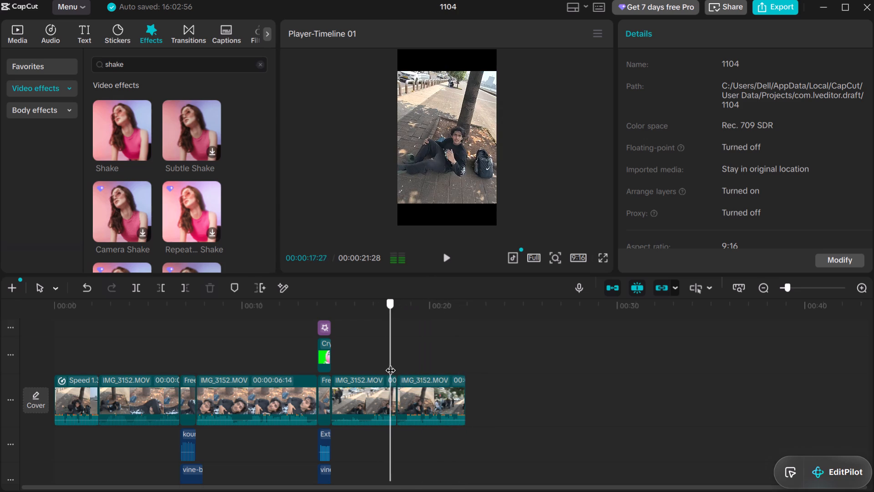
pyautogui.moveTo(390, 363); pyautogui.dragTo(386, 374)
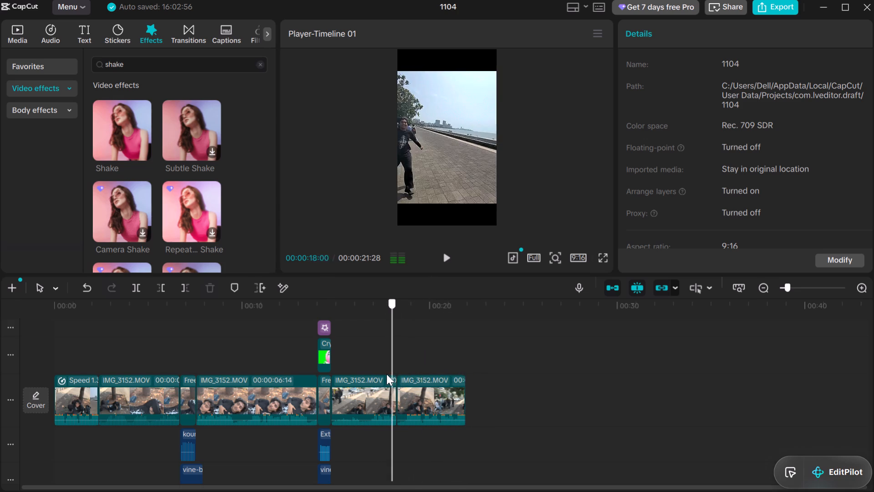
pyautogui.moveTo(386, 374); pyautogui.dragTo(379, 383)
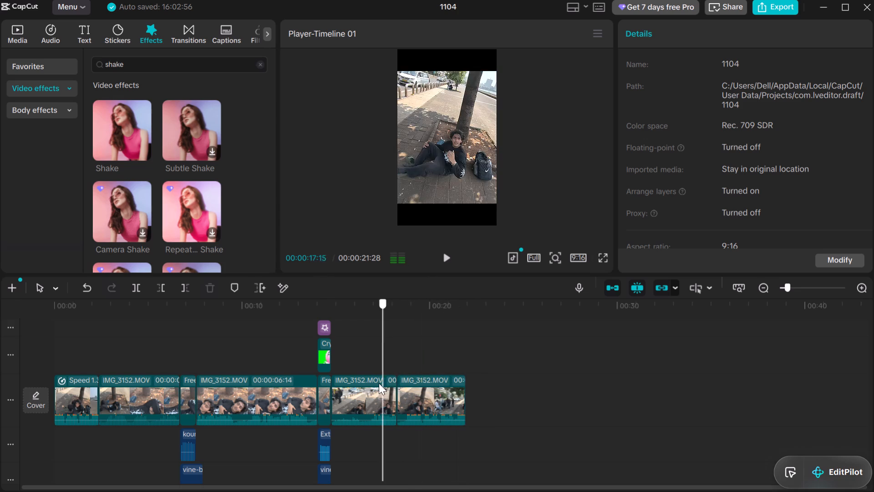
pyautogui.moveTo(379, 383); pyautogui.dragTo(449, 387)
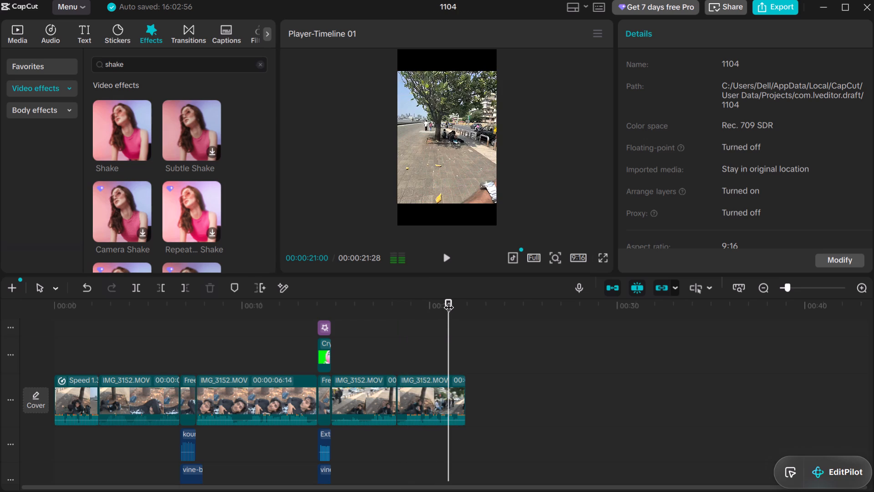
# Examine the last video clip's frames backwards from 00:00:20:27 to its start, and compare the frames around the cut at 00:00:18:08.
pyautogui.click(447, 315)
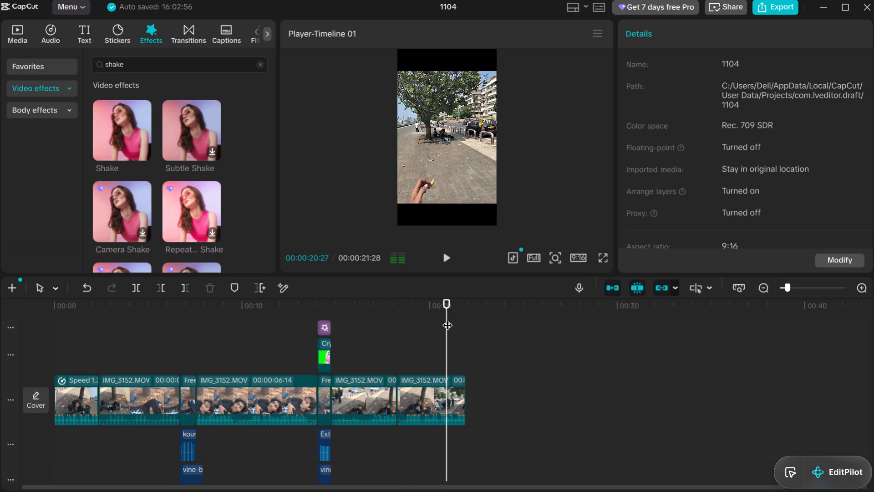
pyautogui.click(445, 328)
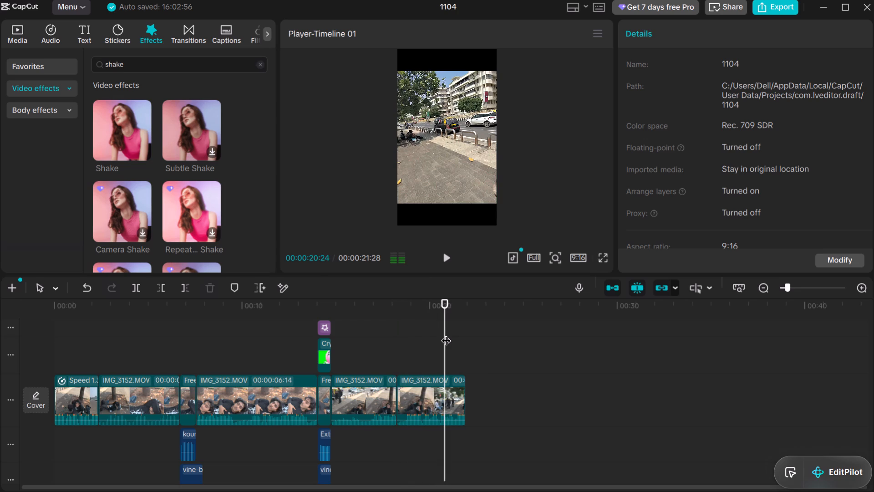
pyautogui.click(442, 336)
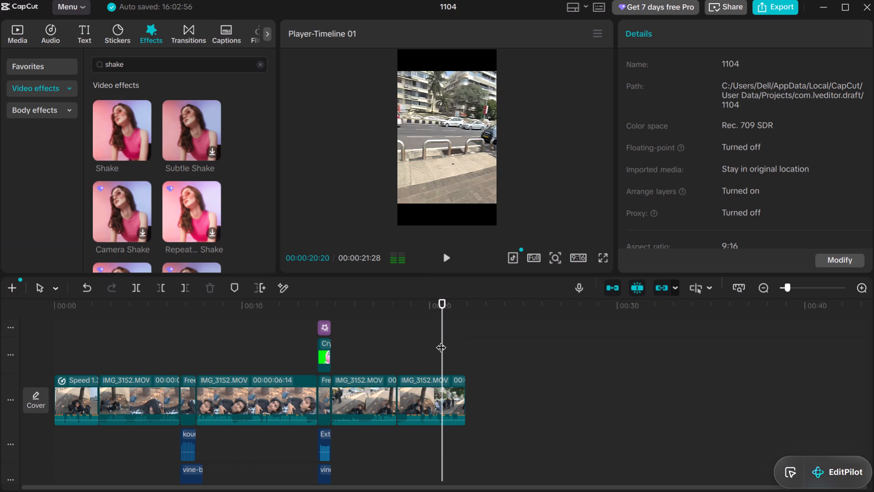
pyautogui.click(440, 340)
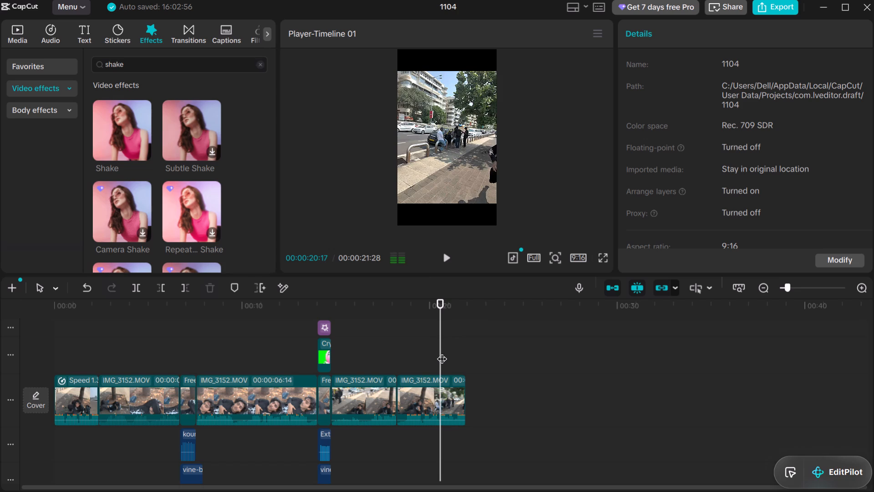
pyautogui.click(438, 356)
pyautogui.click(430, 357)
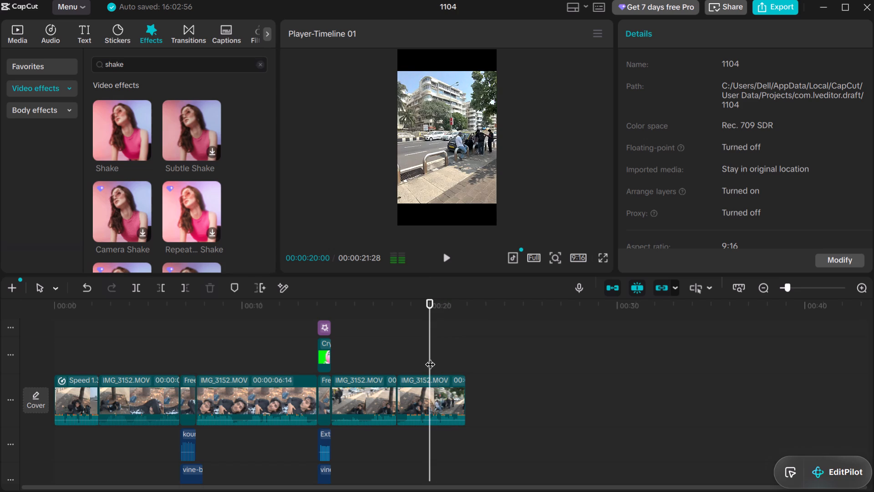
pyautogui.click(430, 357)
pyautogui.click(419, 357)
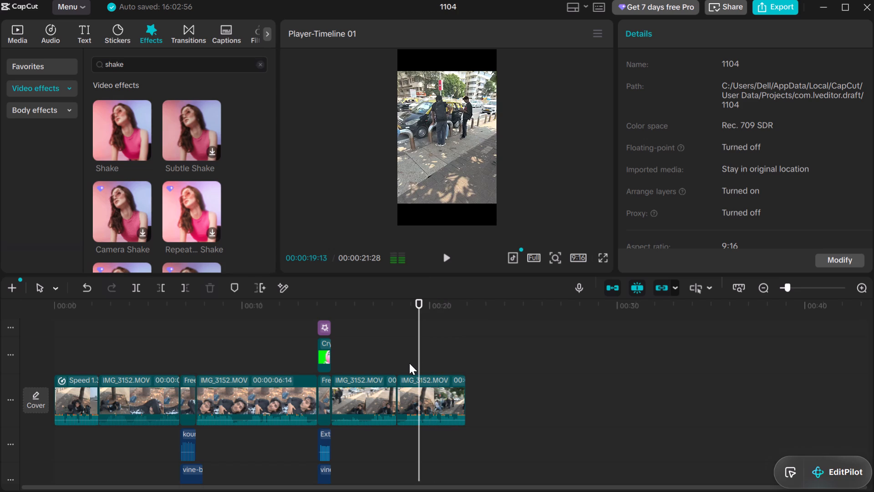
pyautogui.click(409, 363)
pyautogui.click(395, 363)
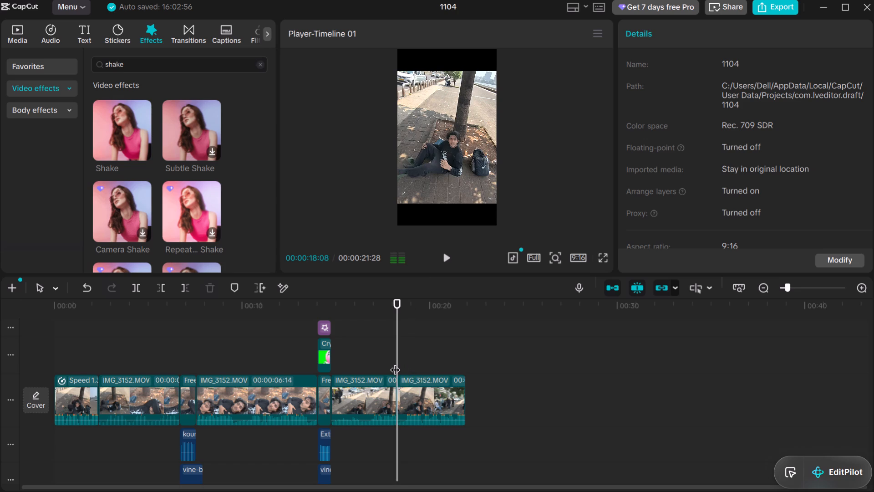
pyautogui.click(397, 306)
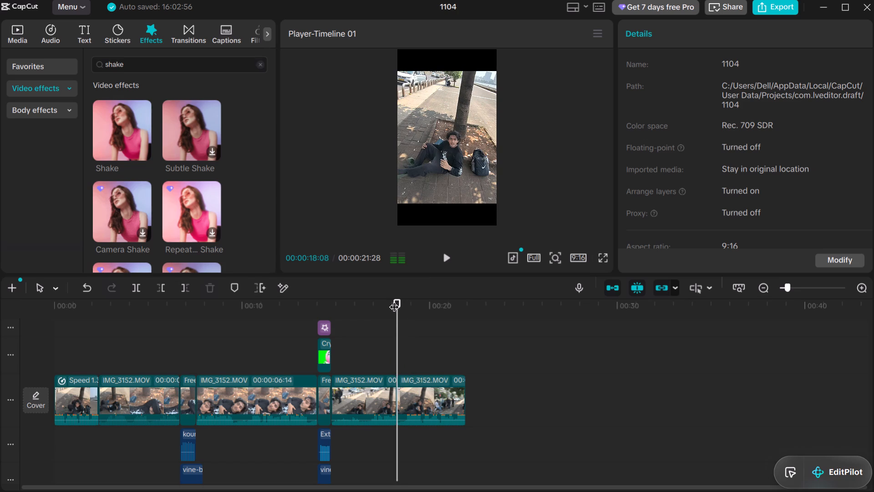
pyautogui.click(394, 297)
pyautogui.click(388, 342)
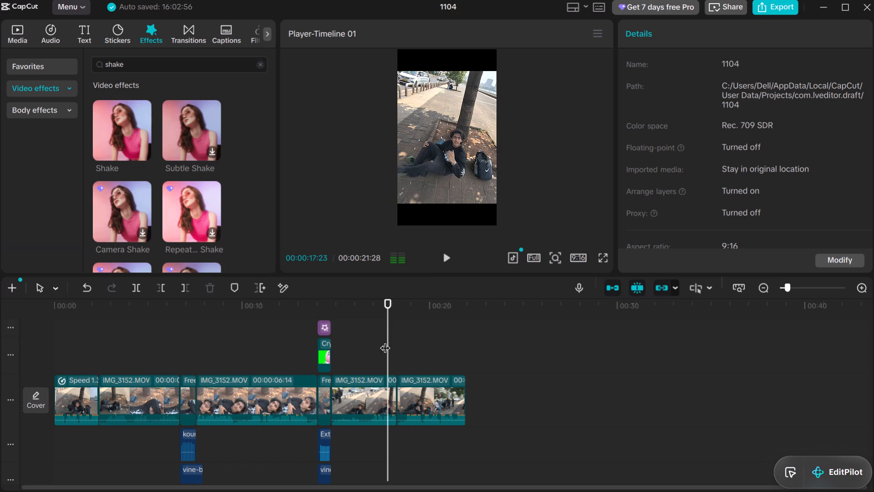
pyautogui.click(395, 349)
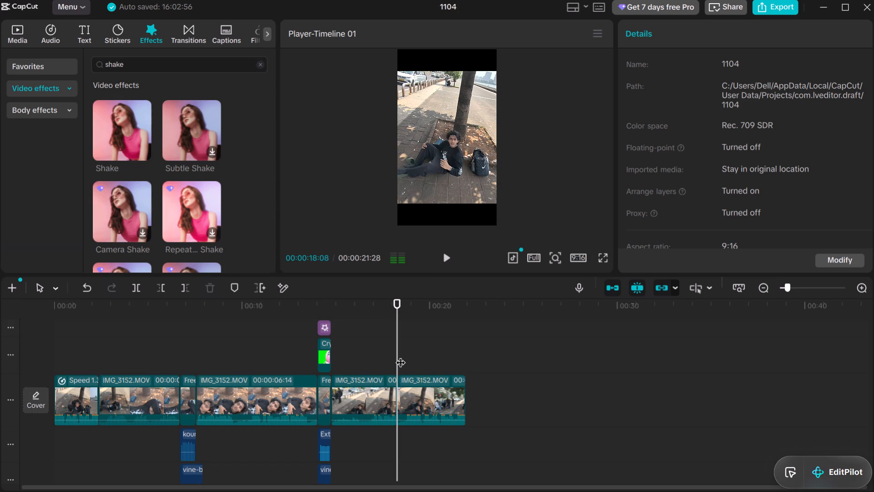
# Inspect the final frame at 00:00:21:28 and scrub through the last video clip between its end and its start.
pyautogui.click(467, 353)
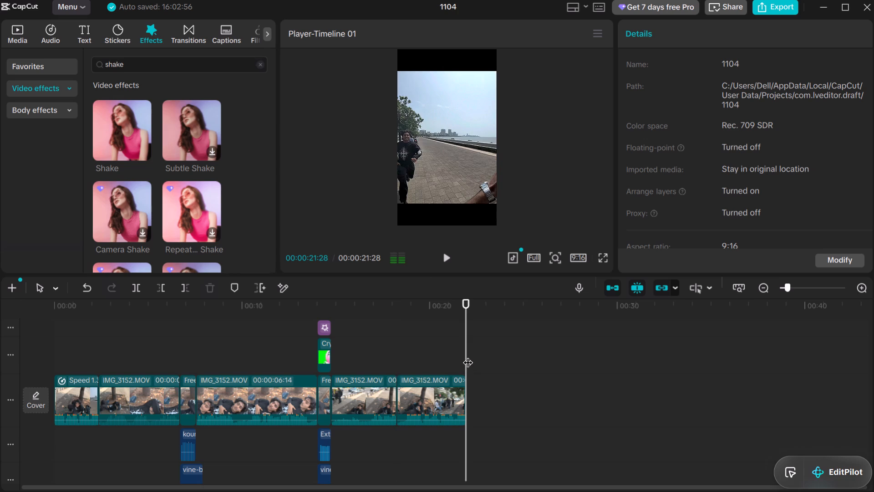
pyautogui.click(464, 299)
pyautogui.doubleClick(466, 302)
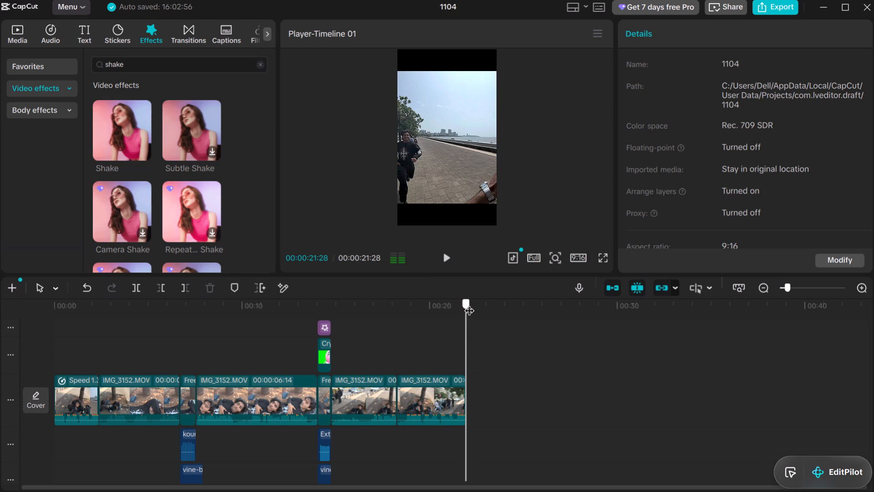
pyautogui.doubleClick(469, 303)
pyautogui.moveTo(471, 305); pyautogui.dragTo(464, 315)
pyautogui.click(466, 317)
pyautogui.moveTo(461, 304); pyautogui.dragTo(462, 306)
pyautogui.moveTo(462, 306); pyautogui.dragTo(426, 320)
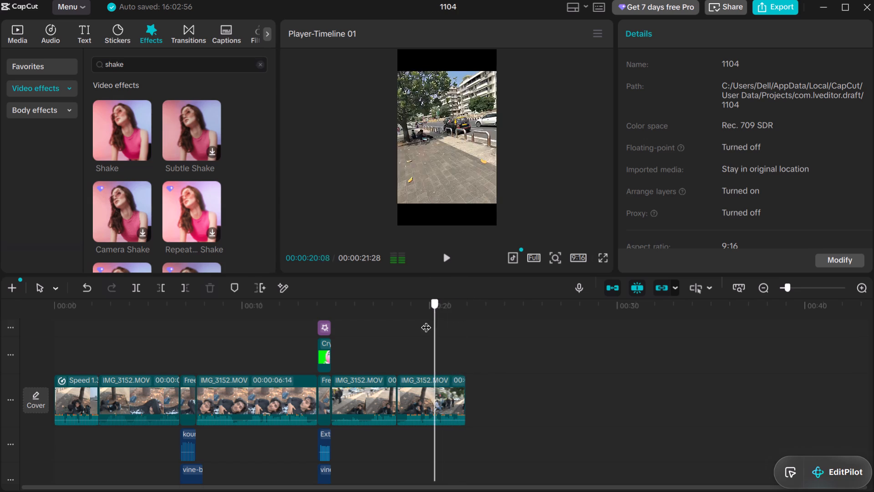
pyautogui.moveTo(426, 320); pyautogui.dragTo(403, 331)
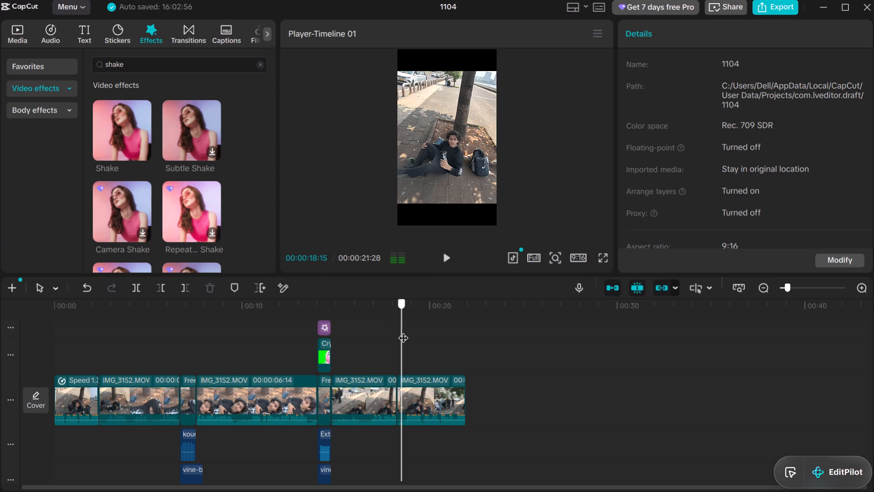
pyautogui.moveTo(403, 331); pyautogui.dragTo(468, 346)
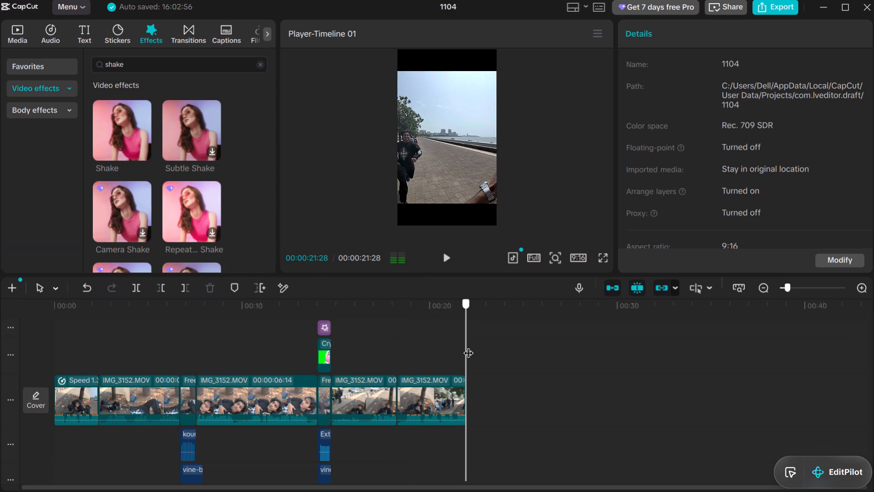
# Scrub through the last video clip between about 00:00:18:28 and its end at 00:00:21:28 to review its action.
pyautogui.moveTo(468, 346); pyautogui.dragTo(415, 374)
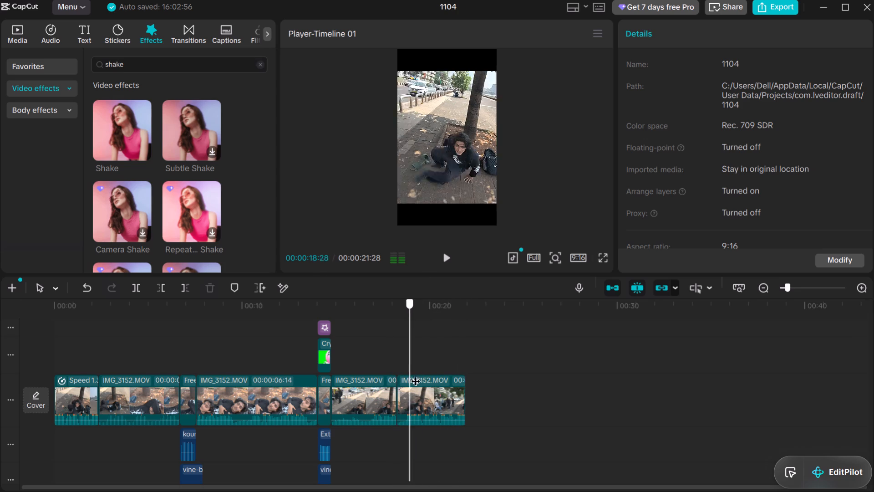
pyautogui.moveTo(415, 374); pyautogui.dragTo(432, 370)
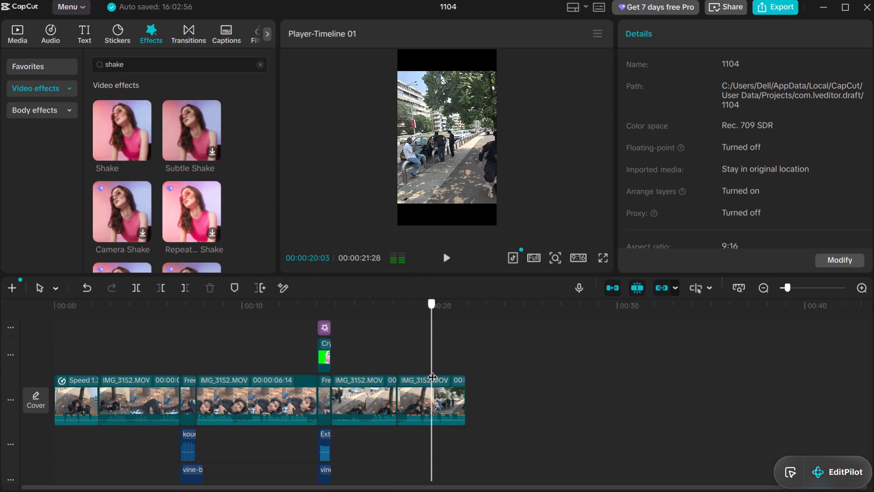
pyautogui.moveTo(432, 370); pyautogui.dragTo(433, 374)
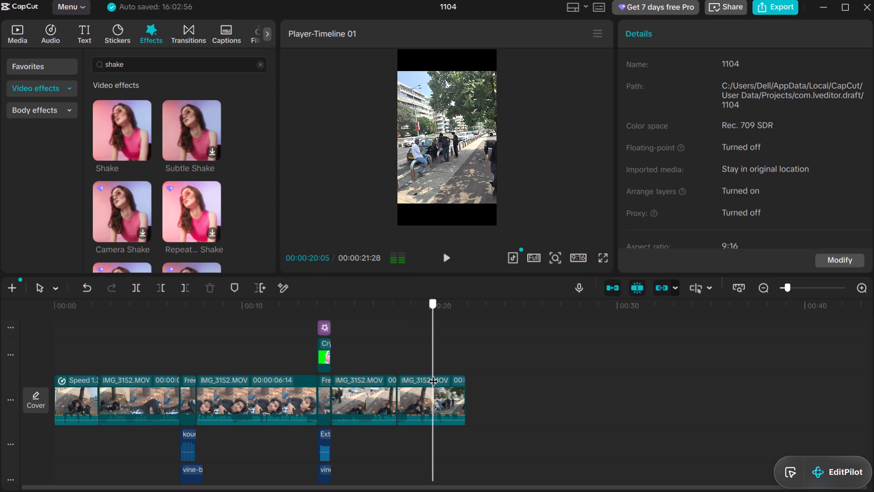
pyautogui.moveTo(433, 374); pyautogui.dragTo(422, 396)
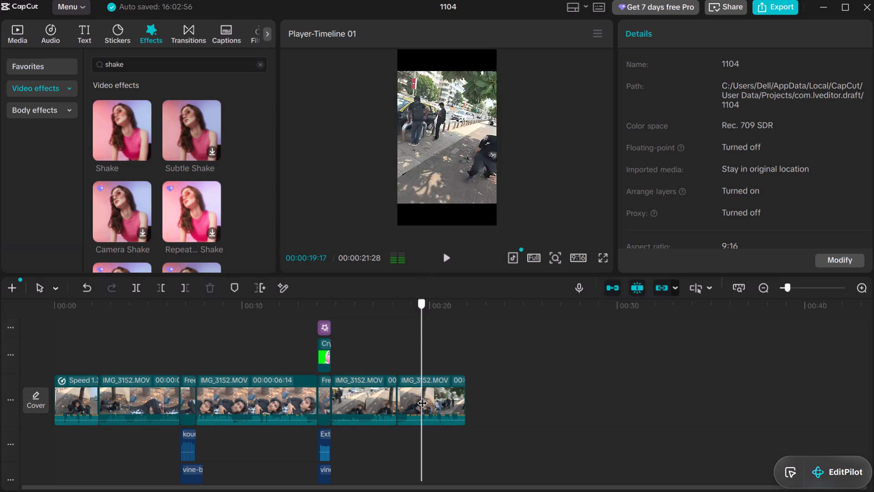
pyautogui.moveTo(422, 396); pyautogui.dragTo(472, 395)
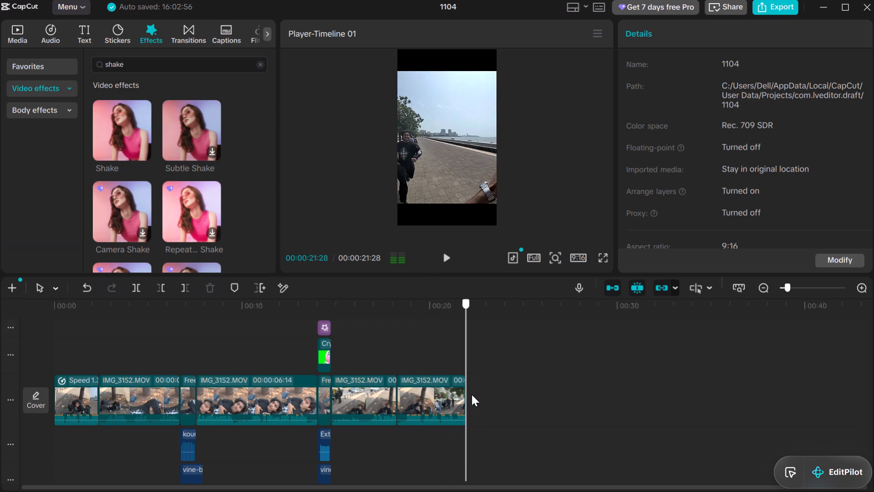
pyautogui.moveTo(472, 395); pyautogui.dragTo(454, 396)
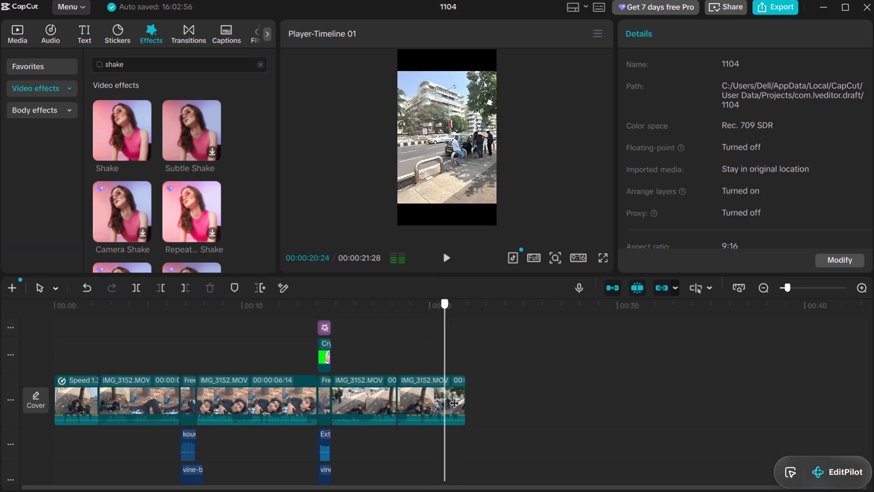
# Examine the last video clip's frames closely around 00:00:19:19 to 00:00:19:24, comparing them with nearby moments from 00:00:18:26 to 00:00:20:07.
pyautogui.moveTo(454, 396); pyautogui.dragTo(423, 410)
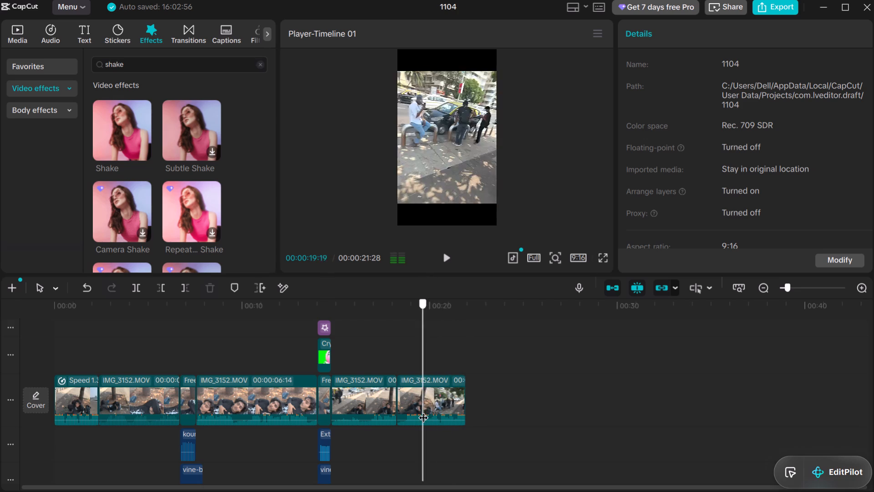
pyautogui.moveTo(423, 410); pyautogui.dragTo(424, 412)
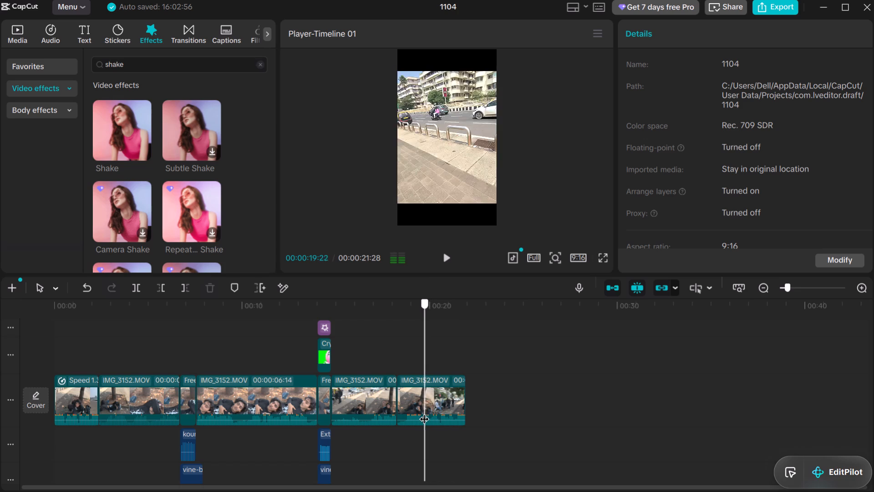
pyautogui.moveTo(424, 412); pyautogui.dragTo(434, 433)
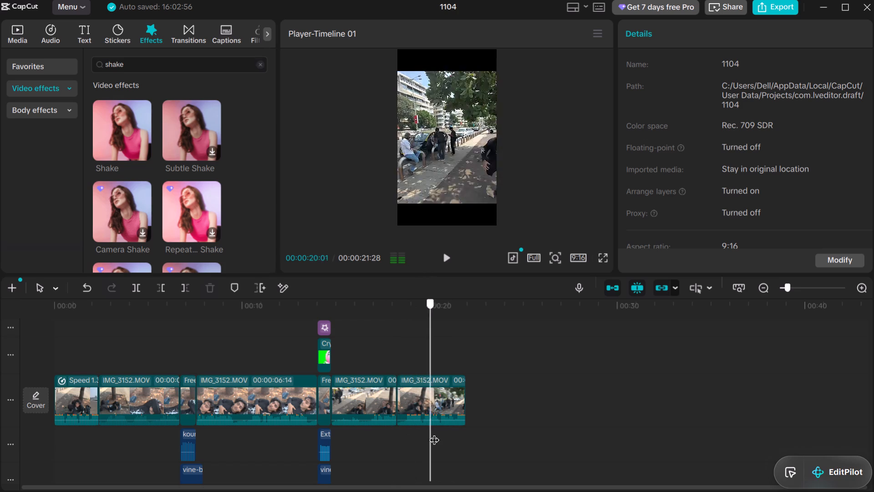
pyautogui.moveTo(434, 433); pyautogui.dragTo(423, 436)
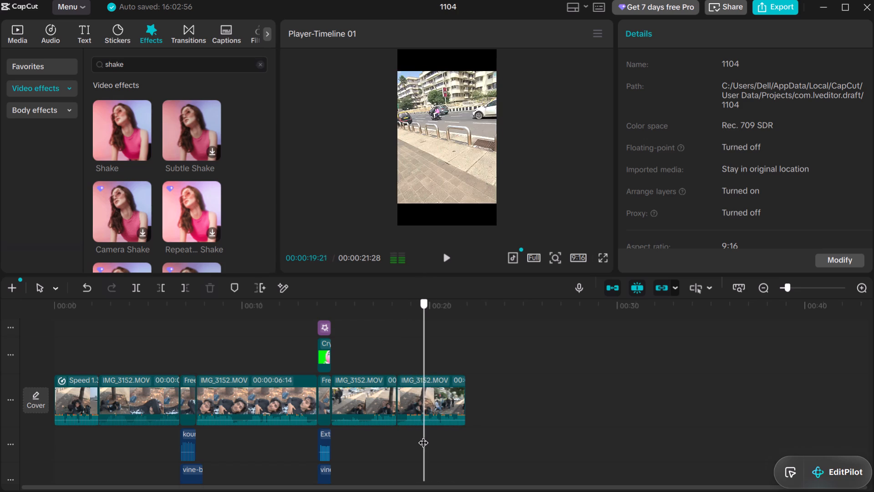
pyautogui.moveTo(423, 436); pyautogui.dragTo(426, 435)
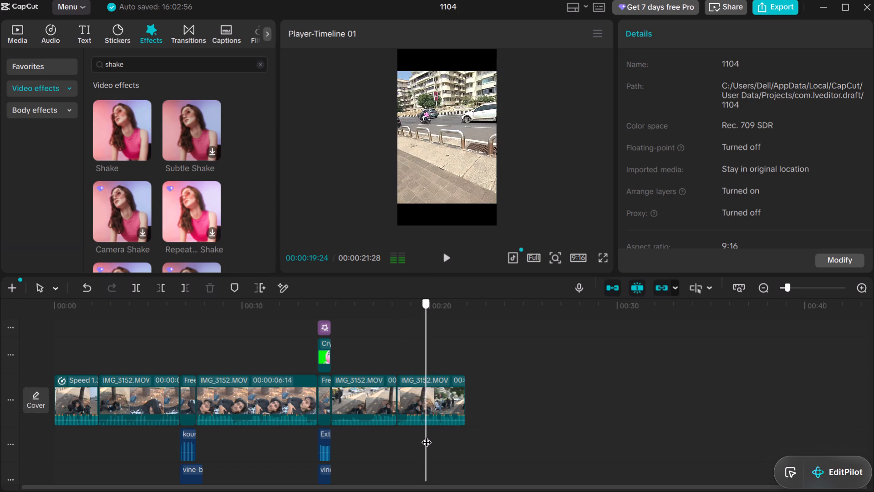
pyautogui.moveTo(426, 435); pyautogui.dragTo(425, 435)
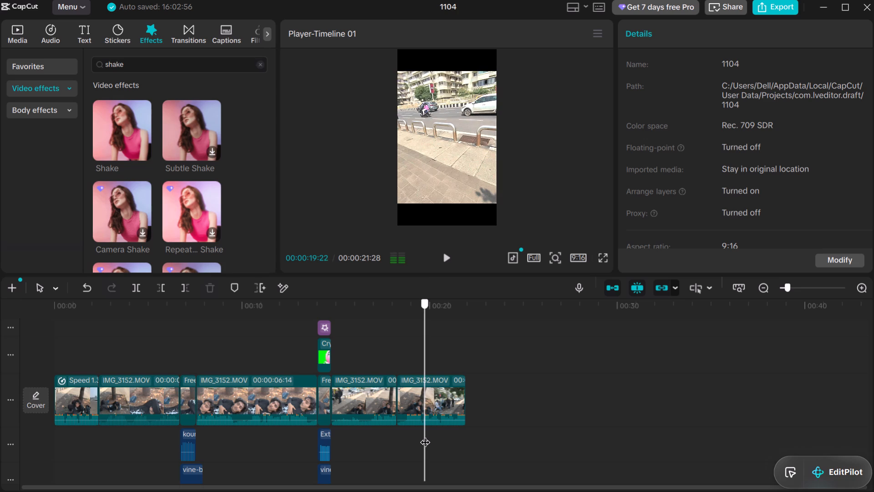
pyautogui.moveTo(425, 435); pyautogui.dragTo(428, 425)
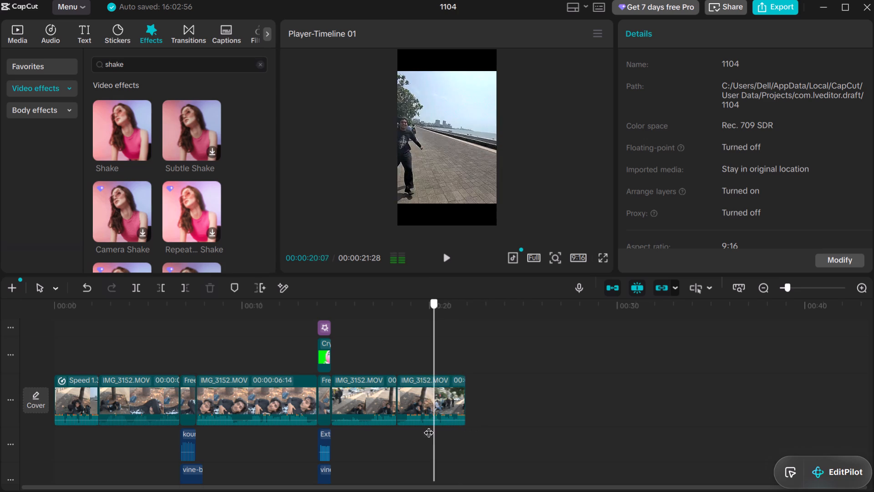
pyautogui.moveTo(428, 425); pyautogui.dragTo(424, 426)
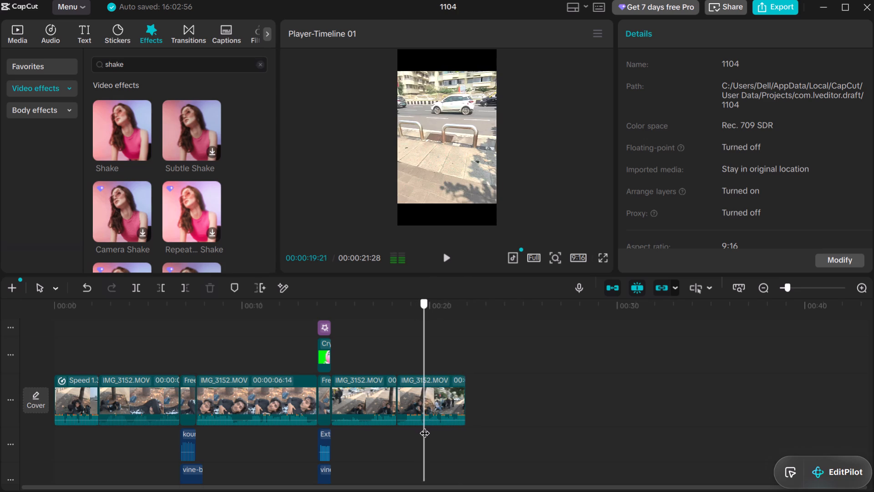
pyautogui.moveTo(424, 426); pyautogui.dragTo(401, 441)
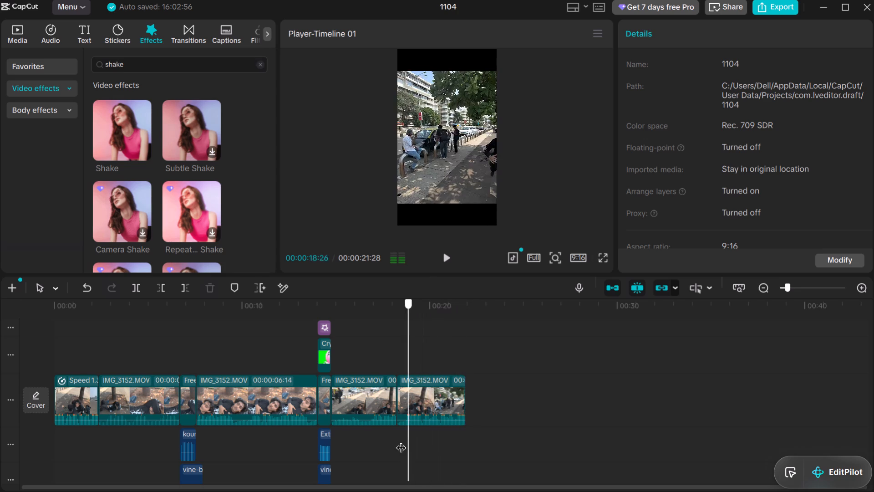
pyautogui.moveTo(401, 441); pyautogui.dragTo(423, 449)
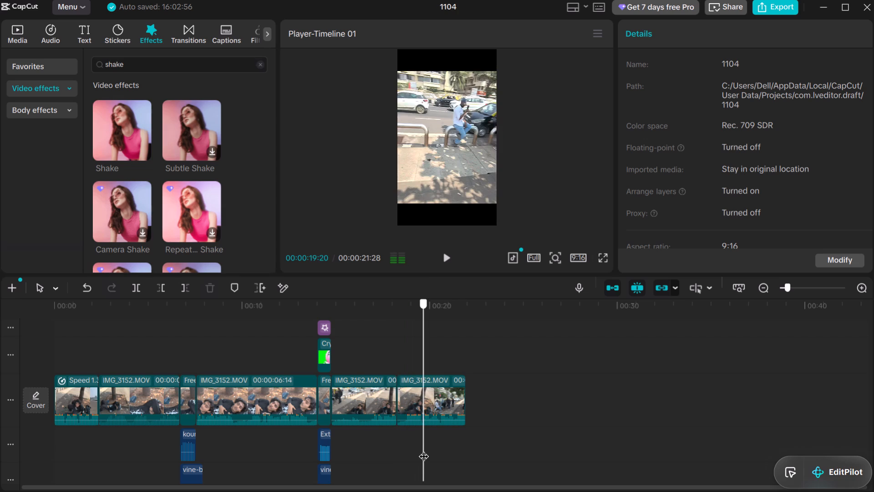
pyautogui.moveTo(423, 449); pyautogui.dragTo(426, 449)
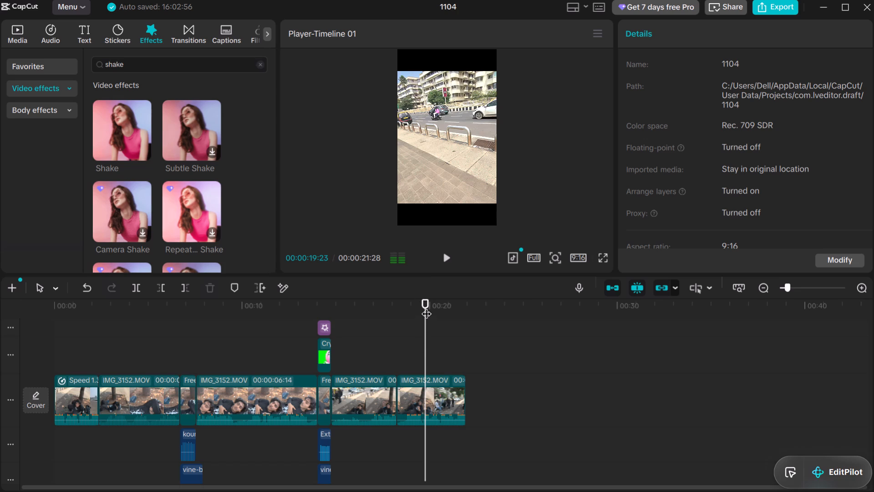
pyautogui.click(425, 306)
# Review the last video clip from 00:00:19:23 to 00:00:21:03, comparing the frames around 00:00:20:01 to 00:00:20:06 in detail.
pyautogui.moveTo(423, 334); pyautogui.dragTo(446, 335)
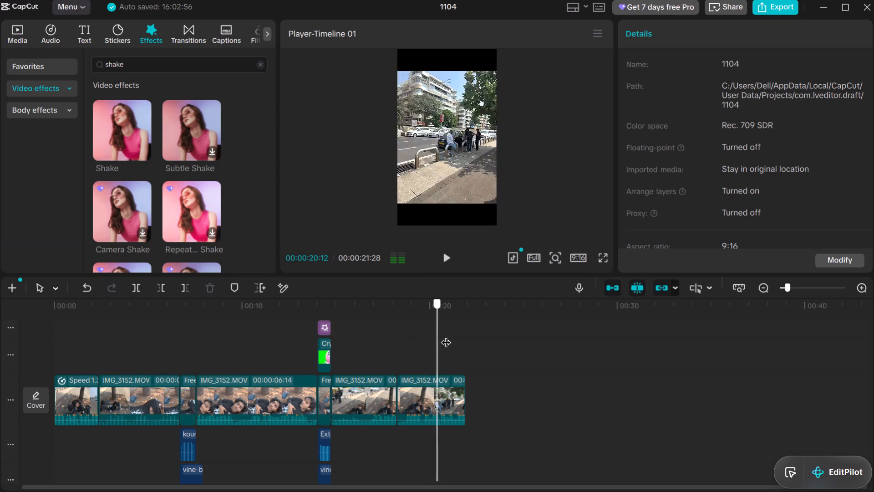
pyautogui.moveTo(446, 335); pyautogui.dragTo(451, 336)
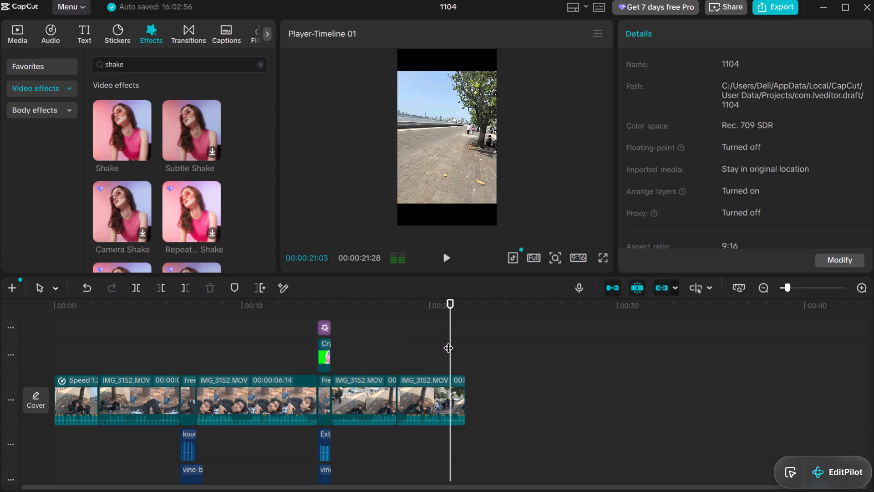
pyautogui.moveTo(450, 341); pyautogui.dragTo(442, 346)
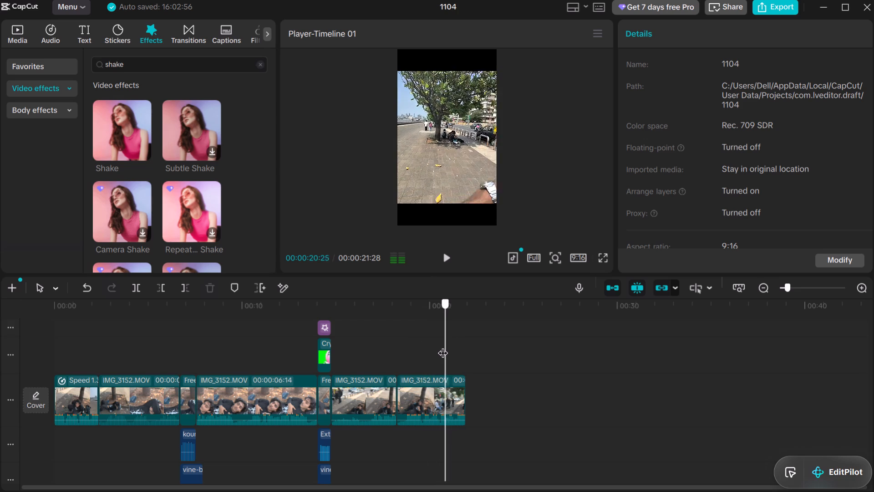
pyautogui.moveTo(442, 346); pyautogui.dragTo(431, 355)
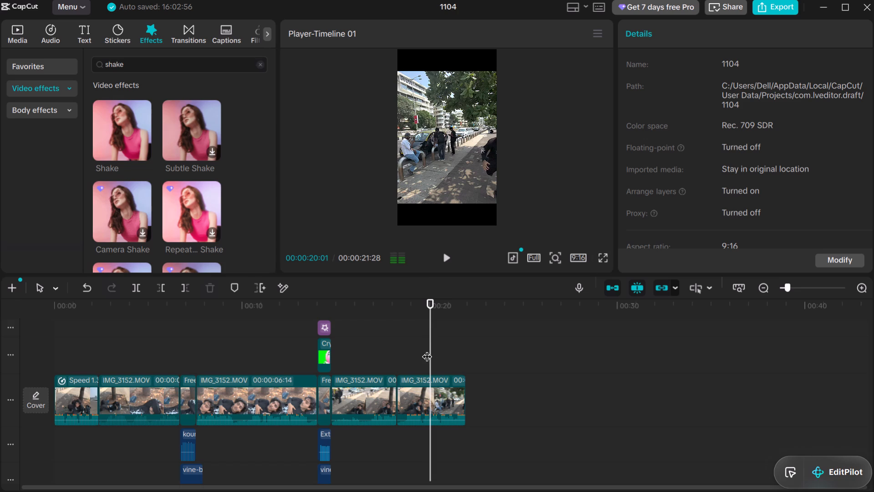
pyautogui.click(431, 348)
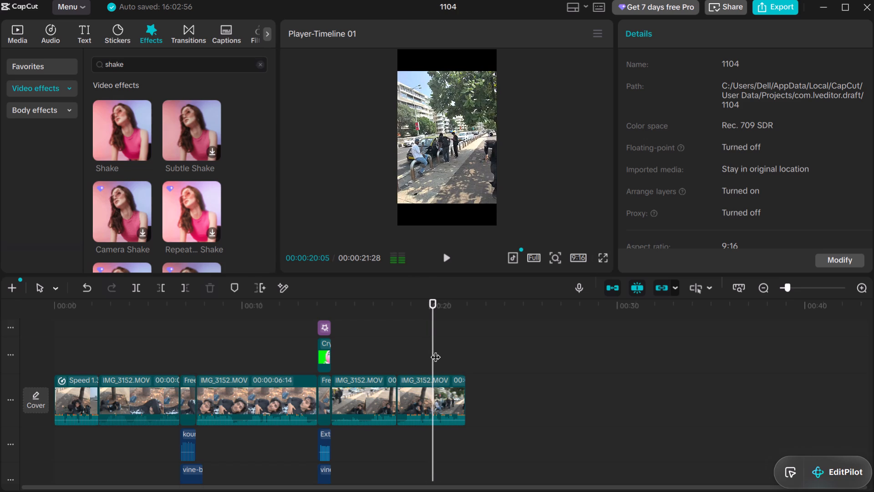
pyautogui.click(430, 349)
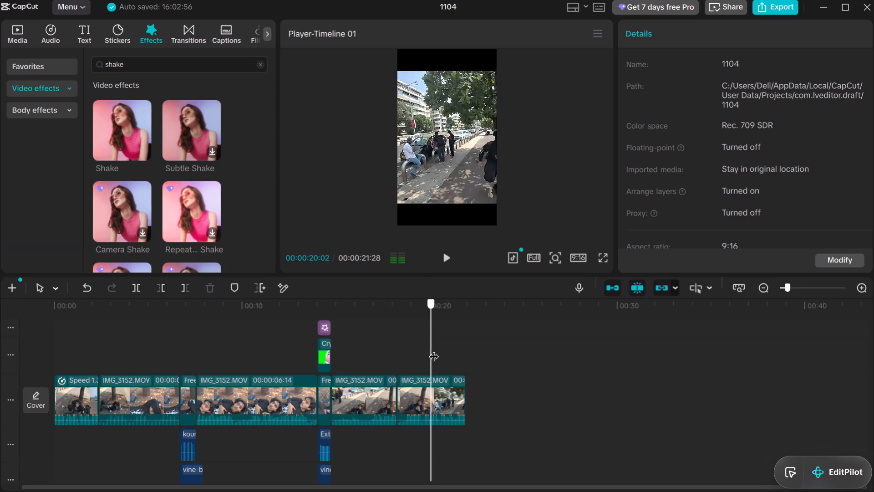
pyautogui.click(430, 350)
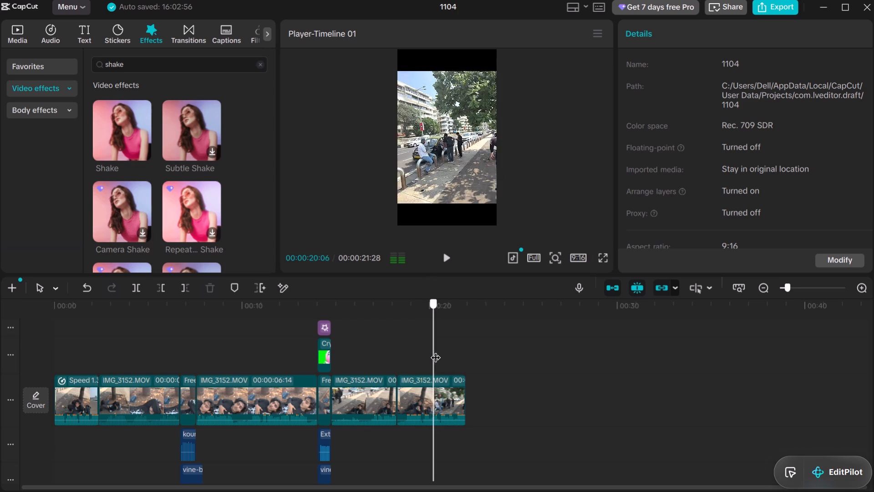
pyautogui.click(433, 350)
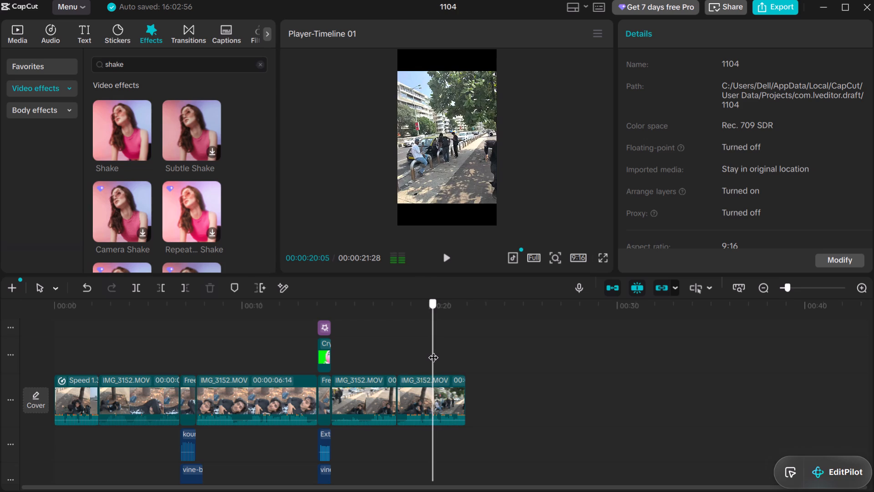
pyautogui.click(395, 359)
pyautogui.moveTo(394, 355); pyautogui.dragTo(429, 355)
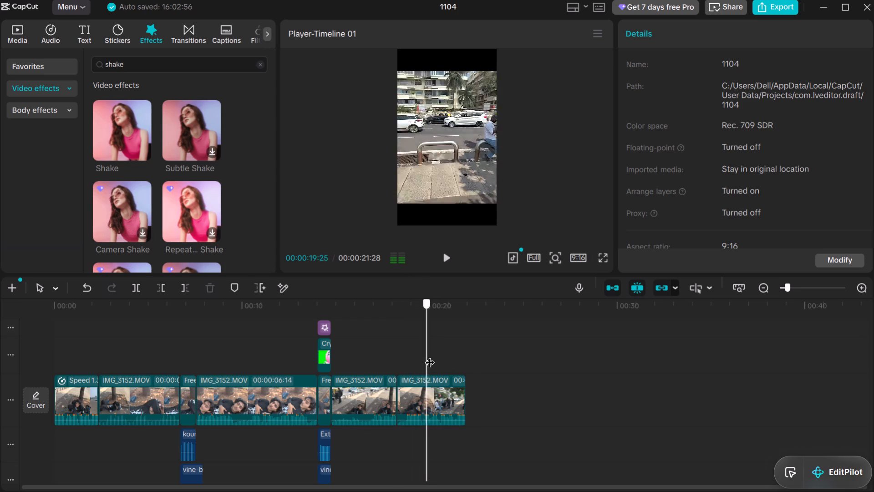
pyautogui.moveTo(429, 355); pyautogui.dragTo(433, 354)
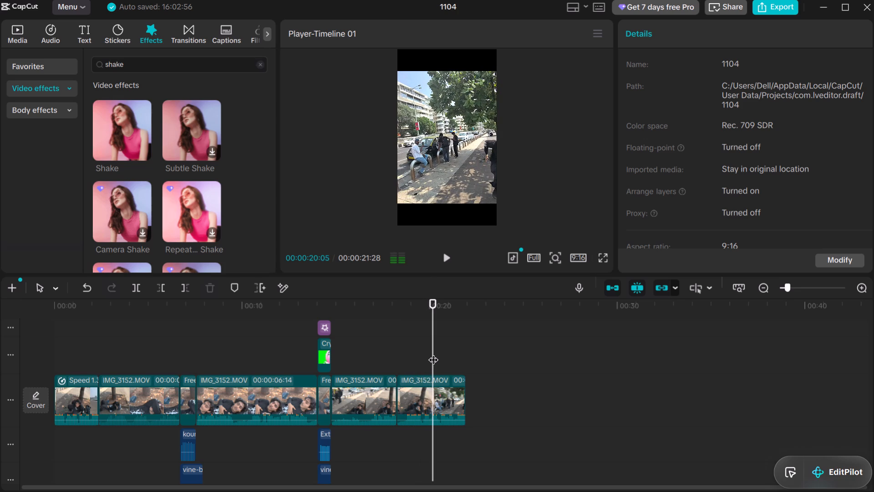
pyautogui.click(435, 353)
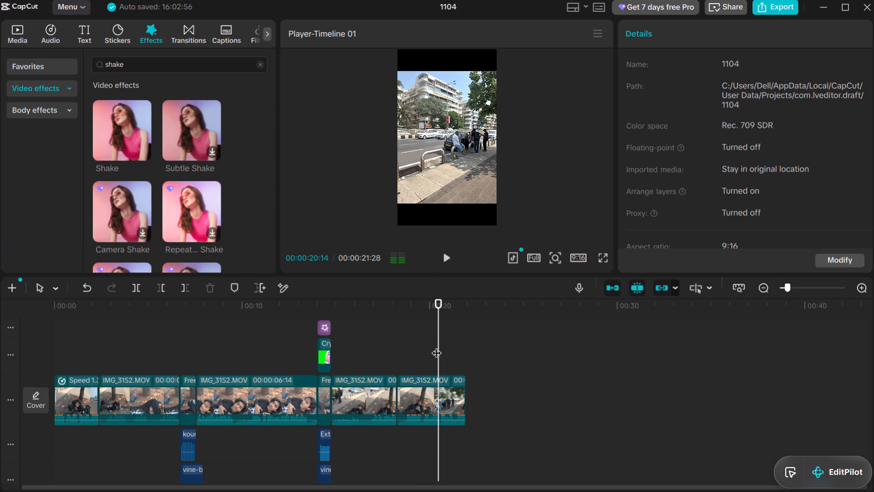
# Inspect the last video clip's closing frames up to 00:00:21:20, and recheck the frames around 00:00:20:02 to 00:00:20:08.
pyautogui.moveTo(441, 345); pyautogui.dragTo(454, 340)
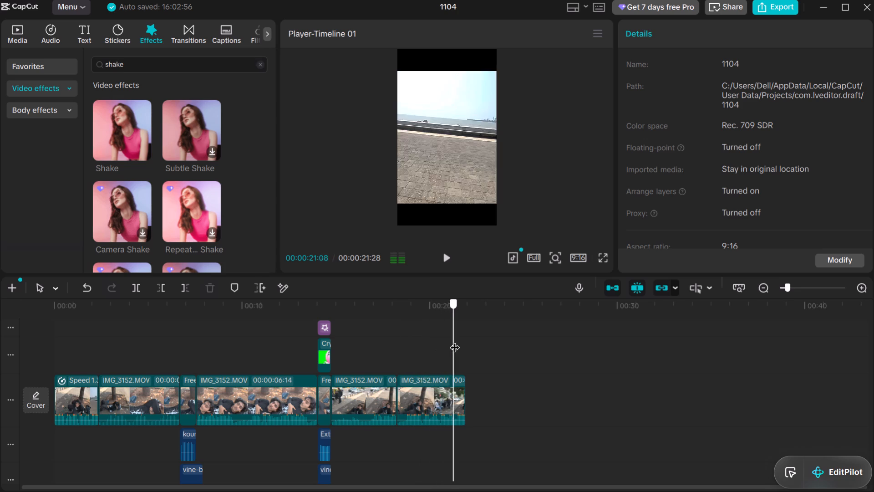
pyautogui.moveTo(454, 340); pyautogui.dragTo(461, 338)
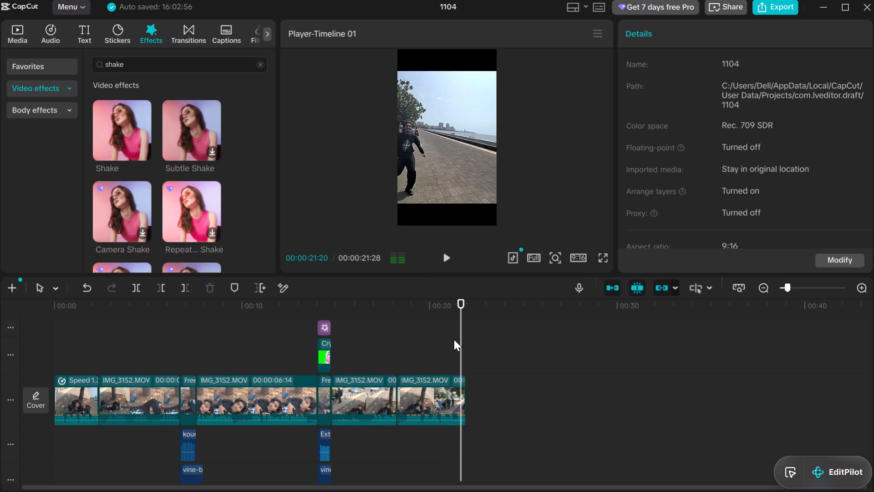
pyautogui.moveTo(462, 338); pyautogui.dragTo(452, 340)
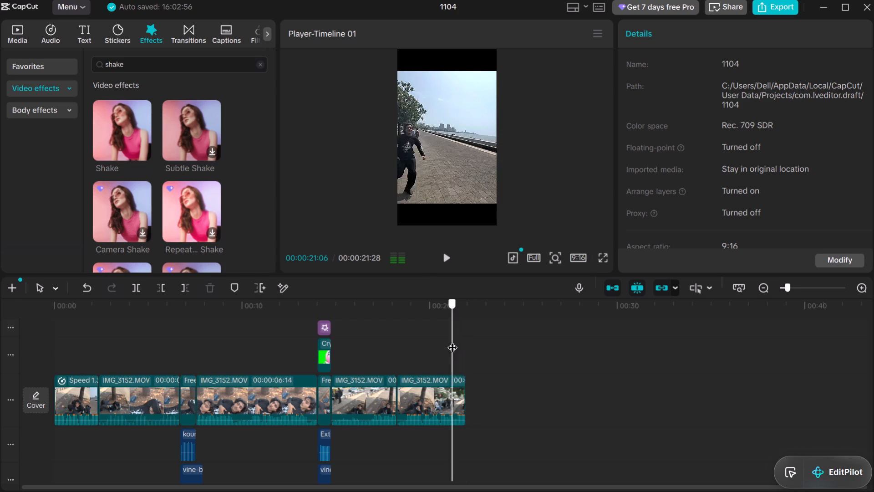
pyautogui.moveTo(452, 340); pyautogui.dragTo(446, 340)
pyautogui.moveTo(445, 340); pyautogui.dragTo(431, 340)
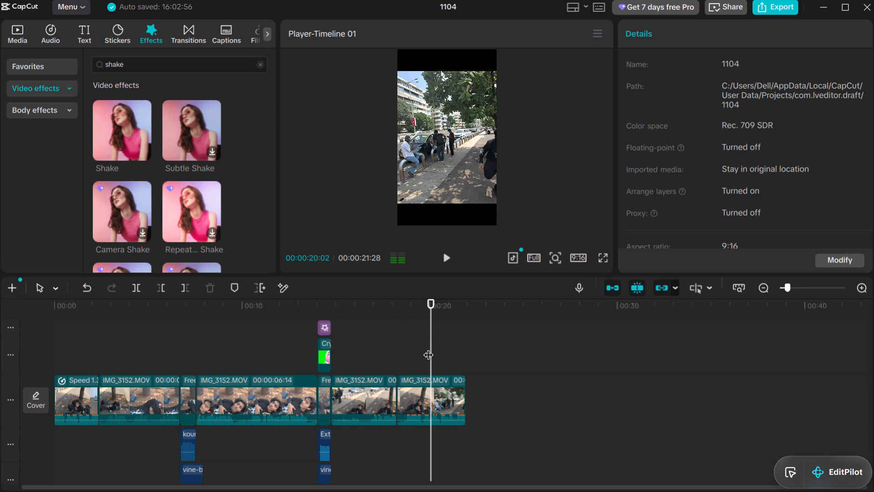
pyautogui.moveTo(429, 347); pyautogui.dragTo(434, 341)
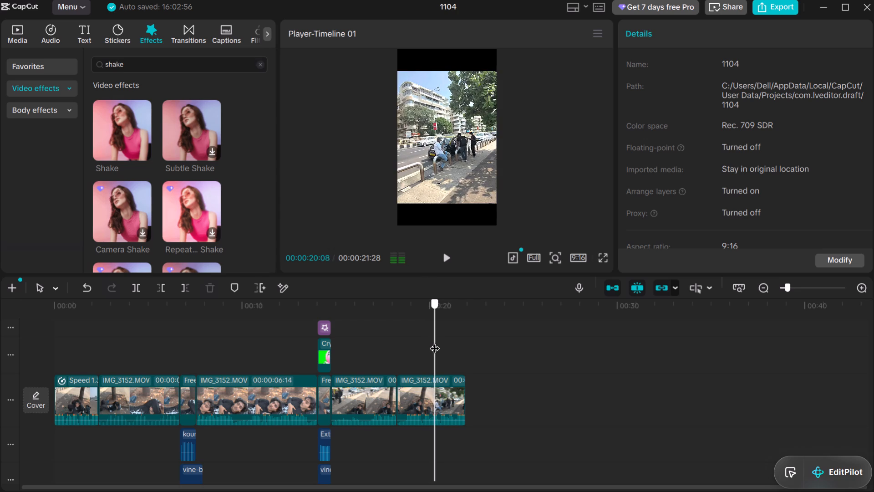
pyautogui.moveTo(434, 341); pyautogui.dragTo(434, 338)
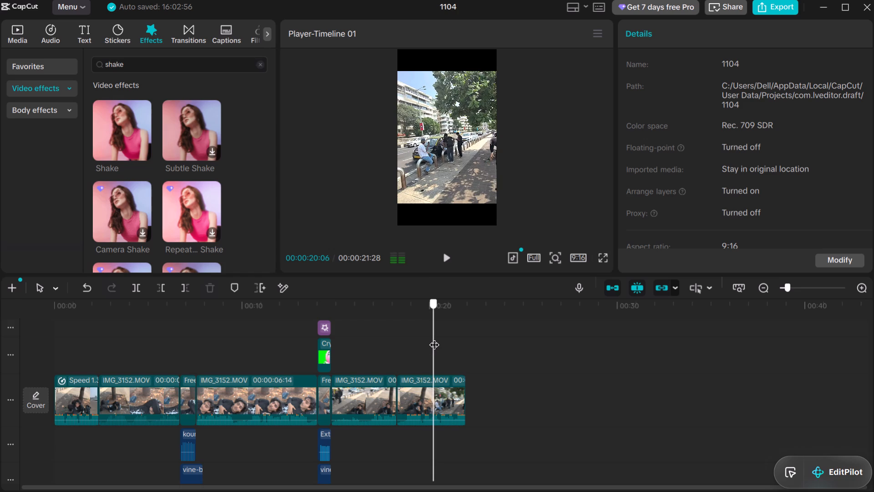
# Compare the last video clip's frames closely between about 00:00:19:25 and 00:00:20:06.
pyautogui.moveTo(434, 338); pyautogui.dragTo(432, 337)
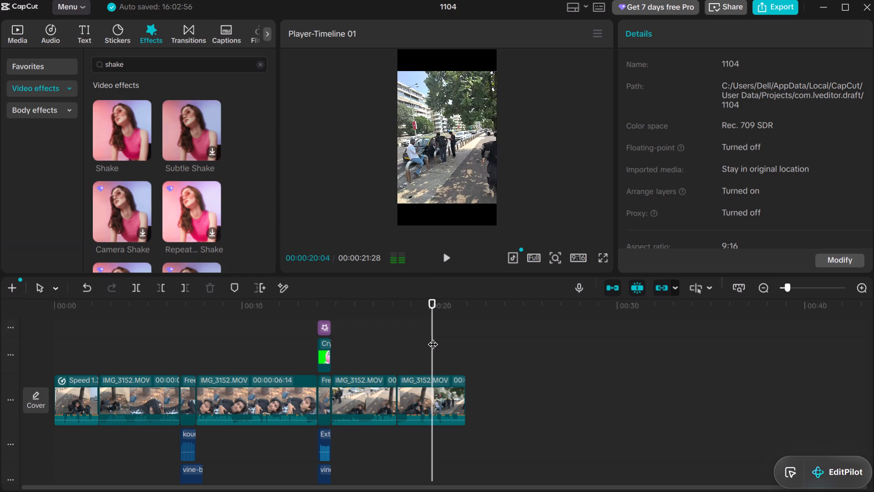
pyautogui.click(432, 337)
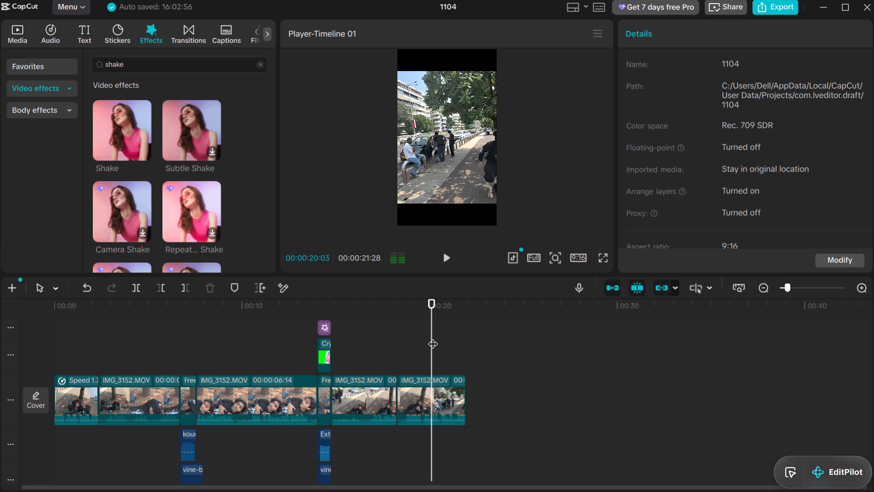
pyautogui.click(431, 337)
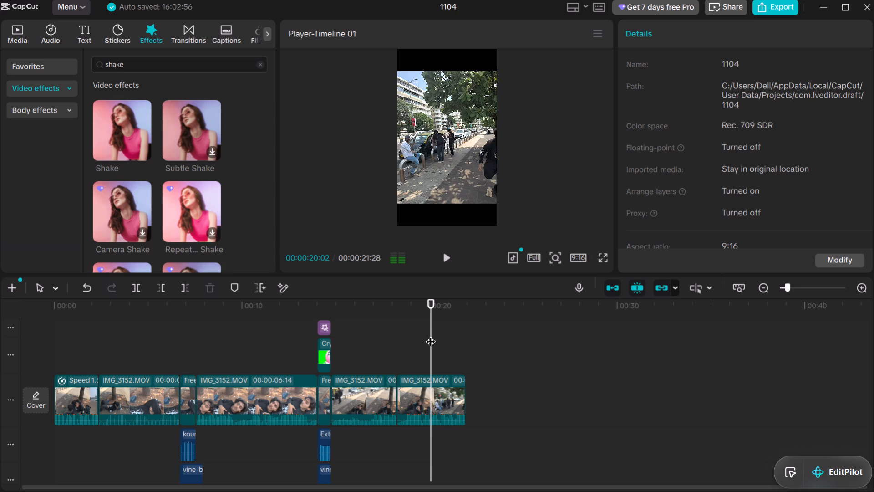
pyautogui.moveTo(432, 333); pyautogui.dragTo(437, 331)
pyautogui.doubleClick(429, 330)
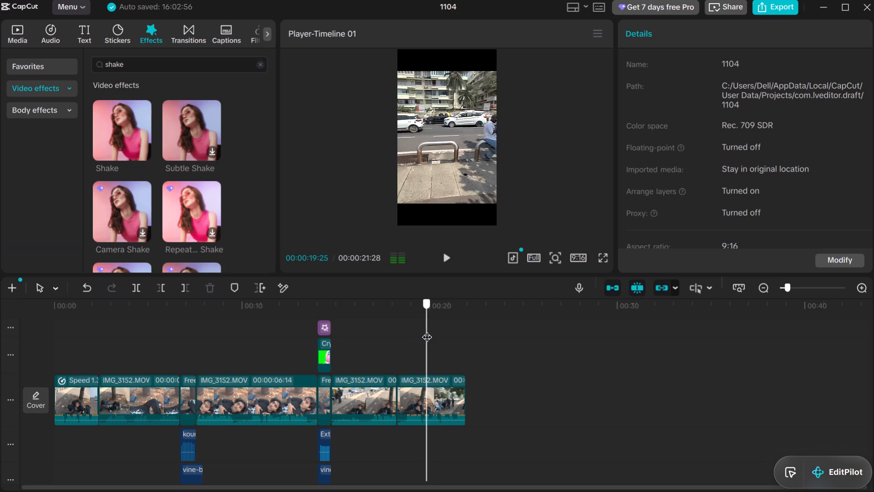
pyautogui.moveTo(427, 332); pyautogui.dragTo(434, 332)
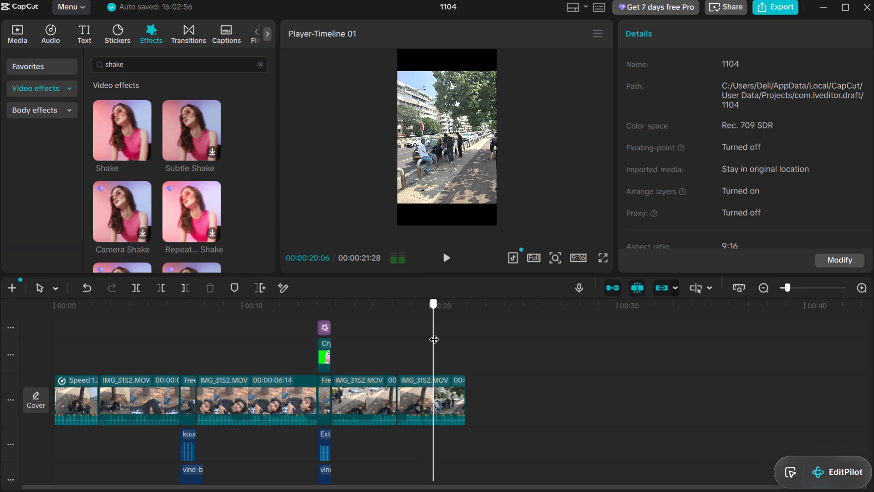
pyautogui.moveTo(434, 332); pyautogui.dragTo(432, 332)
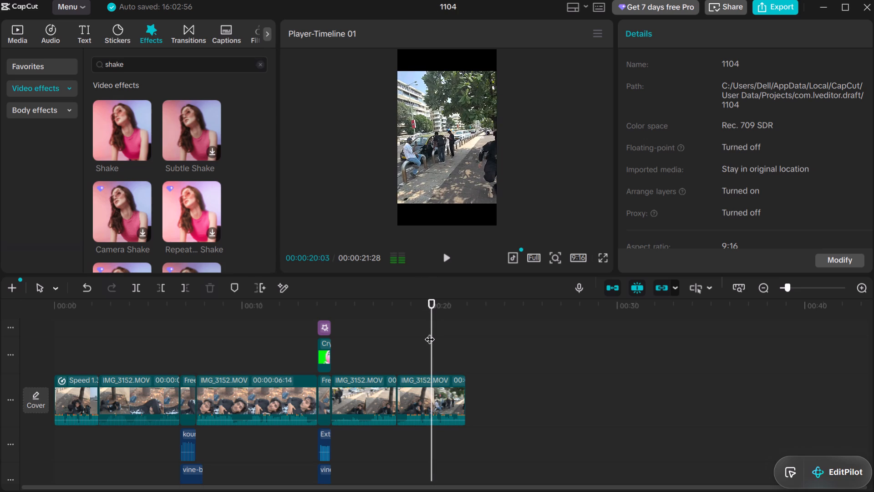
pyautogui.click(433, 332)
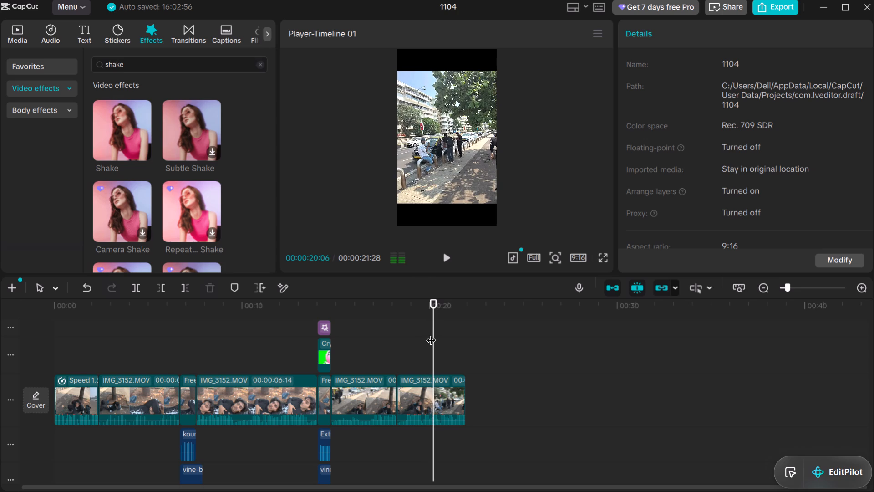
pyautogui.click(431, 333)
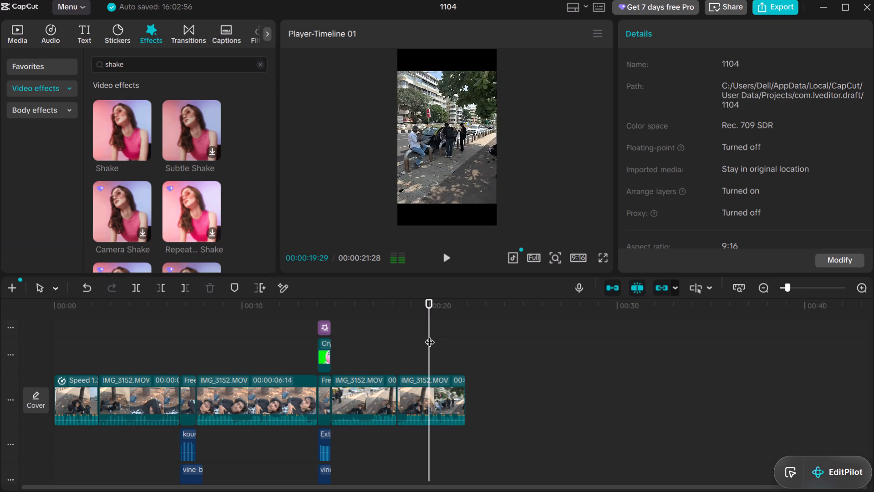
pyautogui.click(430, 335)
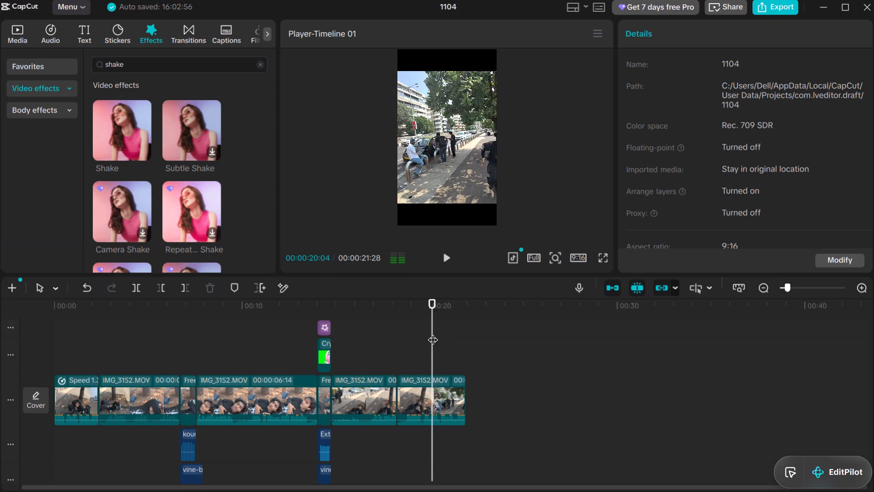
pyautogui.click(433, 333)
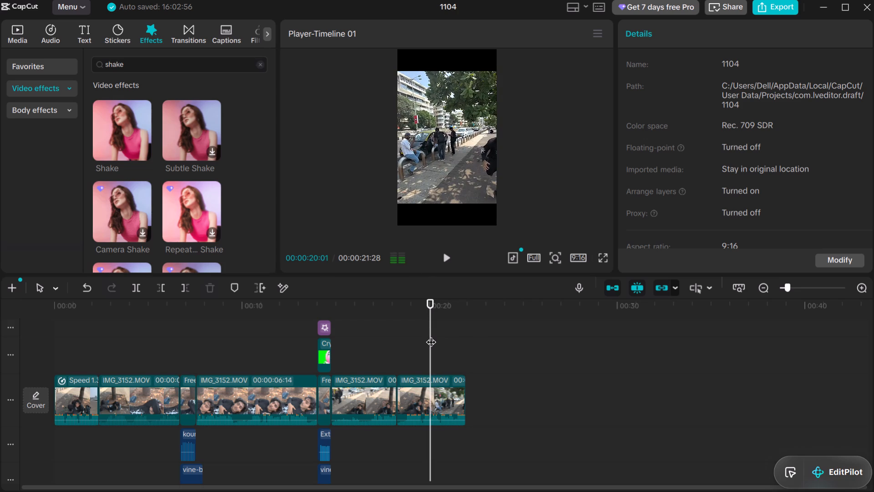
pyautogui.click(431, 335)
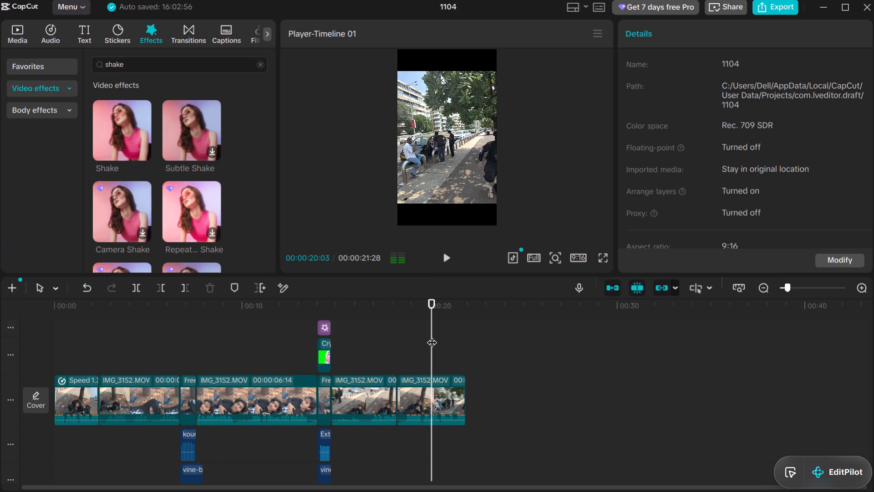
pyautogui.press('Right')
pyautogui.press('Right')
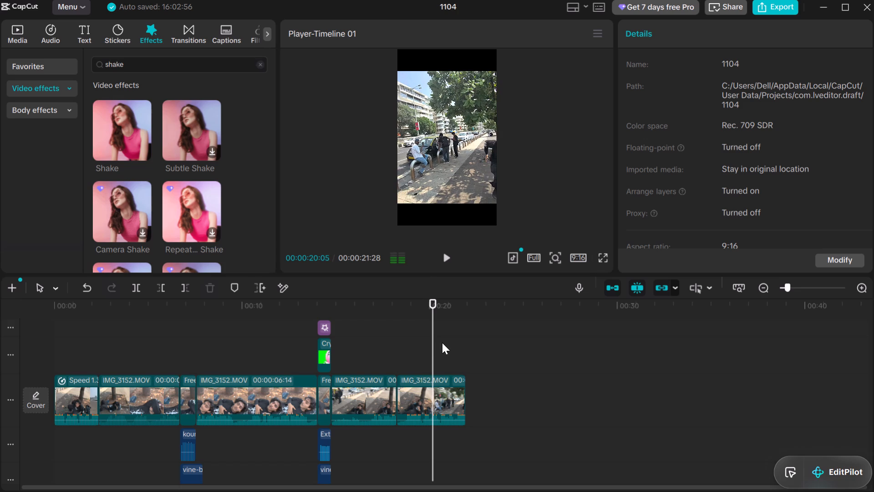
# Review the last video clip from about 00:00:20:05 through to its end at 00:00:21:28.
pyautogui.moveTo(432, 353); pyautogui.dragTo(440, 348)
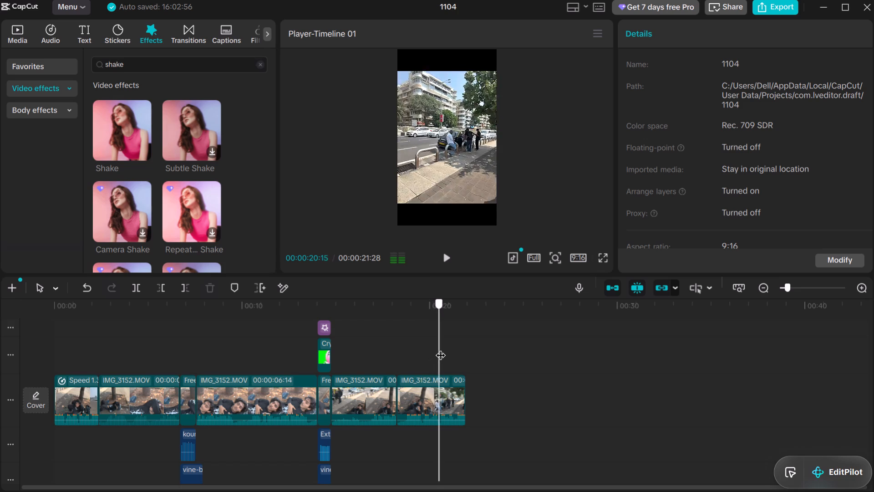
pyautogui.moveTo(440, 348); pyautogui.dragTo(444, 347)
pyautogui.moveTo(447, 347); pyautogui.dragTo(449, 344)
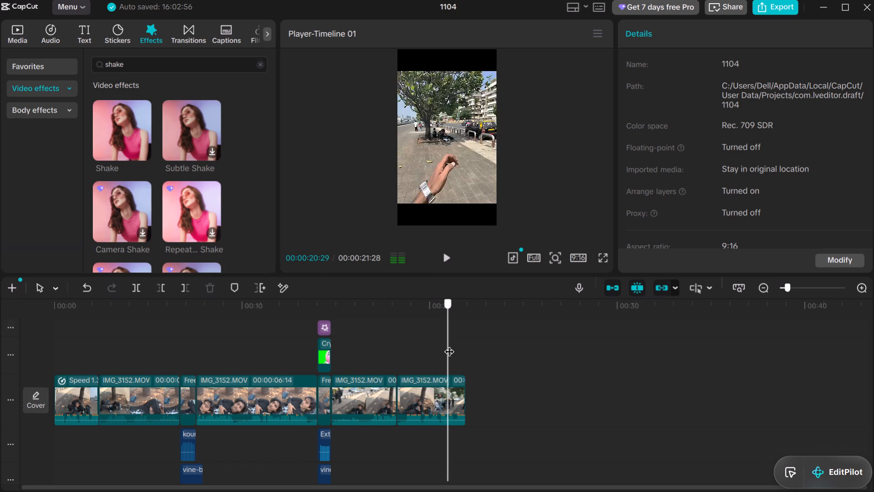
pyautogui.moveTo(449, 344); pyautogui.dragTo(449, 343)
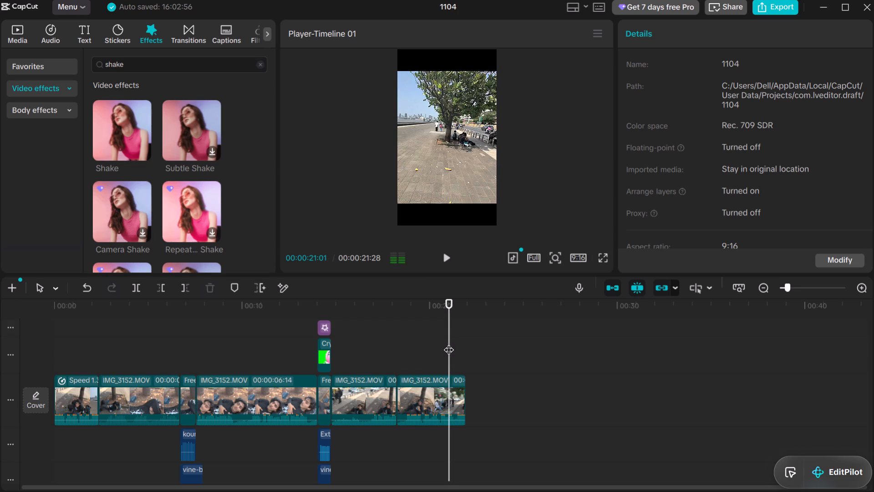
pyautogui.moveTo(448, 343); pyautogui.dragTo(459, 341)
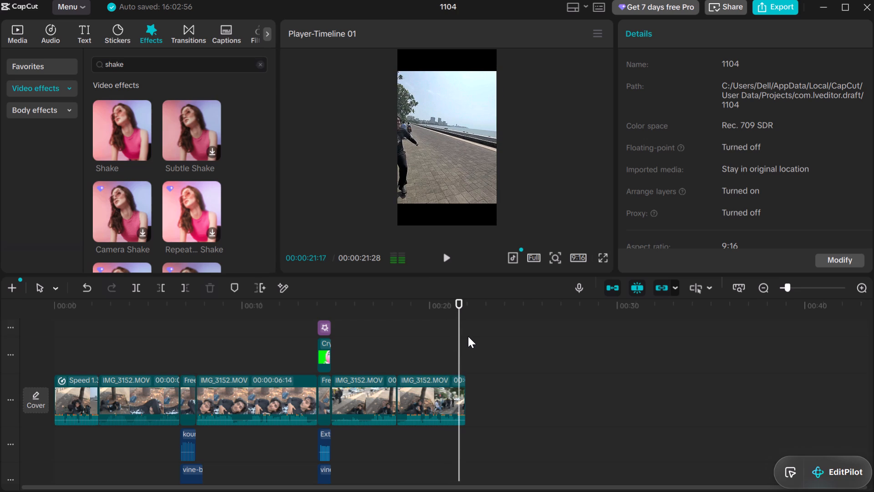
pyautogui.click(464, 329)
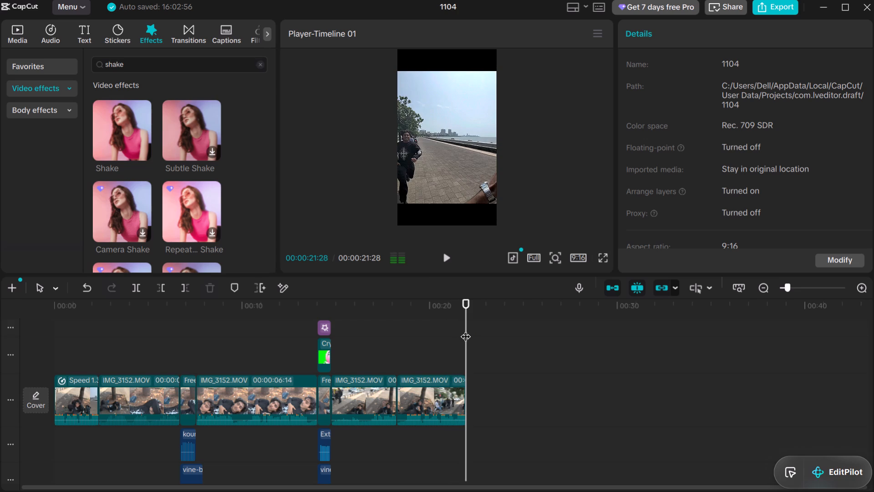
pyautogui.moveTo(466, 338); pyautogui.dragTo(465, 338)
# Review the last video clip backwards from its end at 00:00:21:28 to about 00:00:19:12.
pyautogui.moveTo(465, 338); pyautogui.dragTo(458, 338)
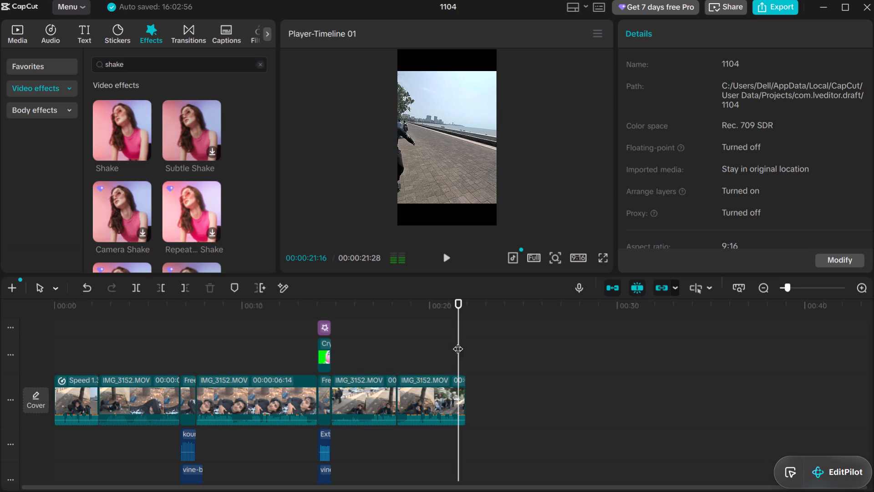
pyautogui.moveTo(455, 341); pyautogui.dragTo(450, 340)
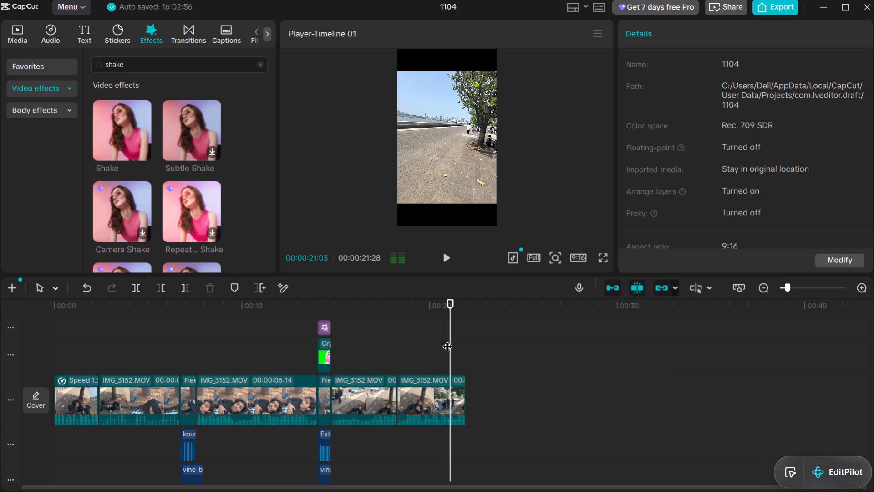
pyautogui.moveTo(449, 338); pyautogui.dragTo(442, 341)
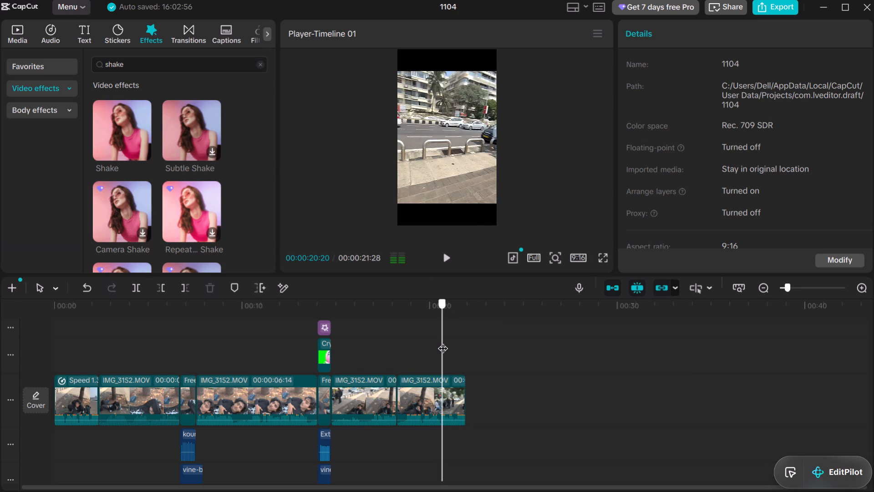
pyautogui.click(437, 343)
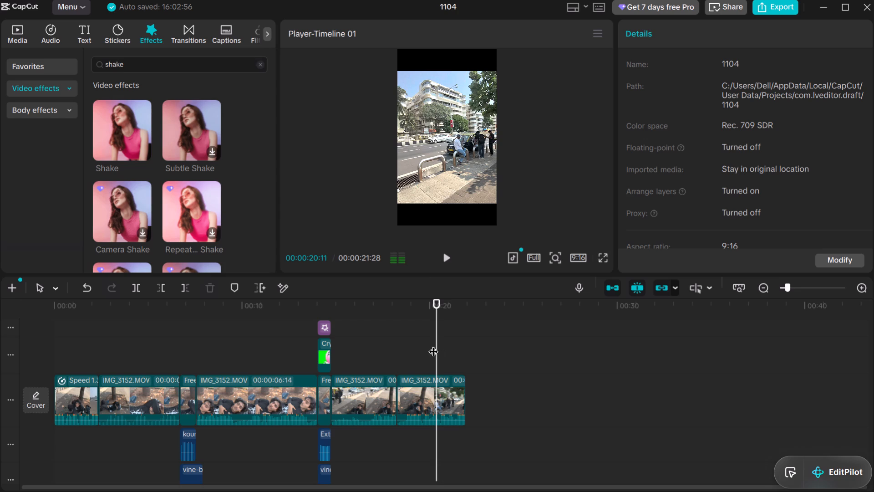
pyautogui.moveTo(434, 344); pyautogui.dragTo(427, 344)
pyautogui.moveTo(428, 344); pyautogui.dragTo(422, 344)
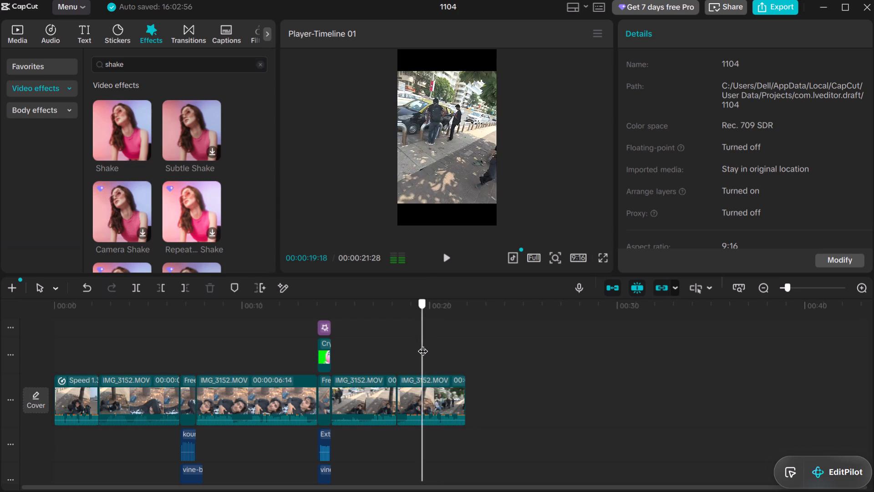
pyautogui.moveTo(422, 344); pyautogui.dragTo(424, 345)
pyautogui.moveTo(424, 345); pyautogui.dragTo(419, 346)
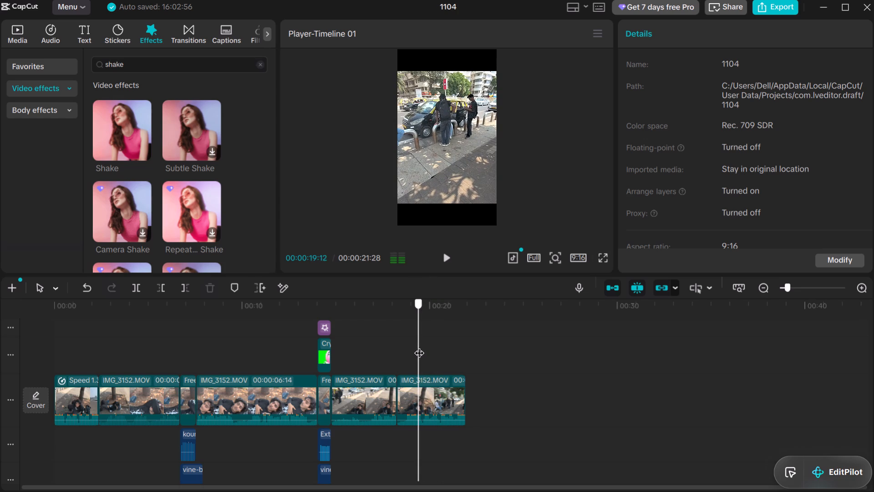
pyautogui.moveTo(419, 346); pyautogui.dragTo(419, 346)
# Scrub back and forth through the whole last video clip, between about 00:00:18:00 and its end at 00:00:21:28, to recheck its action.
pyautogui.click(399, 344)
pyautogui.moveTo(399, 342); pyautogui.dragTo(416, 347)
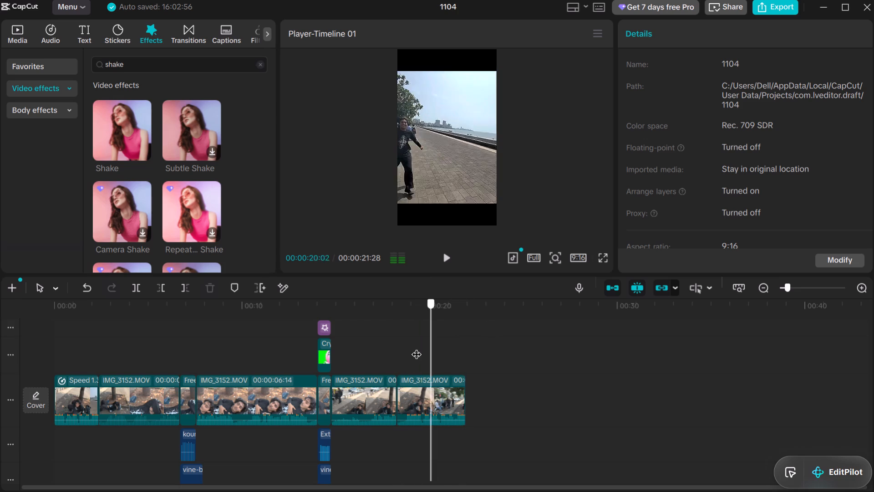
pyautogui.moveTo(416, 347); pyautogui.dragTo(384, 345)
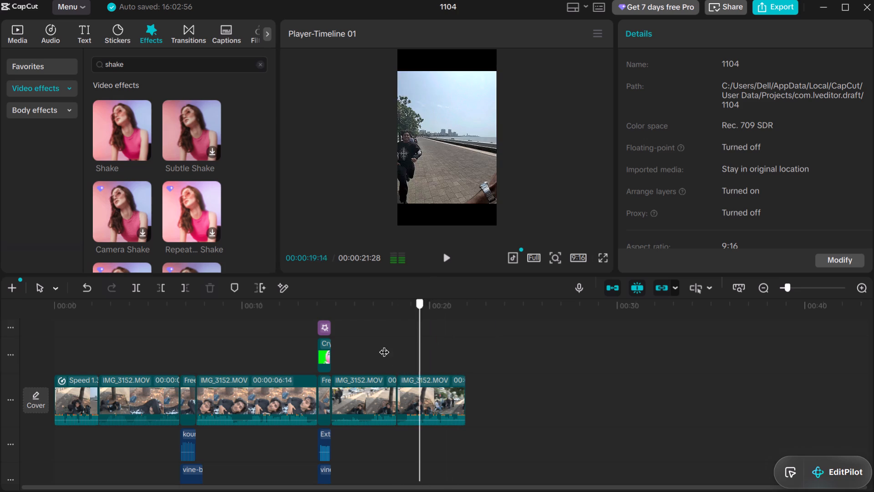
pyautogui.moveTo(384, 345); pyautogui.dragTo(395, 343)
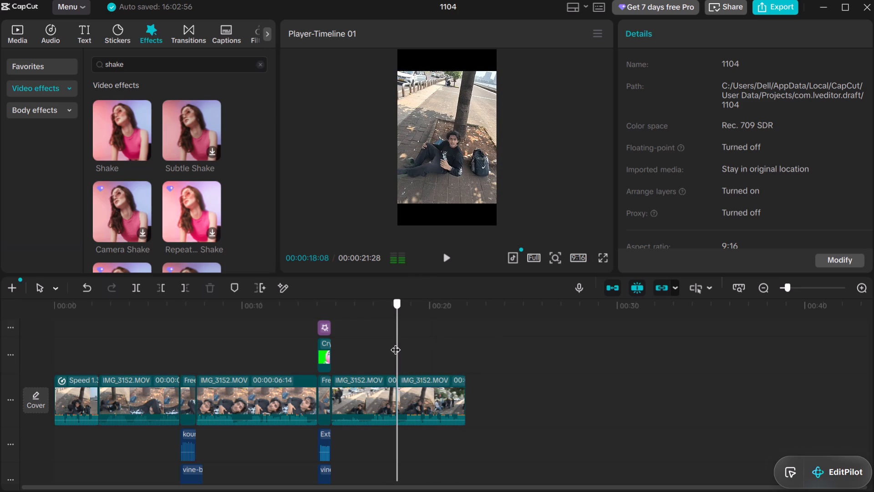
pyautogui.moveTo(395, 343); pyautogui.dragTo(404, 343)
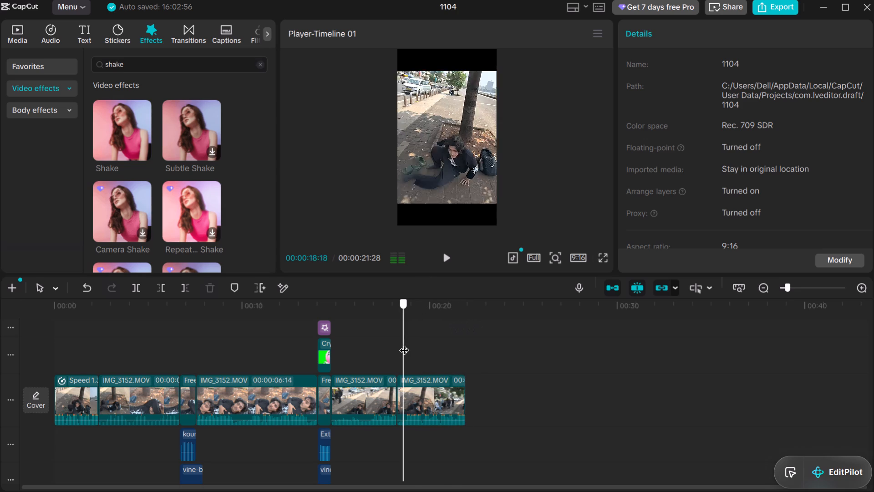
pyautogui.moveTo(404, 343); pyautogui.dragTo(488, 325)
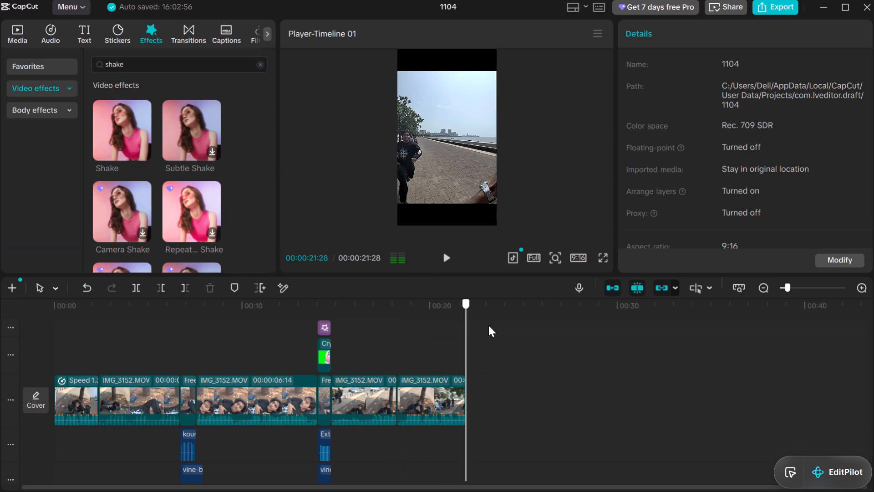
pyautogui.moveTo(488, 325); pyautogui.dragTo(456, 323)
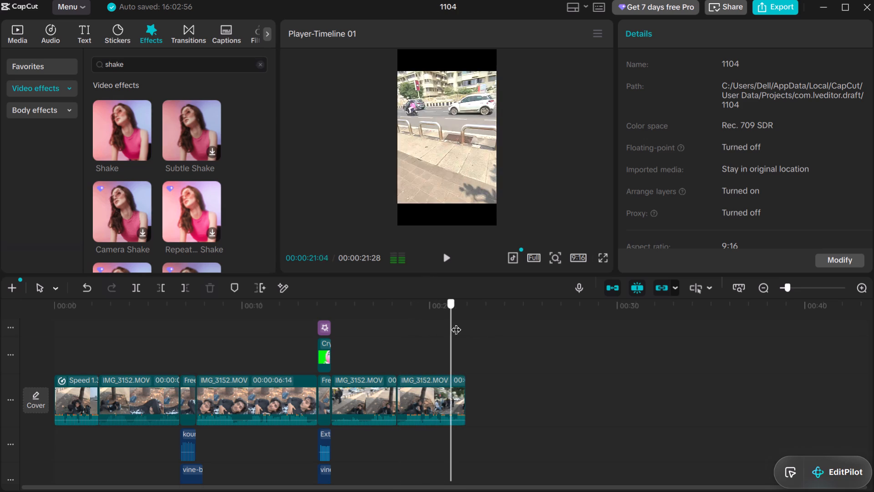
pyautogui.moveTo(456, 323); pyautogui.dragTo(392, 338)
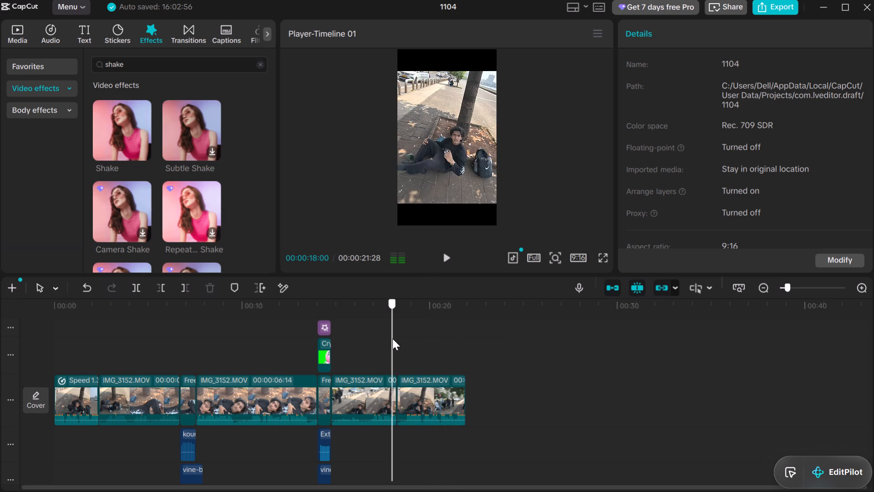
pyautogui.moveTo(392, 338); pyautogui.dragTo(420, 340)
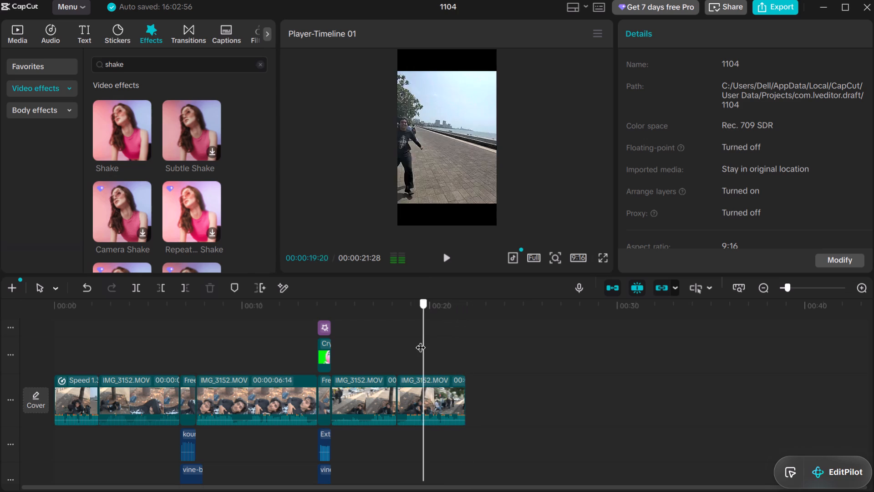
pyautogui.moveTo(420, 340); pyautogui.dragTo(431, 341)
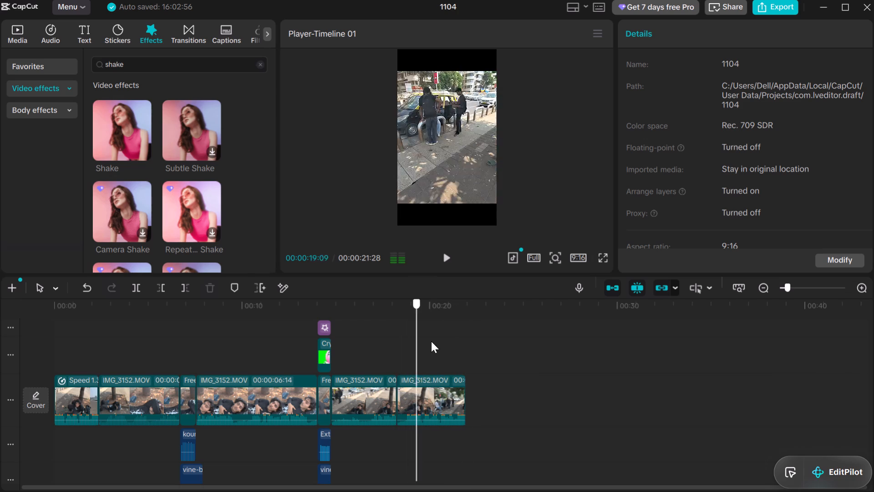
pyautogui.moveTo(431, 341); pyautogui.dragTo(396, 349)
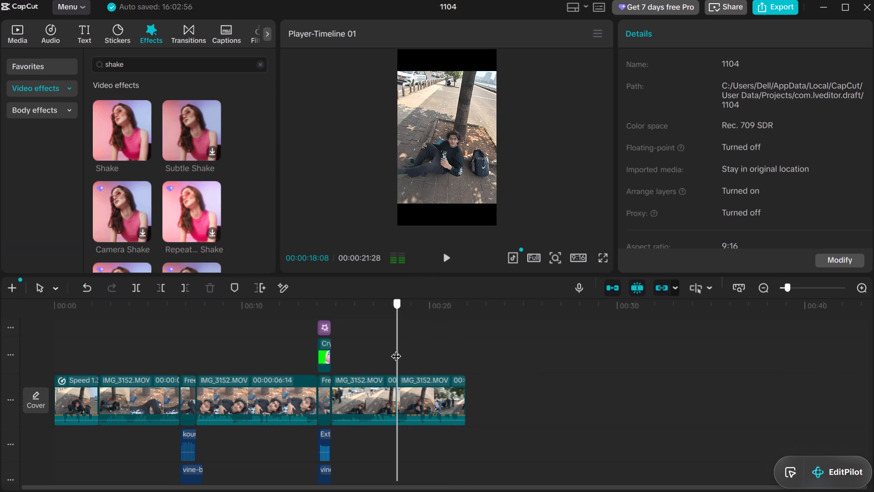
# Review the last video clip back and forth between about 00:00:17:27 and its end at 00:00:21:28.
pyautogui.moveTo(396, 349); pyautogui.dragTo(399, 357)
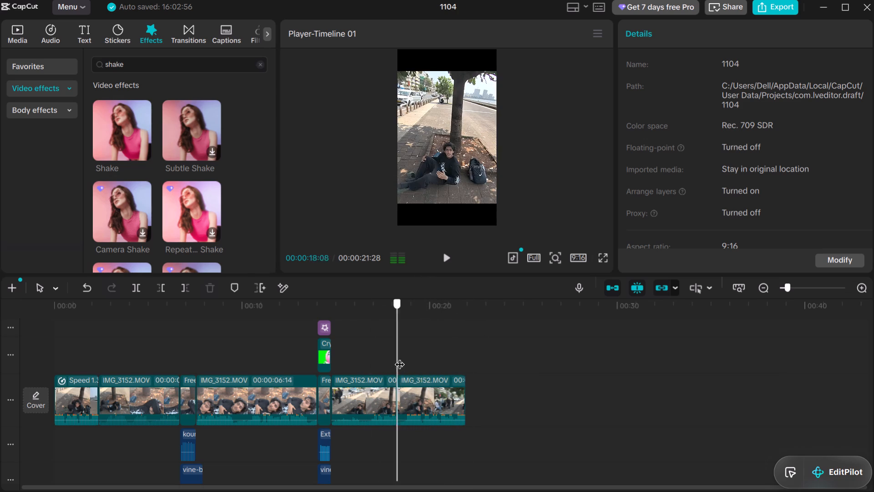
pyautogui.moveTo(399, 357); pyautogui.dragTo(513, 333)
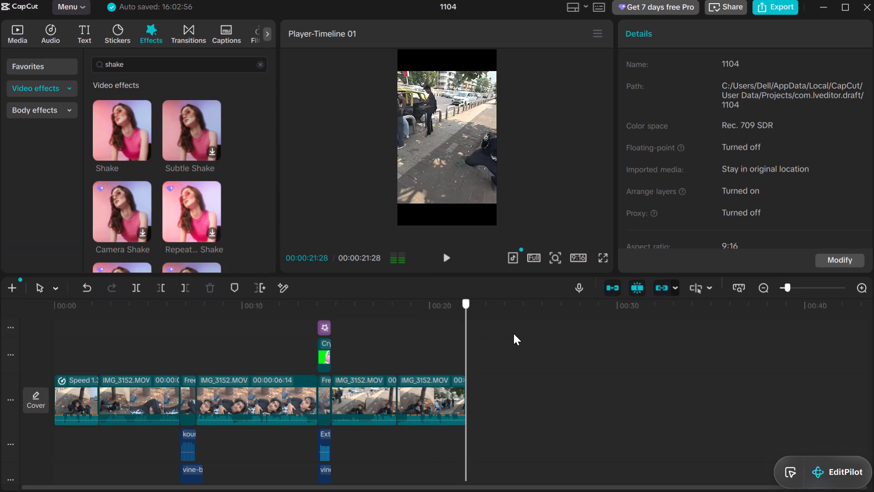
pyautogui.moveTo(513, 333); pyautogui.dragTo(402, 363)
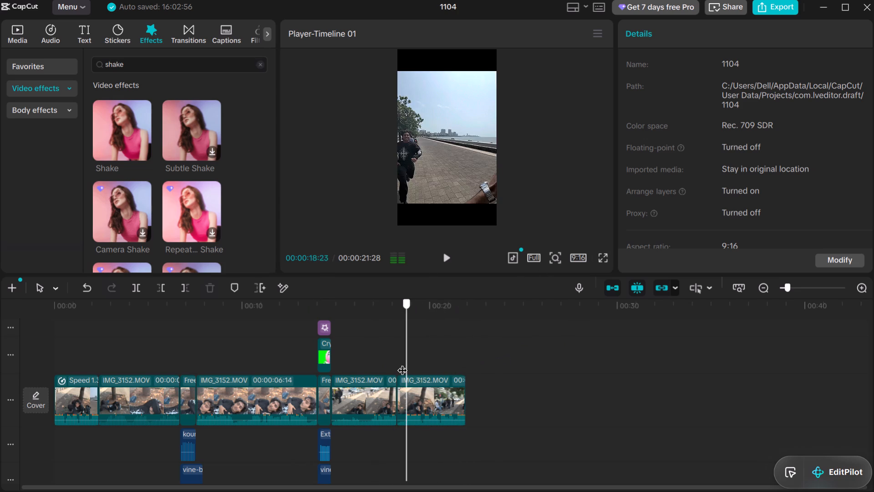
pyautogui.moveTo(402, 363); pyautogui.dragTo(426, 353)
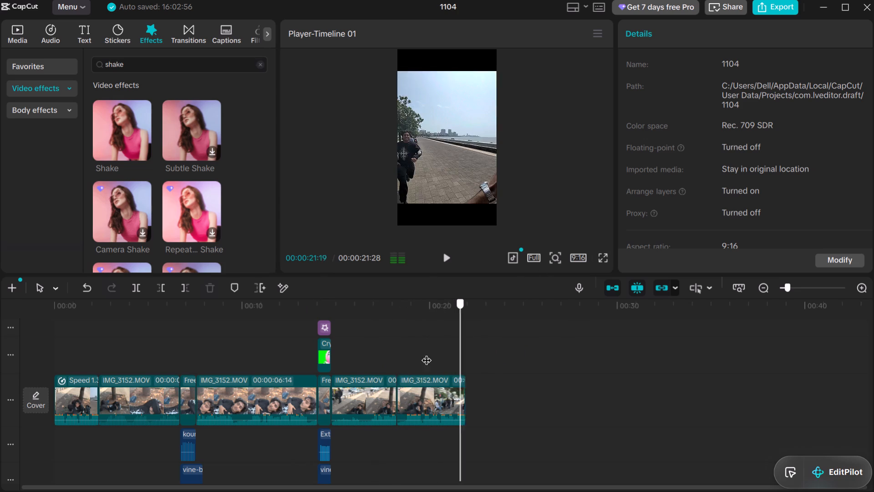
pyautogui.moveTo(426, 353); pyautogui.dragTo(401, 345)
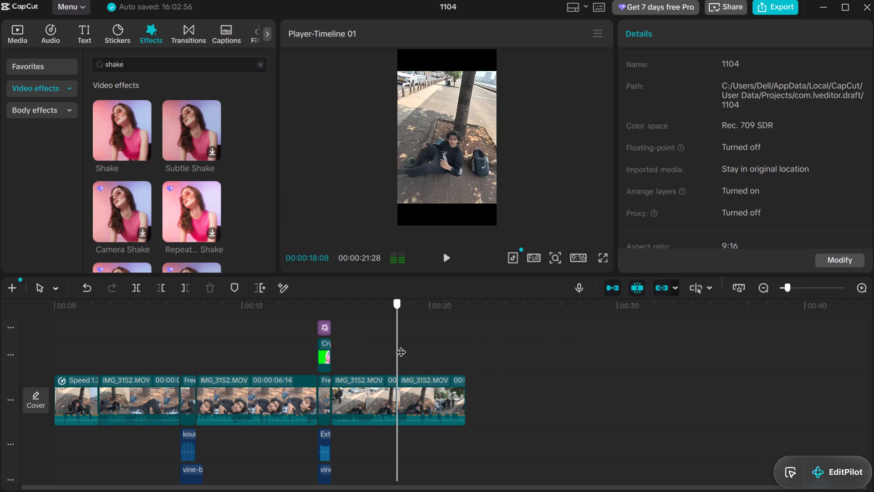
pyautogui.moveTo(401, 345); pyautogui.dragTo(391, 354)
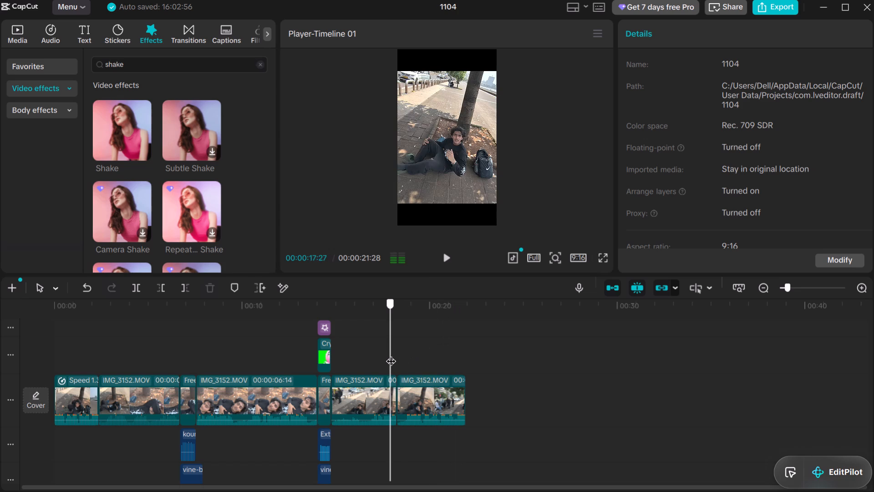
pyautogui.moveTo(391, 354); pyautogui.dragTo(419, 330)
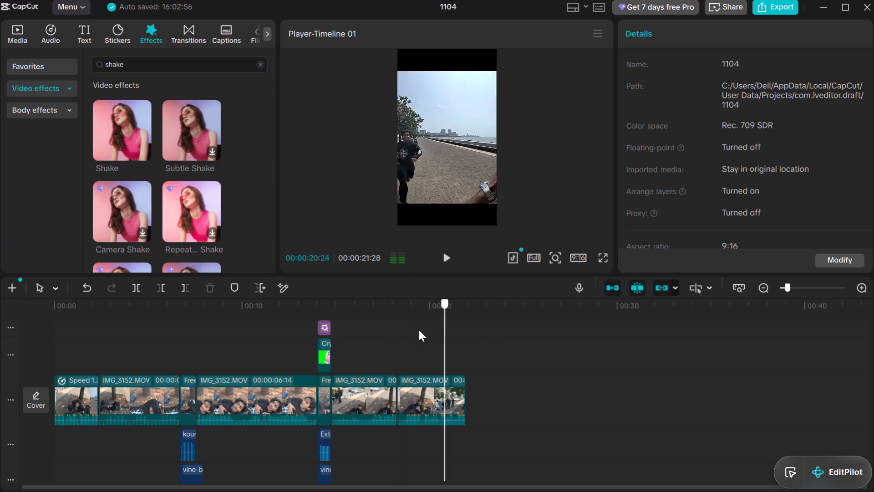
pyautogui.moveTo(419, 330); pyautogui.dragTo(464, 327)
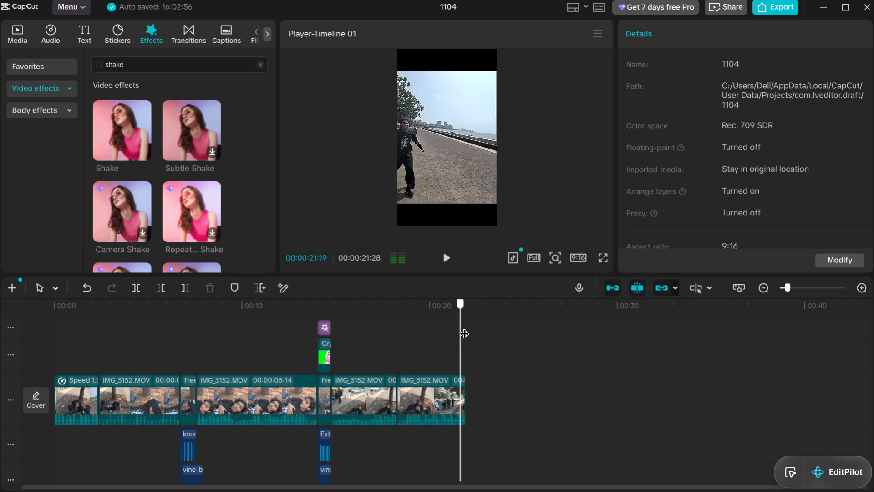
# Review the last two video clips from the second freeze frame at about 00:00:14:12 through to the end at 00:00:21:28.
pyautogui.moveTo(464, 327); pyautogui.dragTo(325, 357)
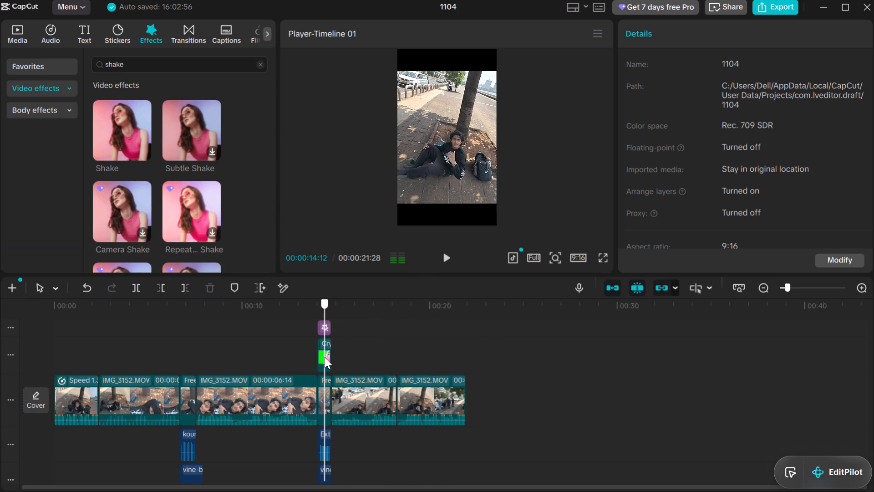
pyautogui.moveTo(325, 357); pyautogui.dragTo(407, 341)
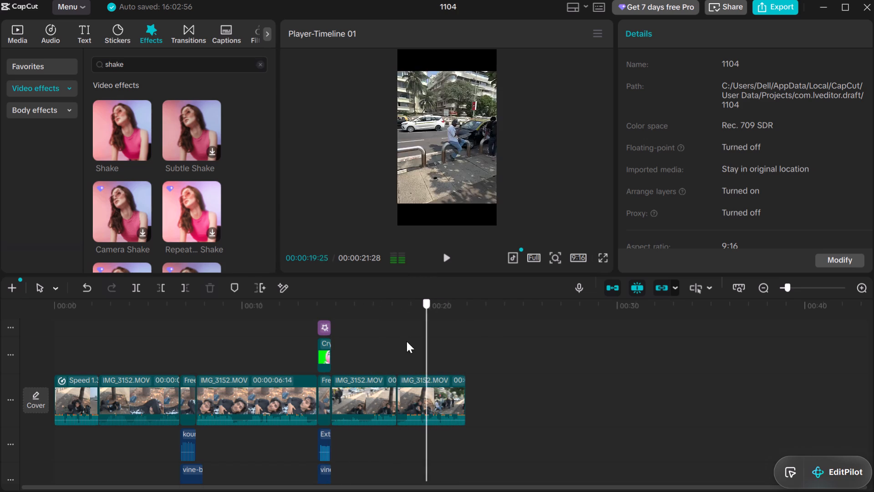
pyautogui.moveTo(407, 341); pyautogui.dragTo(401, 342)
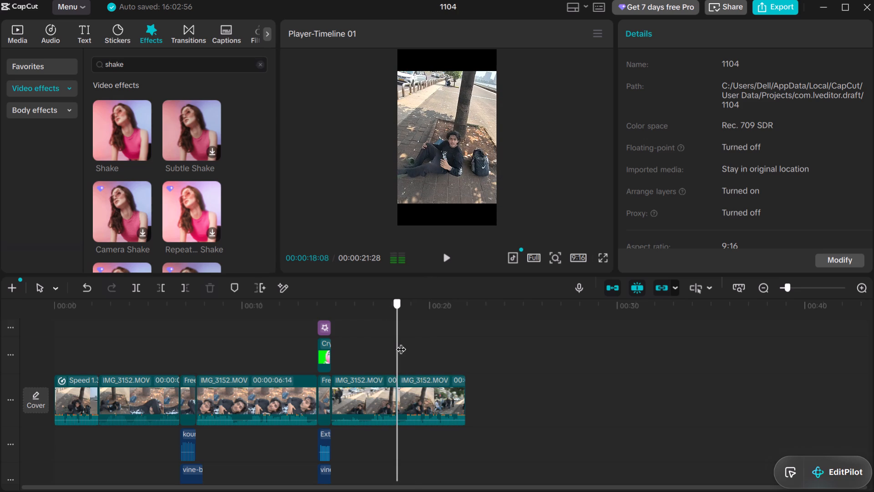
pyautogui.moveTo(401, 342); pyautogui.dragTo(471, 346)
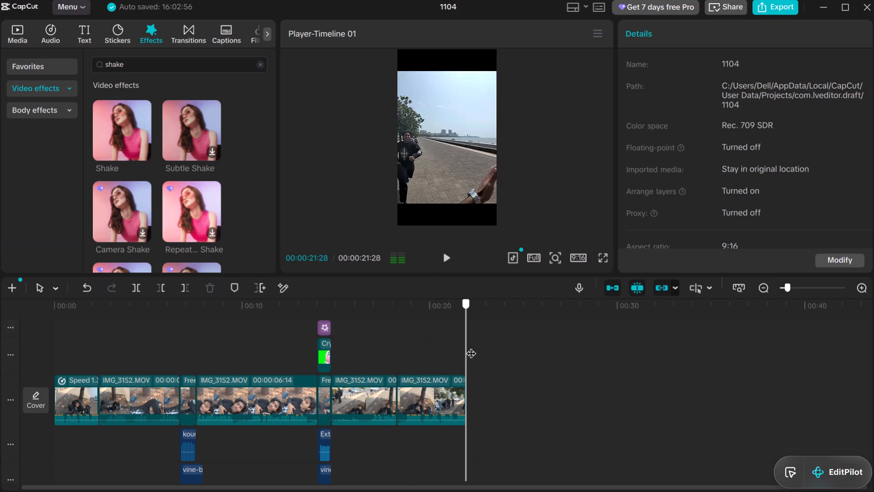
pyautogui.moveTo(471, 346); pyautogui.dragTo(394, 363)
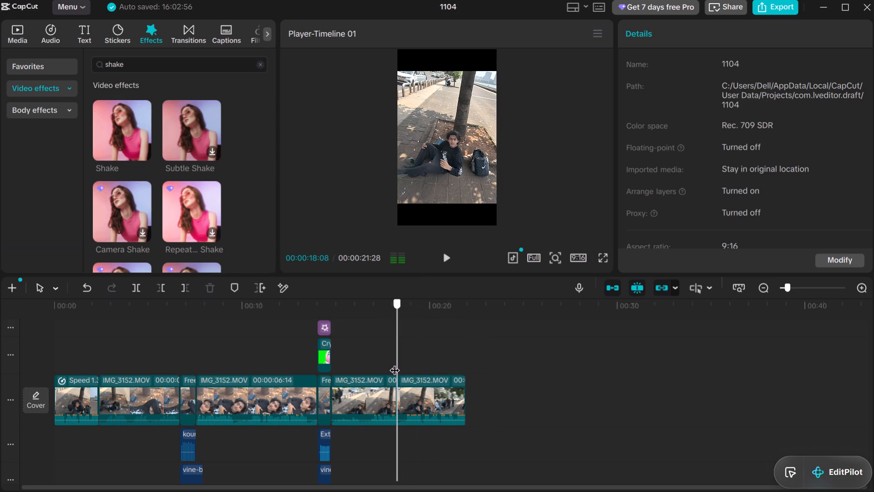
pyautogui.moveTo(394, 363); pyautogui.dragTo(342, 356)
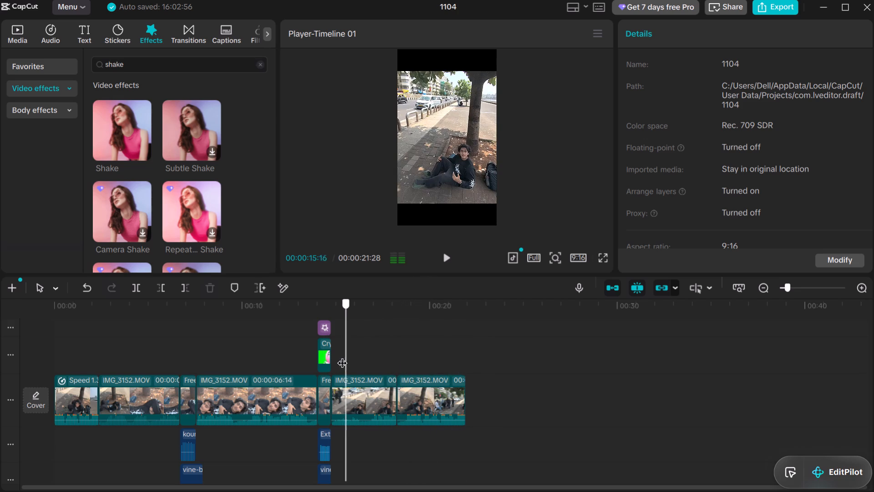
pyautogui.moveTo(342, 356); pyautogui.dragTo(337, 357)
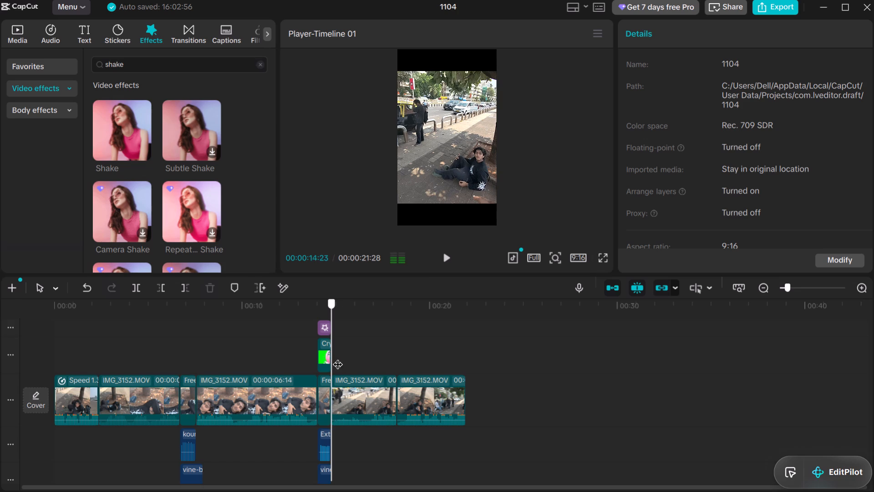
pyautogui.moveTo(337, 357); pyautogui.dragTo(421, 343)
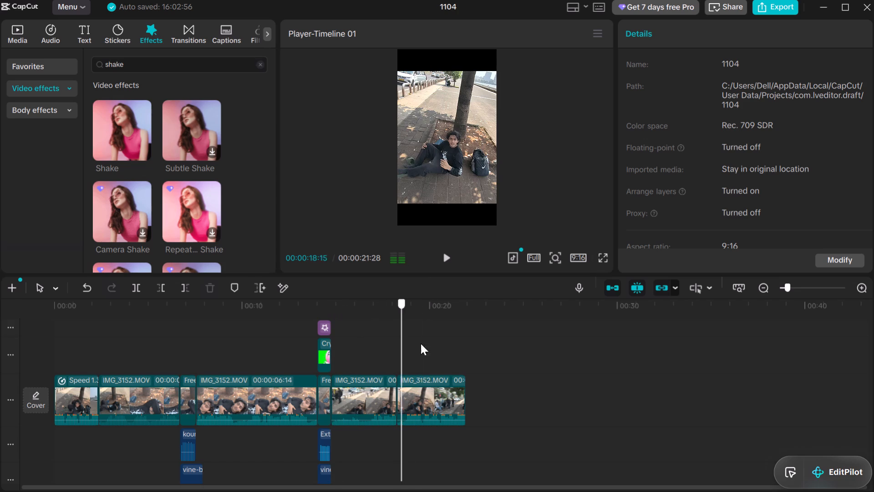
# Examine the last video clip's frames closely from about 00:00:20:09 through to its end at 00:00:21:28.
pyautogui.moveTo(421, 343); pyautogui.dragTo(438, 347)
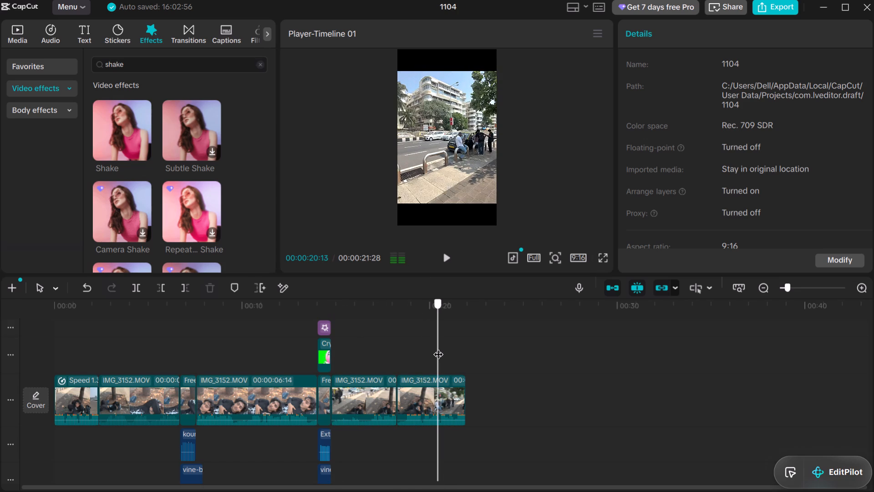
pyautogui.moveTo(438, 347); pyautogui.dragTo(438, 347)
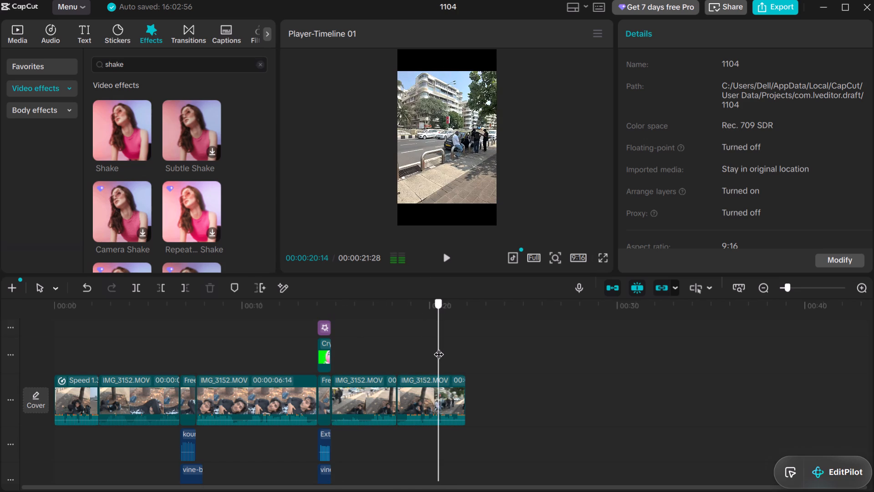
pyautogui.moveTo(438, 347); pyautogui.dragTo(436, 348)
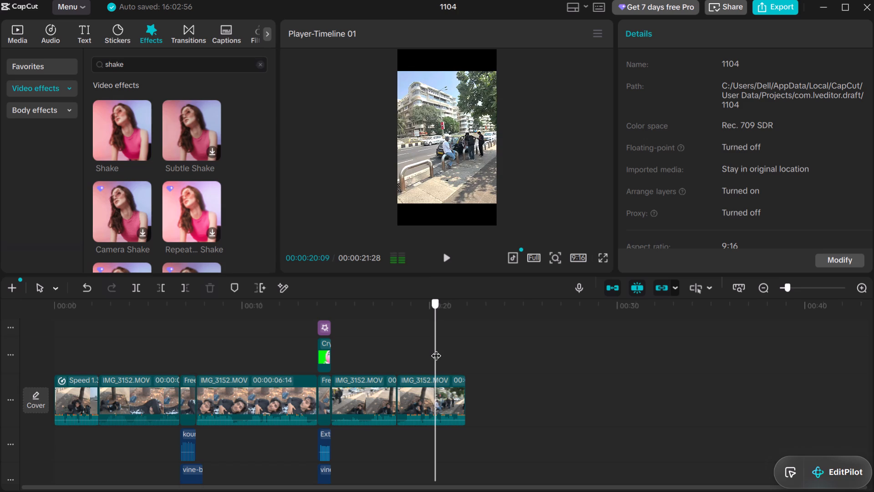
pyautogui.moveTo(436, 348); pyautogui.dragTo(447, 343)
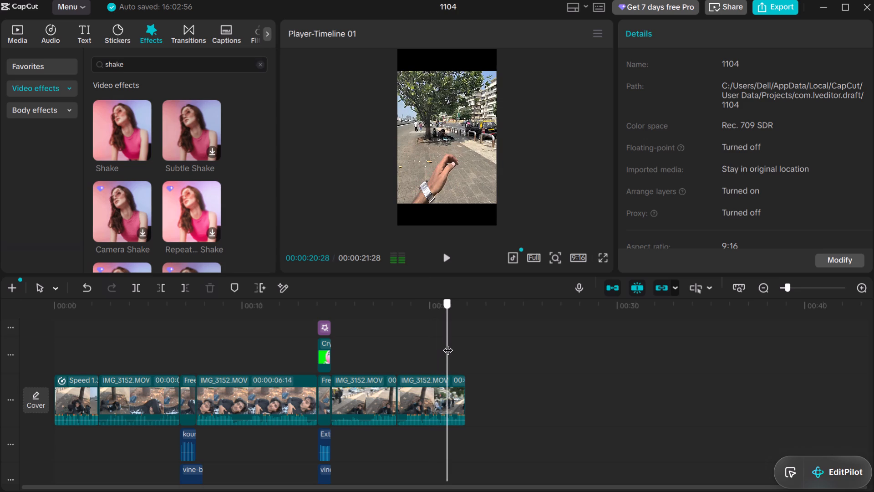
pyautogui.moveTo(447, 343); pyautogui.dragTo(437, 341)
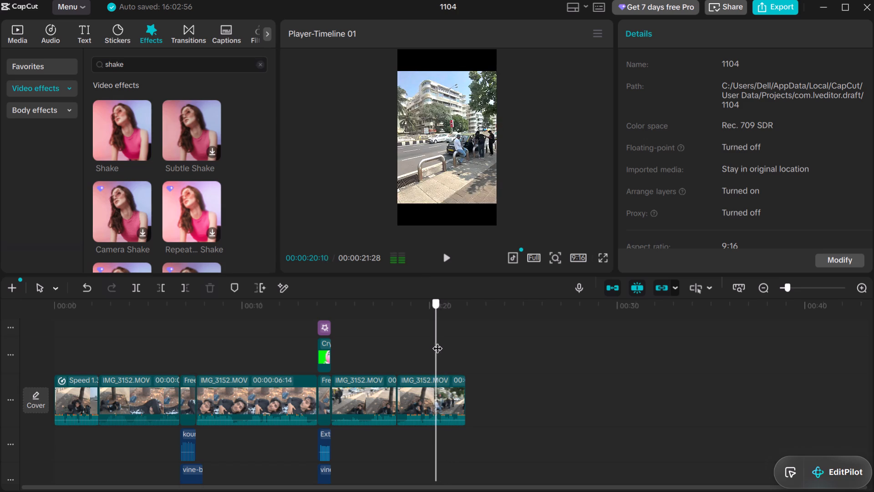
pyautogui.moveTo(437, 341); pyautogui.dragTo(443, 339)
pyautogui.moveTo(443, 339); pyautogui.dragTo(454, 333)
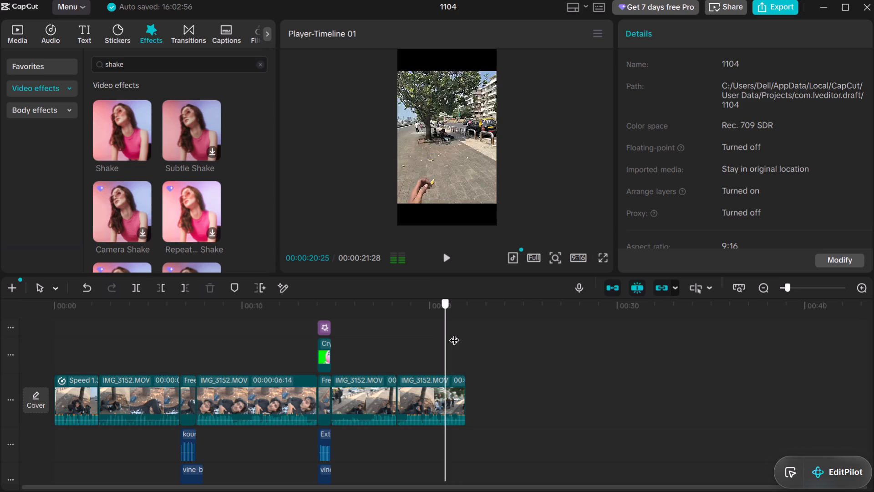
pyautogui.moveTo(454, 333); pyautogui.dragTo(461, 328)
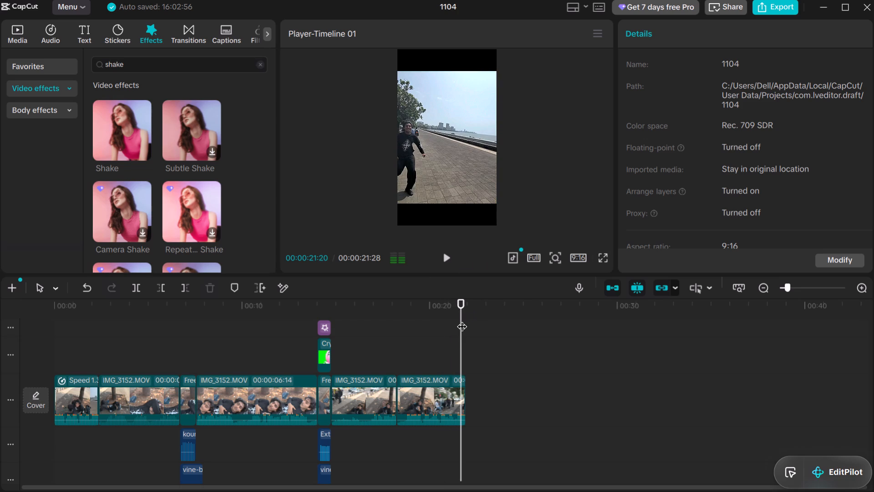
pyautogui.moveTo(462, 319); pyautogui.dragTo(484, 309)
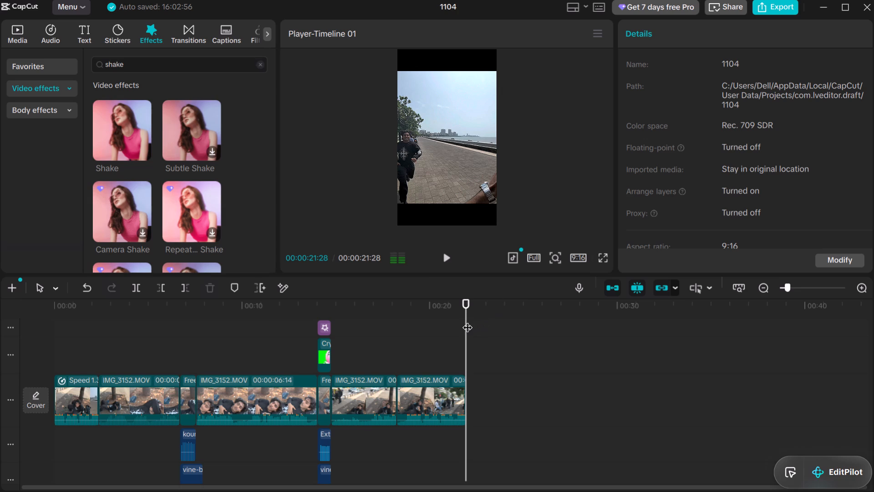
# Review the edited sequence back and forth between the first freeze frame at about 00:00:06:29 and the end at 00:00:21:28.
pyautogui.moveTo(465, 322); pyautogui.dragTo(400, 345)
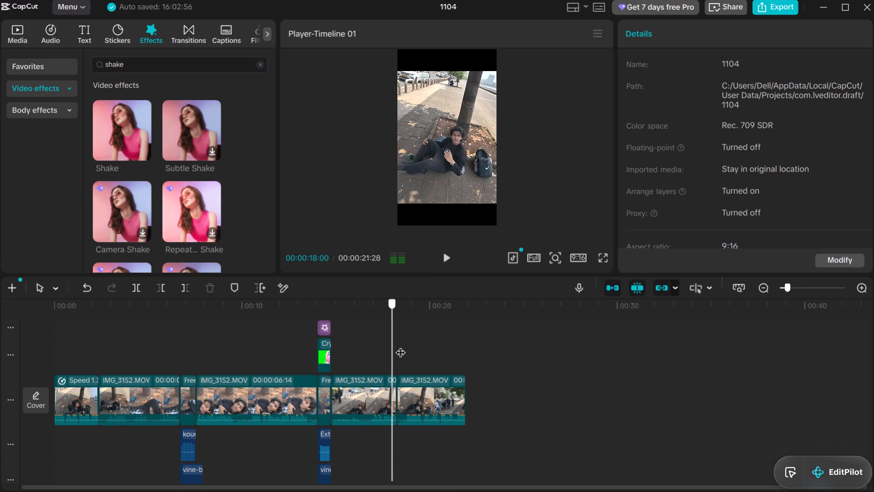
pyautogui.moveTo(400, 345); pyautogui.dragTo(452, 347)
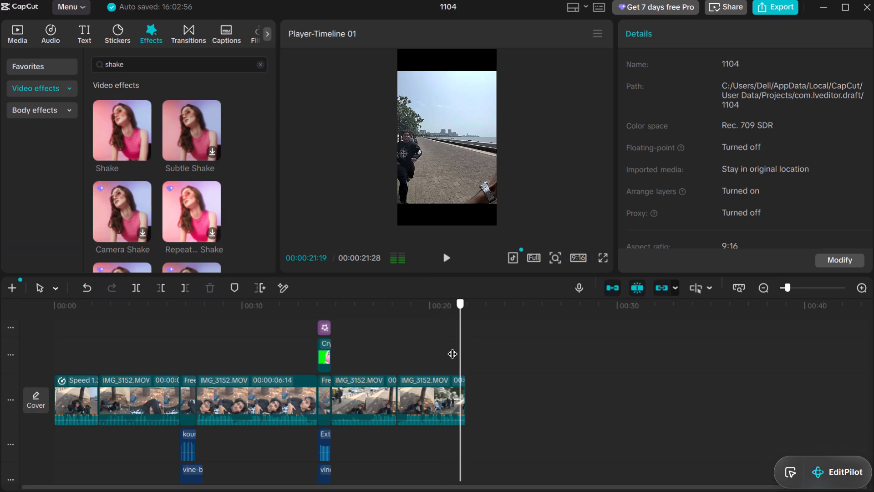
pyautogui.moveTo(452, 347); pyautogui.dragTo(480, 351)
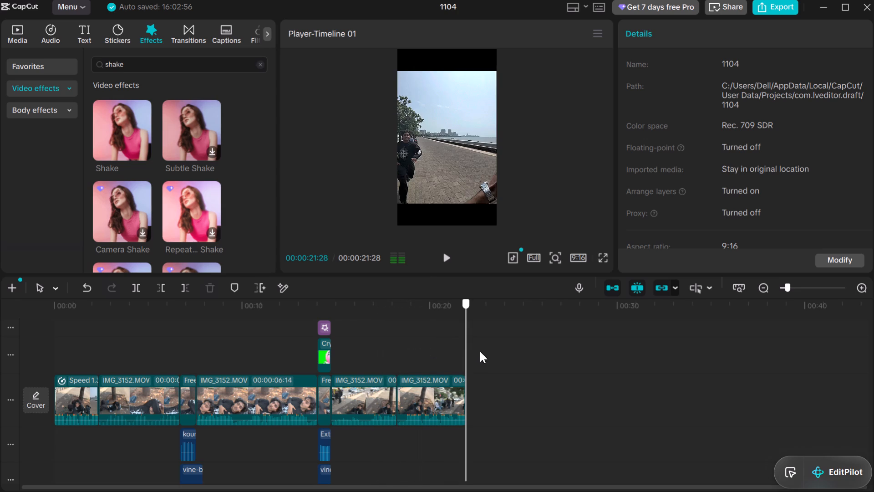
pyautogui.moveTo(480, 351); pyautogui.dragTo(471, 339)
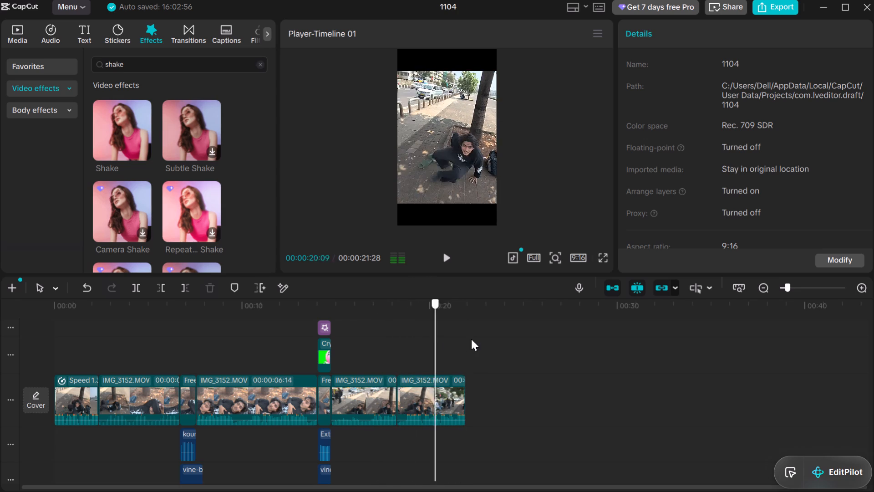
pyautogui.moveTo(471, 339); pyautogui.dragTo(331, 310)
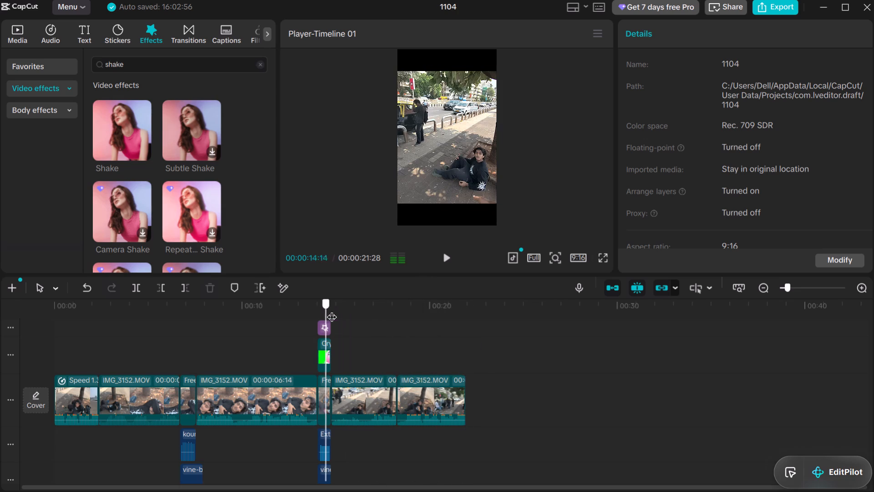
pyautogui.moveTo(331, 310); pyautogui.dragTo(488, 313)
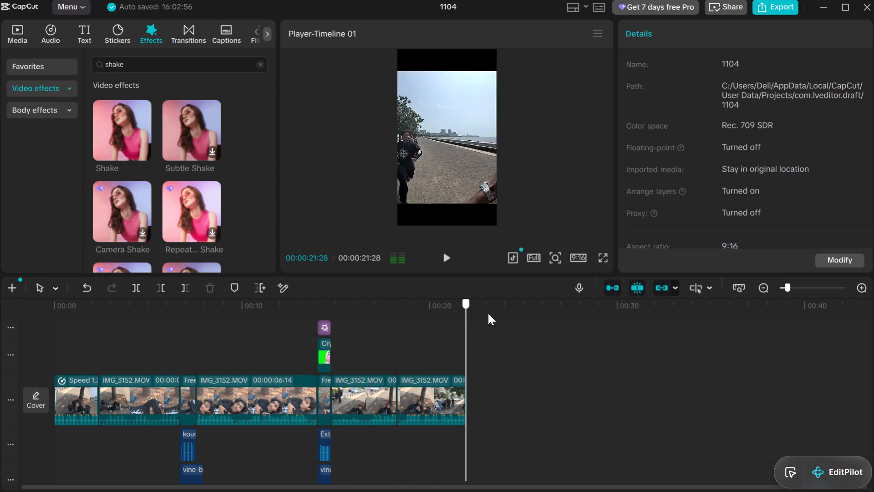
pyautogui.moveTo(488, 313); pyautogui.dragTo(309, 309)
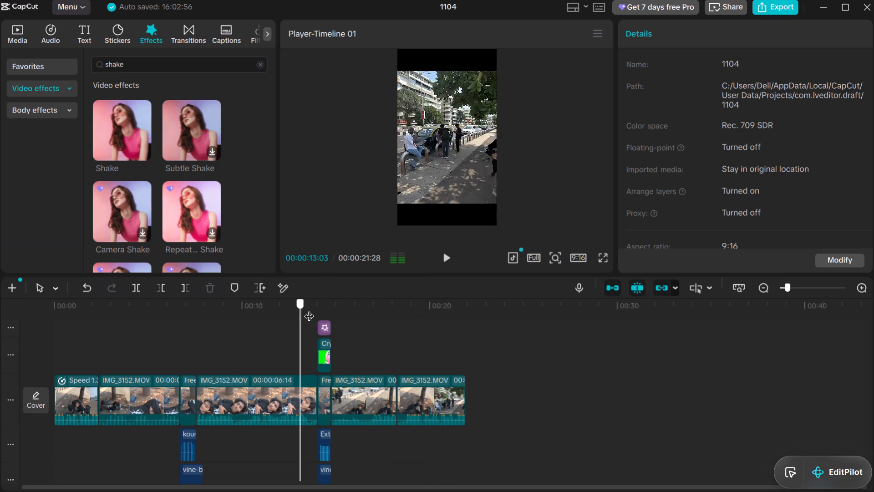
pyautogui.moveTo(309, 309); pyautogui.dragTo(577, 457)
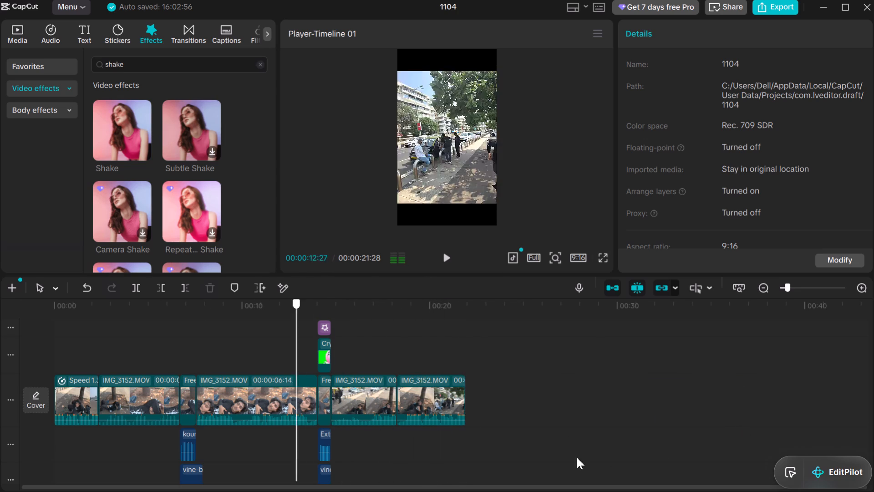
pyautogui.moveTo(577, 457); pyautogui.dragTo(536, 405)
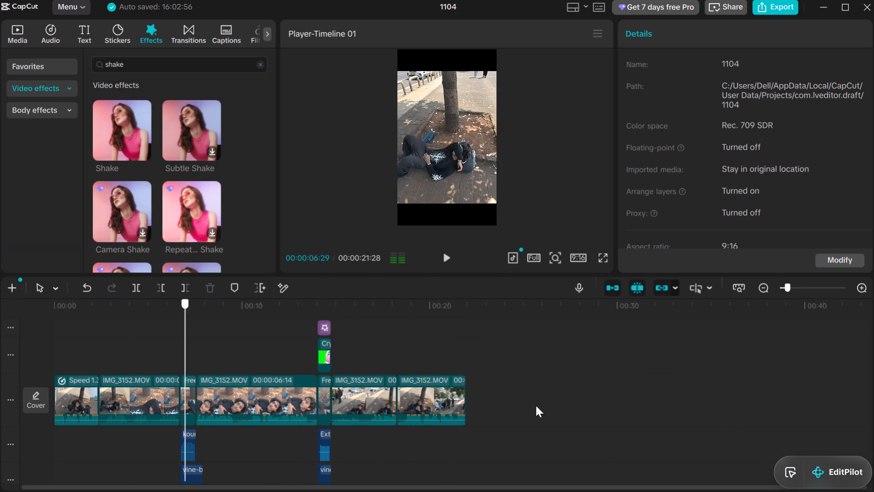
pyautogui.moveTo(536, 405); pyautogui.dragTo(1, 345)
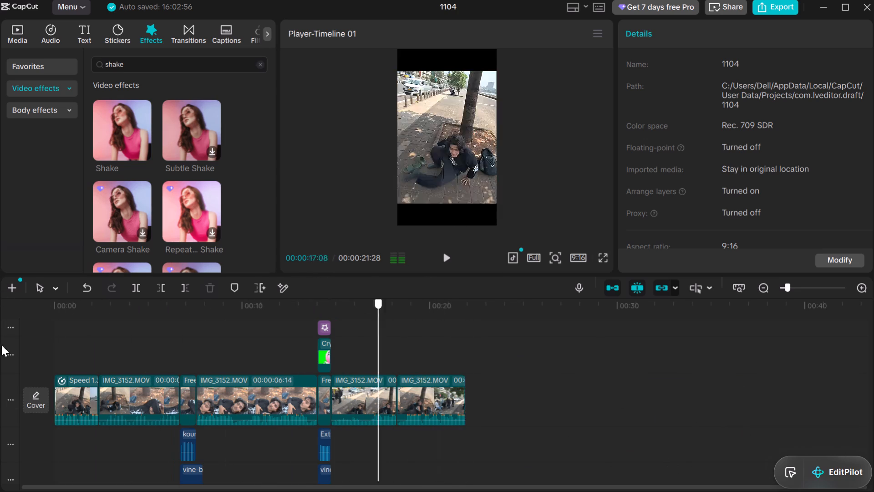
pyautogui.moveTo(1, 345); pyautogui.dragTo(8, 344)
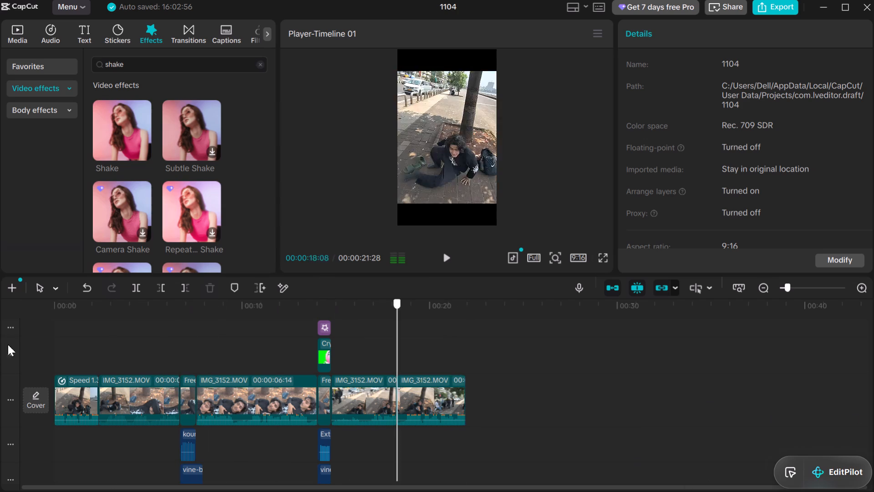
# Review the whole edited sequence back and forth between its start at 00:00:00:00 and its end at 00:00:21:28.
pyautogui.moveTo(8, 344); pyautogui.dragTo(358, 310)
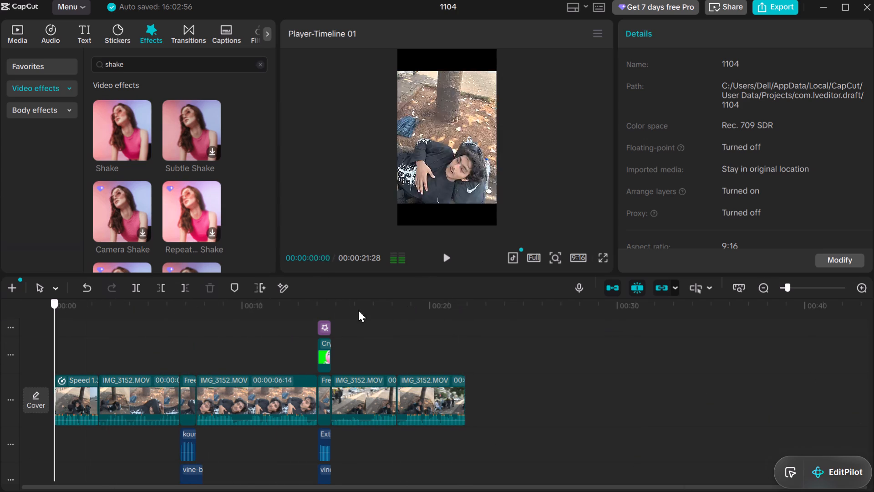
pyautogui.moveTo(358, 310); pyautogui.dragTo(256, 390)
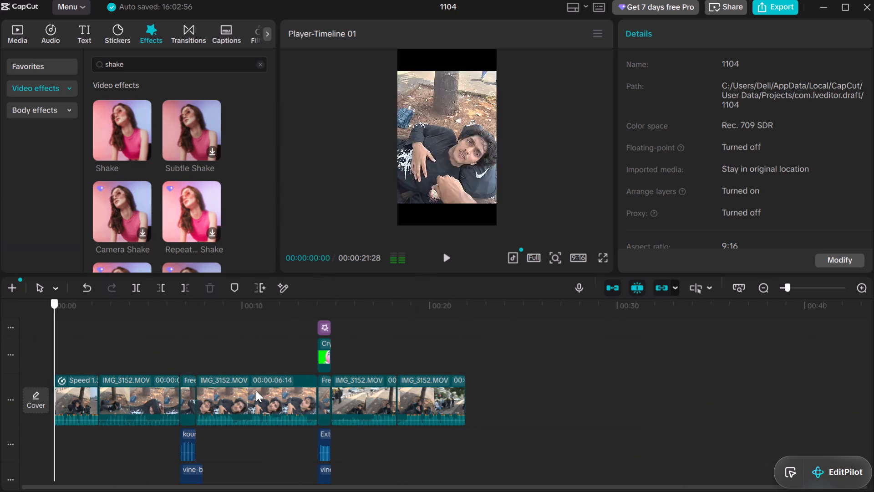
pyautogui.moveTo(256, 390); pyautogui.dragTo(0, 365)
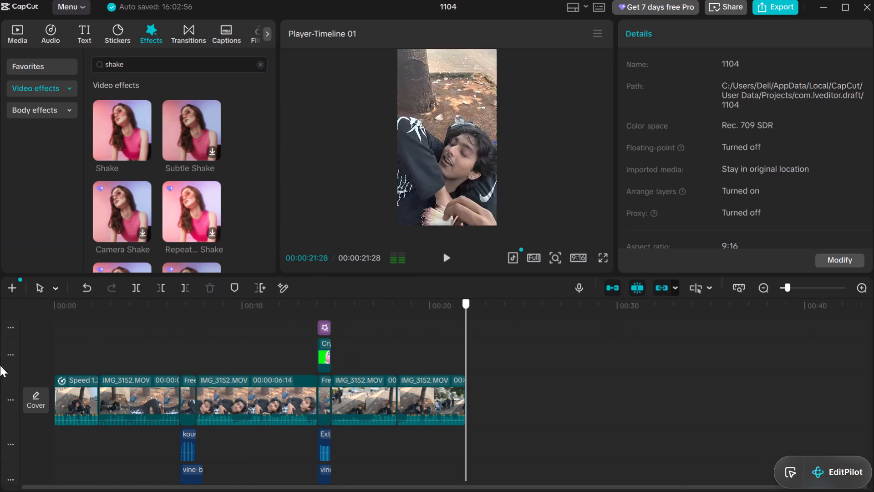
pyautogui.moveTo(0, 365); pyautogui.dragTo(162, 352)
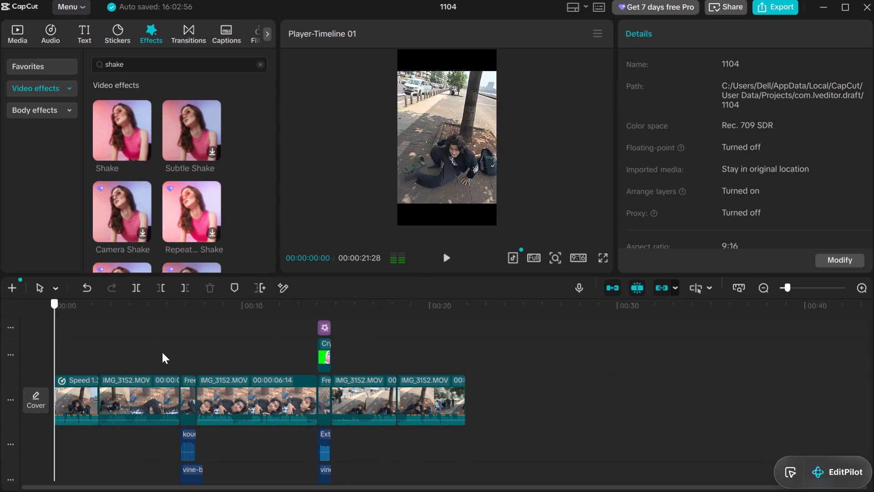
pyautogui.moveTo(162, 352); pyautogui.dragTo(286, 338)
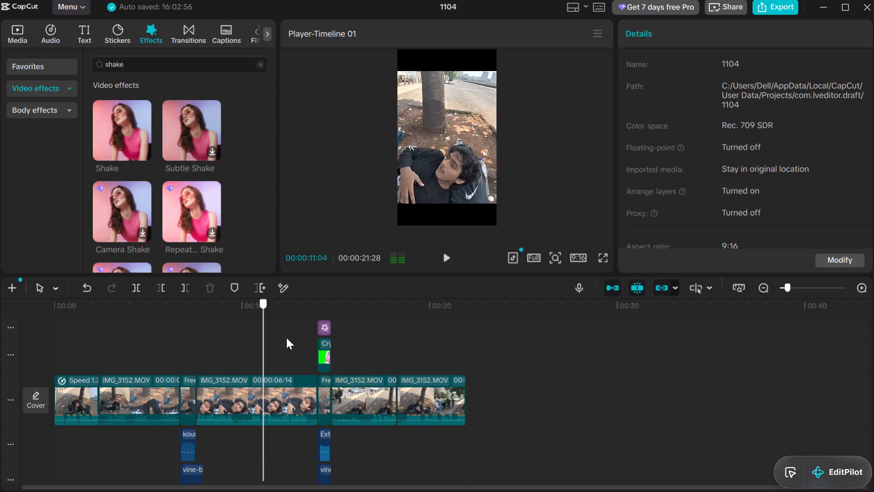
pyautogui.moveTo(286, 338); pyautogui.dragTo(318, 338)
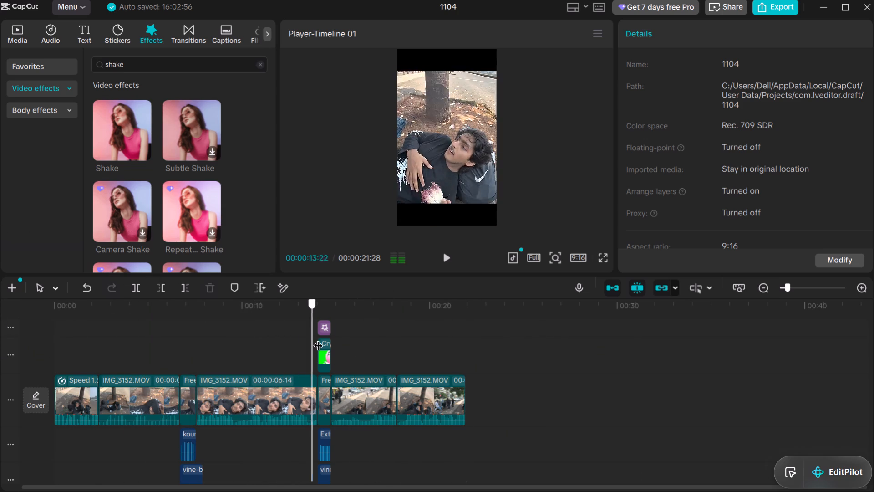
pyautogui.moveTo(318, 338); pyautogui.dragTo(332, 336)
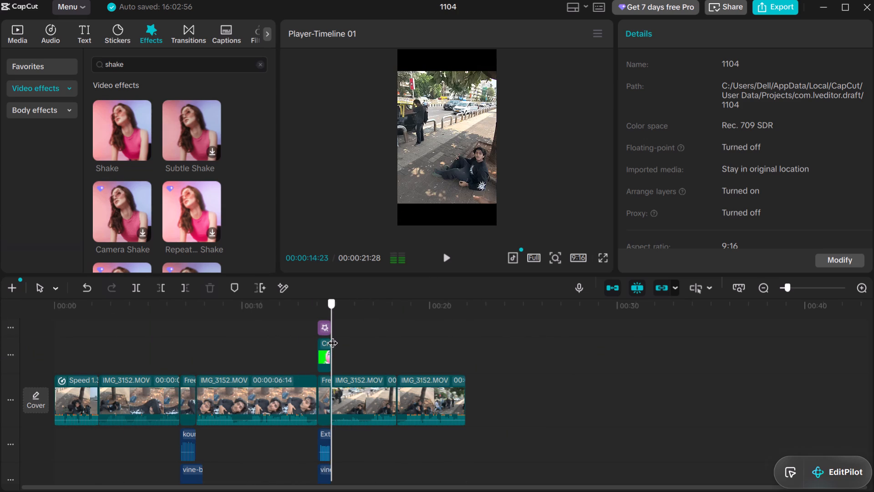
pyautogui.moveTo(332, 336); pyautogui.dragTo(473, 367)
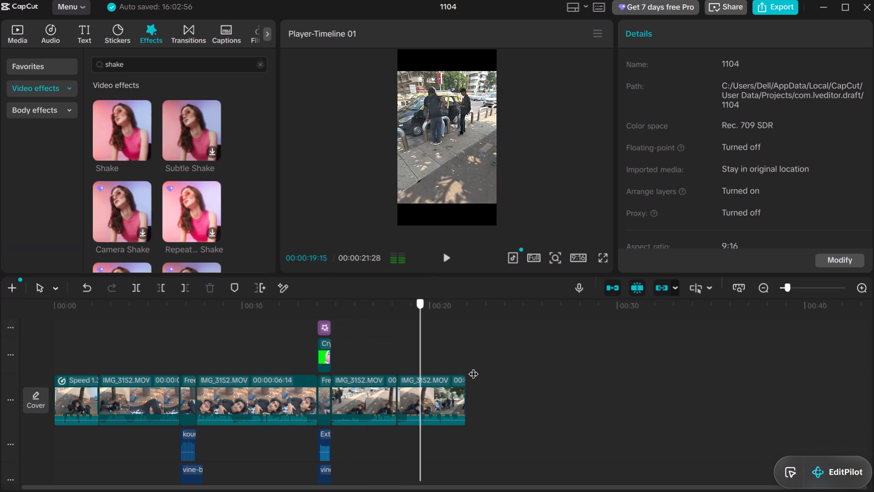
pyautogui.moveTo(473, 367); pyautogui.dragTo(421, 394)
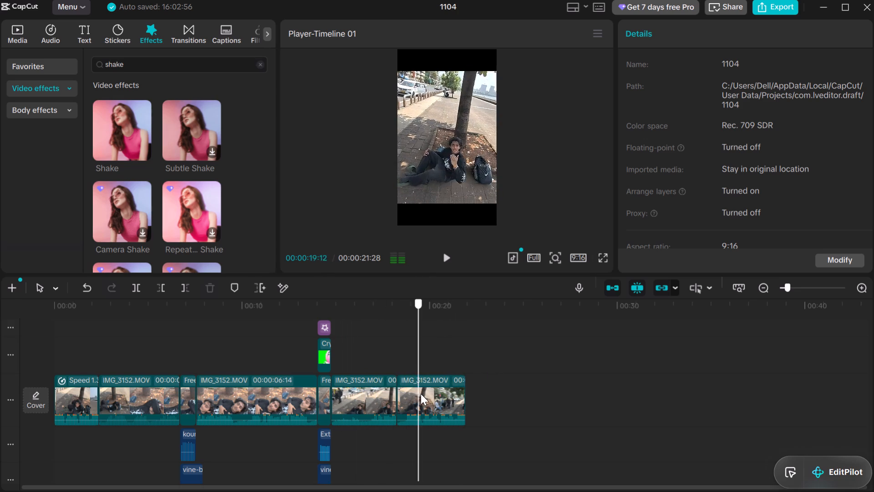
# Examine the second freeze frame with the crying emoji from about 00:00:14:10 and the footage following it up to about 00:00:19:04.
pyautogui.moveTo(421, 394); pyautogui.dragTo(297, 431)
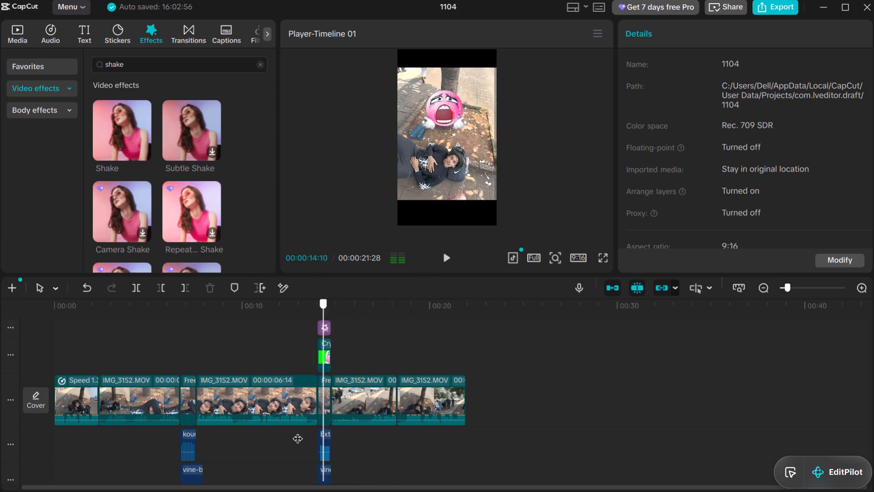
pyautogui.moveTo(297, 431); pyautogui.dragTo(333, 445)
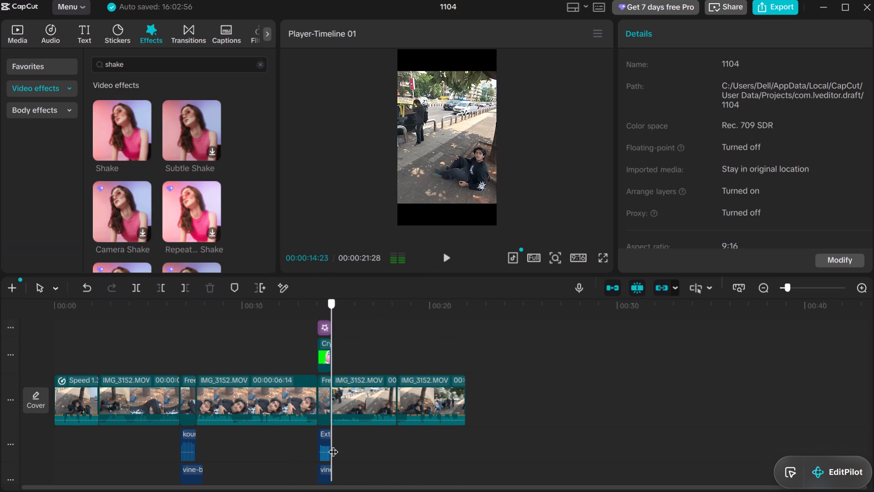
pyautogui.moveTo(333, 445); pyautogui.dragTo(325, 441)
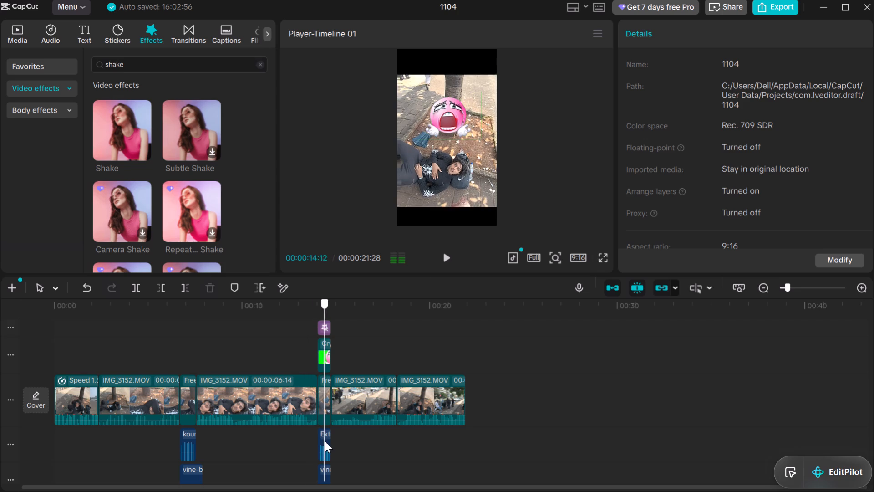
pyautogui.moveTo(325, 441); pyautogui.dragTo(327, 437)
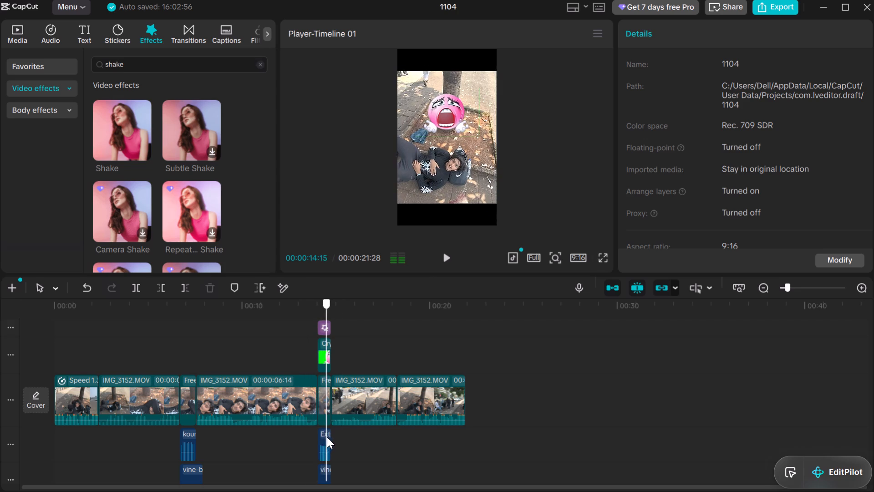
pyautogui.moveTo(327, 437); pyautogui.dragTo(414, 435)
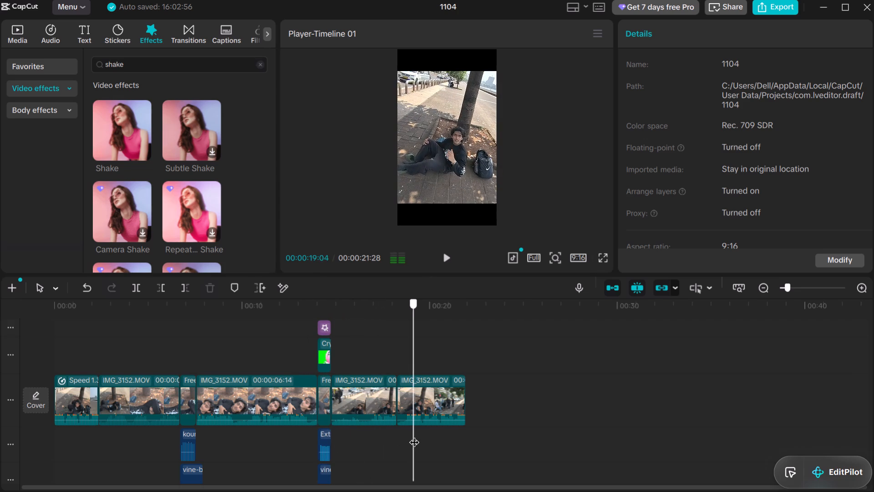
pyautogui.moveTo(414, 435); pyautogui.dragTo(377, 470)
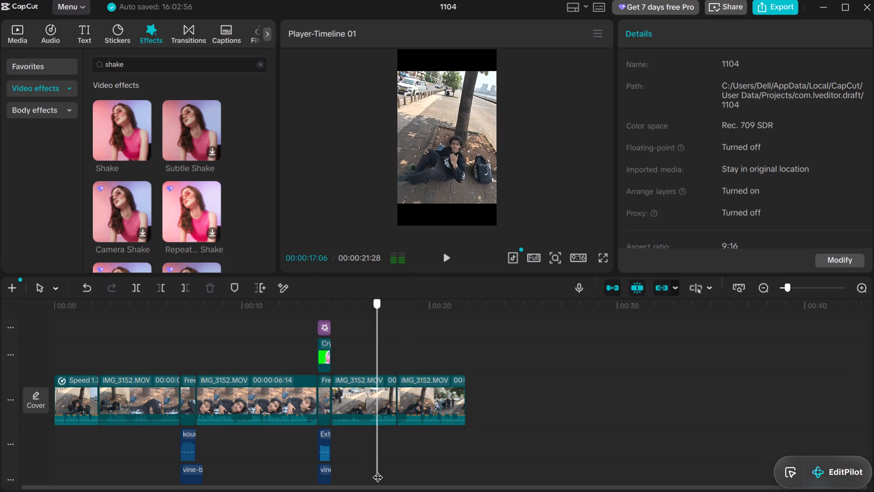
pyautogui.moveTo(377, 470); pyautogui.dragTo(334, 491)
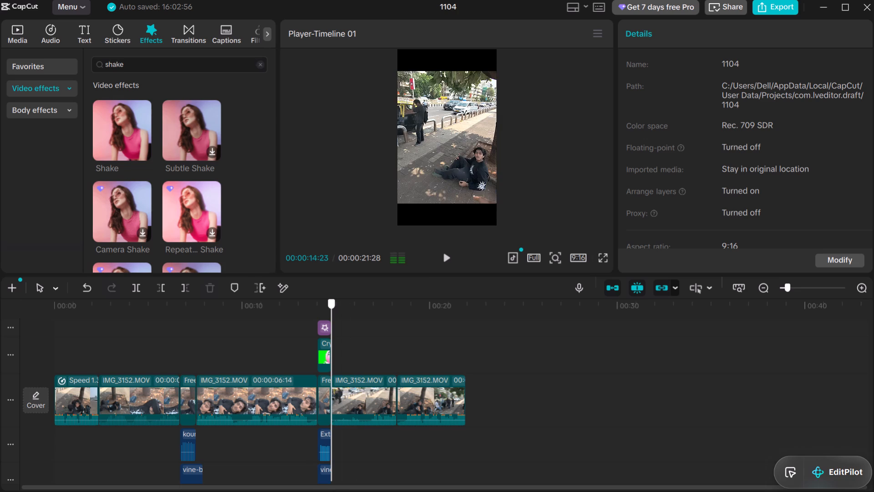
# Review the last two video clips back and forth between the second freeze frame's end at 00:00:14:23 and the sequence end at 00:00:21:28.
pyautogui.moveTo(334, 491); pyautogui.dragTo(344, 483)
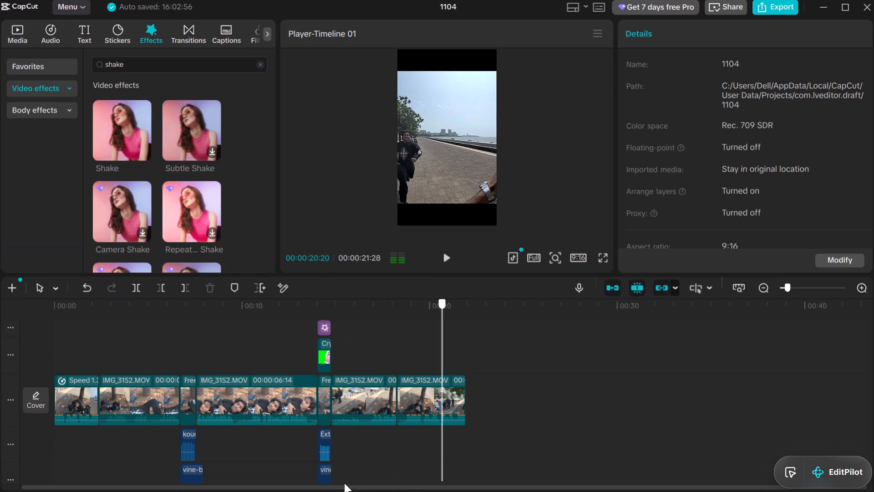
pyautogui.moveTo(344, 483); pyautogui.dragTo(333, 491)
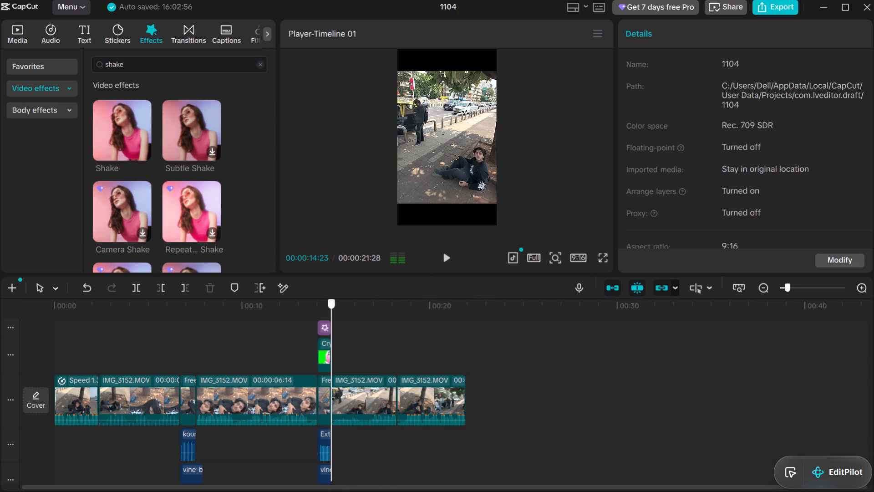
pyautogui.moveTo(333, 491); pyautogui.dragTo(402, 459)
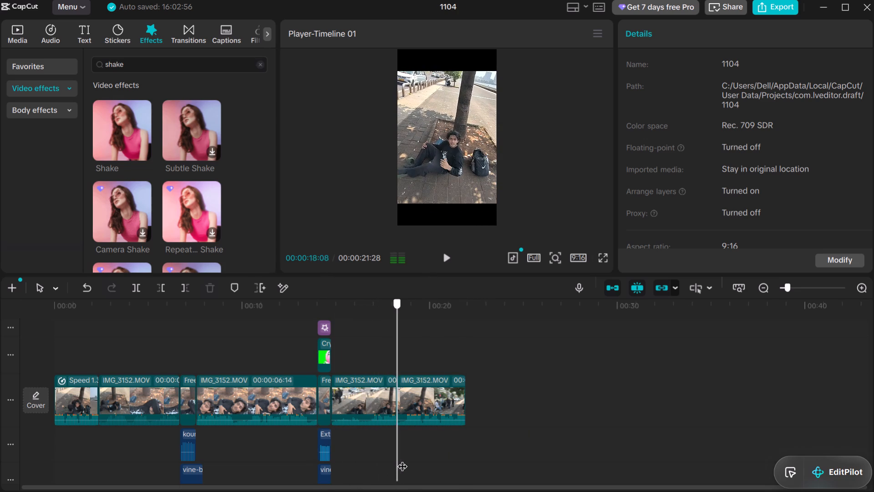
pyautogui.moveTo(402, 459); pyautogui.dragTo(346, 483)
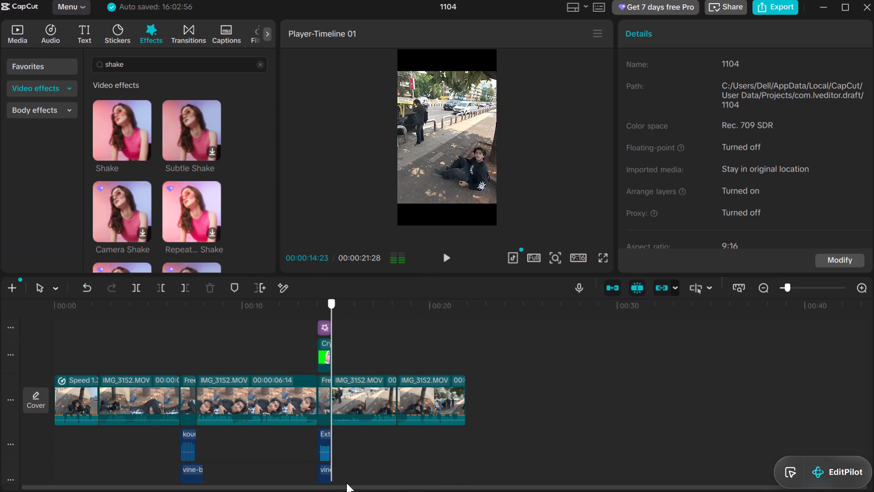
pyautogui.moveTo(346, 483); pyautogui.dragTo(498, 460)
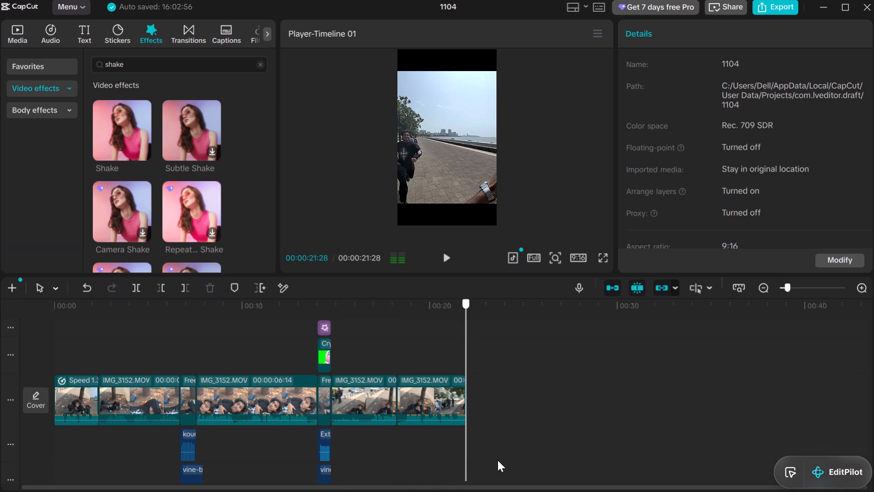
pyautogui.moveTo(498, 460); pyautogui.dragTo(407, 491)
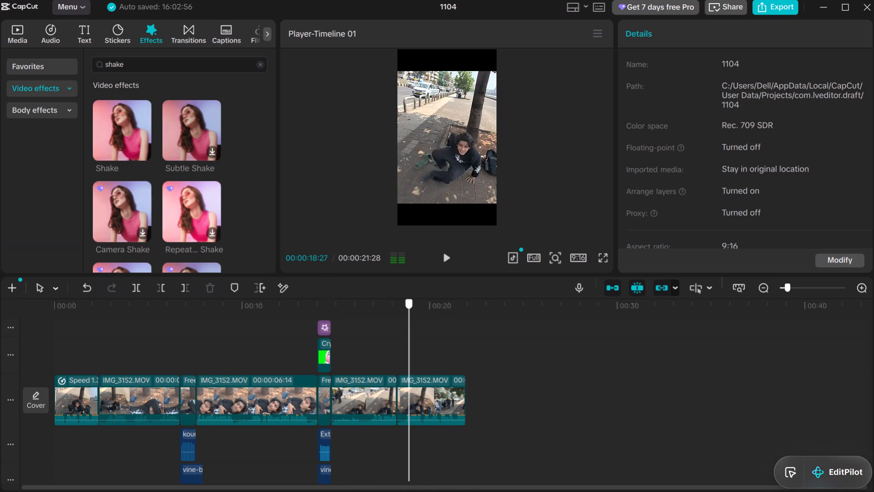
pyautogui.moveTo(407, 491); pyautogui.dragTo(416, 471)
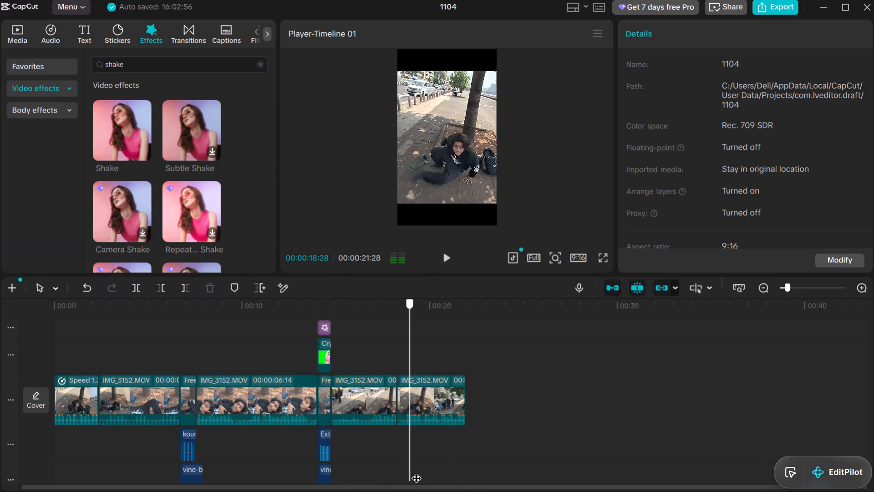
pyautogui.moveTo(416, 471); pyautogui.dragTo(361, 473)
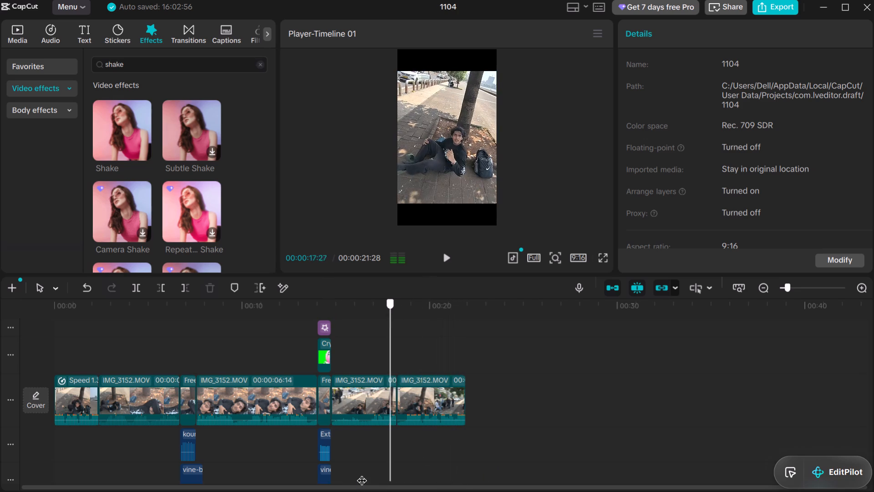
pyautogui.moveTo(361, 473); pyautogui.dragTo(360, 471)
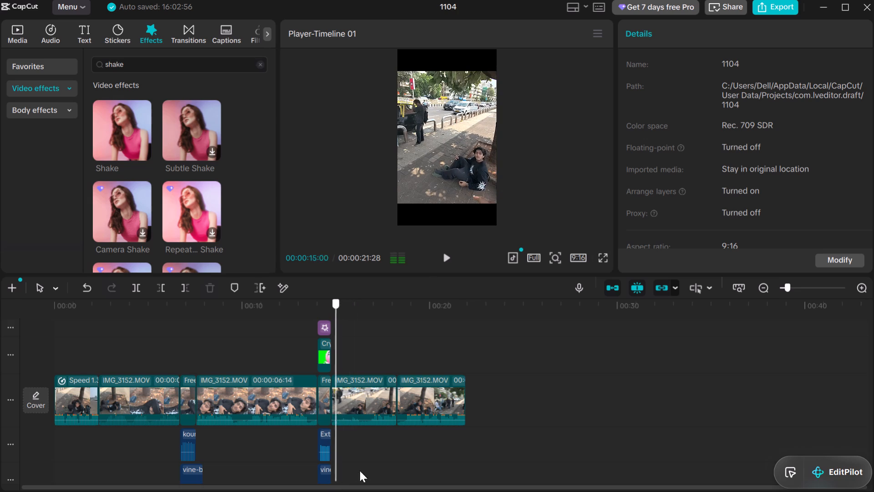
pyautogui.moveTo(360, 471); pyautogui.dragTo(396, 468)
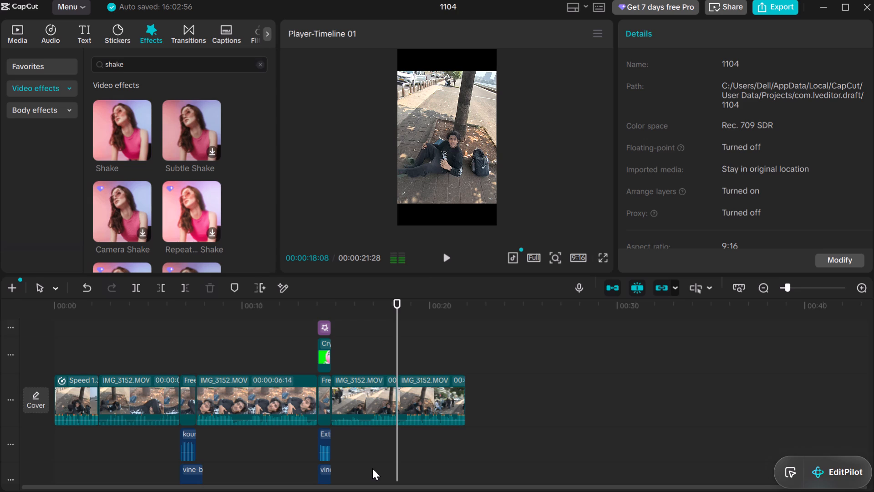
# Recheck the last two video clips from 00:00:14:23, past the cut at 00:00:18:08, through to the end at 00:00:21:28.
pyautogui.click(334, 351)
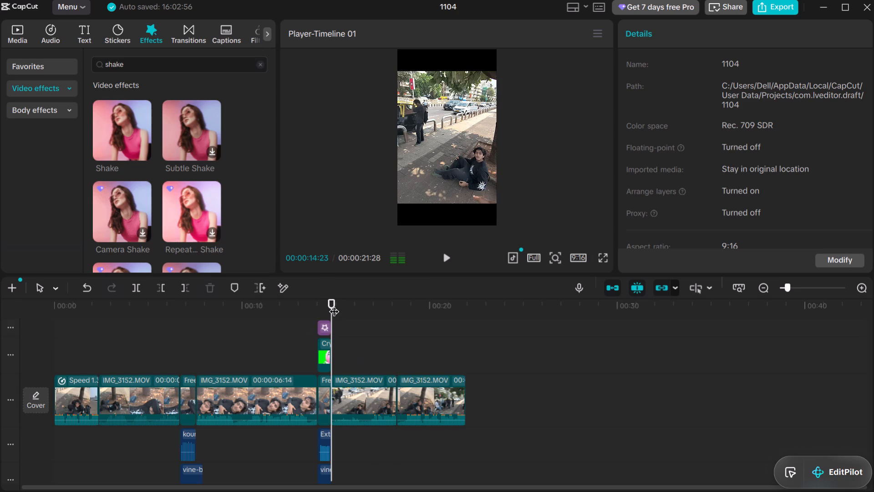
pyautogui.moveTo(333, 305); pyautogui.dragTo(335, 304)
pyautogui.moveTo(335, 304); pyautogui.dragTo(391, 313)
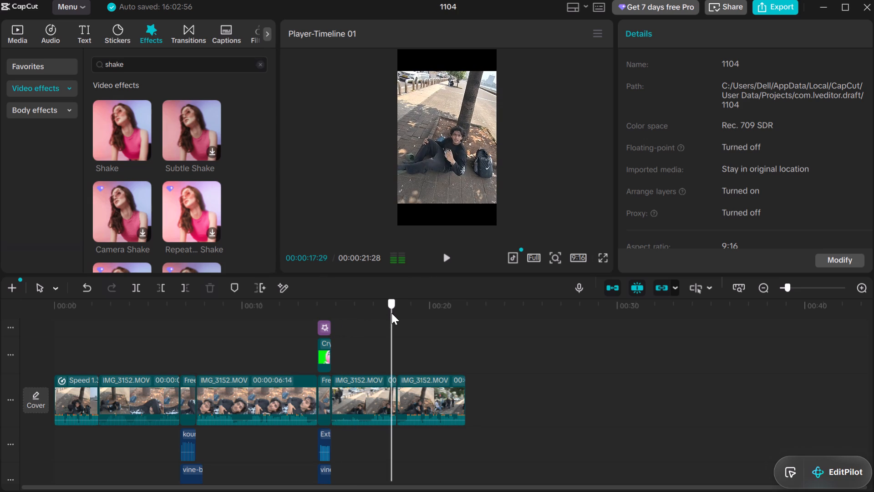
pyautogui.moveTo(391, 313); pyautogui.dragTo(360, 409)
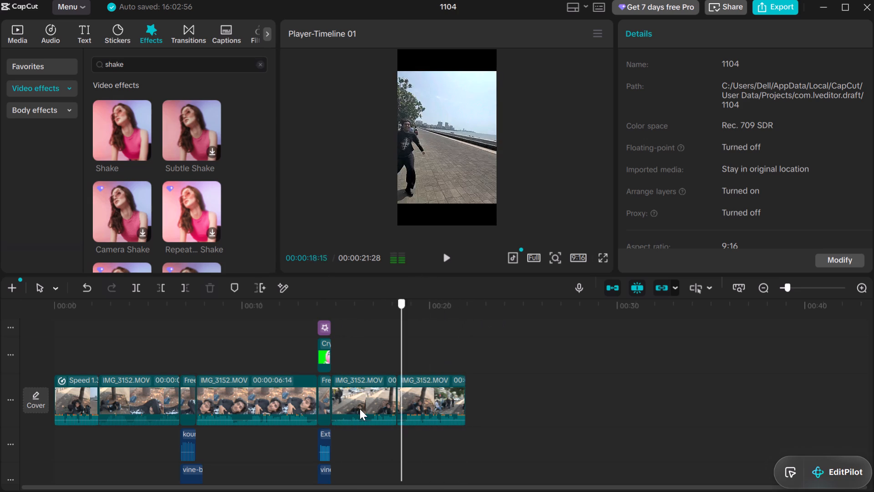
pyautogui.moveTo(360, 409); pyautogui.dragTo(357, 450)
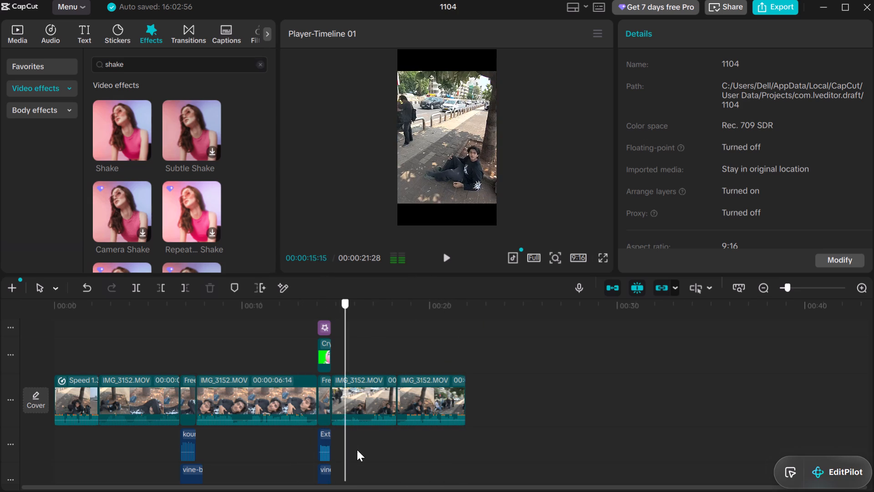
pyautogui.moveTo(357, 450); pyautogui.dragTo(397, 465)
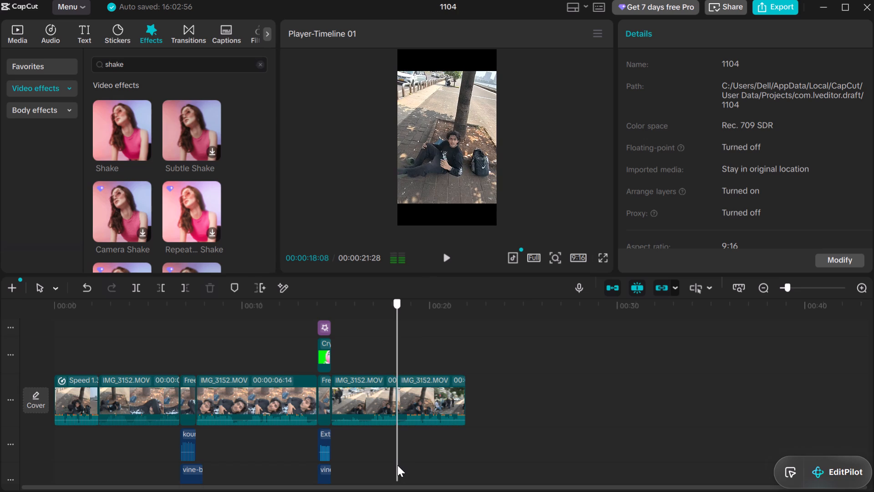
pyautogui.moveTo(397, 465); pyautogui.dragTo(478, 484)
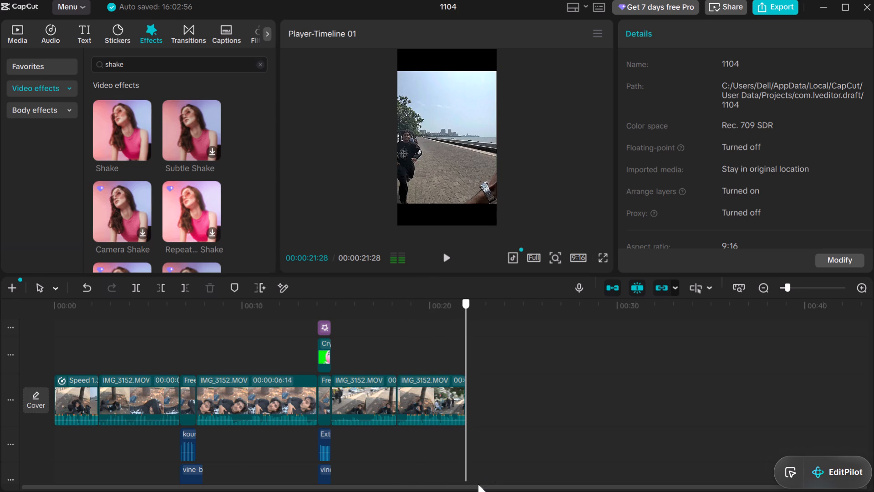
pyautogui.moveTo(478, 484); pyautogui.dragTo(464, 488)
pyautogui.moveTo(464, 488); pyautogui.dragTo(465, 473)
# Examine the last video clip's footage back and forth between about 00:00:19:25 and the sequence end at 00:00:21:28.
pyautogui.moveTo(465, 473); pyautogui.dragTo(459, 435)
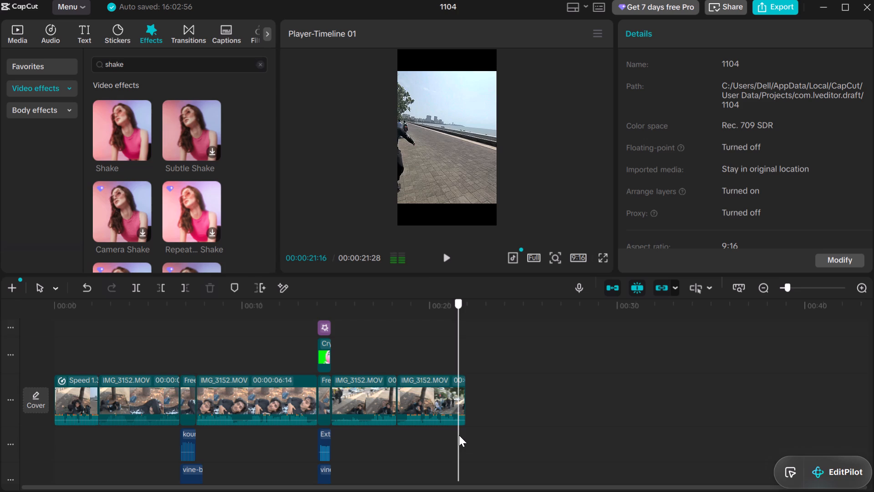
pyautogui.moveTo(459, 435); pyautogui.dragTo(457, 436)
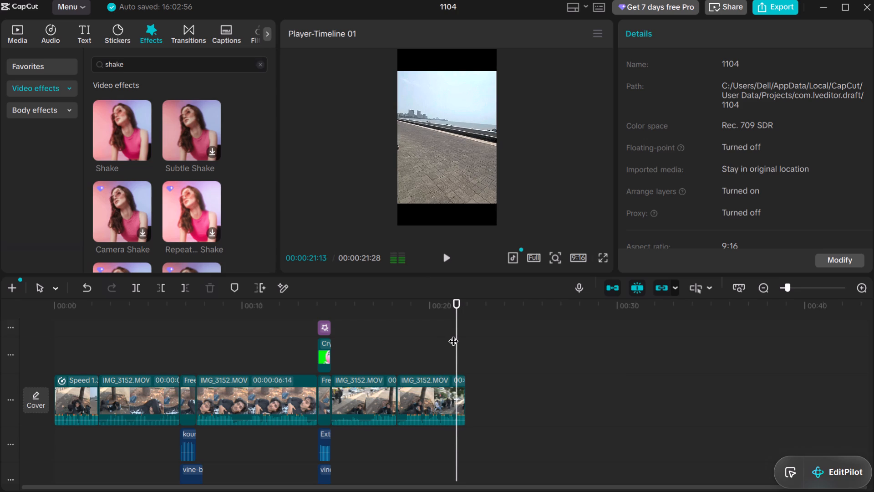
pyautogui.moveTo(456, 333); pyautogui.dragTo(453, 334)
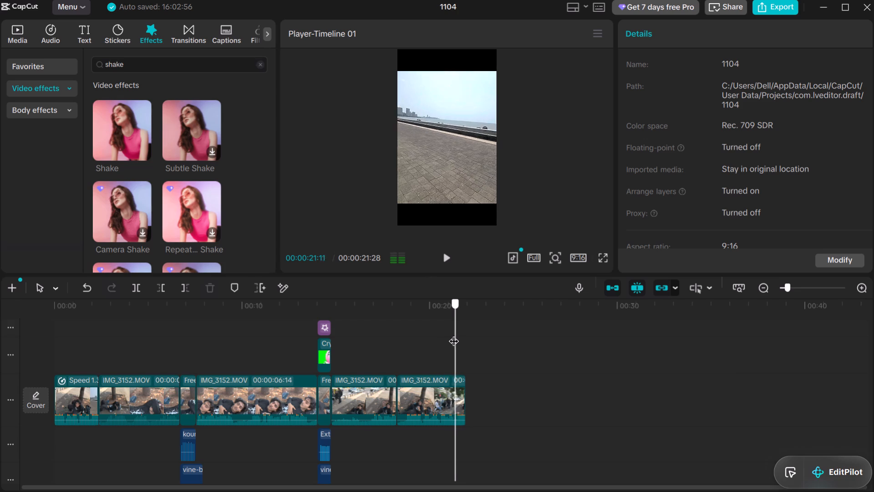
pyautogui.moveTo(453, 334); pyautogui.dragTo(422, 364)
pyautogui.moveTo(422, 365); pyautogui.dragTo(429, 360)
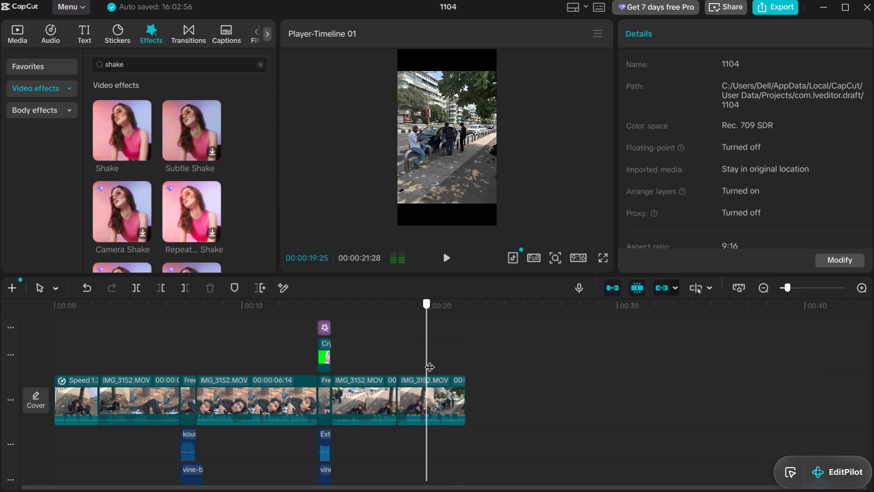
pyautogui.moveTo(429, 360); pyautogui.dragTo(426, 366)
pyautogui.moveTo(426, 366); pyautogui.dragTo(452, 345)
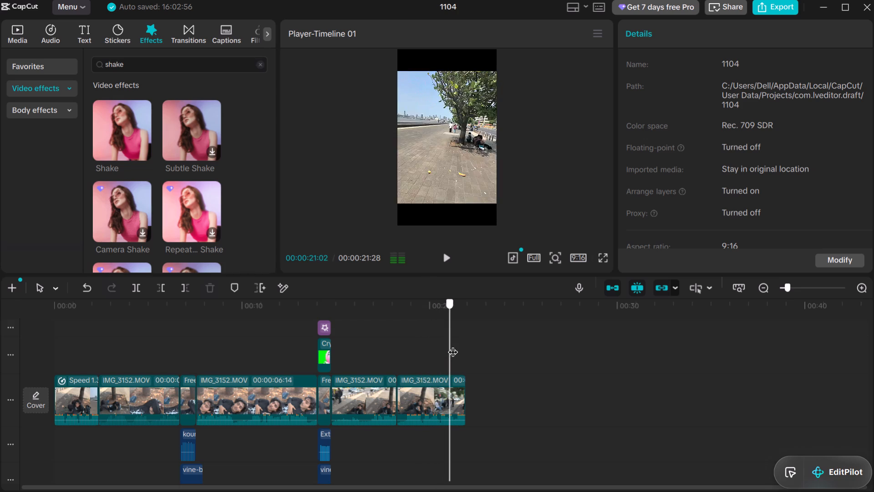
pyautogui.moveTo(452, 345); pyautogui.dragTo(456, 338)
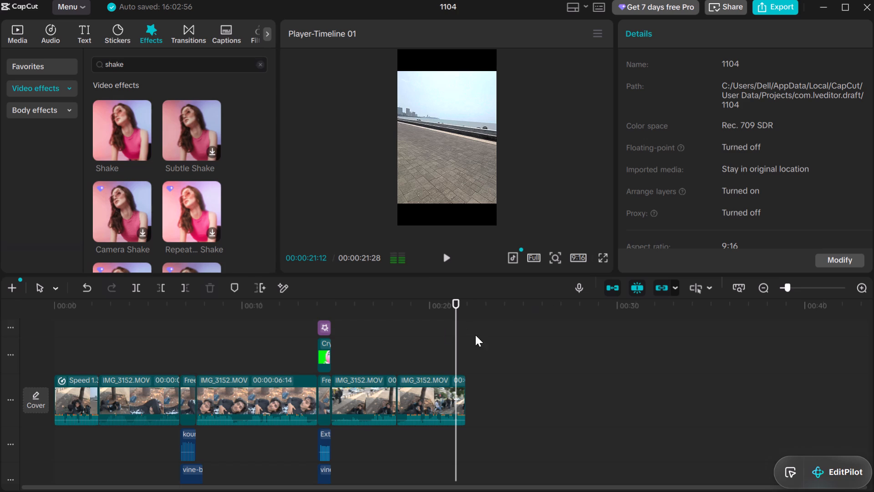
# Recheck the closing footage of the last video clip between about 00:00:20:10 and 00:00:21:19.
pyautogui.moveTo(456, 343); pyautogui.dragTo(460, 339)
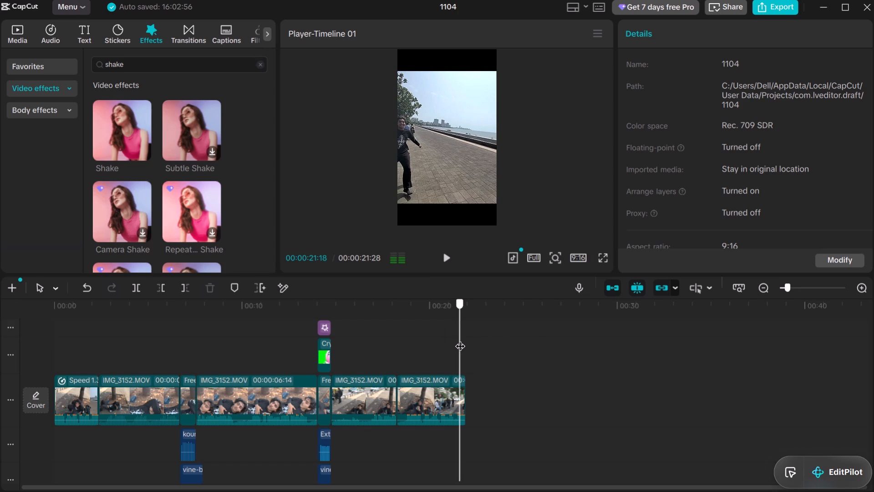
pyautogui.moveTo(460, 339); pyautogui.dragTo(459, 339)
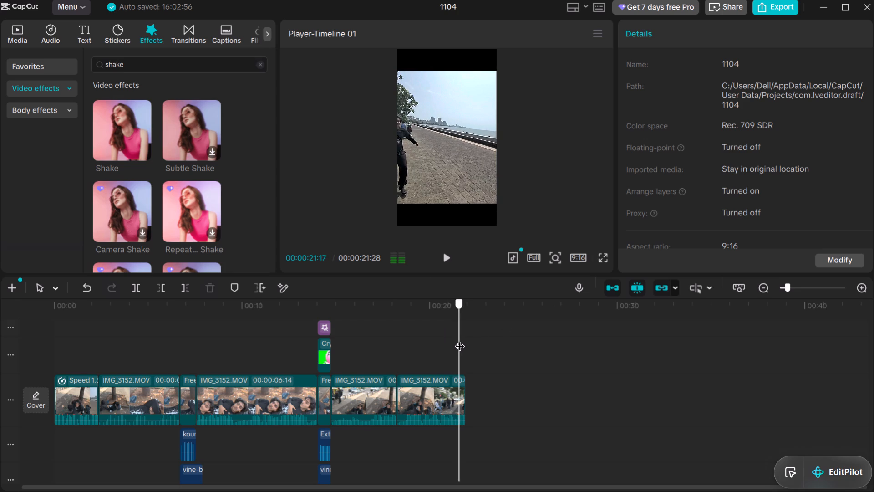
pyautogui.moveTo(459, 339); pyautogui.dragTo(461, 343)
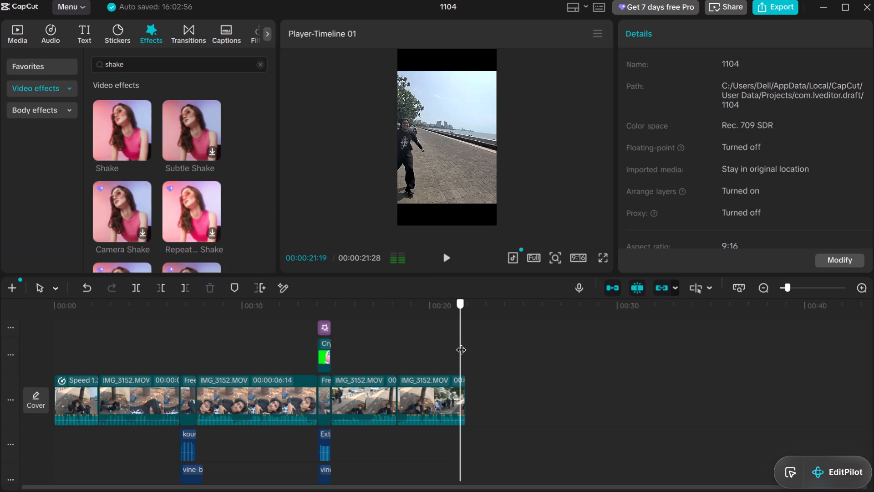
pyautogui.moveTo(461, 343); pyautogui.dragTo(448, 363)
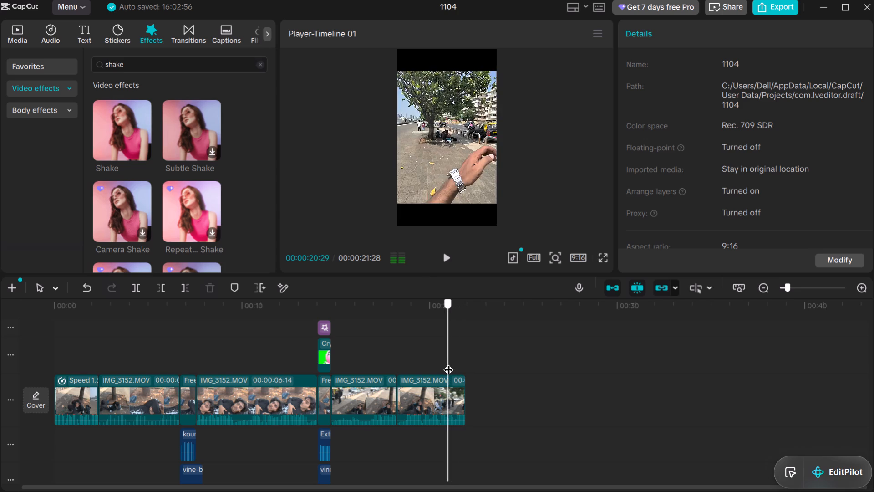
pyautogui.moveTo(448, 363); pyautogui.dragTo(436, 380)
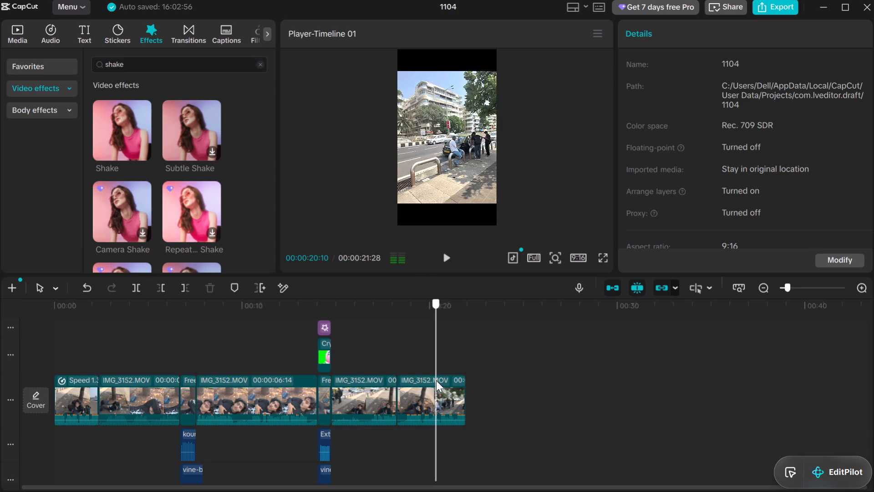
pyautogui.moveTo(436, 380); pyautogui.dragTo(444, 373)
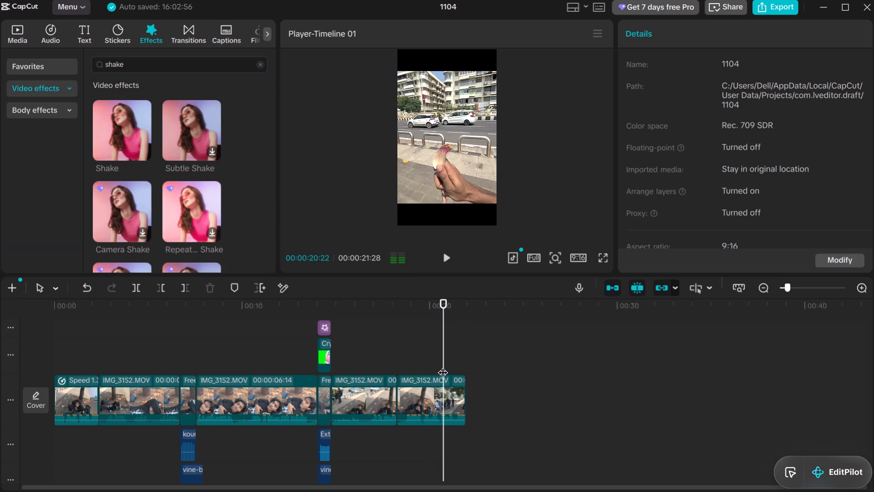
pyautogui.moveTo(441, 363); pyautogui.dragTo(459, 354)
pyautogui.click(457, 353)
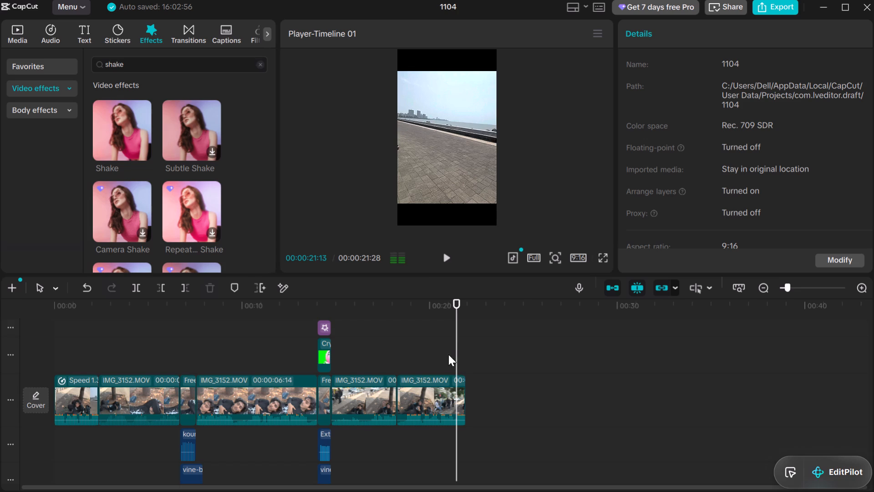
# Review the whole sequence back and forth between 00:00:00:00 and 00:00:21:28, finishing at the last clip's starting cut at 00:00:18:08.
pyautogui.moveTo(457, 333); pyautogui.dragTo(427, 348)
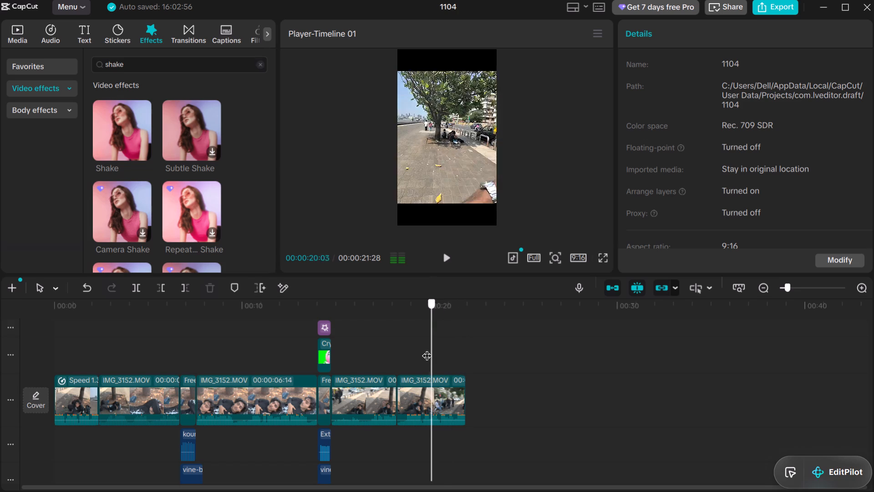
pyautogui.moveTo(427, 348); pyautogui.dragTo(873, 271)
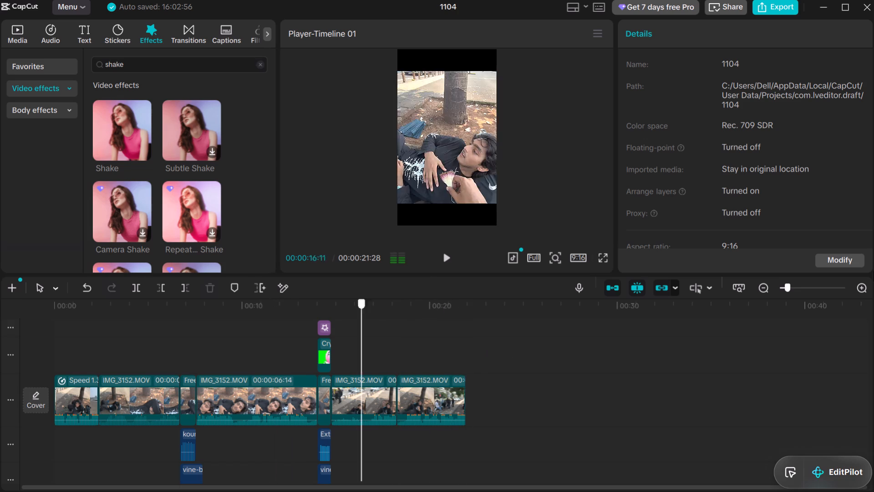
pyautogui.moveTo(873, 271); pyautogui.dragTo(550, 395)
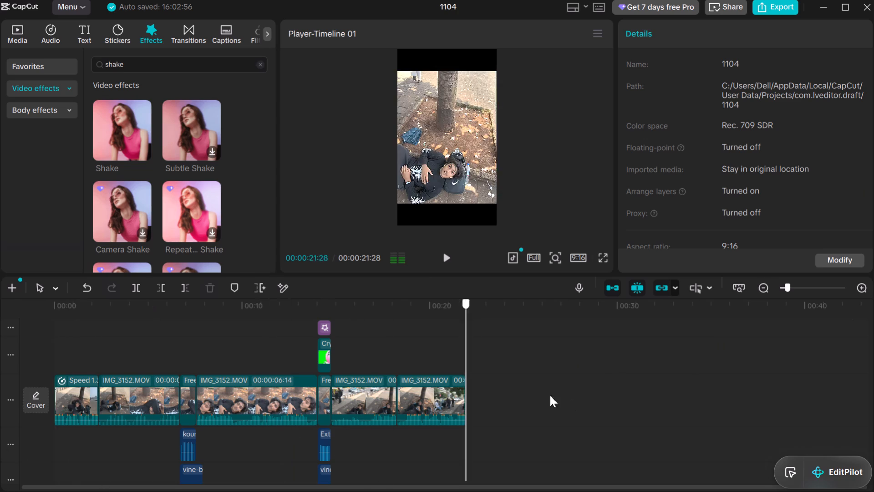
pyautogui.moveTo(550, 395); pyautogui.dragTo(390, 336)
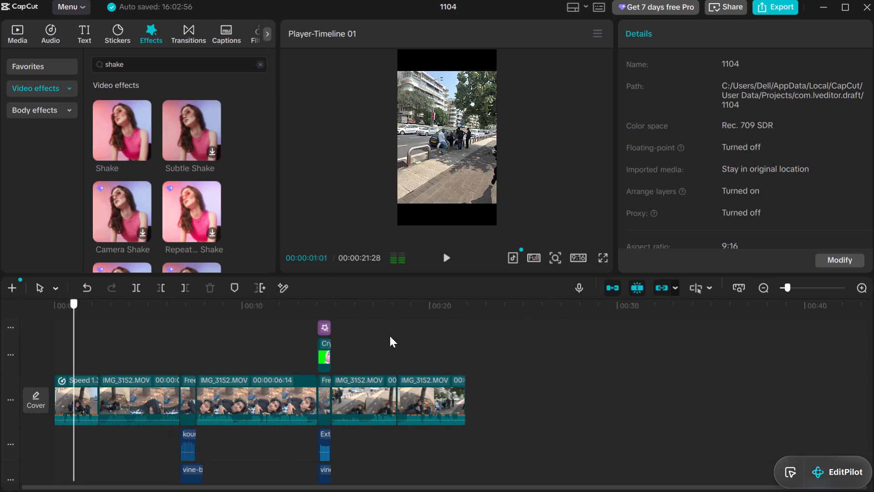
pyautogui.moveTo(390, 336); pyautogui.dragTo(0, 491)
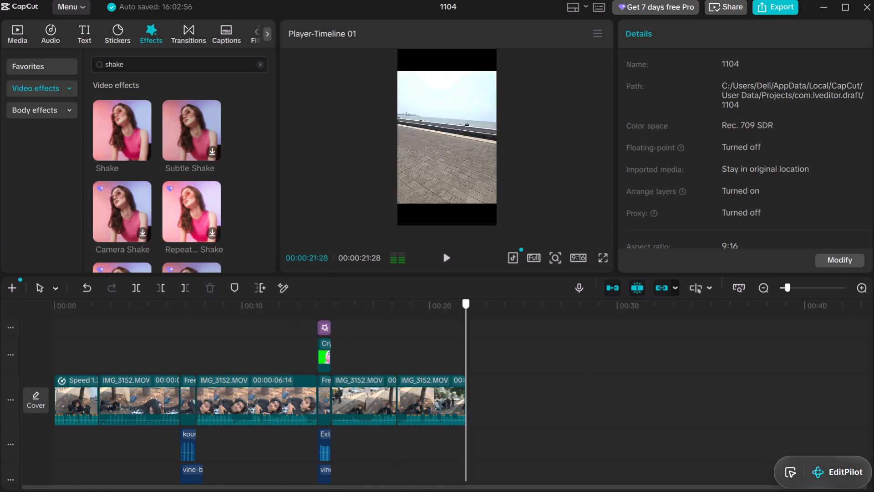
pyautogui.moveTo(0, 491); pyautogui.dragTo(0, 338)
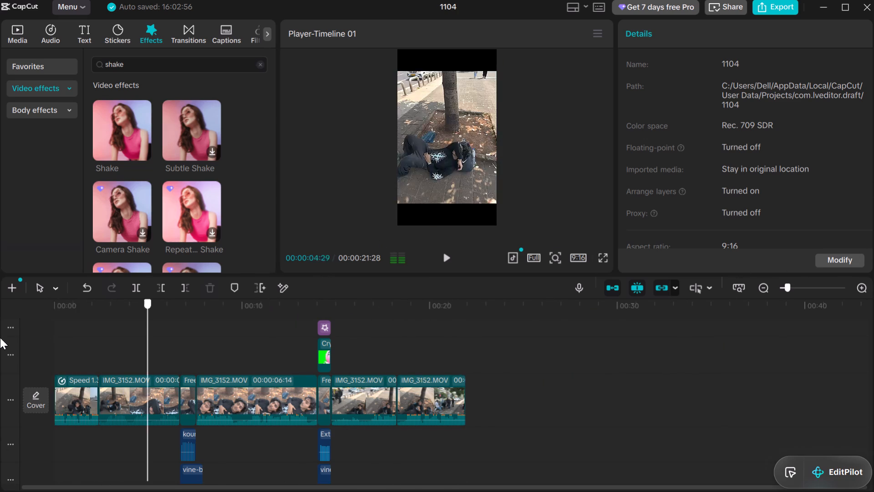
pyautogui.moveTo(0, 338); pyautogui.dragTo(269, 471)
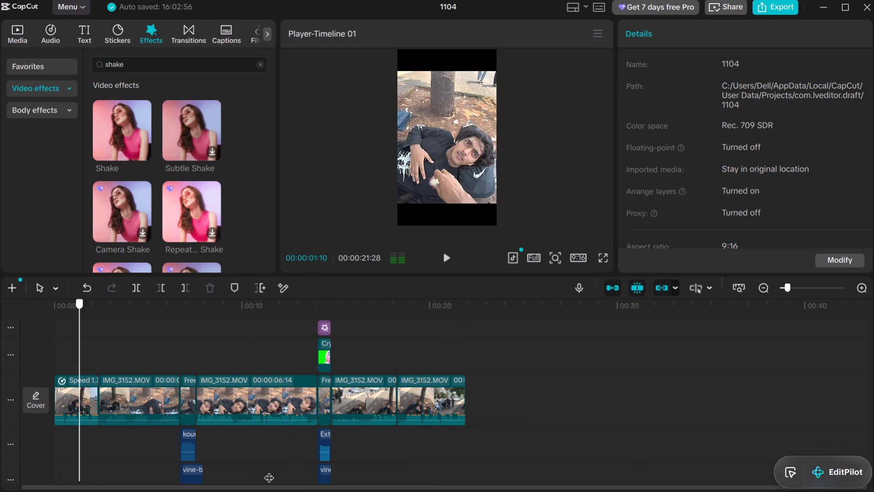
pyautogui.moveTo(269, 471); pyautogui.dragTo(62, 472)
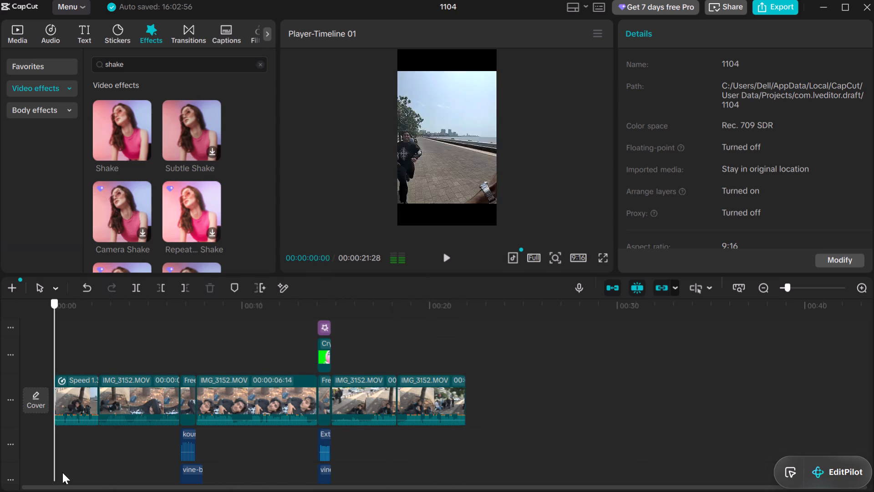
pyautogui.moveTo(62, 472); pyautogui.dragTo(0, 491)
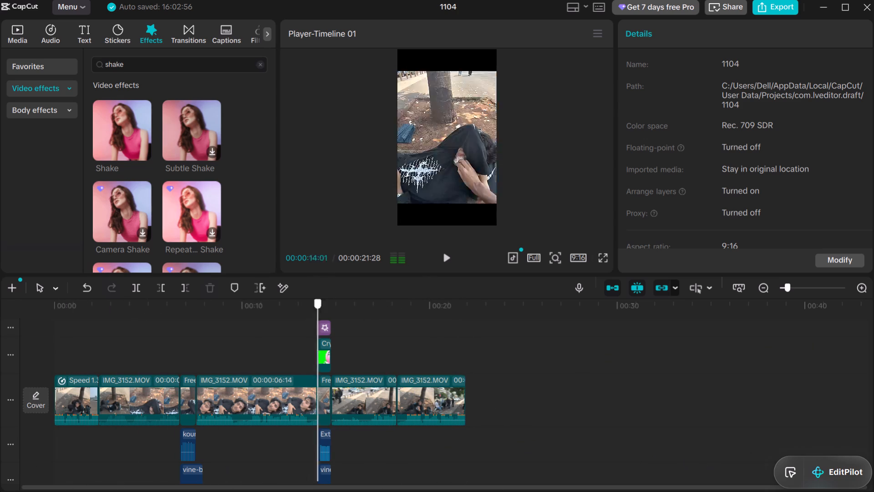
pyautogui.moveTo(0, 491); pyautogui.dragTo(11, 484)
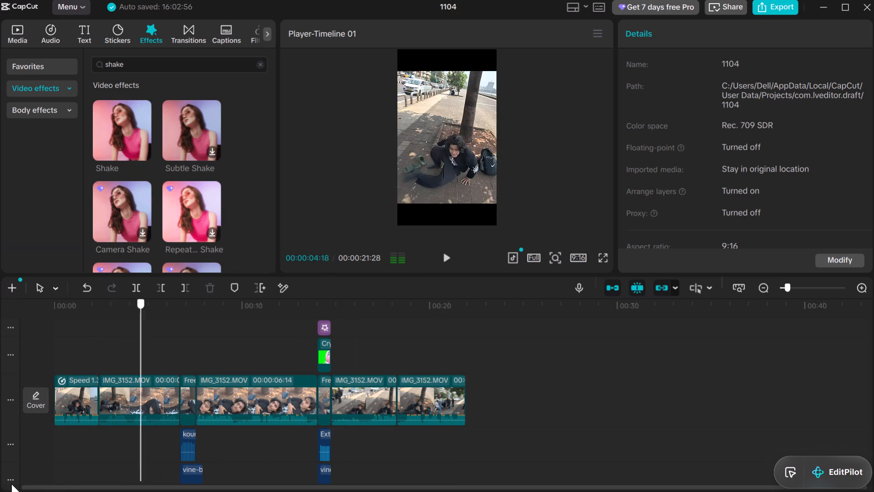
pyautogui.moveTo(11, 484); pyautogui.dragTo(41, 71)
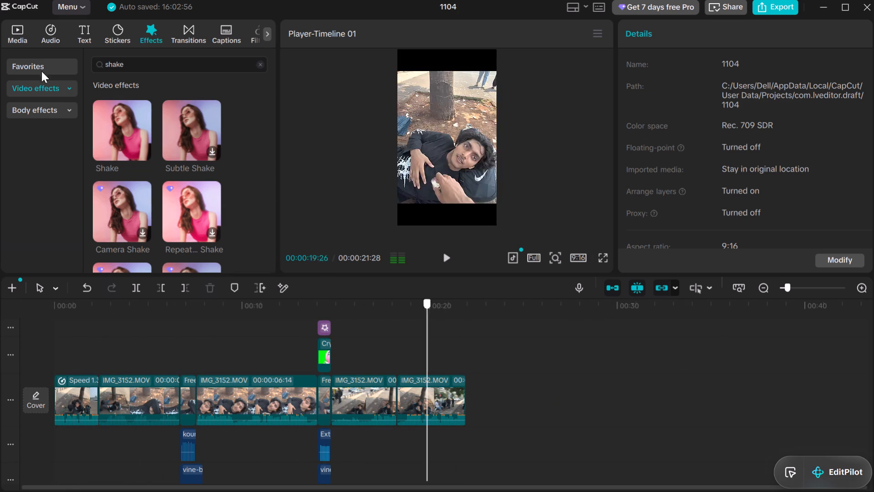
pyautogui.moveTo(41, 71); pyautogui.dragTo(301, 345)
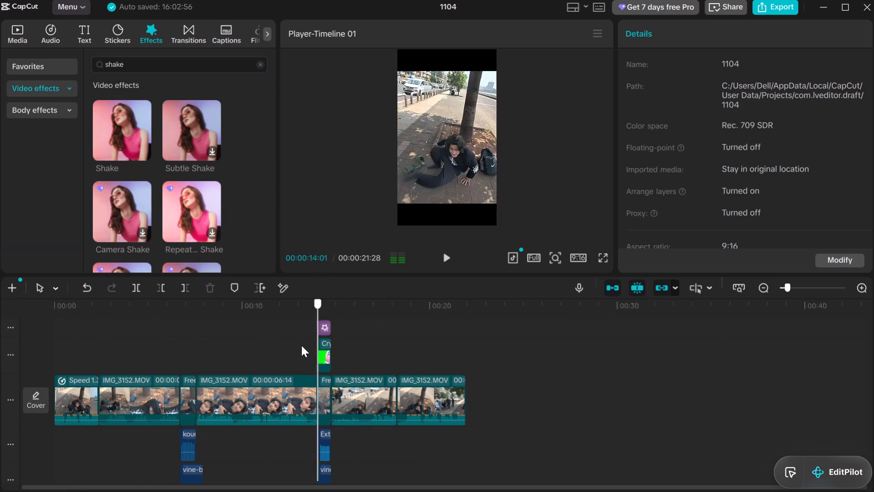
pyautogui.moveTo(301, 345); pyautogui.dragTo(0, 491)
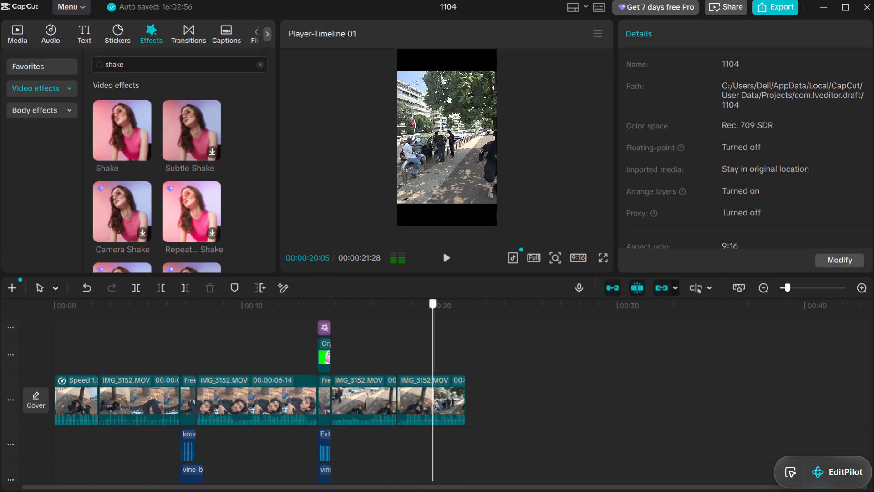
pyautogui.moveTo(0, 491); pyautogui.dragTo(394, 413)
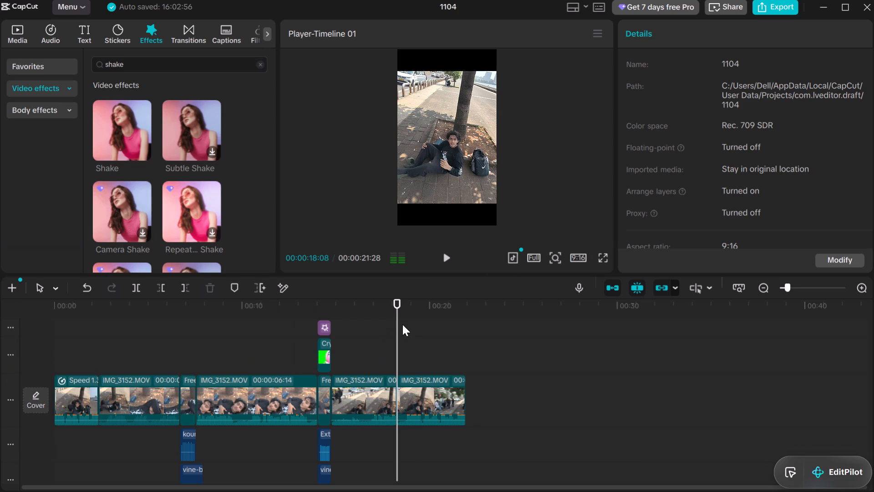
# Review the whole sequence back and forth between 00:00:00:00 and 00:00:21:28, including the second freeze frame and the last two video clips.
pyautogui.moveTo(398, 336); pyautogui.dragTo(129, 281)
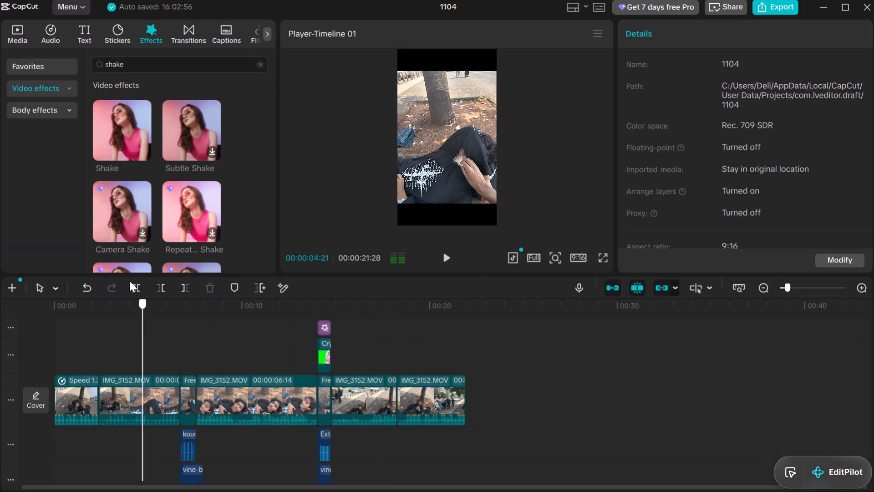
pyautogui.moveTo(129, 281); pyautogui.dragTo(0, 487)
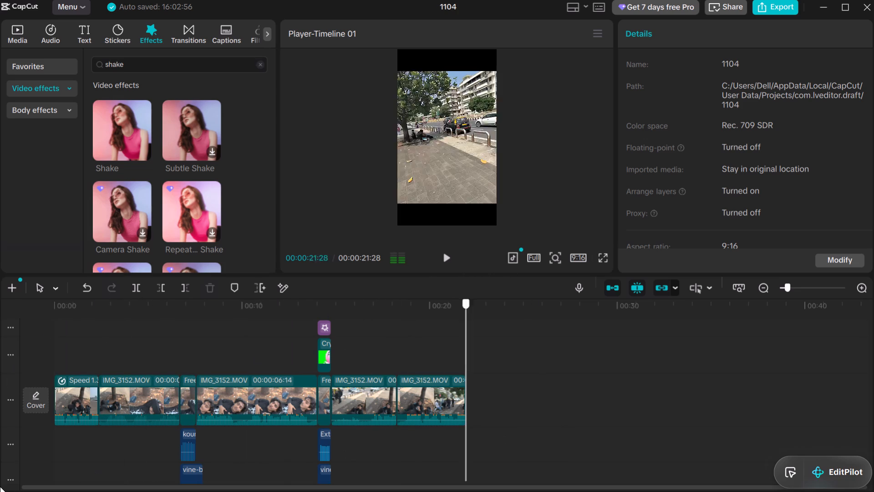
pyautogui.moveTo(0, 487); pyautogui.dragTo(22, 478)
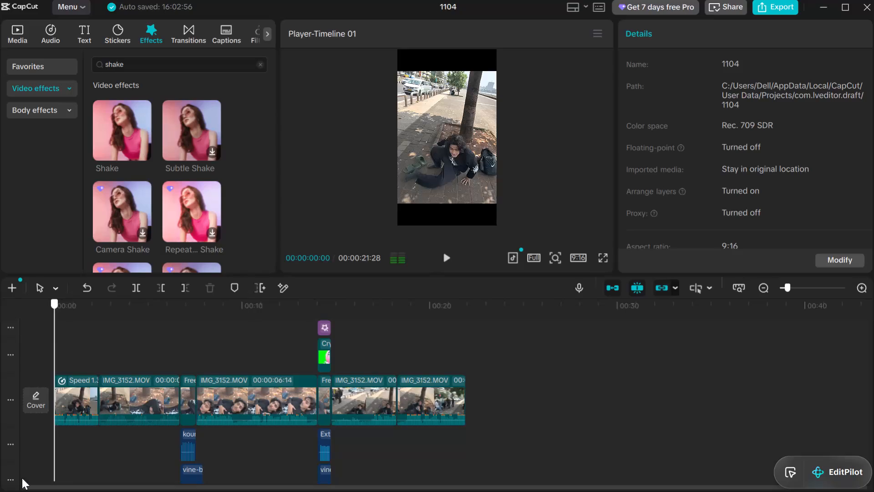
pyautogui.moveTo(22, 478); pyautogui.dragTo(0, 484)
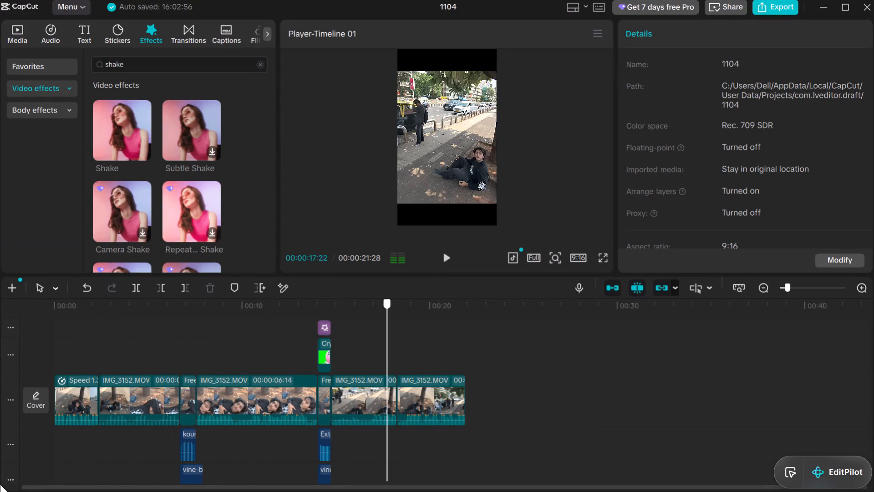
pyautogui.moveTo(0, 484); pyautogui.dragTo(519, 184)
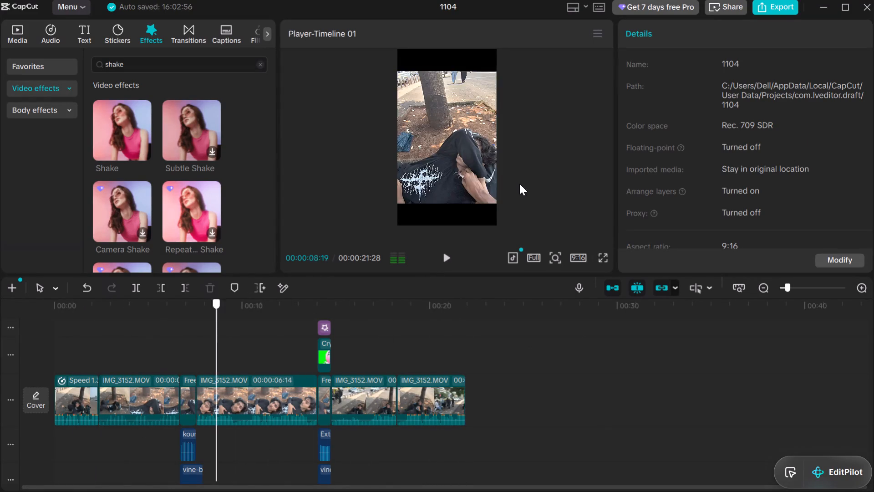
pyautogui.moveTo(519, 184); pyautogui.dragTo(304, 297)
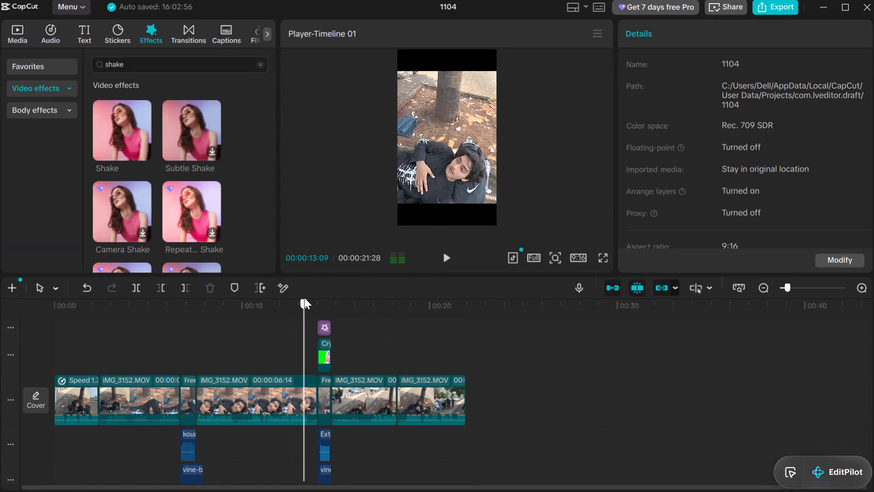
pyautogui.moveTo(304, 297); pyautogui.dragTo(326, 302)
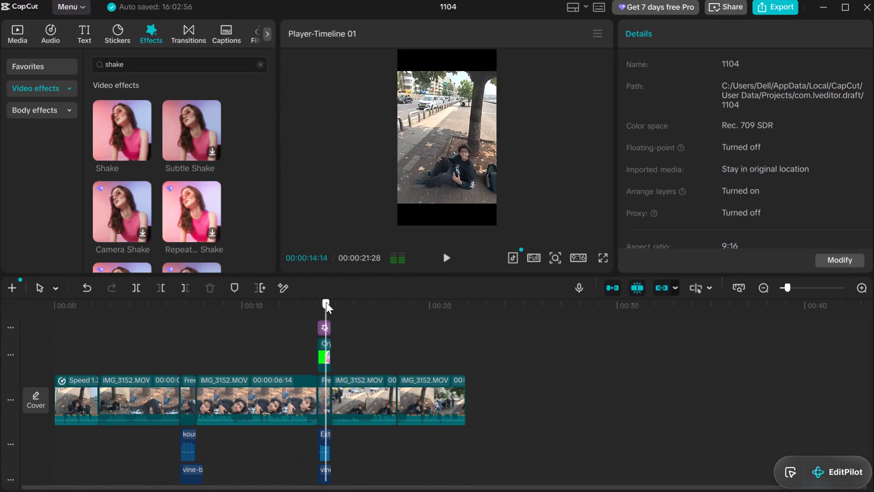
pyautogui.moveTo(326, 302); pyautogui.dragTo(334, 302)
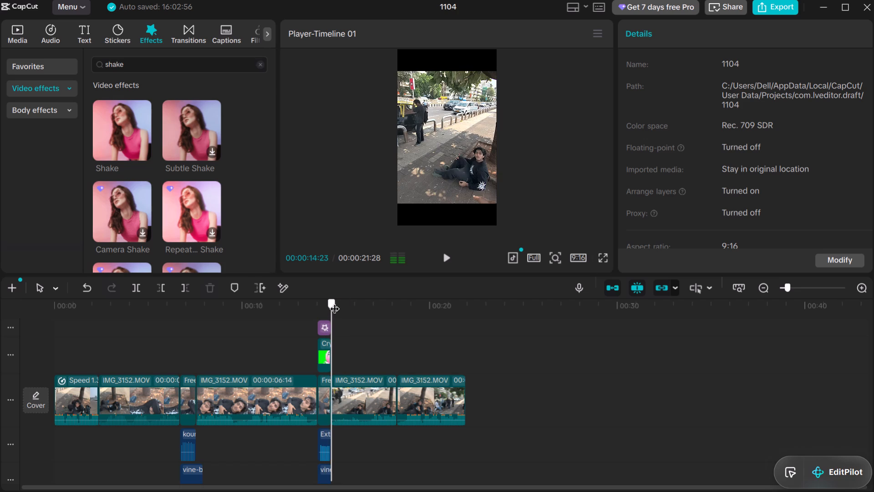
pyautogui.moveTo(334, 302); pyautogui.dragTo(426, 303)
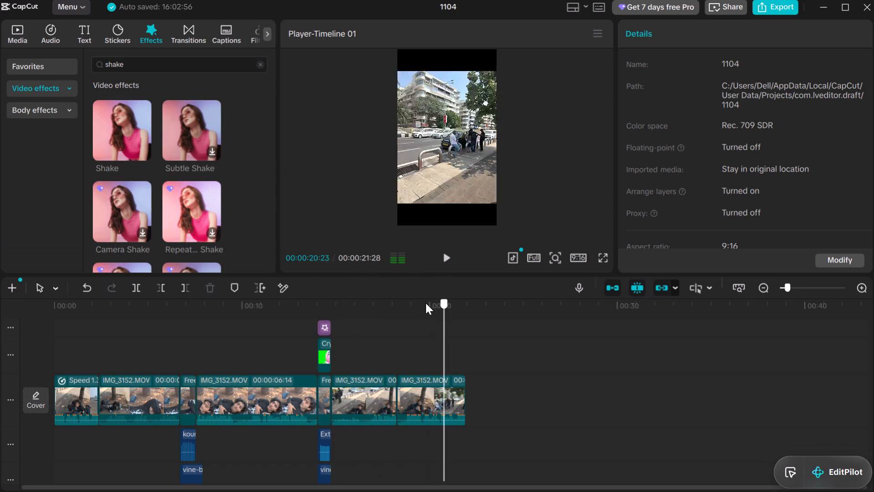
# Examine the second freeze frame with the crying emoji and Shake effect, from the footage leading into 00:00:14:01 to the cut at 00:00:14:23.
pyautogui.moveTo(426, 303); pyautogui.dragTo(247, 402)
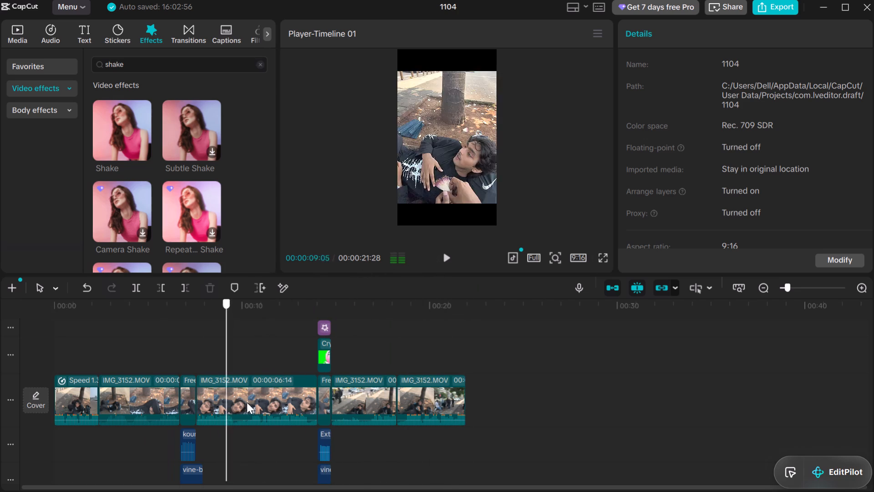
pyautogui.moveTo(247, 402); pyautogui.dragTo(320, 361)
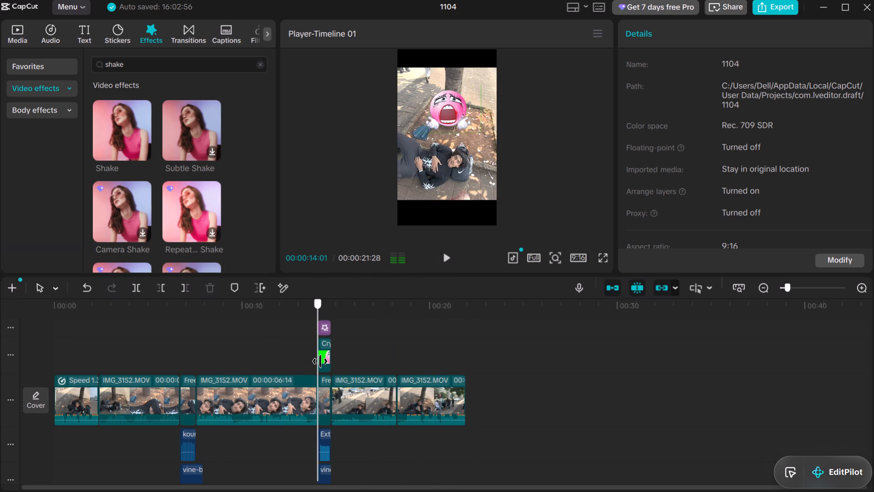
pyautogui.moveTo(320, 361); pyautogui.dragTo(309, 376)
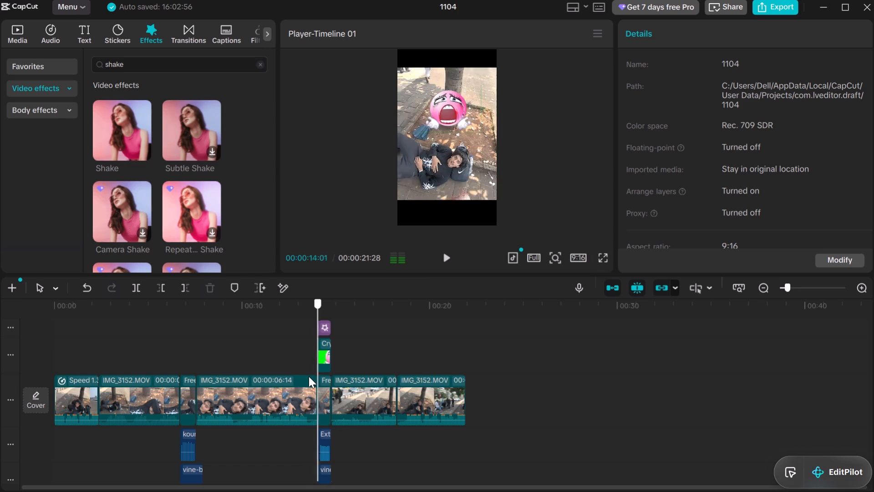
pyautogui.moveTo(309, 376); pyautogui.dragTo(289, 410)
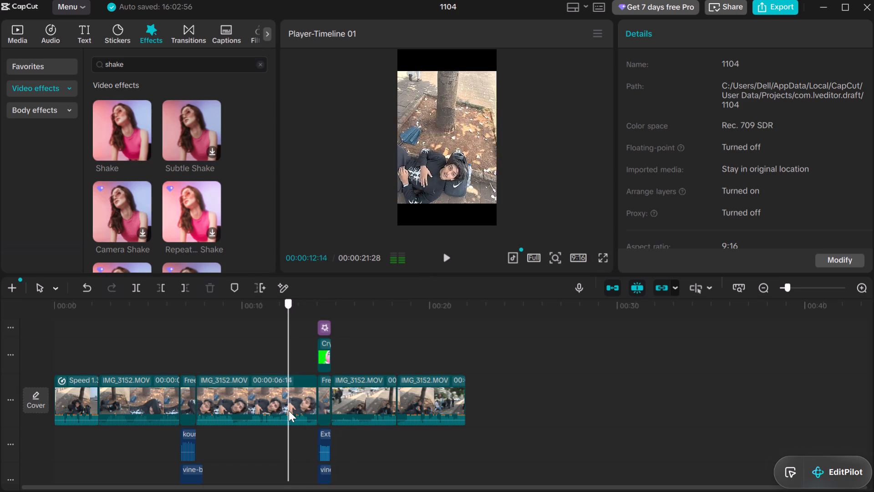
pyautogui.moveTo(289, 410); pyautogui.dragTo(317, 359)
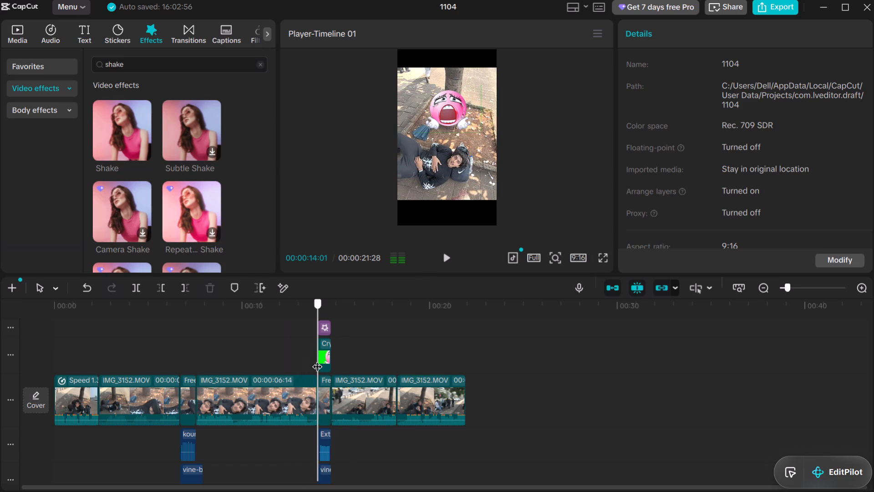
pyautogui.moveTo(317, 359); pyautogui.dragTo(337, 352)
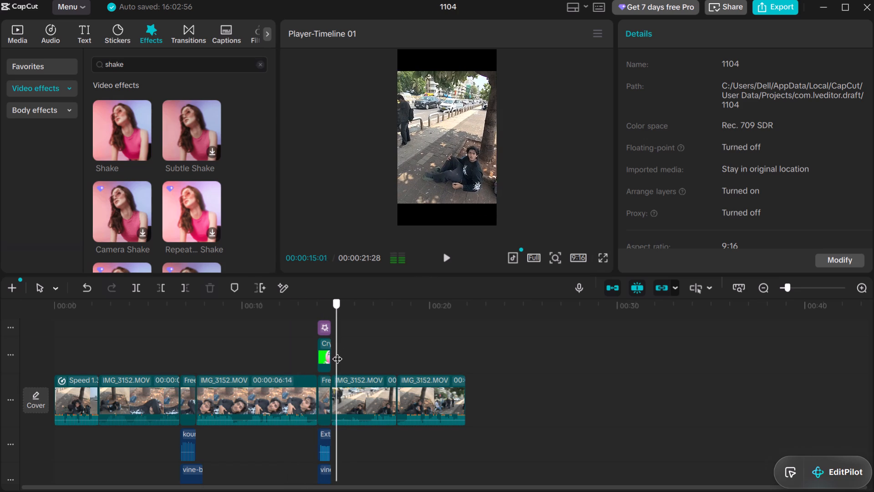
pyautogui.moveTo(337, 352); pyautogui.dragTo(317, 380)
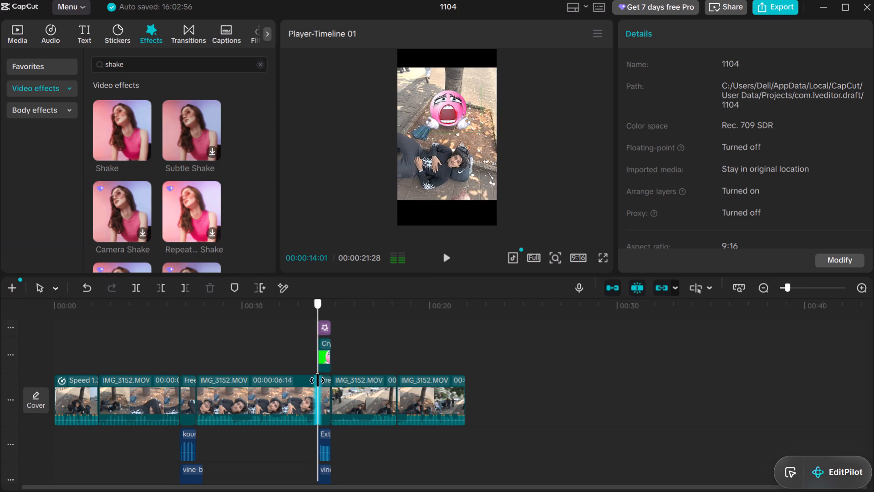
pyautogui.moveTo(317, 380); pyautogui.dragTo(330, 372)
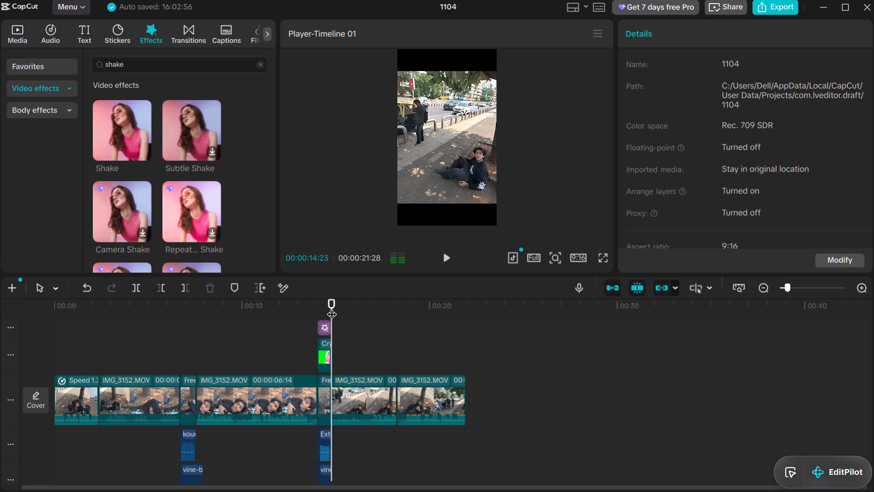
# Recheck the footage on both sides of the cut at 00:00:18:08, between 00:00:14:23 and about 00:00:19:12.
pyautogui.moveTo(331, 307); pyautogui.dragTo(398, 306)
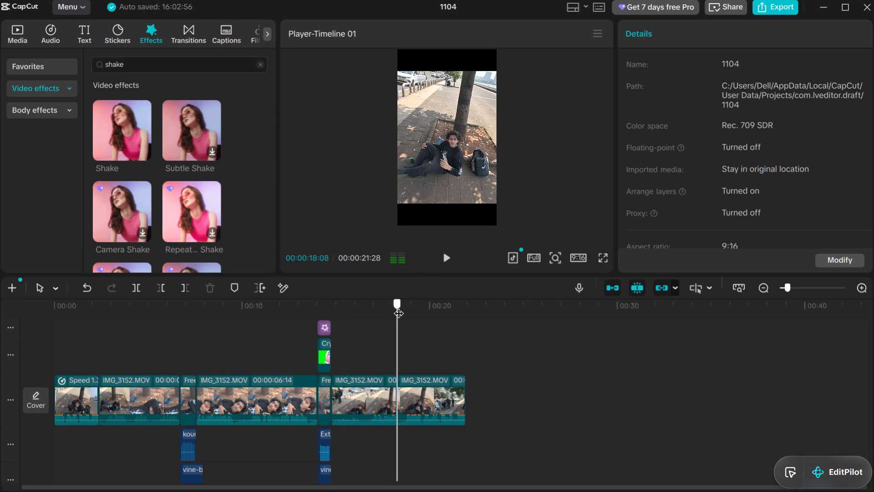
pyautogui.moveTo(398, 306); pyautogui.dragTo(418, 363)
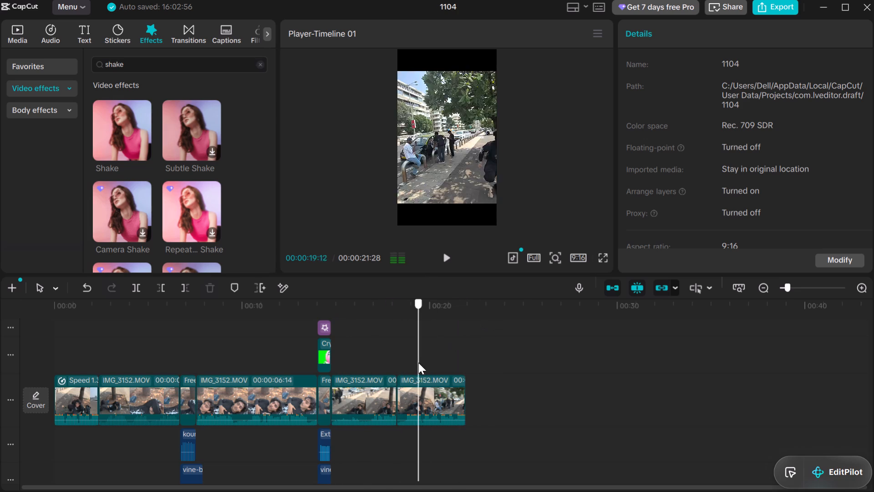
pyautogui.moveTo(418, 363); pyautogui.dragTo(376, 401)
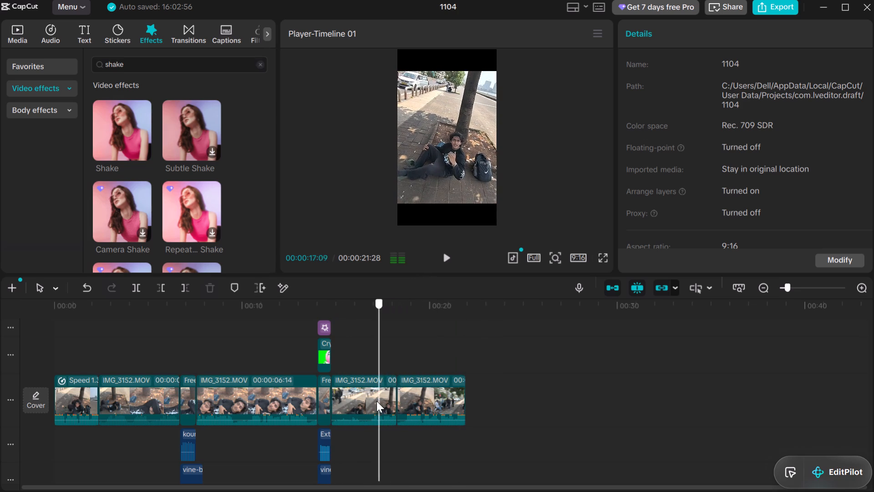
pyautogui.moveTo(376, 401); pyautogui.dragTo(331, 451)
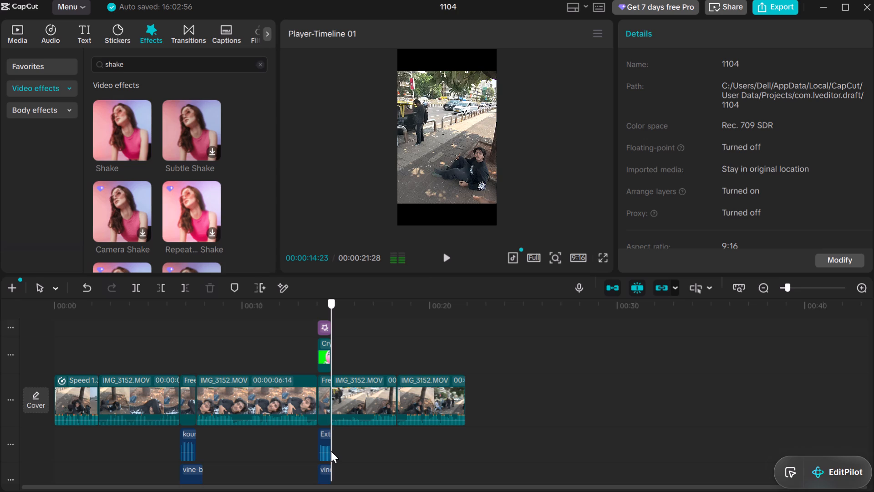
pyautogui.moveTo(331, 451); pyautogui.dragTo(405, 475)
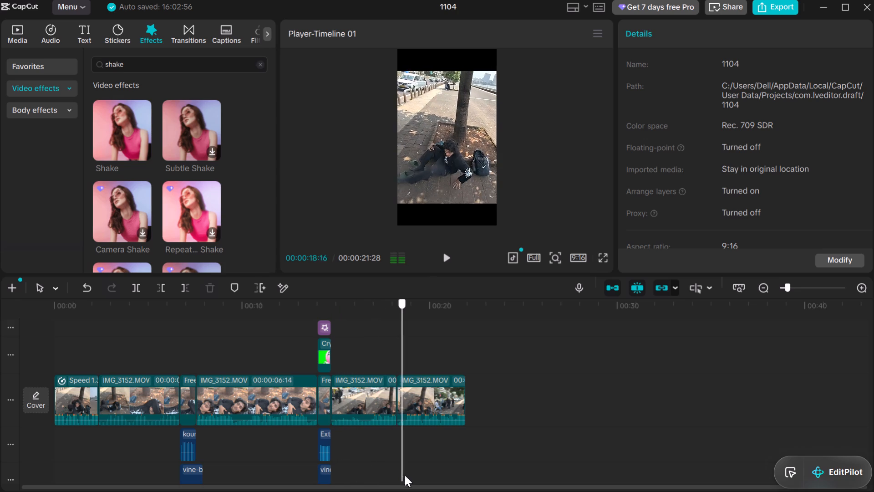
pyautogui.moveTo(405, 475); pyautogui.dragTo(381, 491)
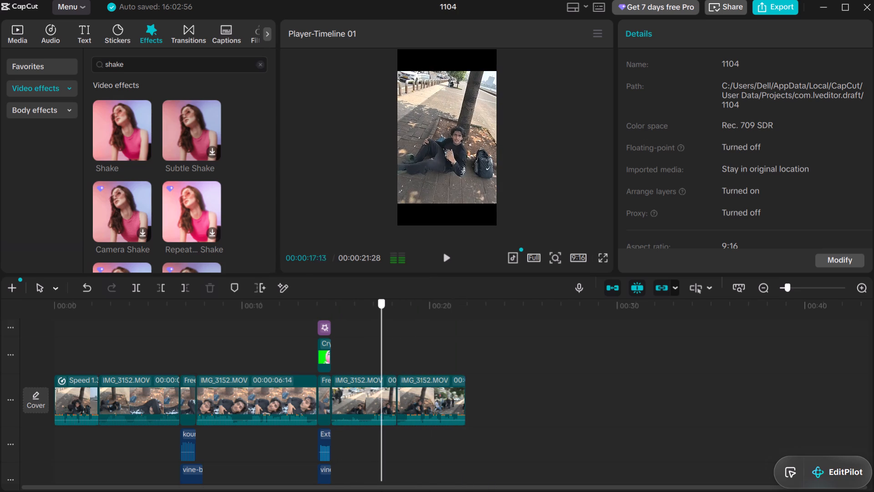
pyautogui.moveTo(381, 491); pyautogui.dragTo(333, 488)
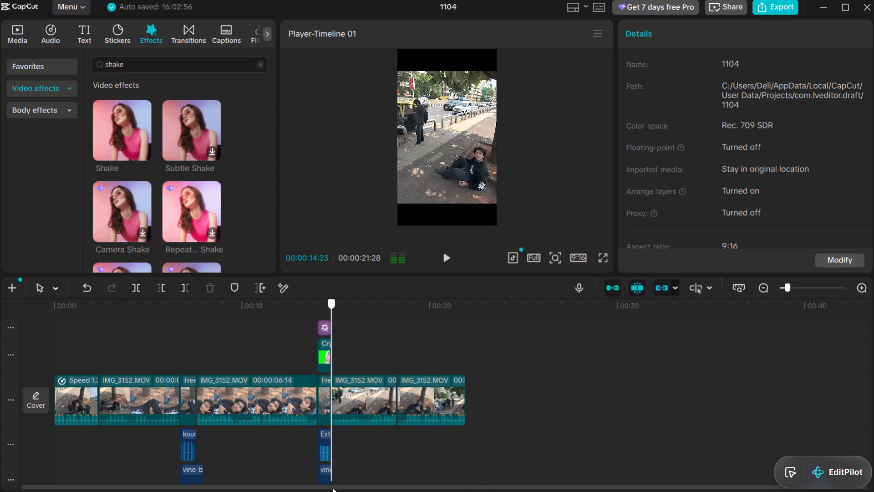
pyautogui.moveTo(333, 488); pyautogui.dragTo(464, 479)
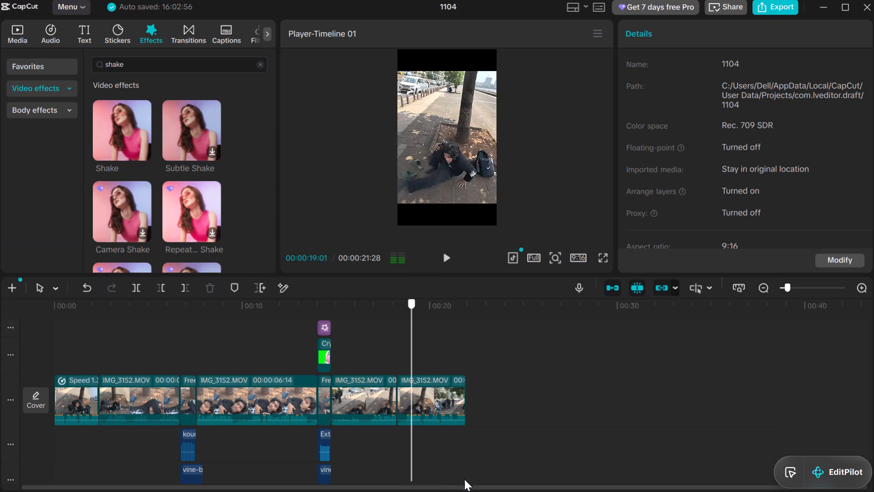
pyautogui.moveTo(464, 479); pyautogui.dragTo(381, 491)
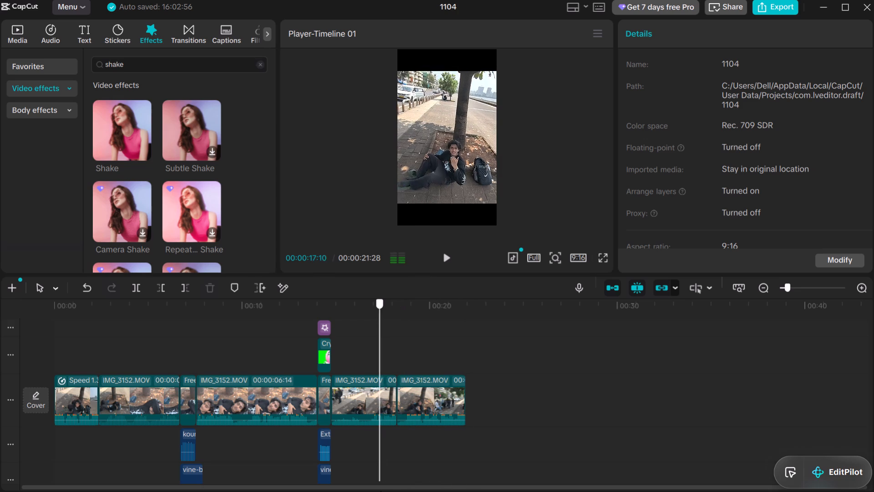
pyautogui.moveTo(381, 491); pyautogui.dragTo(401, 491)
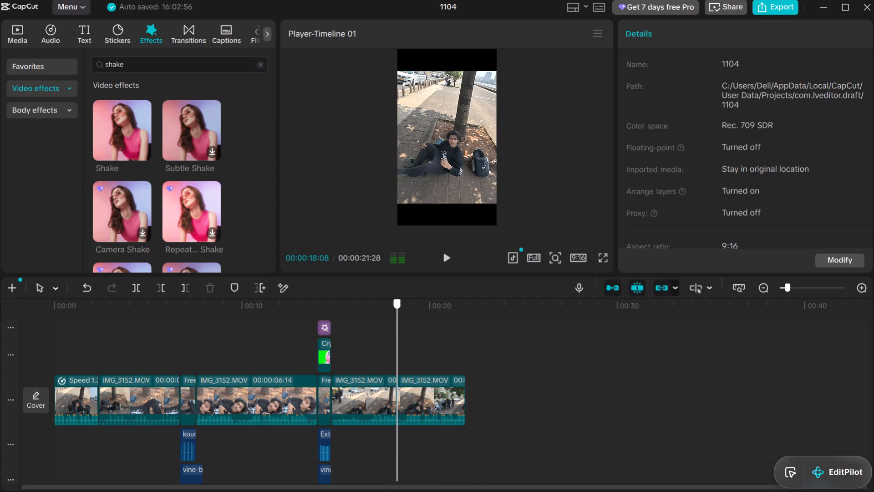
# Review the sequence from about 00:00:11:16 to the end at 00:00:21:28, returning to the second freeze frame at about 00:00:14:09.
pyautogui.moveTo(401, 491); pyautogui.dragTo(295, 491)
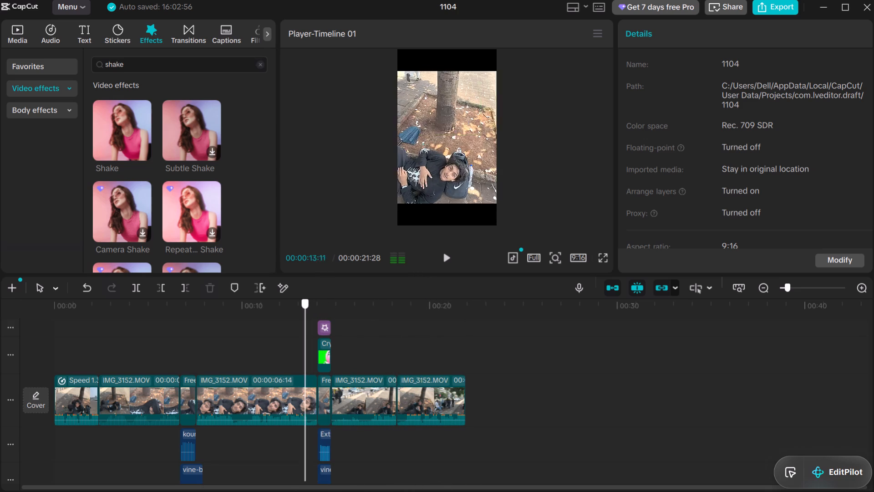
pyautogui.moveTo(295, 491); pyautogui.dragTo(340, 490)
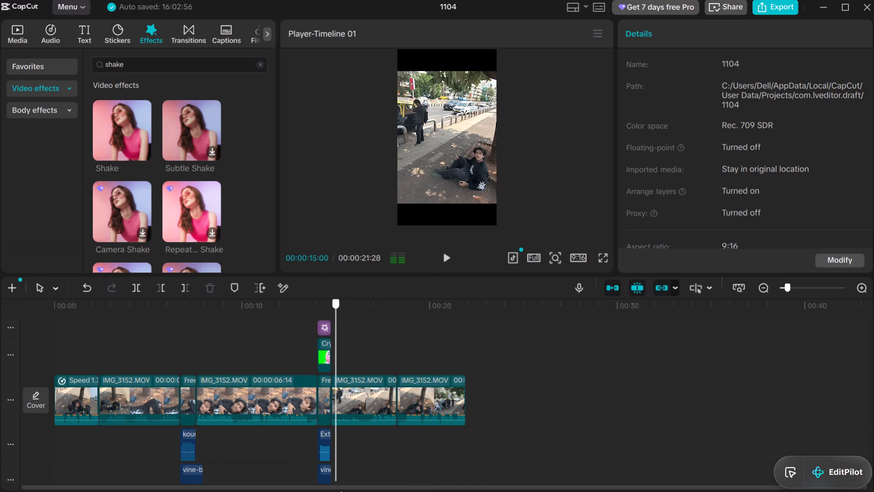
pyautogui.moveTo(340, 490); pyautogui.dragTo(495, 435)
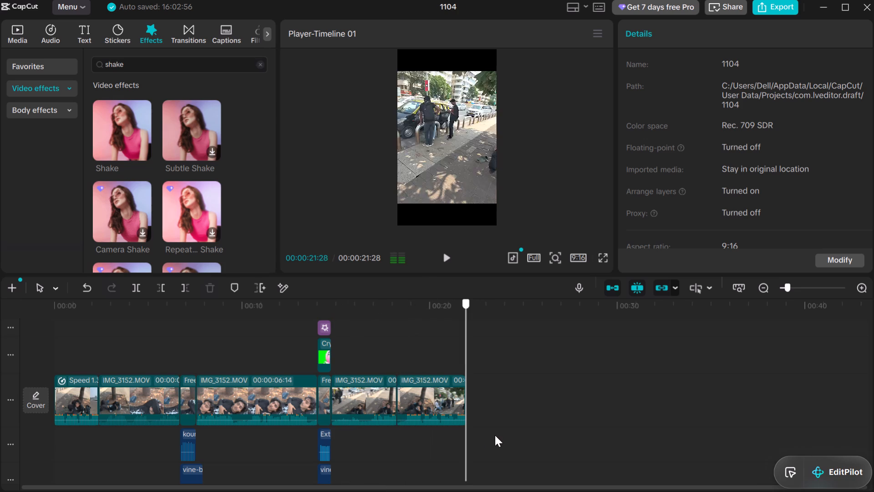
pyautogui.moveTo(495, 435); pyautogui.dragTo(376, 491)
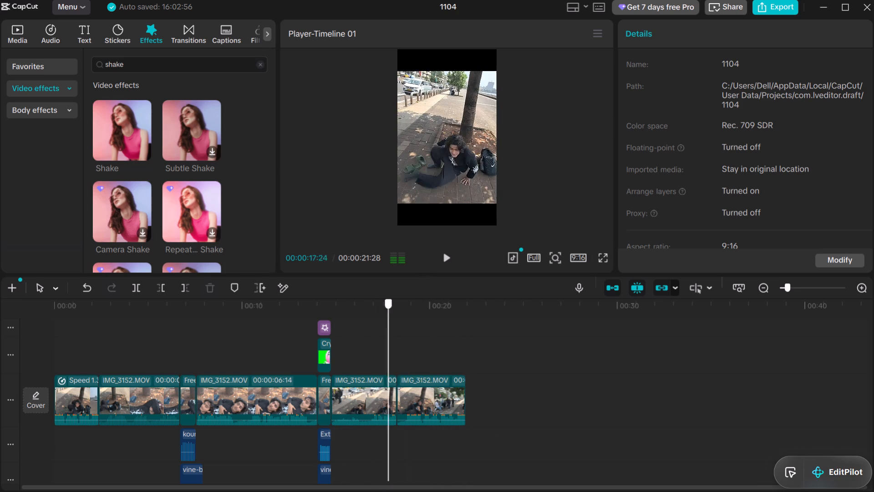
pyautogui.moveTo(376, 491); pyautogui.dragTo(339, 491)
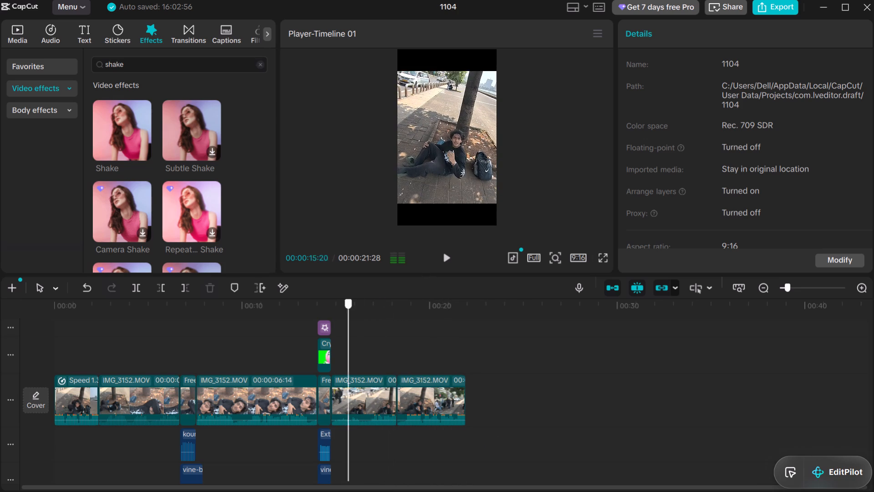
pyautogui.moveTo(339, 491); pyautogui.dragTo(334, 491)
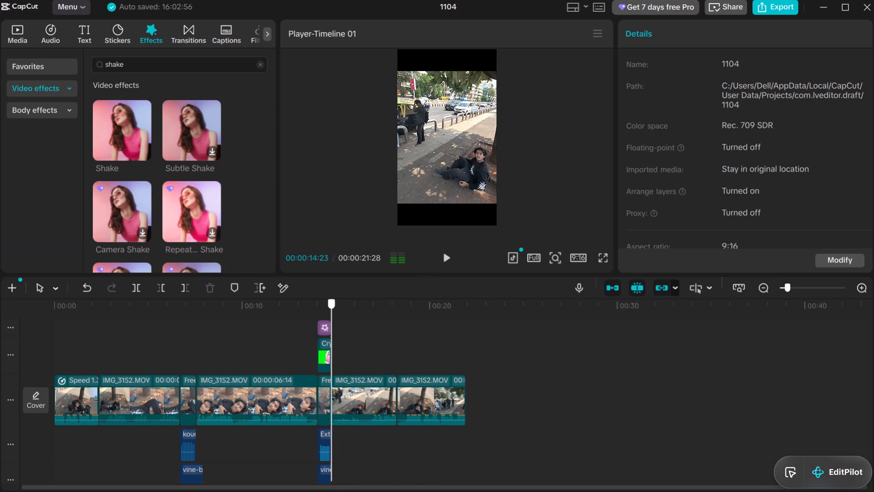
pyautogui.moveTo(334, 491); pyautogui.dragTo(261, 491)
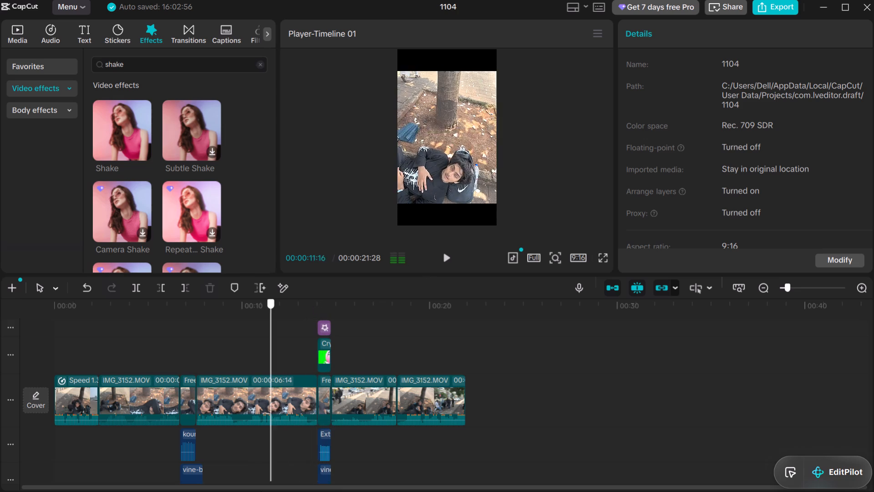
pyautogui.moveTo(261, 491); pyautogui.dragTo(330, 440)
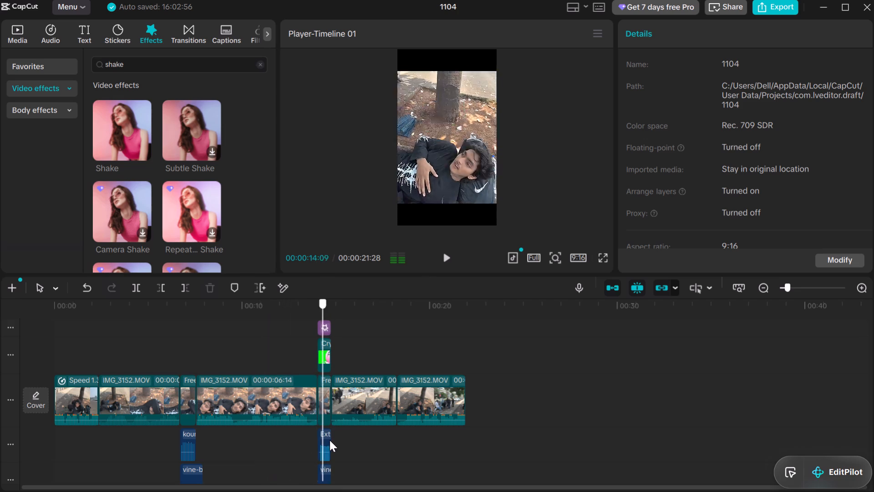
# Compare the second freeze frame from 00:00:14:01 to about 00:00:14:10 with the following clip up to the cut at 00:00:18:08.
pyautogui.moveTo(330, 440); pyautogui.dragTo(319, 449)
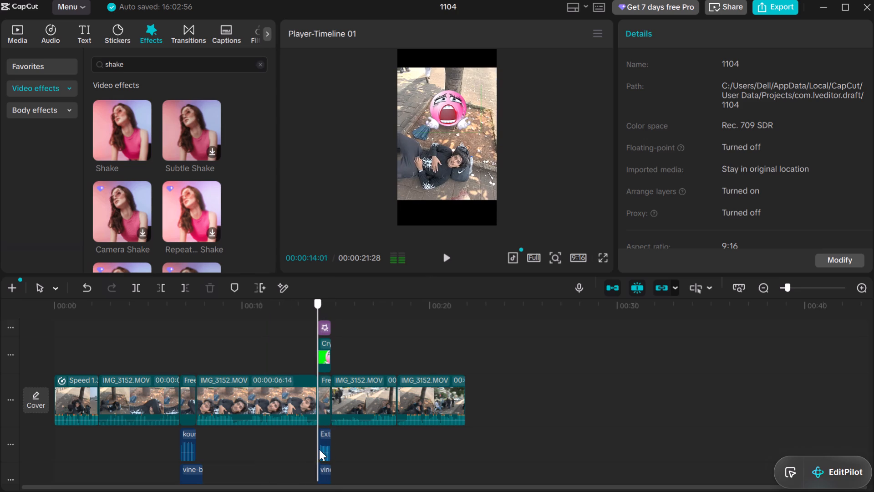
pyautogui.moveTo(319, 449); pyautogui.dragTo(396, 456)
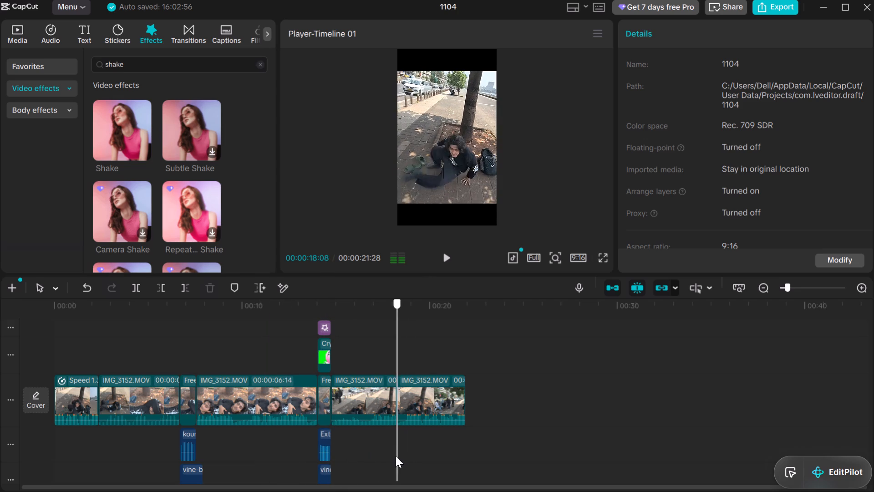
pyautogui.moveTo(396, 456); pyautogui.dragTo(382, 464)
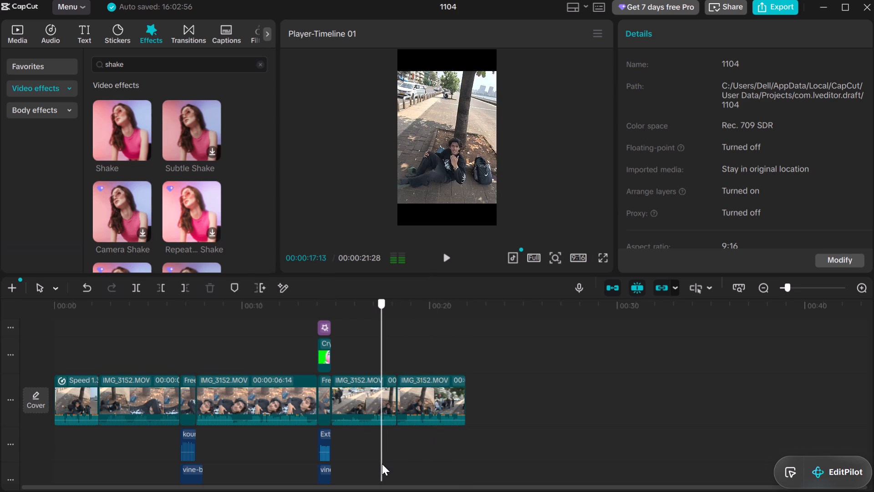
pyautogui.moveTo(382, 464); pyautogui.dragTo(336, 476)
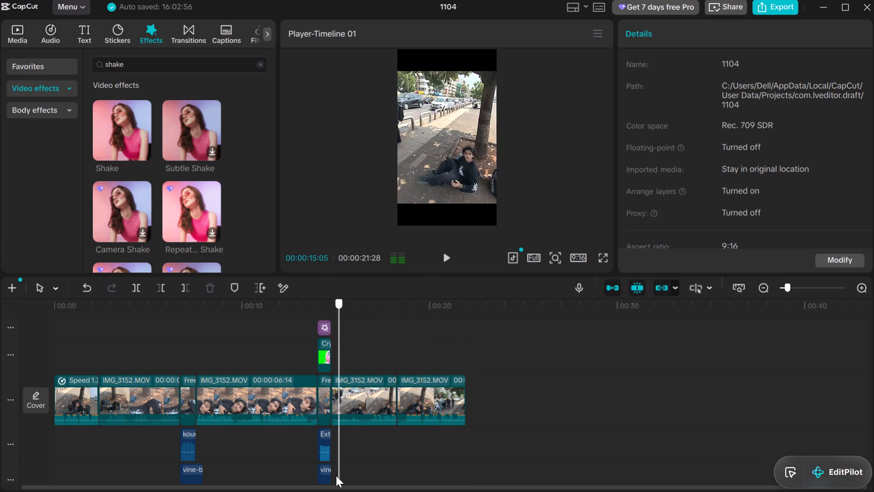
pyautogui.moveTo(336, 476); pyautogui.dragTo(322, 478)
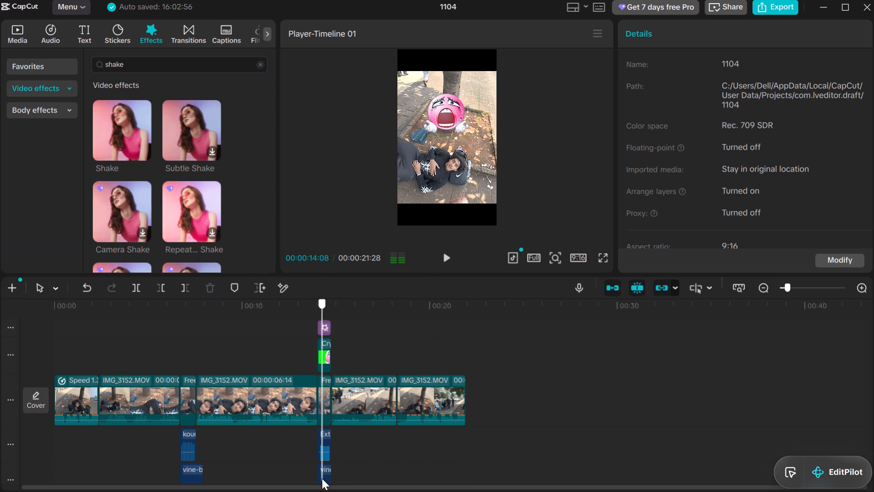
pyautogui.moveTo(322, 478); pyautogui.dragTo(324, 478)
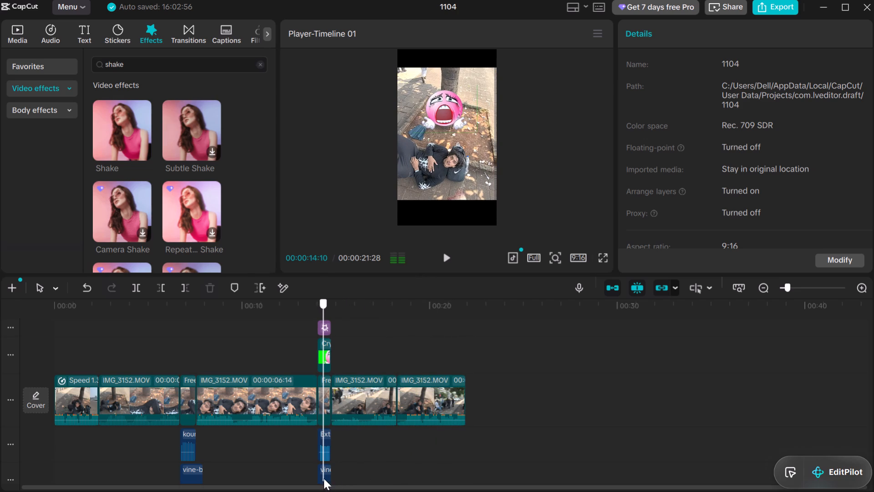
# Review the last two video clips up to 00:00:21:28, rechecking the cut at 00:00:18:08 and the footage before the second freeze frame.
pyautogui.moveTo(324, 478); pyautogui.dragTo(502, 400)
pyautogui.moveTo(400, 321); pyautogui.dragTo(320, 467)
pyautogui.click(407, 348)
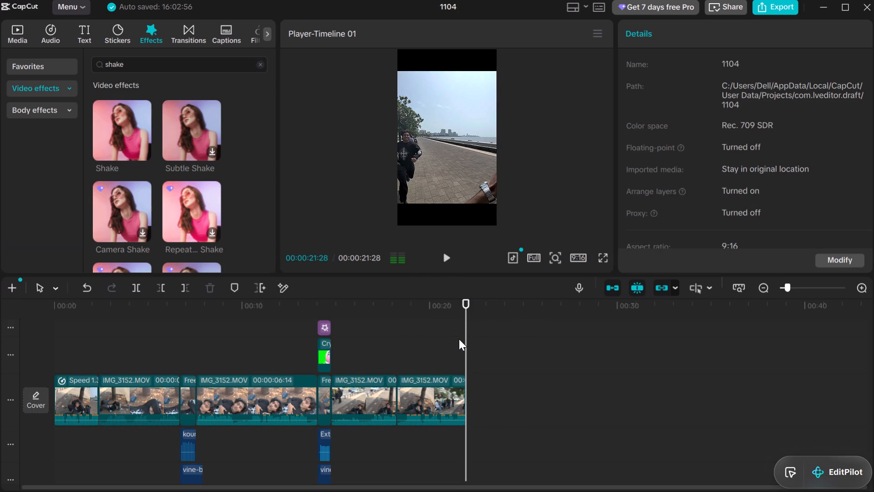
pyautogui.moveTo(463, 350); pyautogui.dragTo(397, 369)
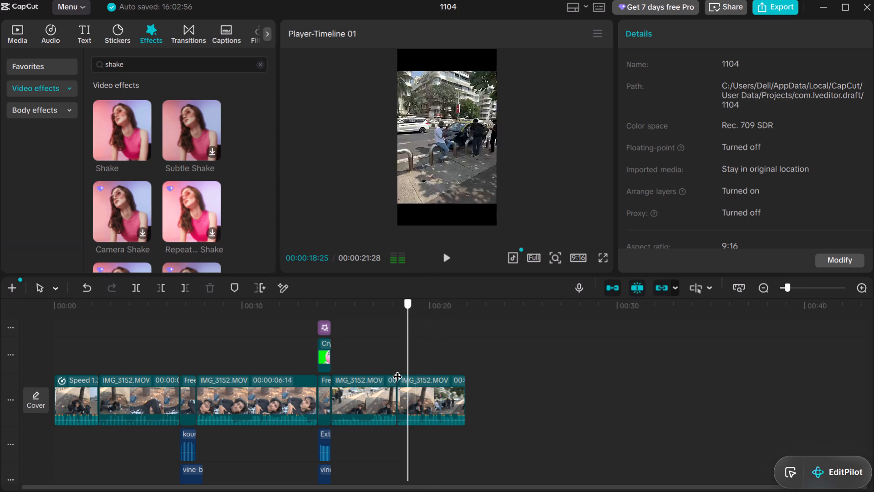
pyautogui.moveTo(397, 369); pyautogui.dragTo(395, 375)
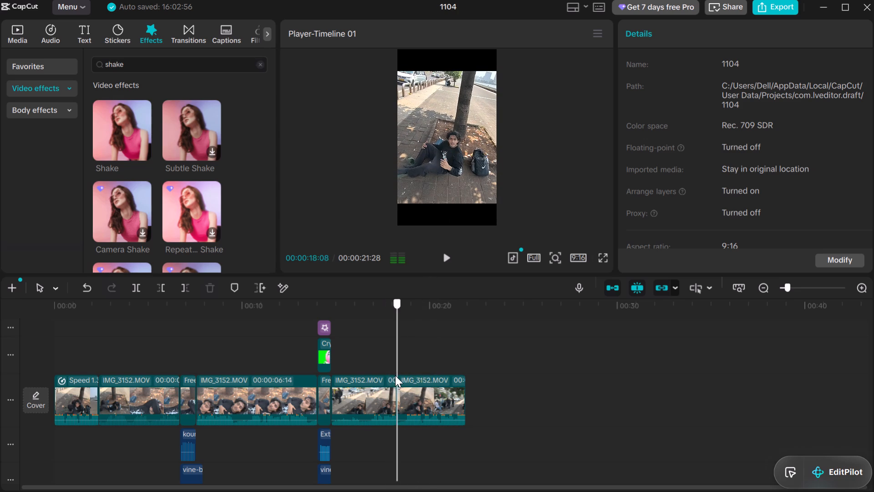
pyautogui.moveTo(395, 375); pyautogui.dragTo(331, 356)
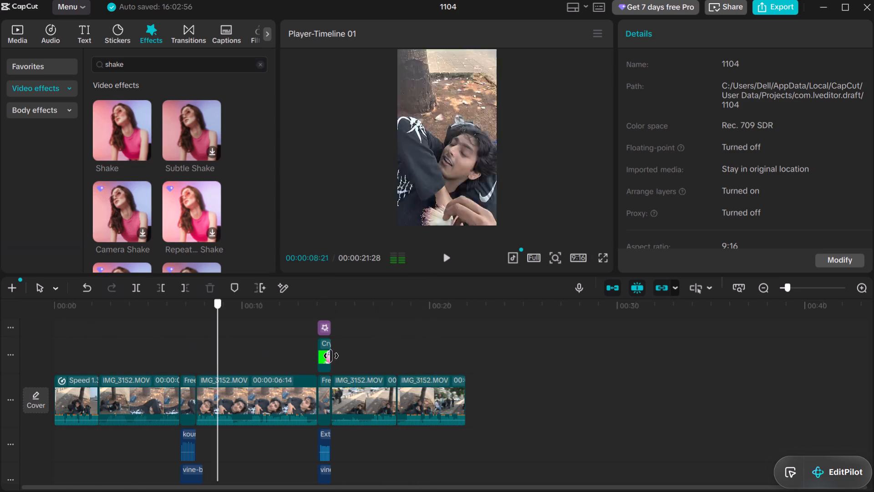
pyautogui.moveTo(331, 356); pyautogui.dragTo(422, 325)
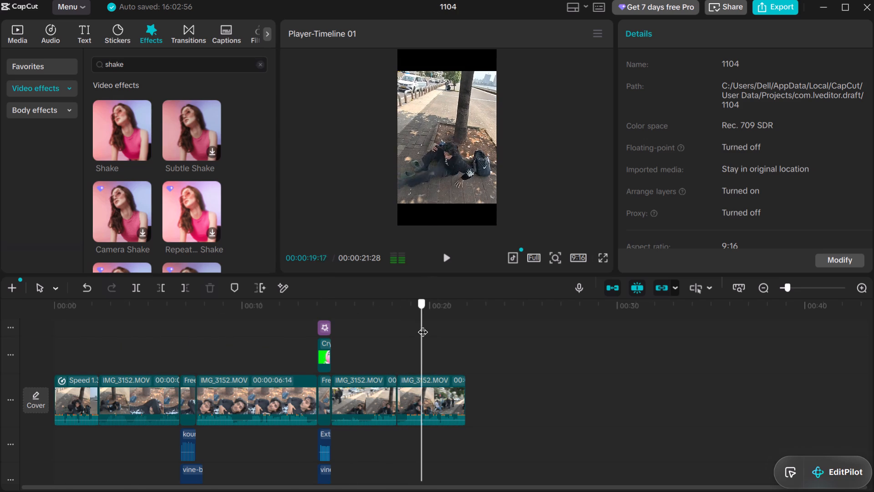
pyautogui.moveTo(422, 325); pyautogui.dragTo(398, 426)
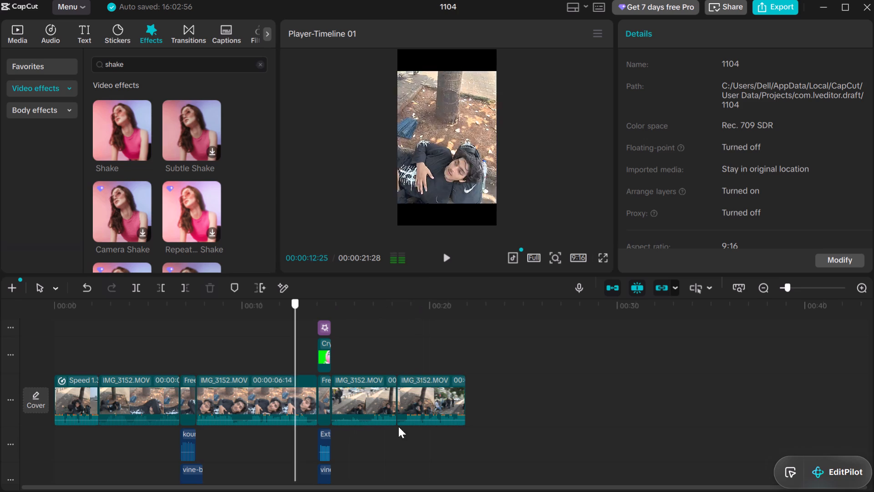
# Review the sequence between about 00:00:06:07 and the end at 00:00:21:28, returning to the cut after the second freeze frame at 00:00:14:23.
pyautogui.moveTo(398, 426); pyautogui.dragTo(196, 489)
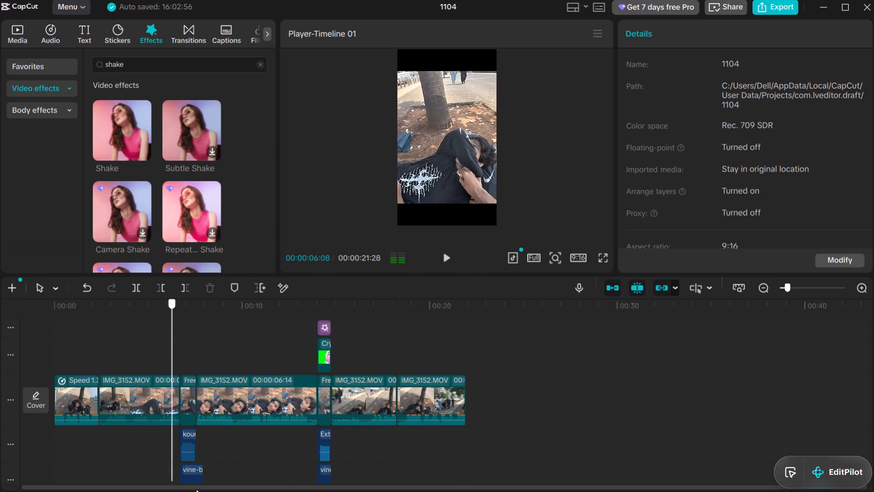
pyautogui.moveTo(196, 489); pyautogui.dragTo(569, 382)
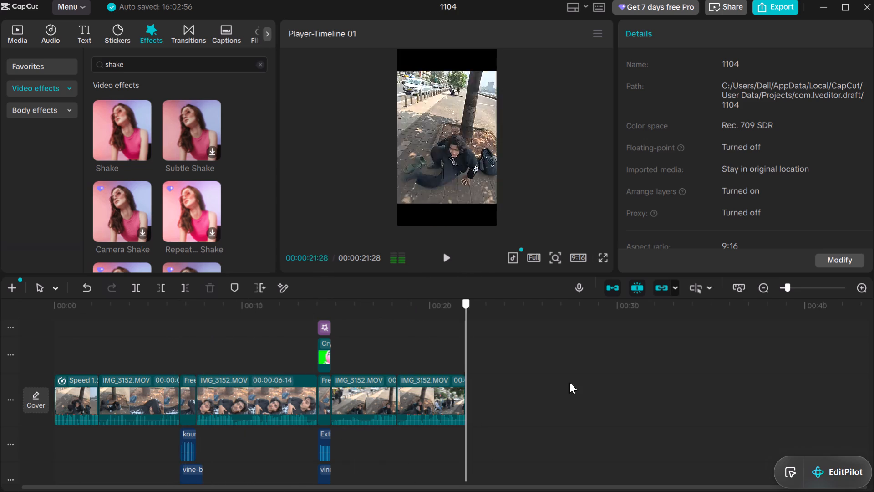
pyautogui.moveTo(569, 382); pyautogui.dragTo(0, 491)
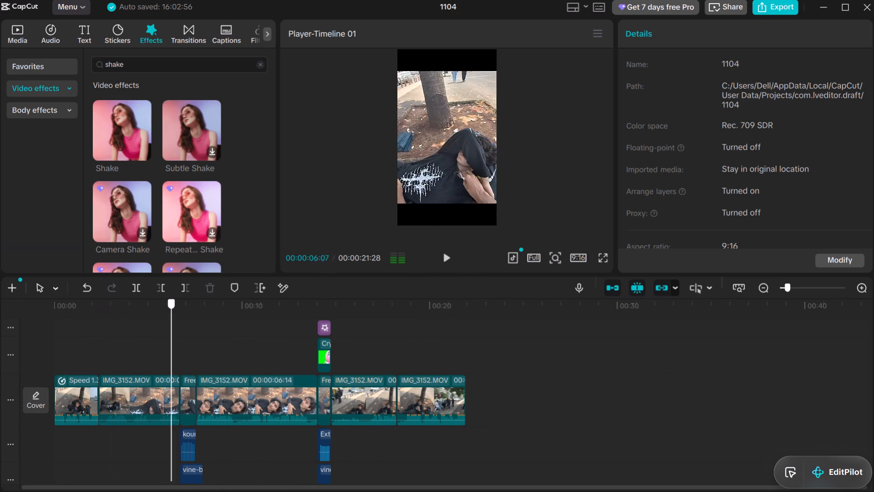
pyautogui.moveTo(0, 491); pyautogui.dragTo(349, 449)
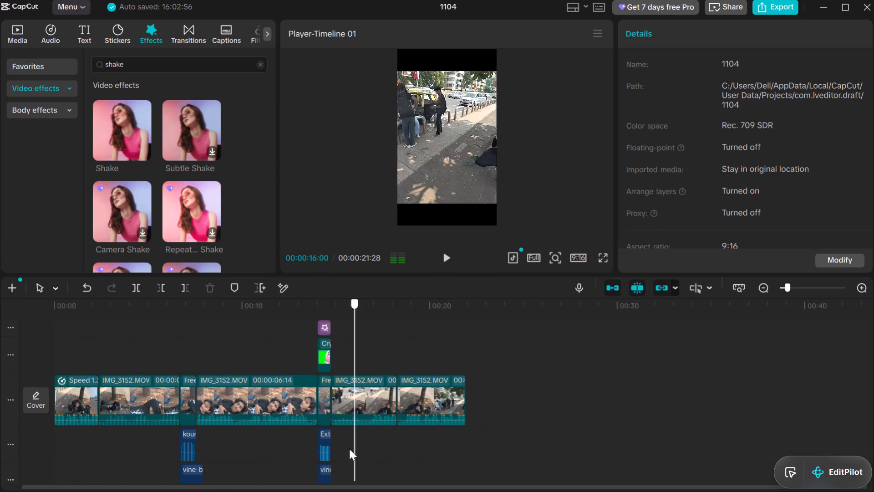
pyautogui.moveTo(349, 449); pyautogui.dragTo(402, 385)
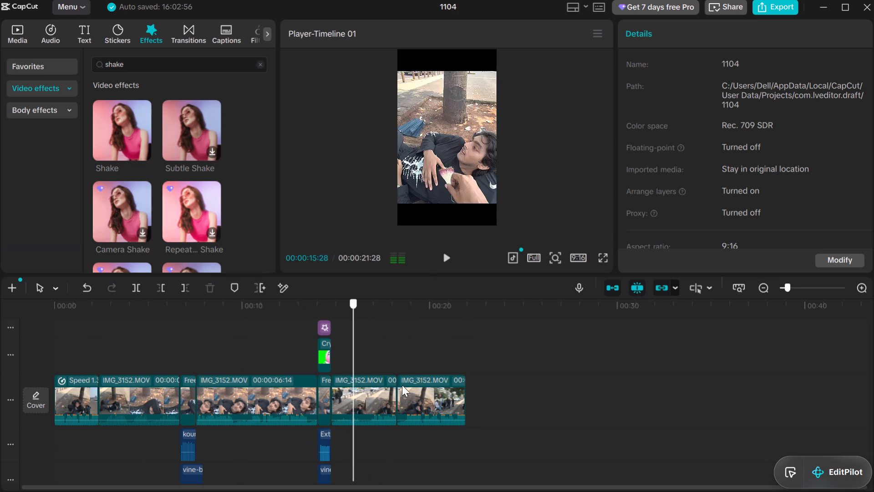
pyautogui.moveTo(402, 385); pyautogui.dragTo(330, 436)
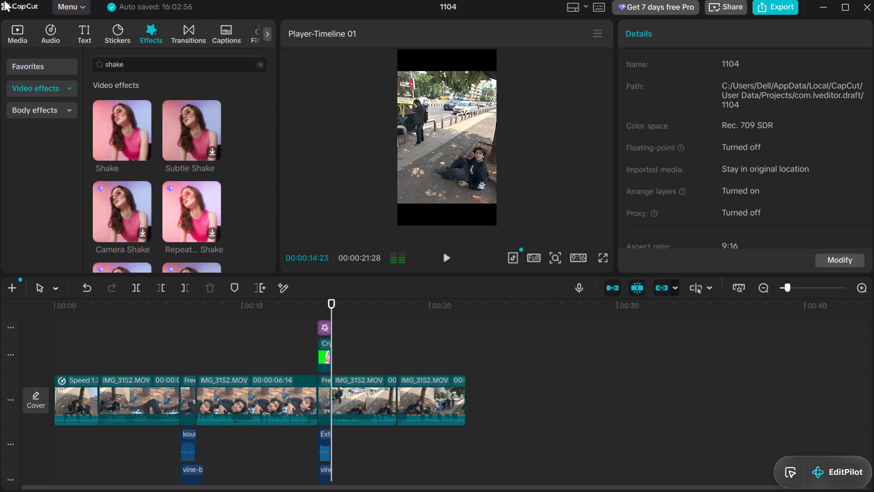
# Play the opening from 00:00:00:00 to about 00:00:02:25, and view the clip after the second freeze frame at 00:00:17:05.
pyautogui.click(39, 343)
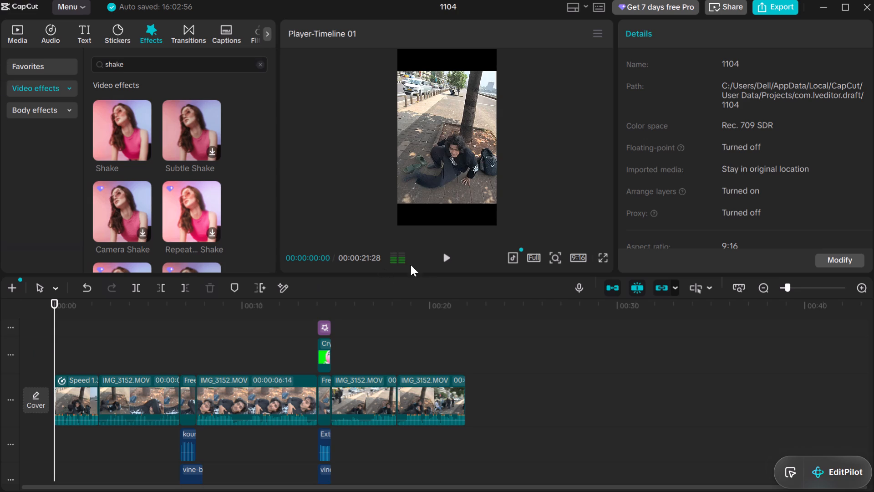
pyautogui.click(443, 256)
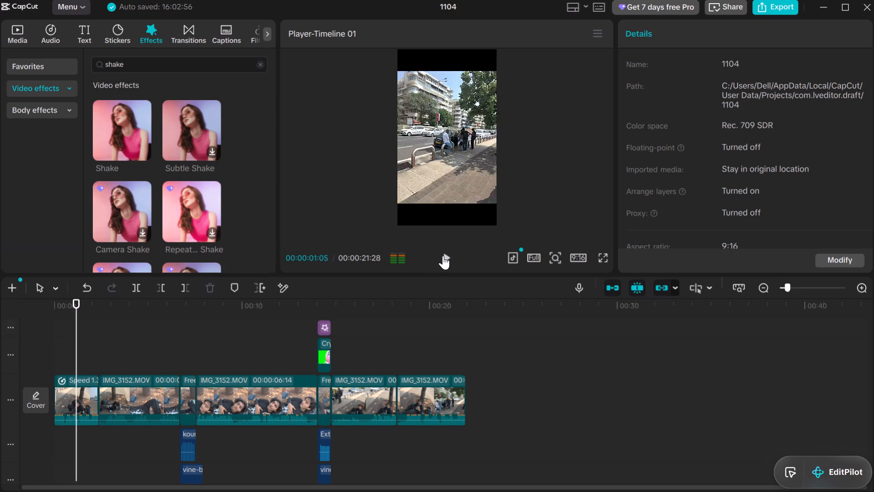
pyautogui.click(443, 256)
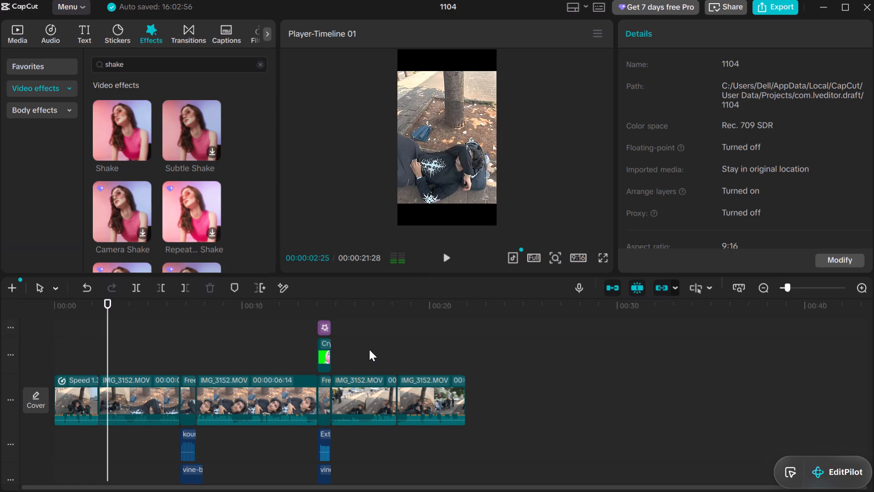
pyautogui.click(377, 344)
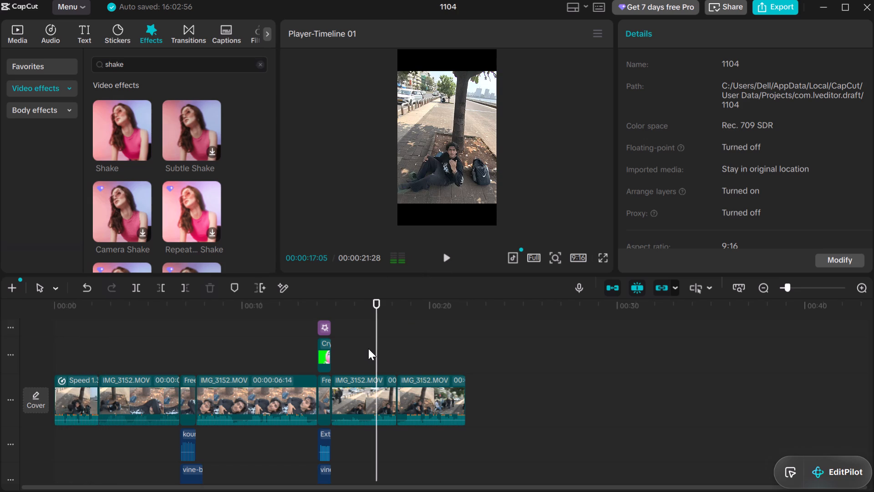
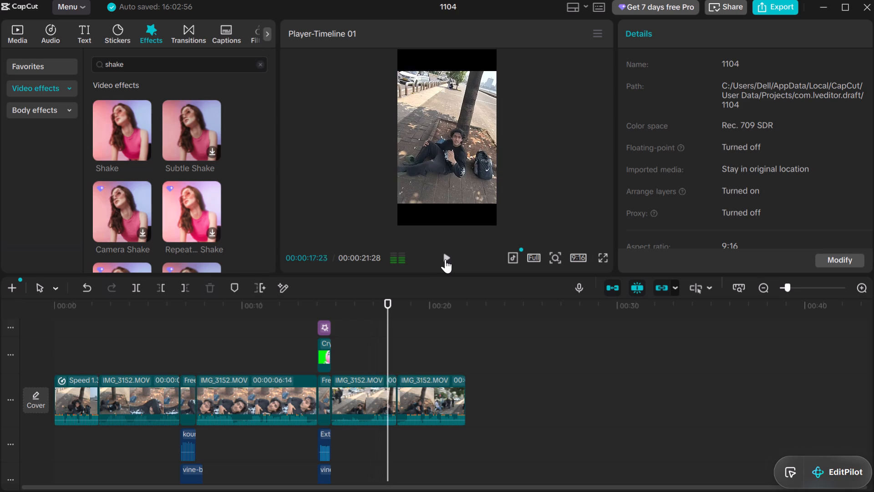
# Play back the video around the 18-second cut between the last two footage clips.
pyautogui.click(445, 259)
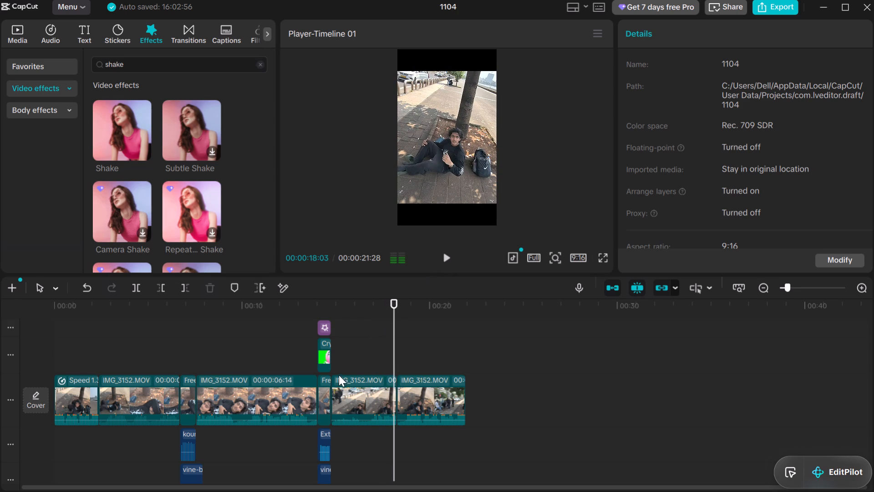
pyautogui.click(348, 396)
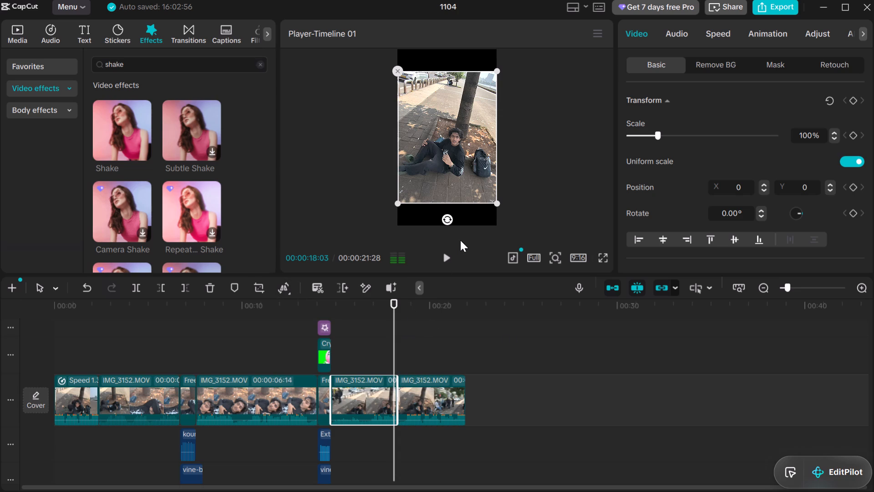
pyautogui.doubleClick(446, 260)
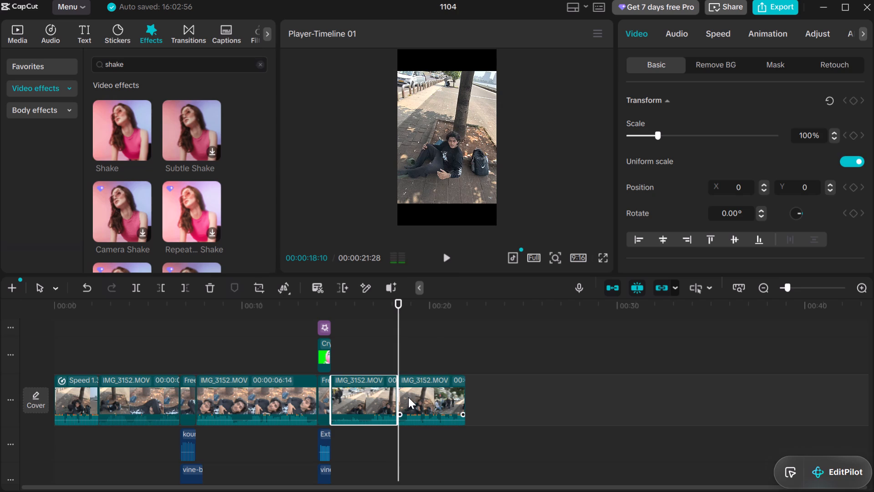
# Import WhatsApp Image 2026-11-06 at 4.25.25 PM from Downloads and insert it between the last two footage clips at 00:00:18:08.
pyautogui.click(398, 350)
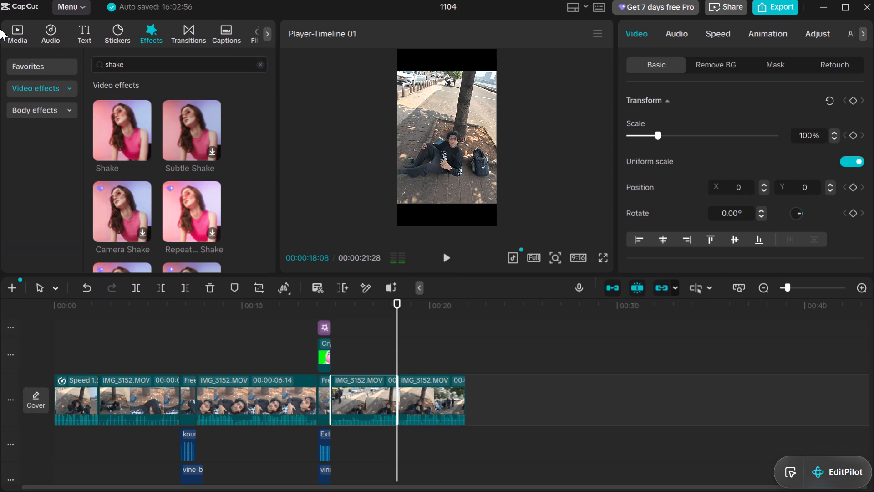
pyautogui.click(24, 31)
pyautogui.click(126, 59)
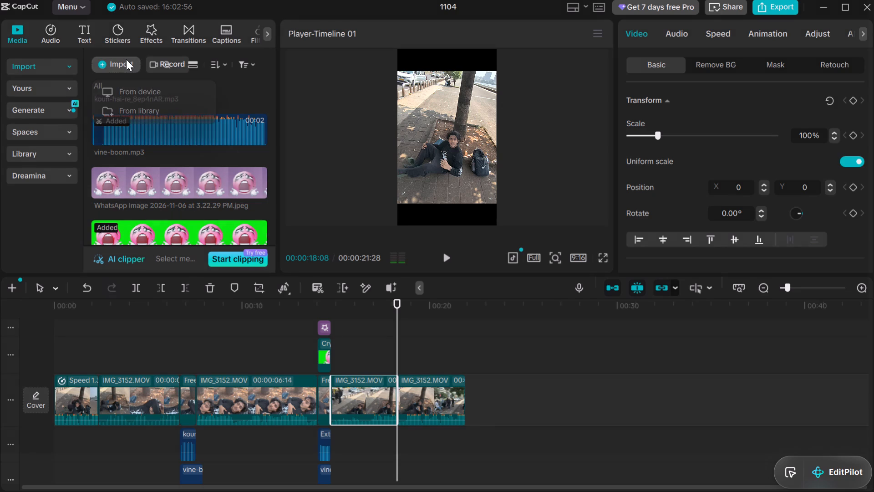
pyautogui.click(132, 93)
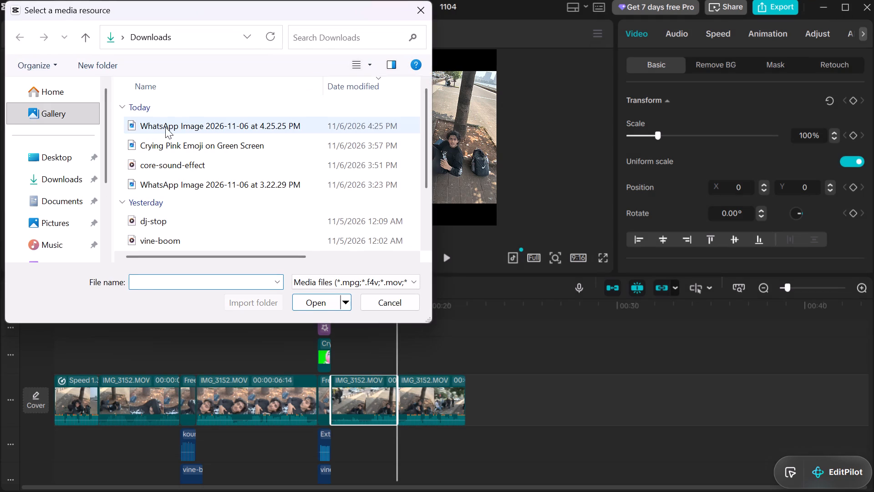
pyautogui.click(165, 127)
pyautogui.click(314, 301)
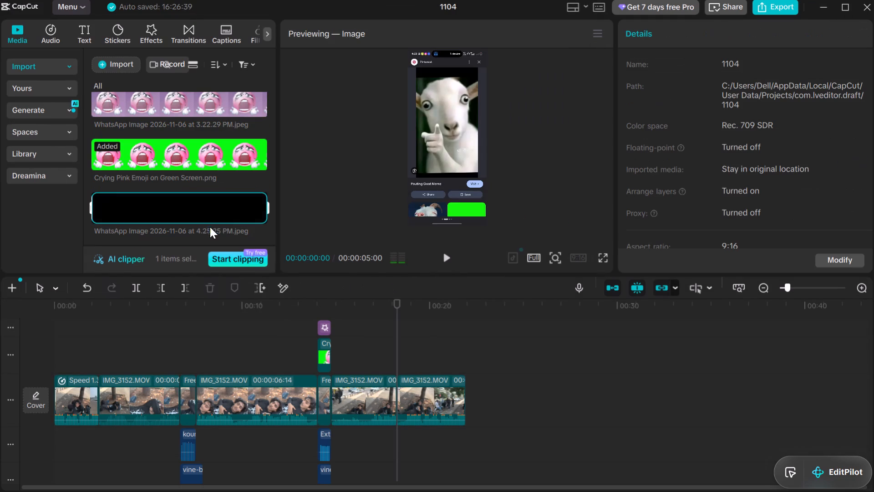
pyautogui.click(261, 211)
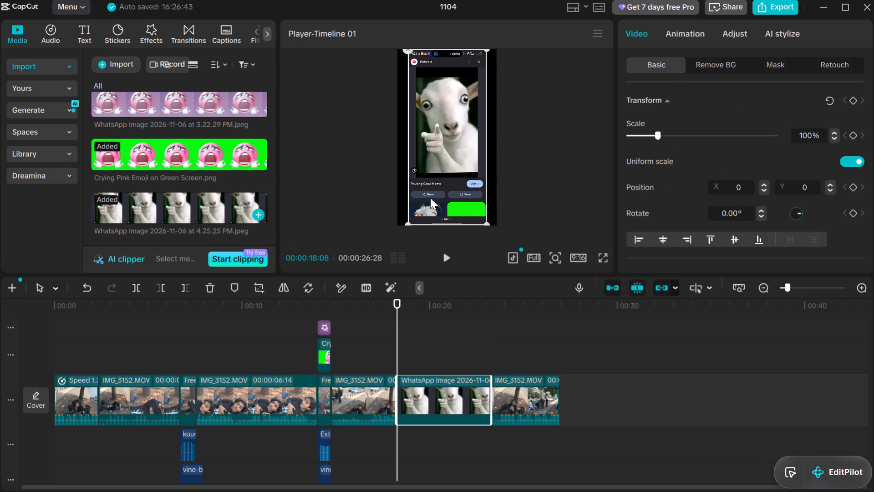
# Scale the inserted goat image down to 93% in the preview.
pyautogui.moveTo(484, 224); pyautogui.dragTo(482, 182)
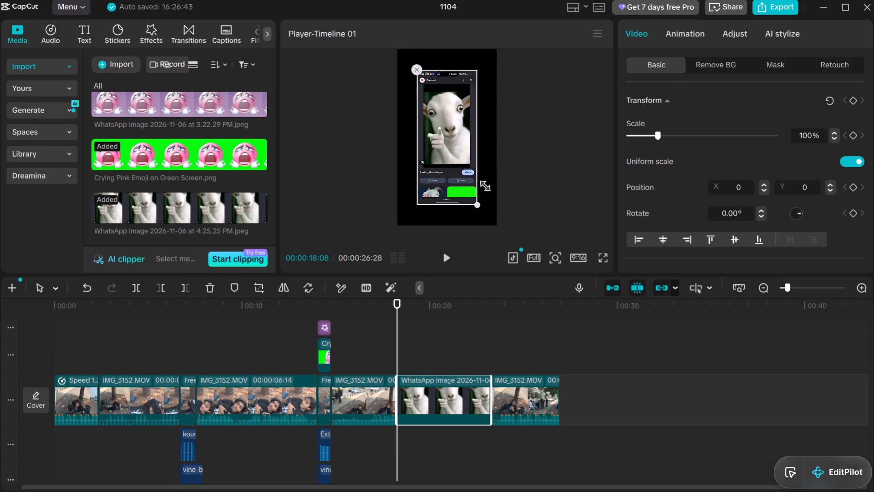
pyautogui.moveTo(482, 182); pyautogui.dragTo(497, 203)
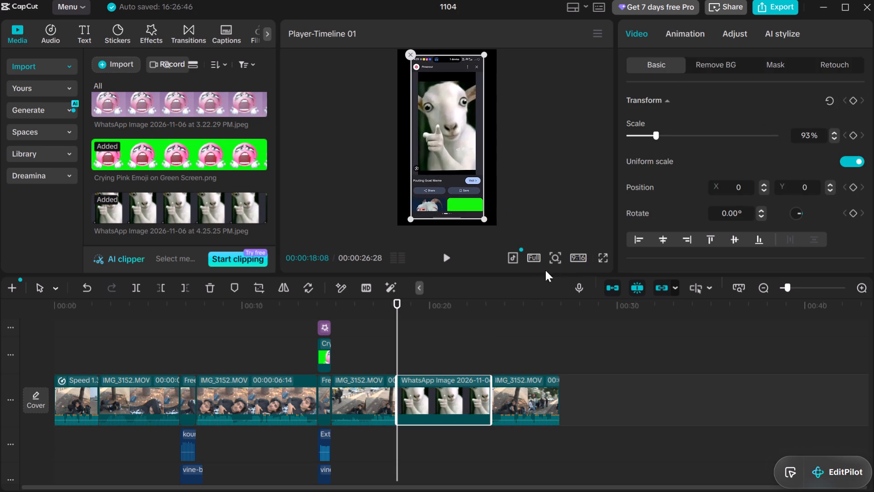
# Open the goat image for cropping.
pyautogui.click(259, 288)
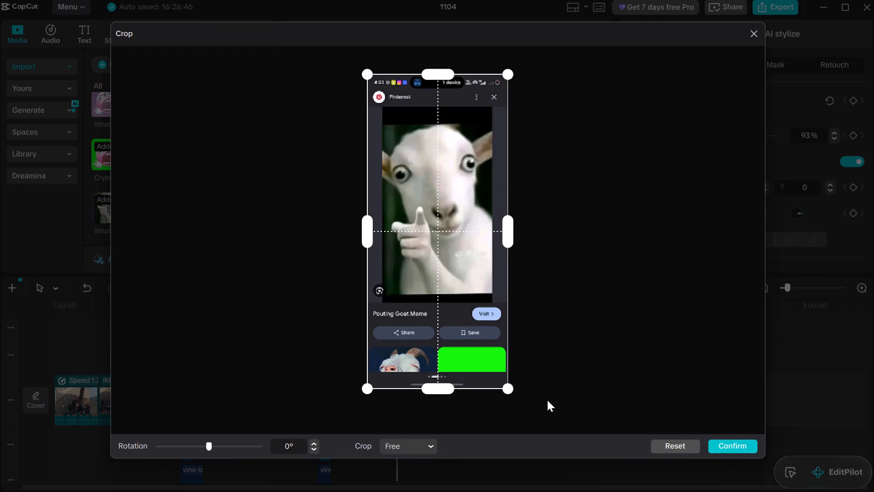
# Crop the pointing goat image freely to the meme picture, trimming away the surrounding Pinterest screenshot interface on all sides.
pyautogui.moveTo(504, 384); pyautogui.dragTo(522, 291)
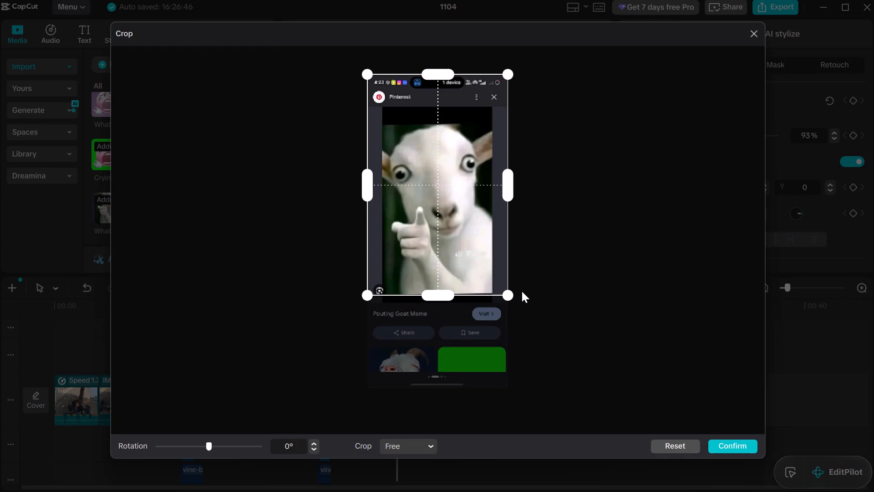
pyautogui.moveTo(522, 291); pyautogui.dragTo(522, 291)
pyautogui.moveTo(368, 294); pyautogui.dragTo(378, 297)
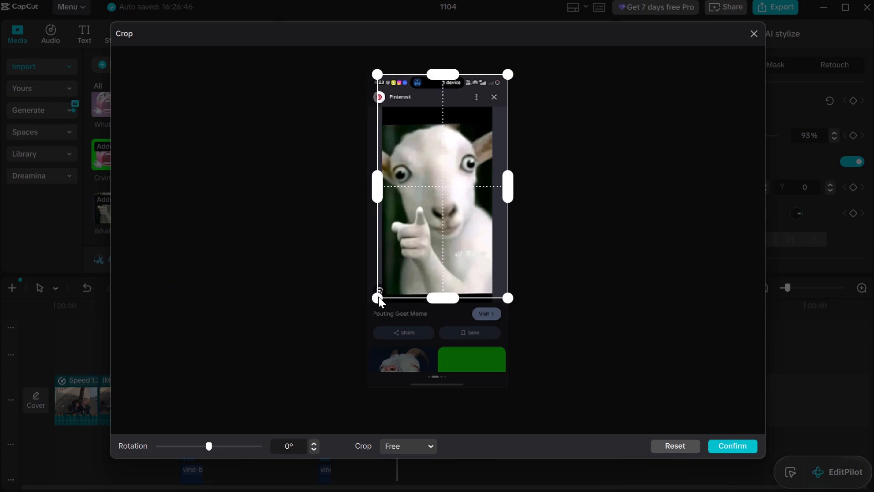
pyautogui.moveTo(378, 297); pyautogui.dragTo(381, 297)
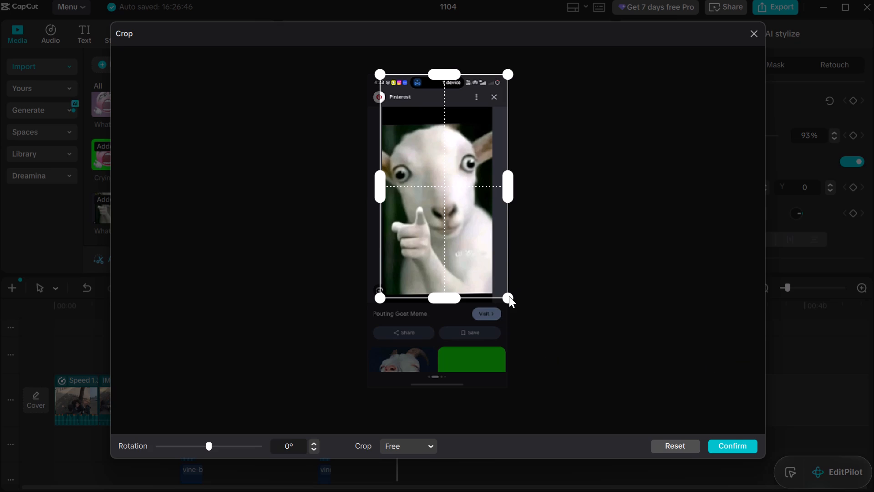
pyautogui.moveTo(509, 296); pyautogui.dragTo(503, 289)
pyautogui.moveTo(501, 170); pyautogui.dragTo(494, 174)
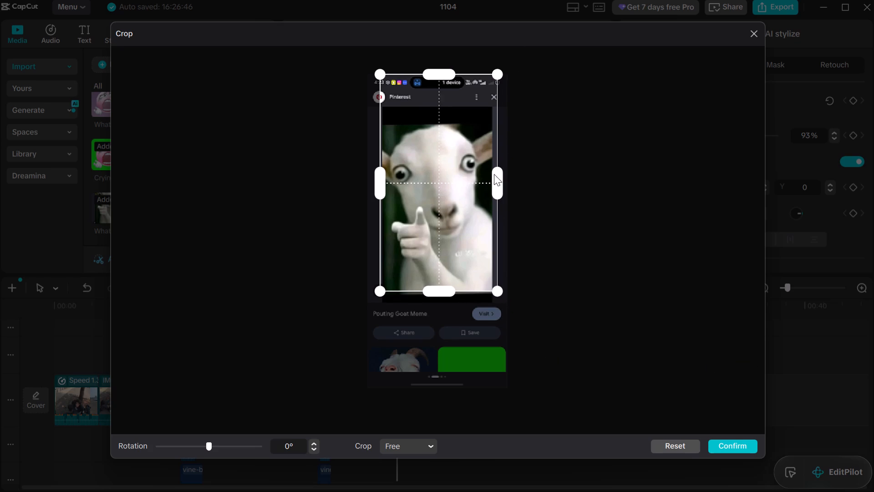
pyautogui.moveTo(494, 174); pyautogui.dragTo(491, 176)
pyautogui.moveTo(442, 66); pyautogui.dragTo(439, 72)
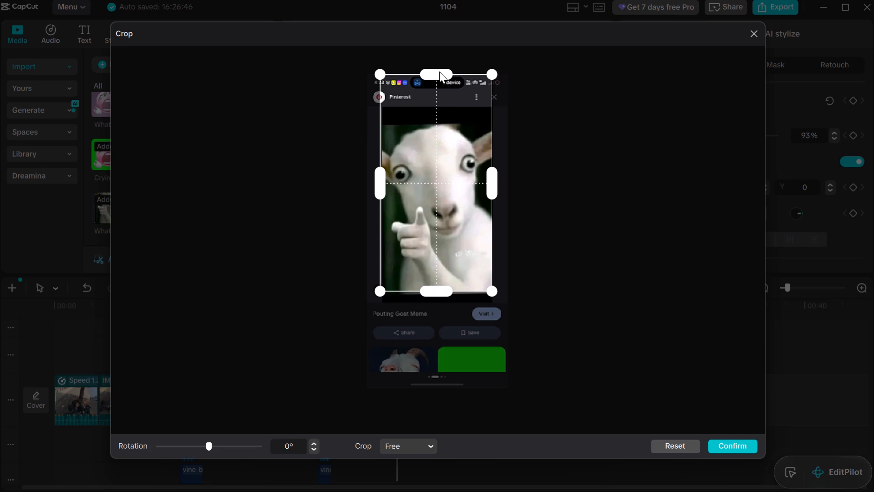
pyautogui.moveTo(439, 72); pyautogui.dragTo(438, 108)
pyautogui.moveTo(423, 73); pyautogui.dragTo(427, 94)
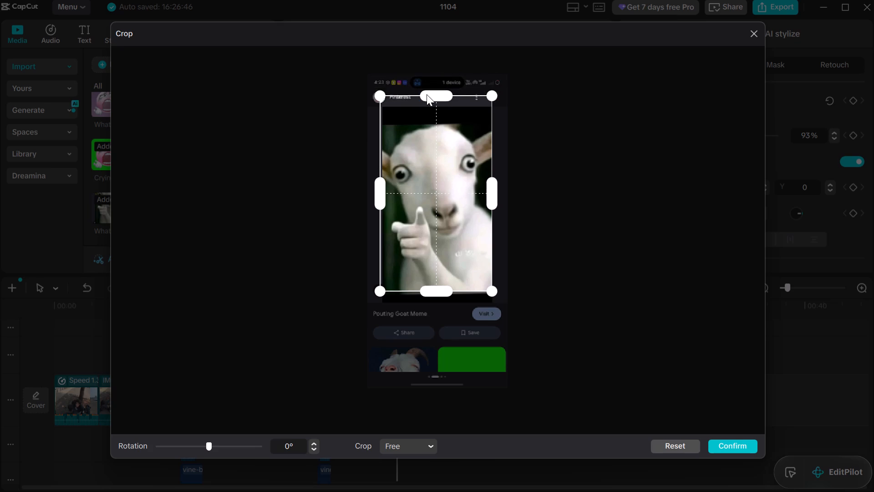
pyautogui.moveTo(427, 94); pyautogui.dragTo(422, 108)
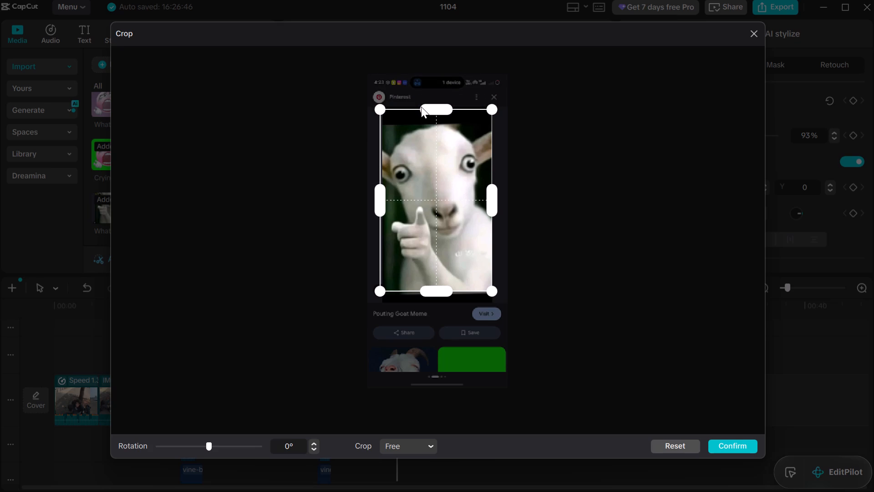
pyautogui.moveTo(382, 195); pyautogui.dragTo(382, 197)
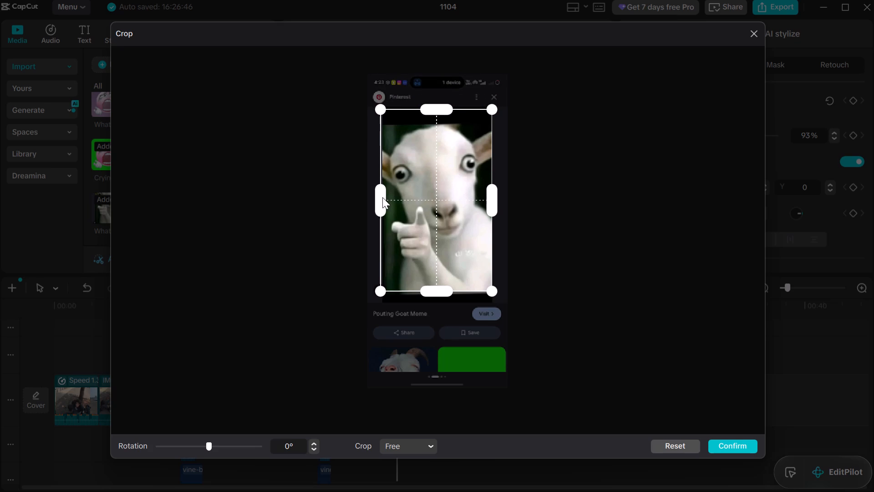
pyautogui.moveTo(382, 197); pyautogui.dragTo(382, 204)
pyautogui.click(732, 440)
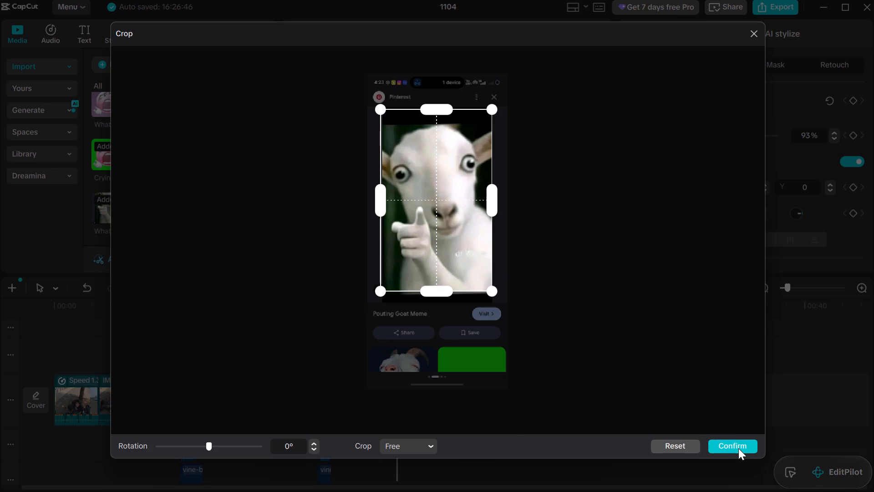
pyautogui.click(739, 442)
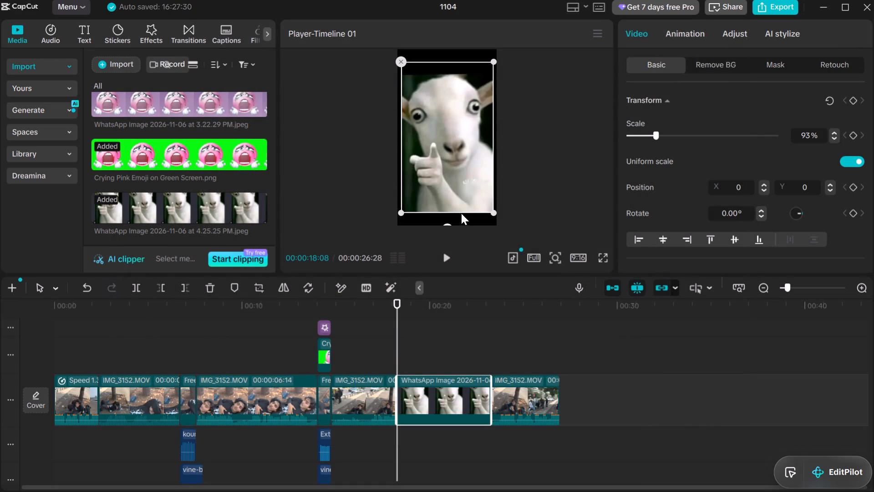
# Review the cut from the footage of the boy under the tree into the goat image, around 15 to 19 seconds.
pyautogui.click(393, 331)
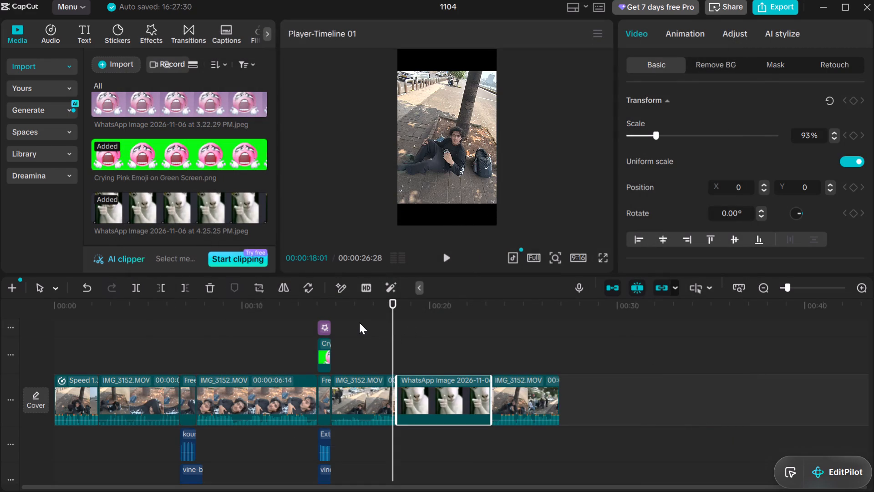
pyautogui.click(359, 323)
pyautogui.click(444, 249)
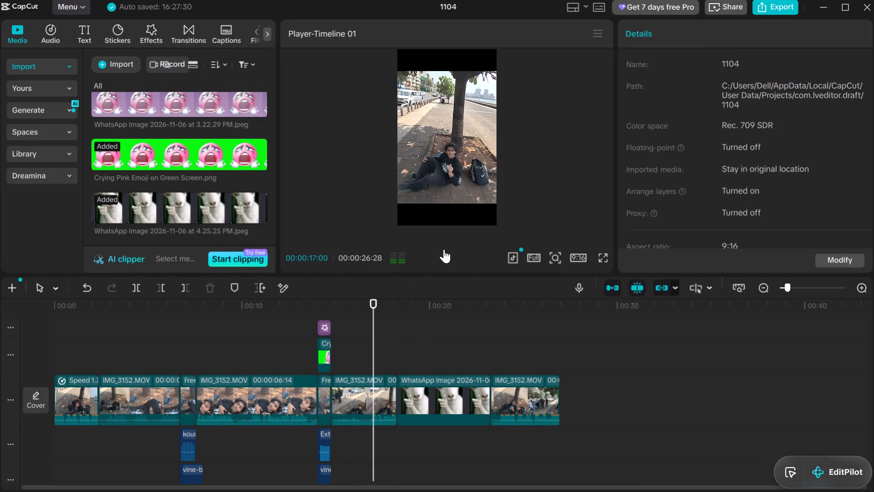
pyautogui.click(444, 249)
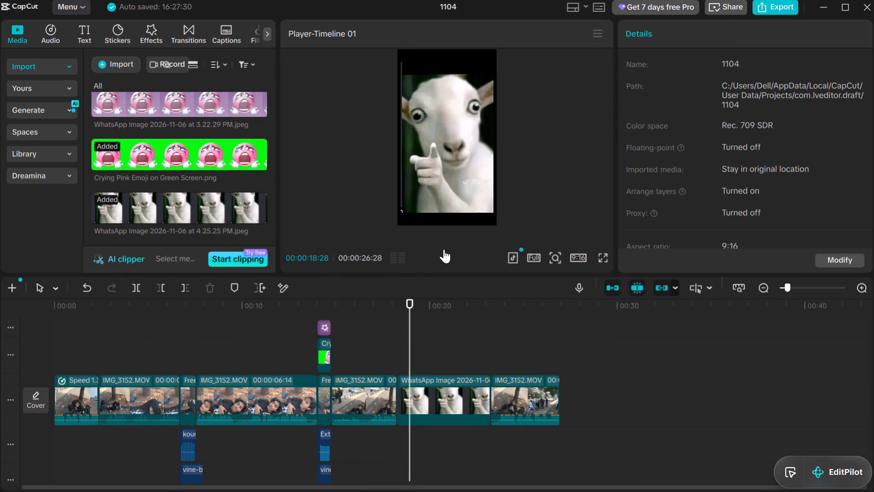
pyautogui.moveTo(441, 263); pyautogui.dragTo(437, 311)
pyautogui.moveTo(418, 327); pyautogui.dragTo(347, 366)
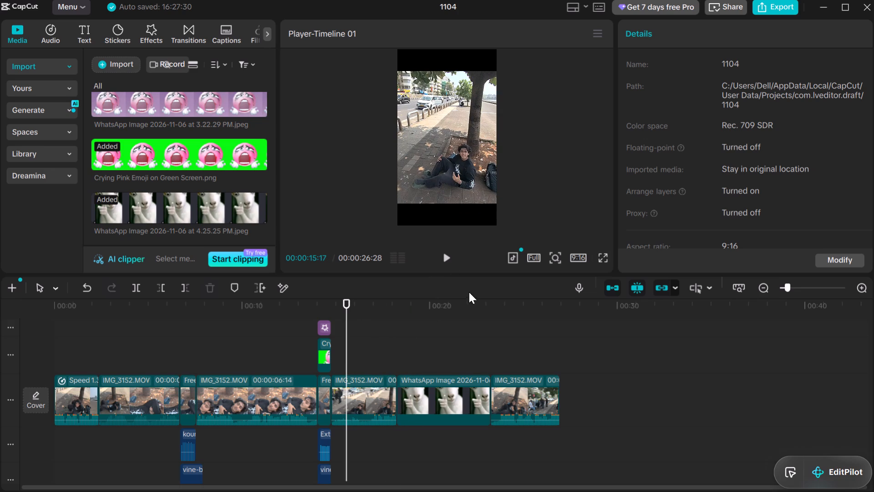
pyautogui.click(442, 252)
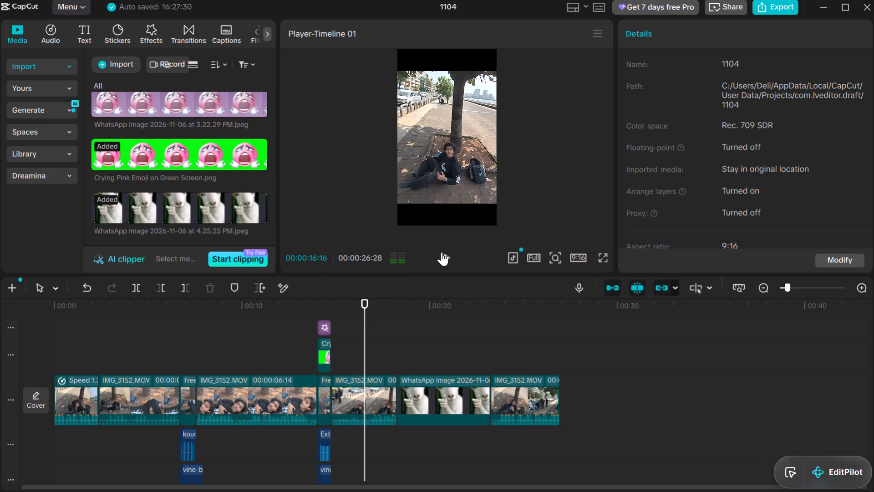
pyautogui.click(442, 252)
pyautogui.doubleClick(442, 252)
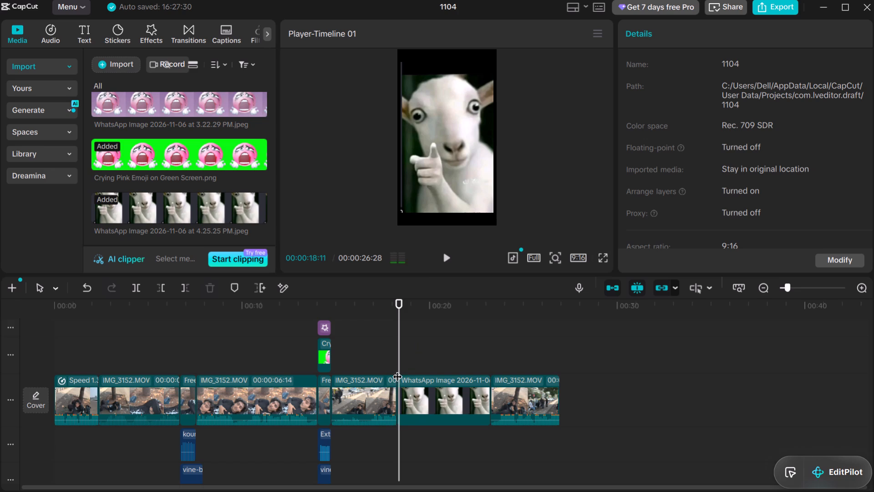
pyautogui.moveTo(400, 357); pyautogui.dragTo(393, 356)
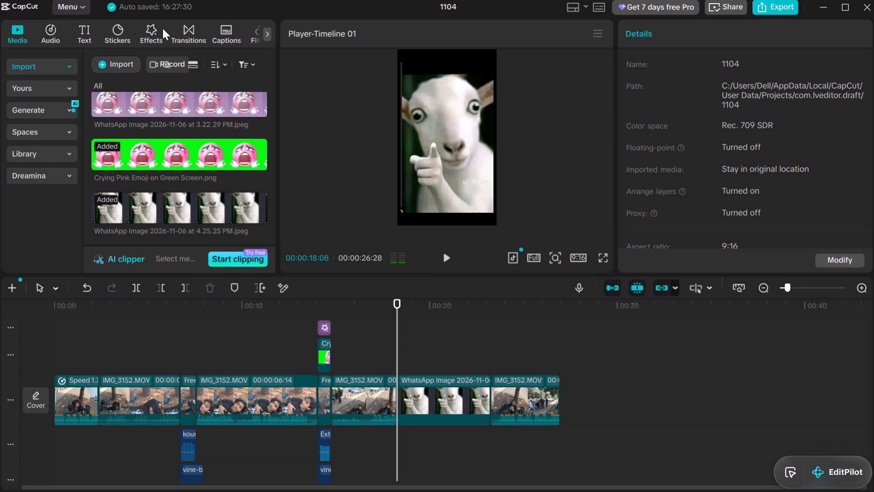
# Browse the B.Duck and Trending transitions, search the transitions for flash, and clear the search.
pyautogui.click(192, 36)
pyautogui.click(188, 59)
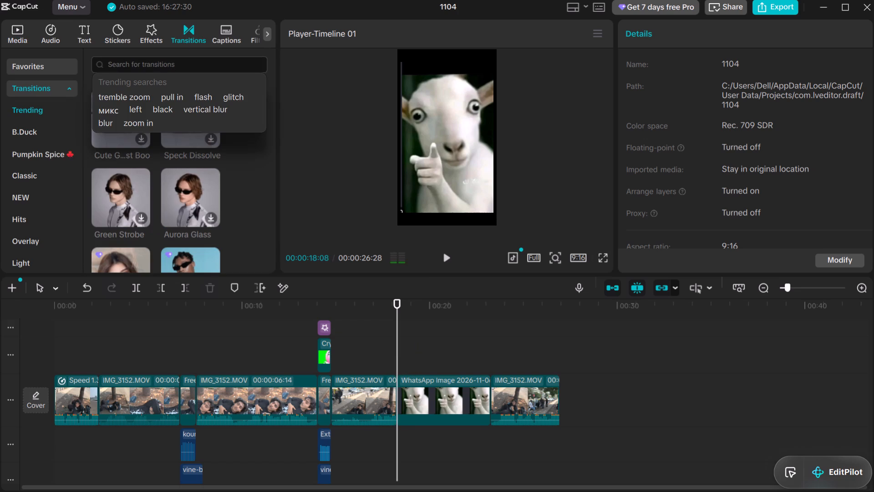
pyautogui.click(107, 138)
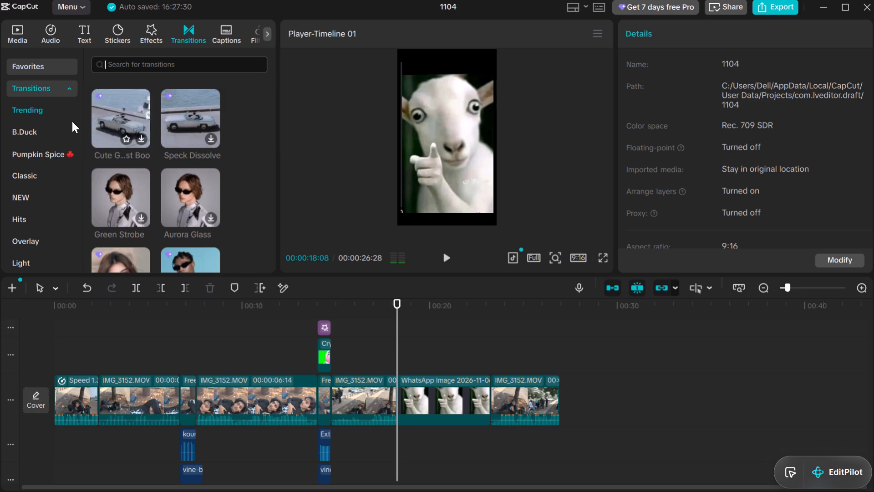
pyautogui.click(40, 133)
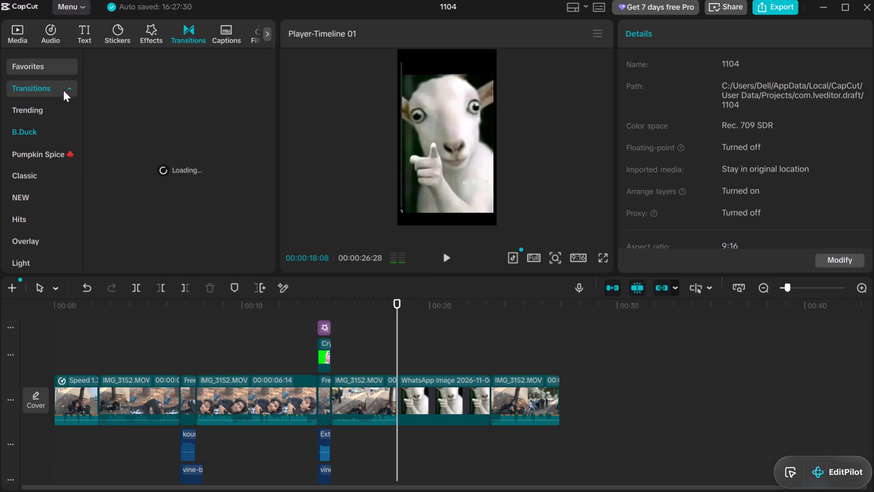
pyautogui.click(54, 103)
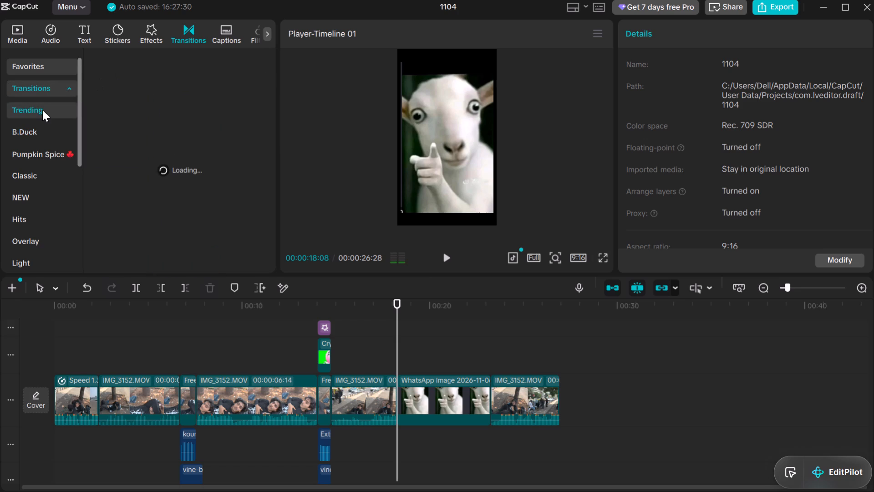
pyautogui.click(157, 64)
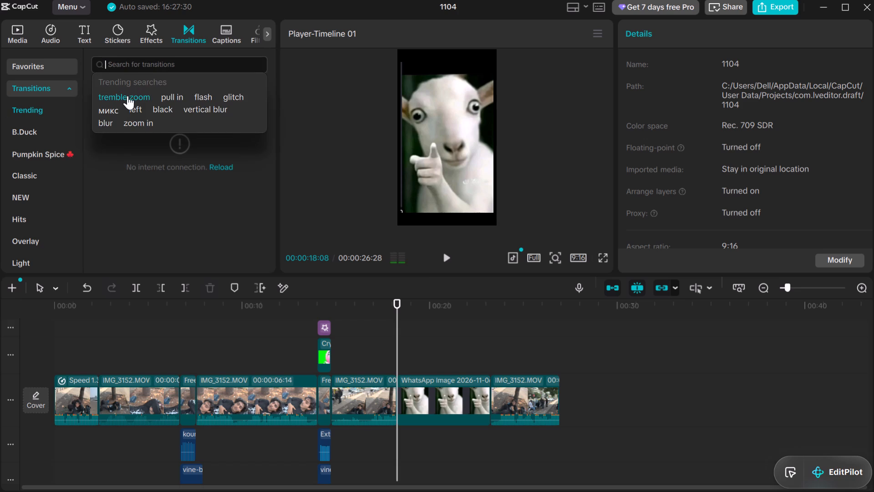
pyautogui.click(196, 93)
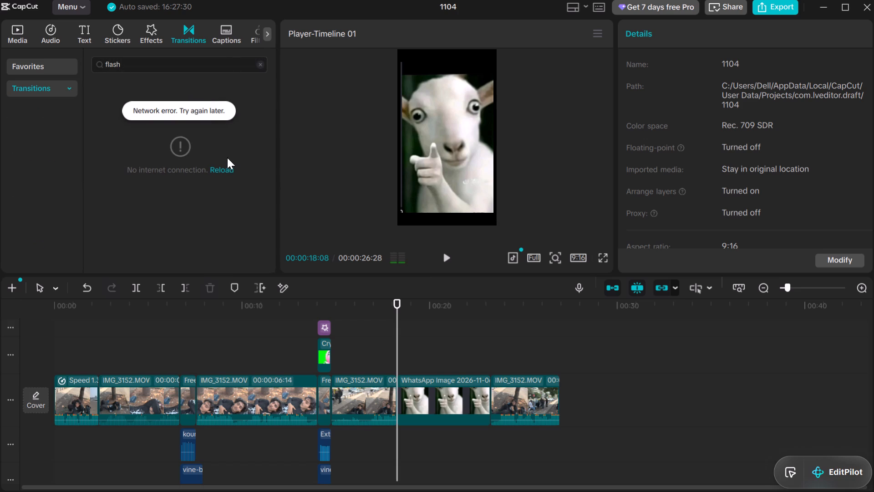
pyautogui.click(223, 165)
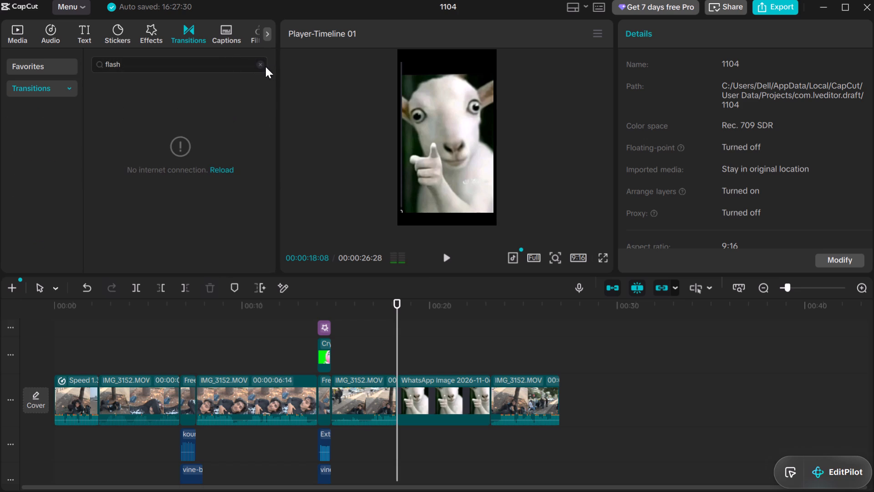
pyautogui.click(261, 65)
# Replay and scrub the cut between the footage and the goat image to check its timing around 18 seconds.
pyautogui.click(449, 249)
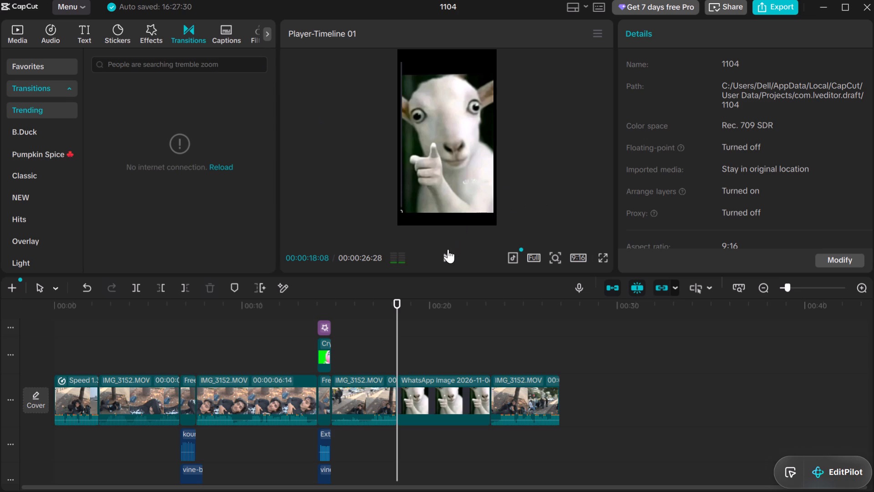
pyautogui.click(400, 334)
pyautogui.click(388, 334)
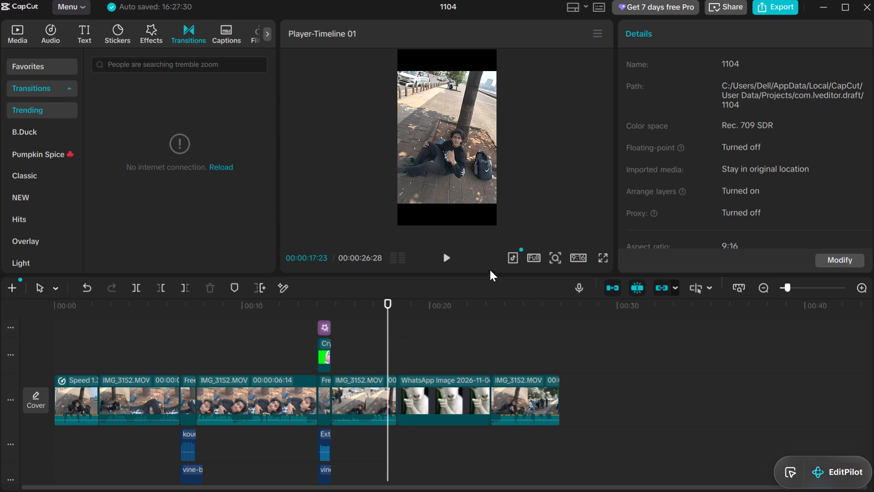
pyautogui.click(449, 251)
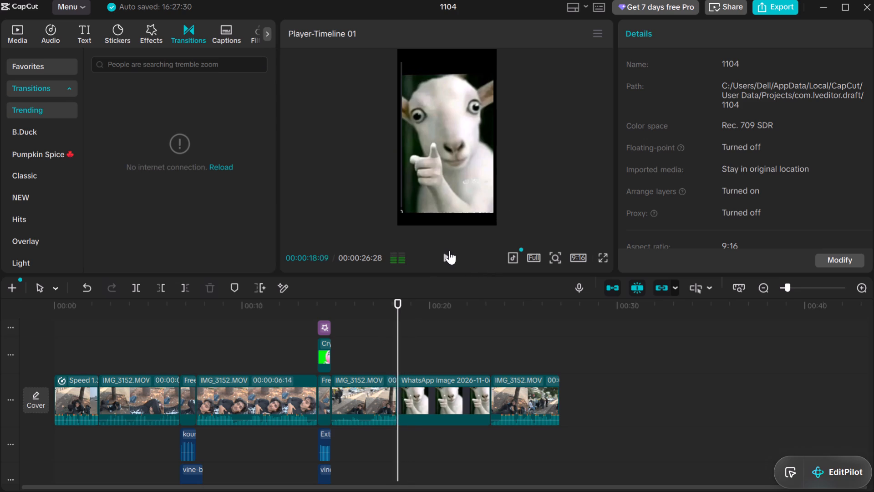
pyautogui.click(449, 251)
pyautogui.doubleClick(449, 251)
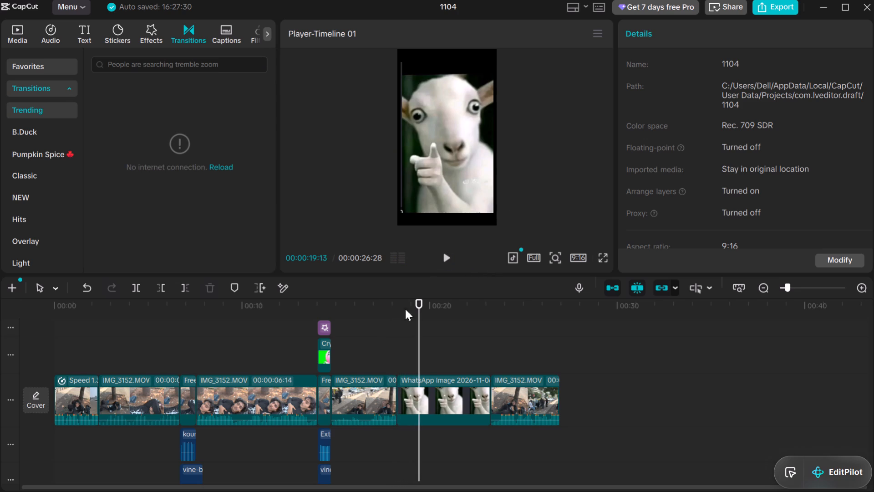
pyautogui.click(370, 344)
pyautogui.click(444, 255)
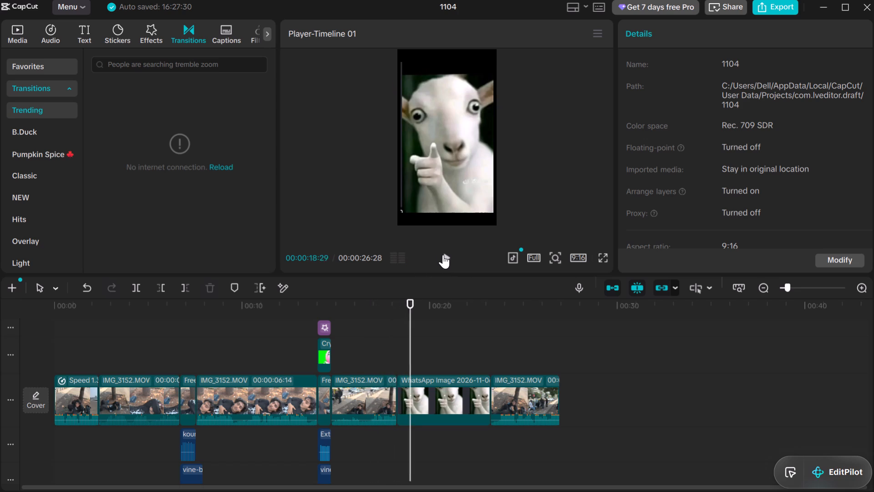
pyautogui.click(443, 255)
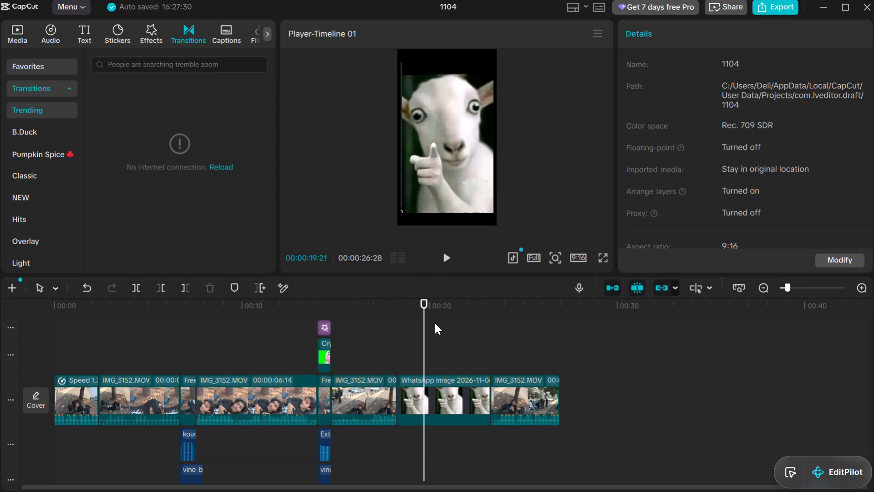
pyautogui.moveTo(422, 332); pyautogui.dragTo(391, 345)
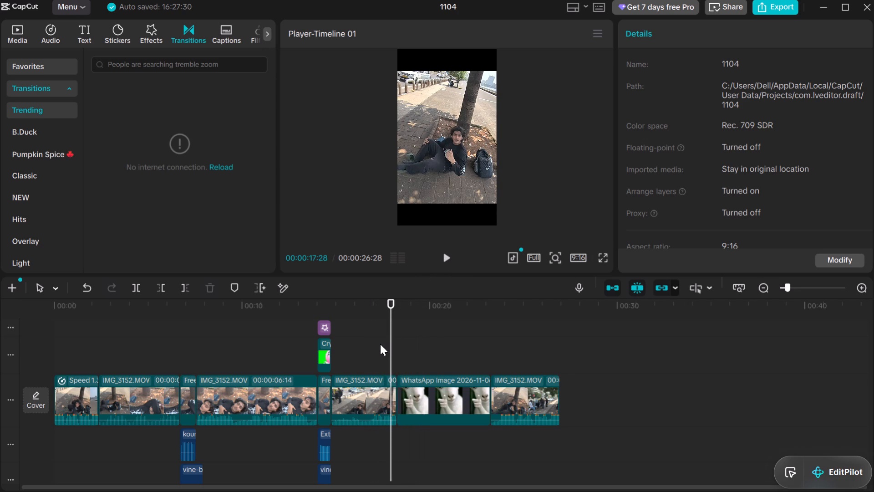
pyautogui.moveTo(391, 335); pyautogui.dragTo(406, 334)
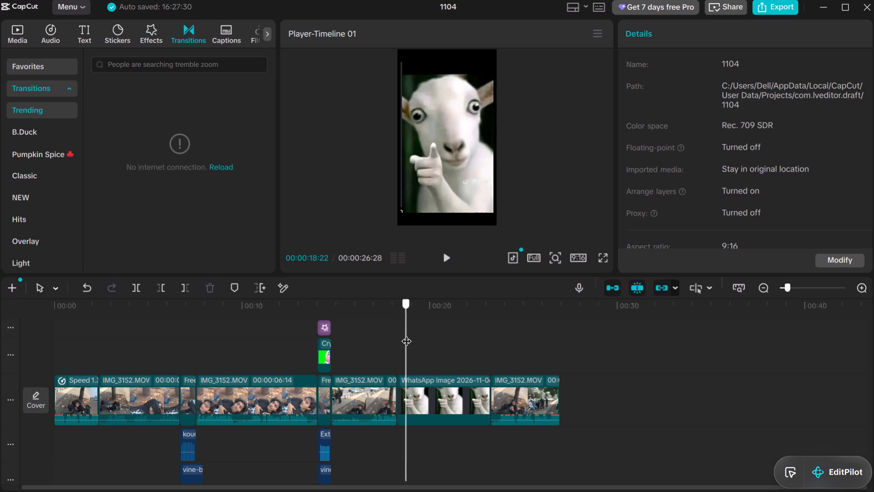
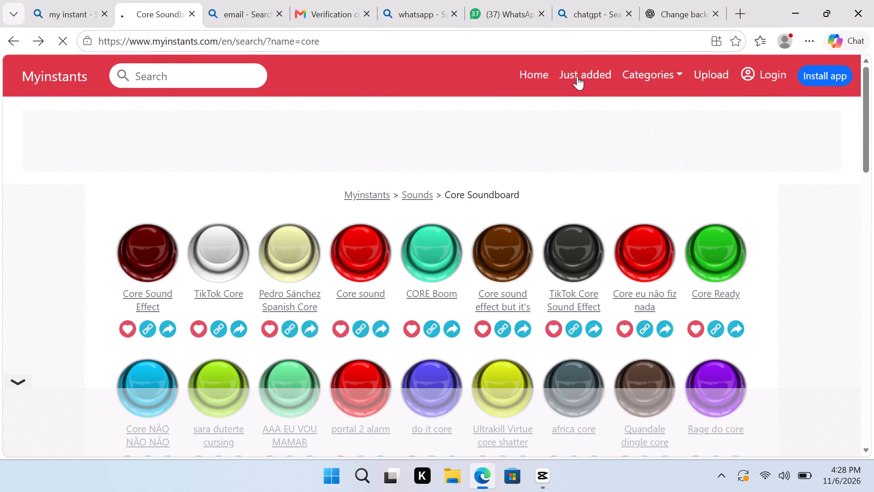
# Preview newly added Myinstants sounds, from toku6 and nitria vpn to snusroffa2, BonziBuddy Laugh! and Fire shock.
pyautogui.click(157, 261)
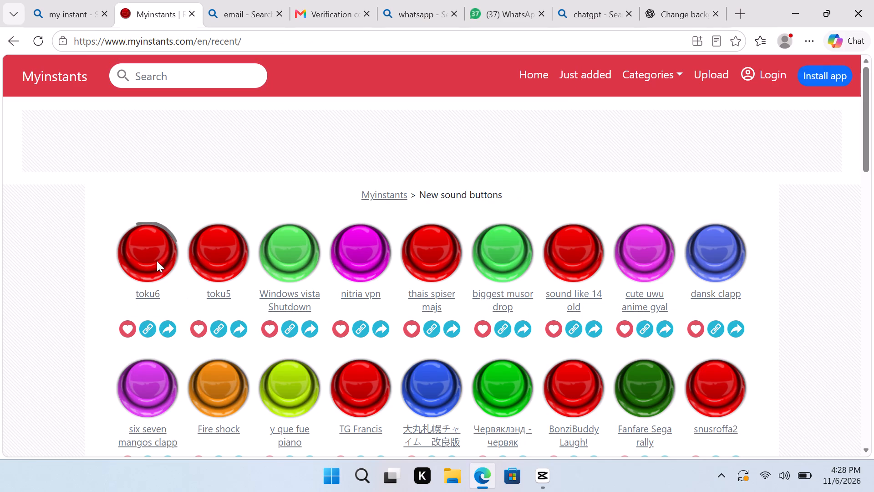
pyautogui.click(356, 249)
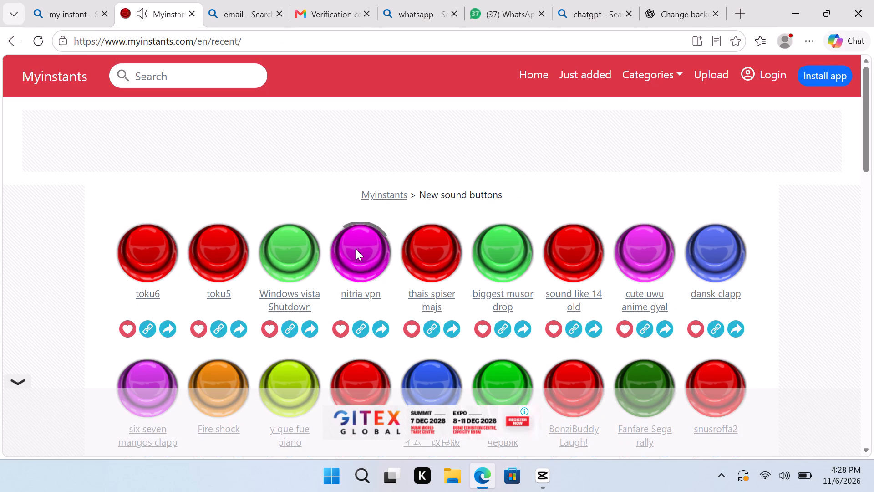
pyautogui.click(425, 262)
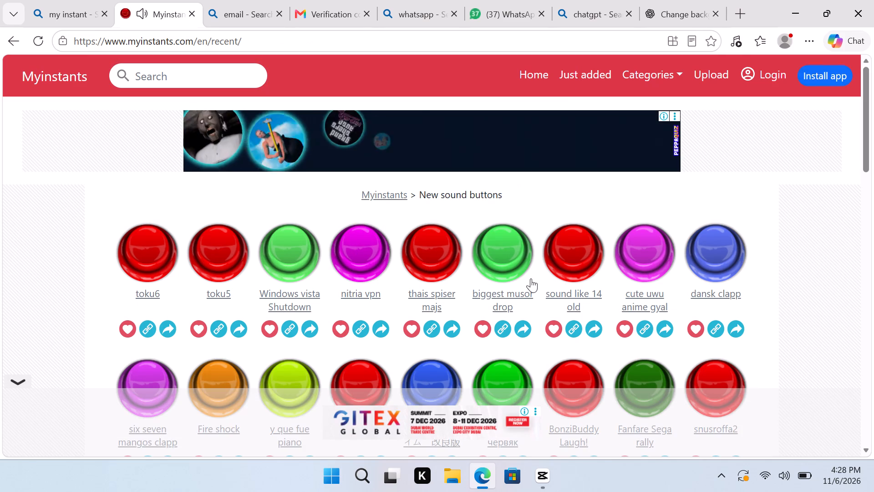
pyautogui.click(518, 267)
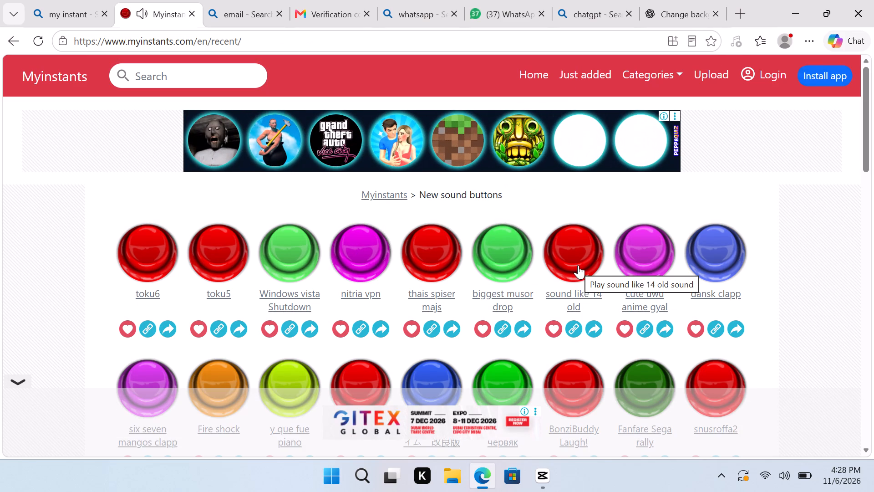
pyautogui.click(579, 261)
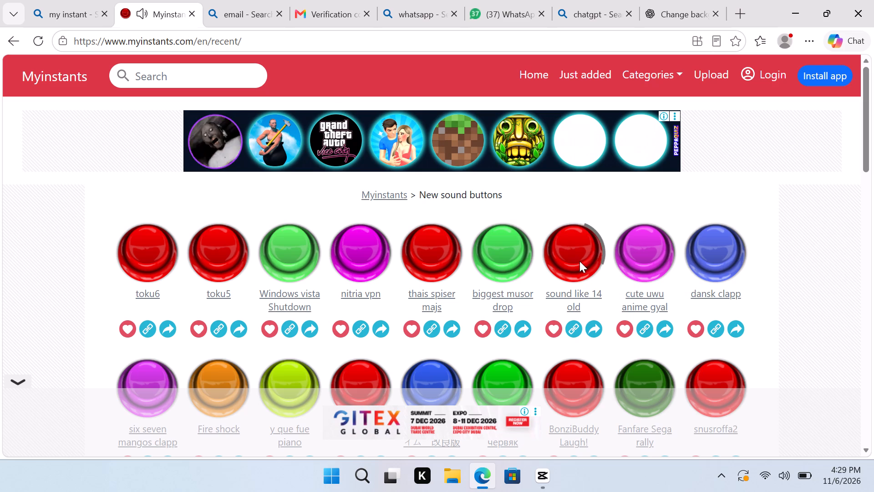
pyautogui.click(636, 268)
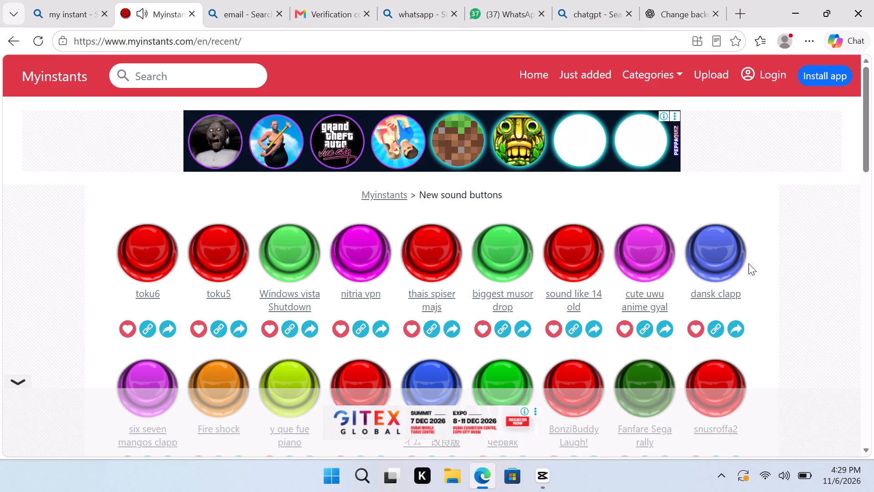
pyautogui.click(711, 262)
pyautogui.scroll(-2, 708, 262)
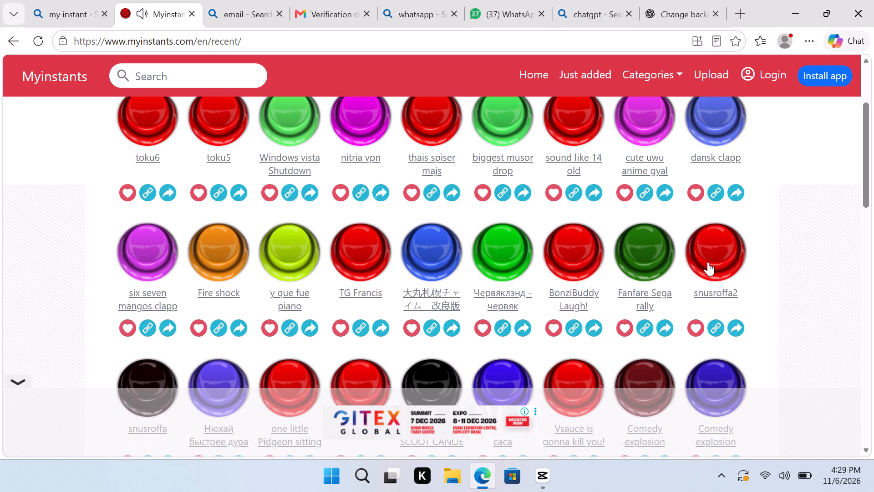
pyautogui.click(708, 262)
pyautogui.click(560, 273)
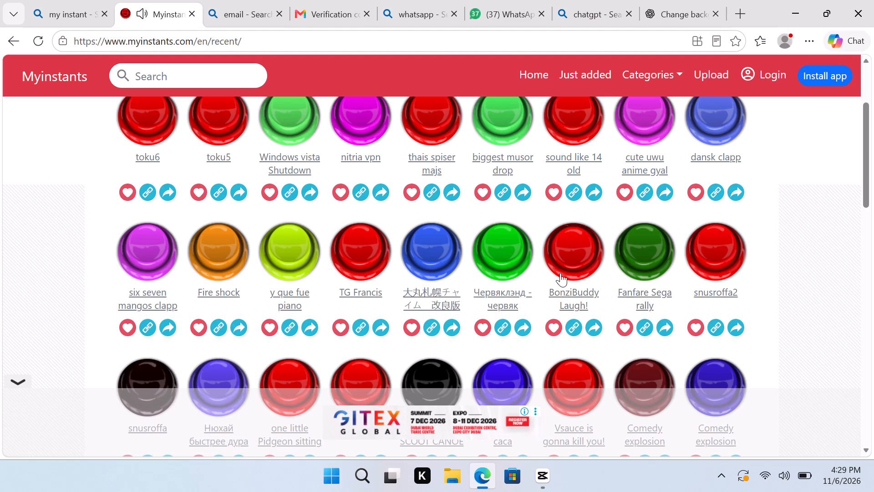
pyautogui.click(208, 270)
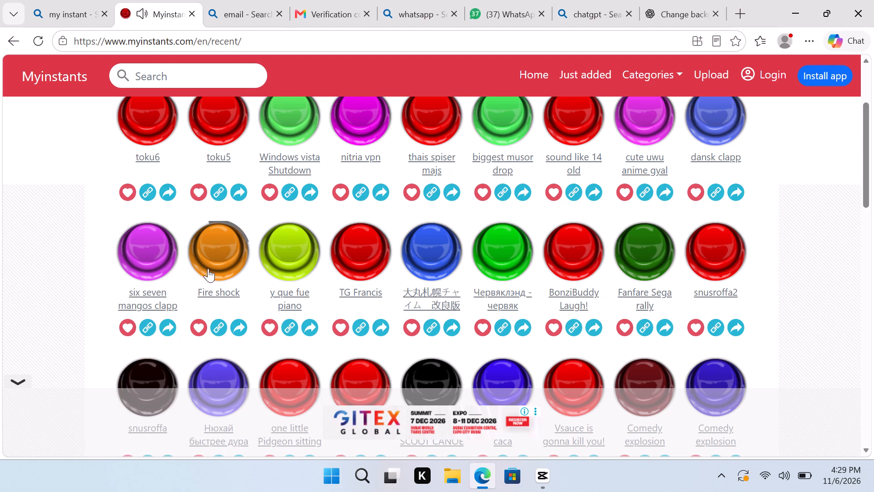
# Go to the Trending in India sounds and preview its first two rows, from Chicken on tree screaming through Chicken tree scream.
pyautogui.click(532, 72)
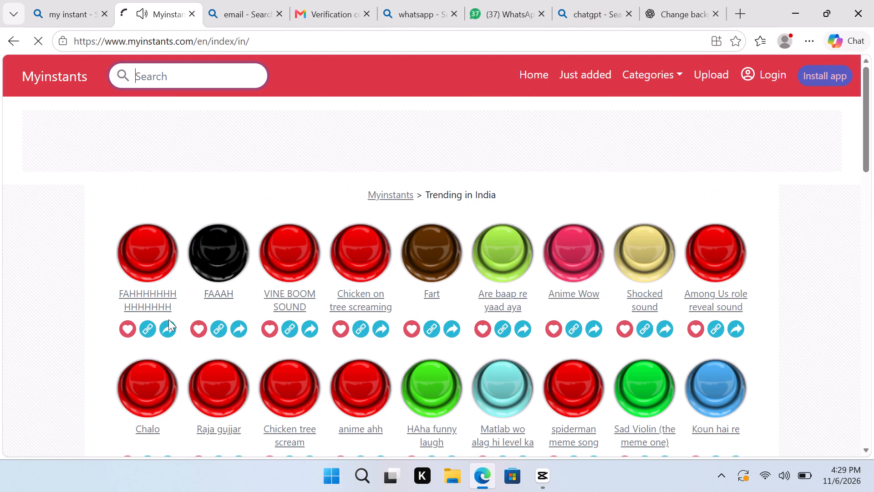
pyautogui.click(369, 251)
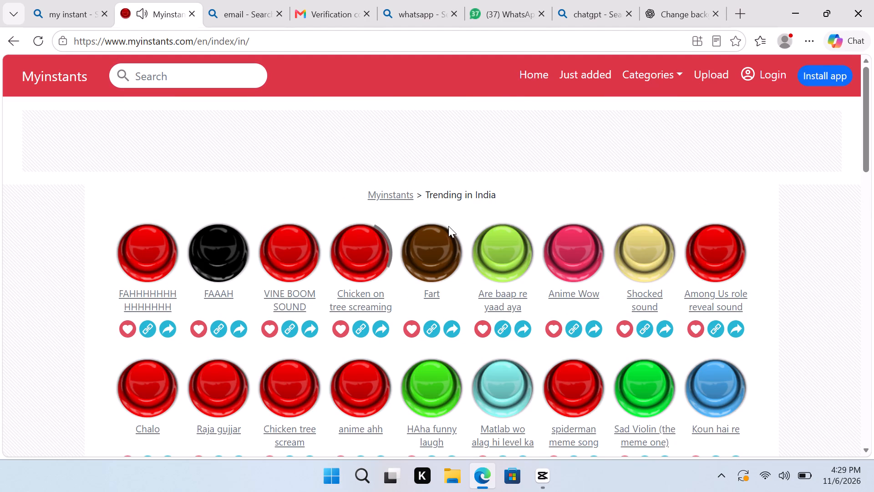
pyautogui.click(448, 226)
pyautogui.click(409, 253)
pyautogui.click(496, 250)
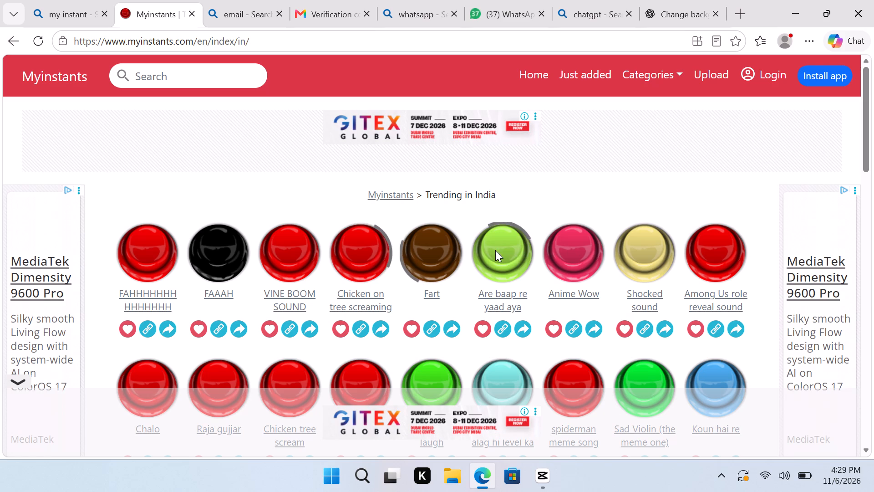
pyautogui.click(587, 253)
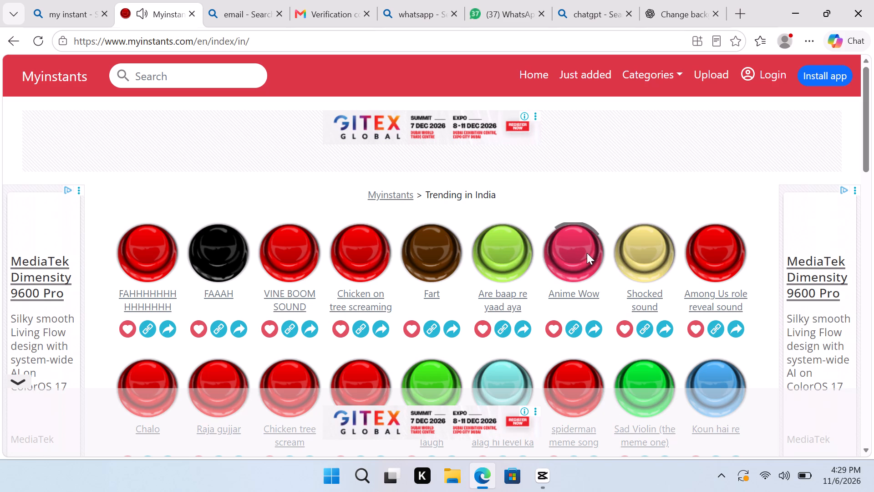
pyautogui.click(630, 249)
pyautogui.scroll(-1, 634, 246)
pyautogui.click(718, 178)
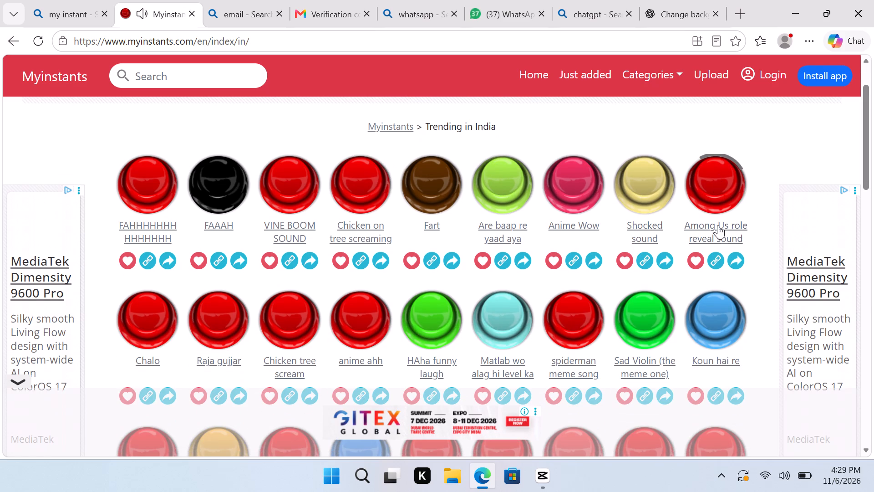
pyautogui.click(692, 321)
pyautogui.click(650, 331)
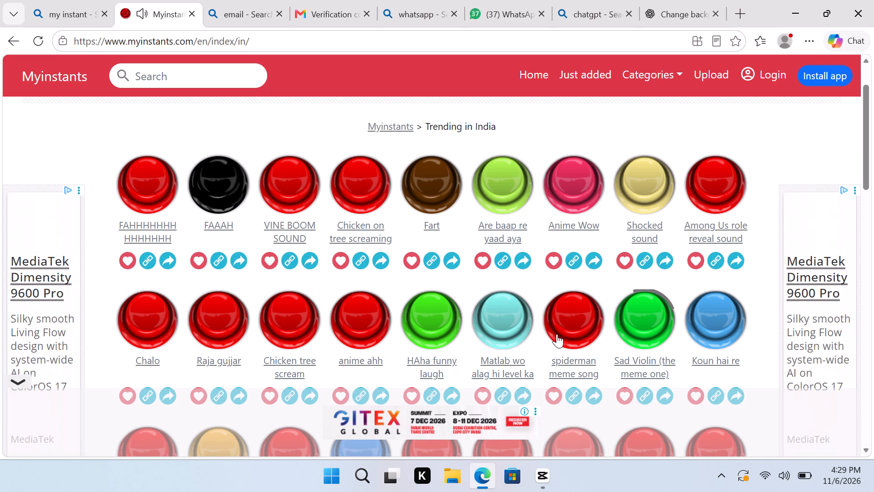
pyautogui.click(557, 334)
pyautogui.click(500, 328)
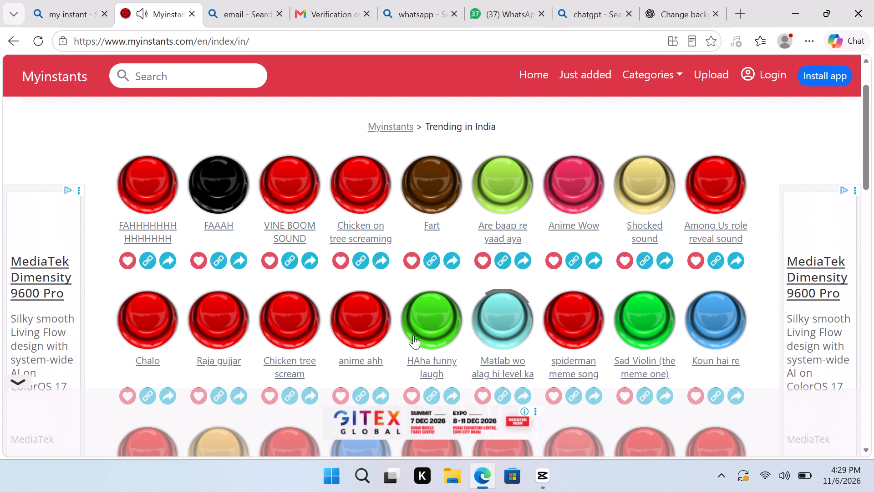
pyautogui.click(417, 322)
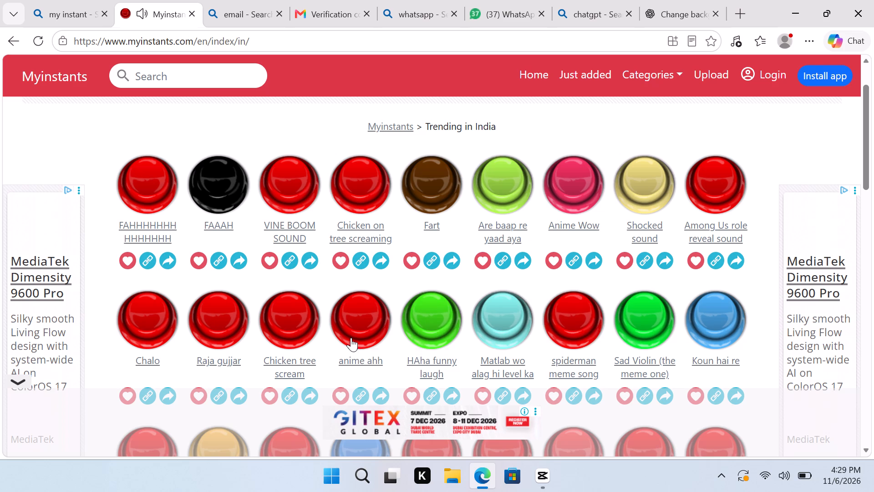
pyautogui.click(351, 338)
pyautogui.click(280, 327)
# Preview the third row of trending sounds, including Dexter meme, Punch Sound, Nahi nahi saluke yaha, Fahhh, dun dun dunnnnnnnn and slap hard.
pyautogui.scroll(-1, 280, 327)
pyautogui.scroll(1, 280, 327)
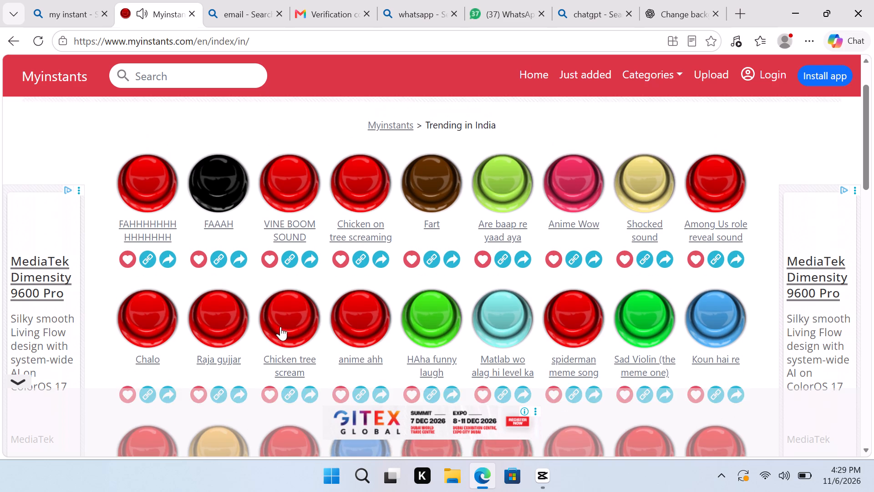
pyautogui.scroll(-1, 280, 327)
pyautogui.click(146, 379)
pyautogui.scroll(-1, 145, 370)
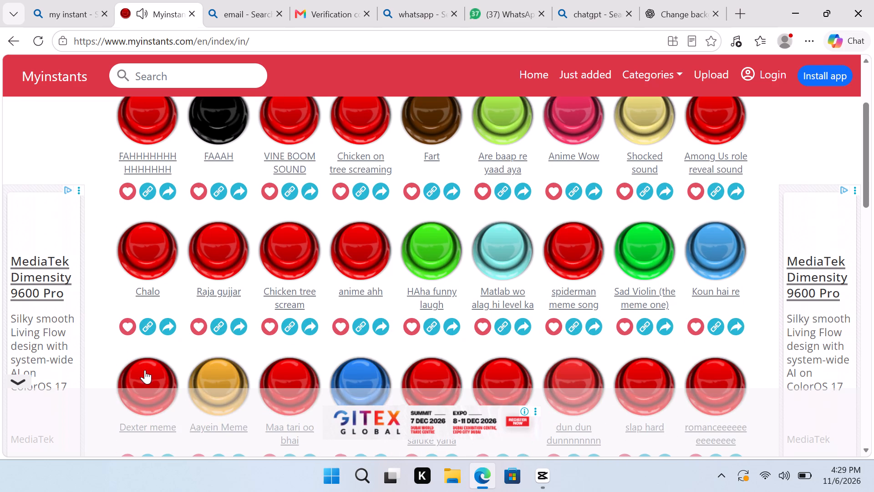
pyautogui.scroll(3, 145, 370)
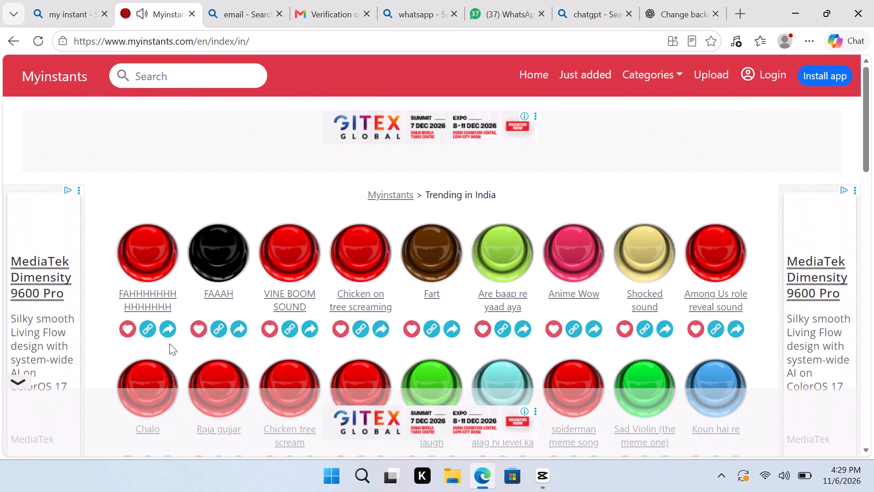
pyautogui.moveTo(863, 118); pyautogui.dragTo(863, 118)
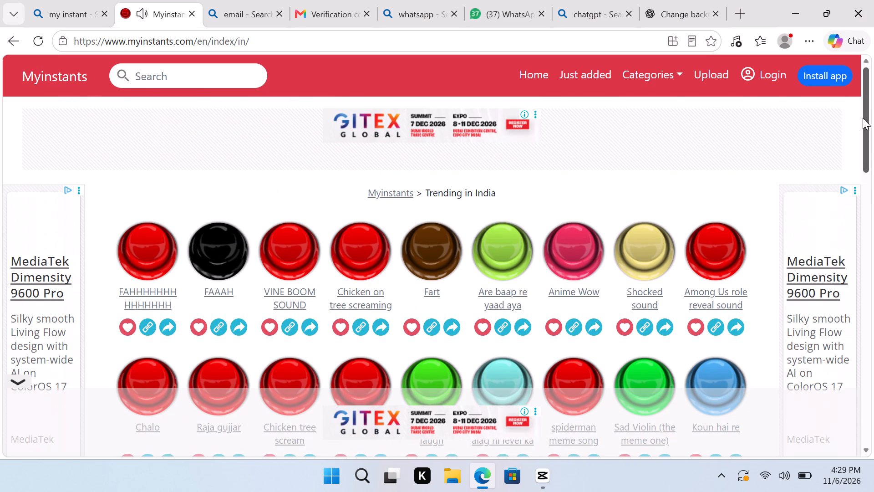
pyautogui.moveTo(863, 118); pyautogui.dragTo(873, 177)
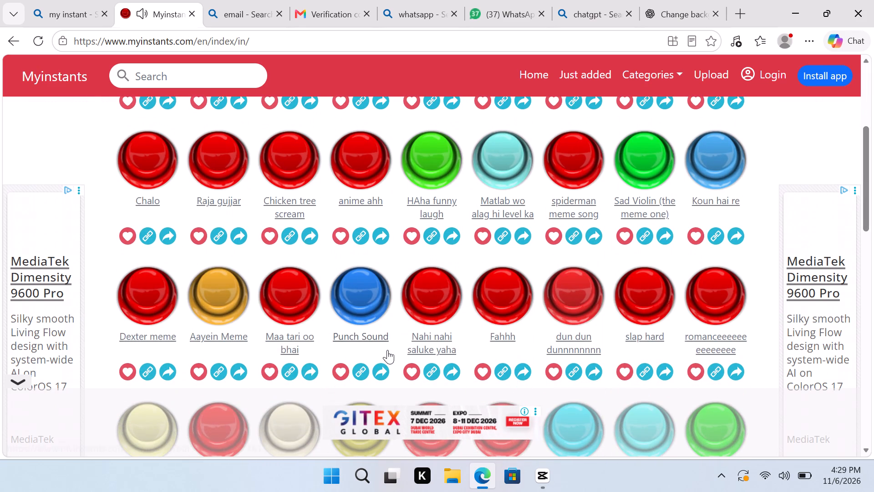
pyautogui.click(373, 290)
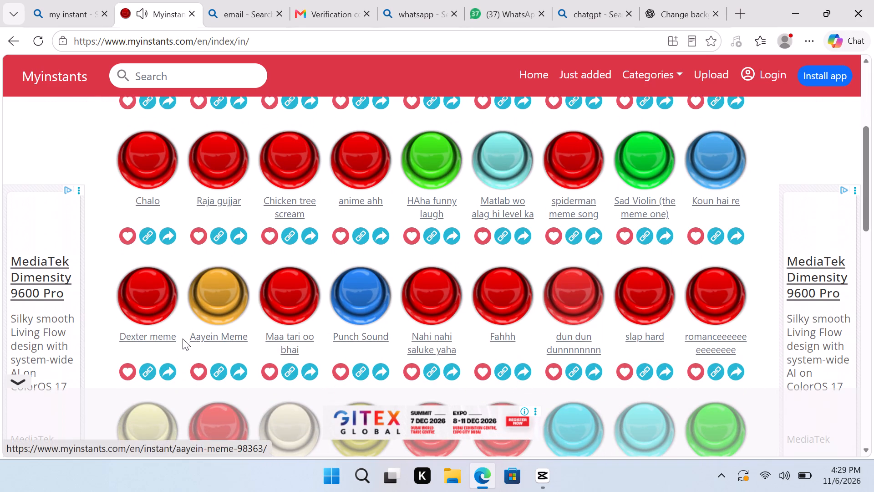
pyautogui.click(147, 310)
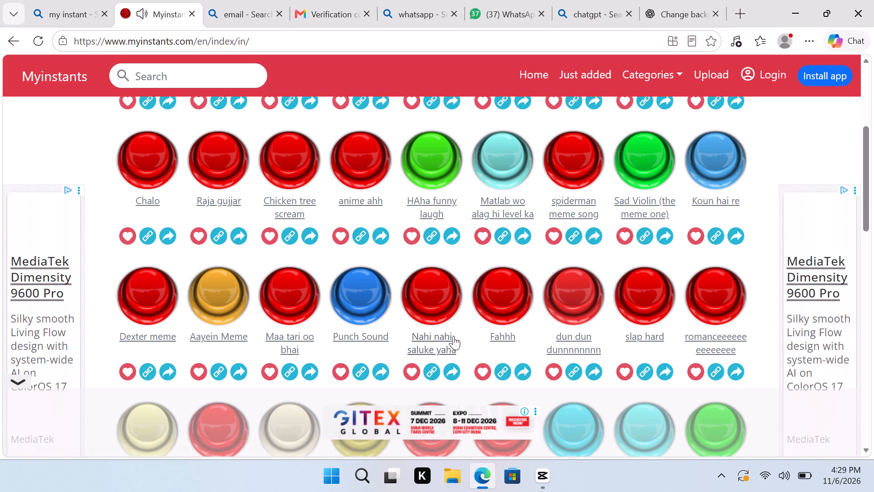
pyautogui.click(441, 290)
pyautogui.click(498, 290)
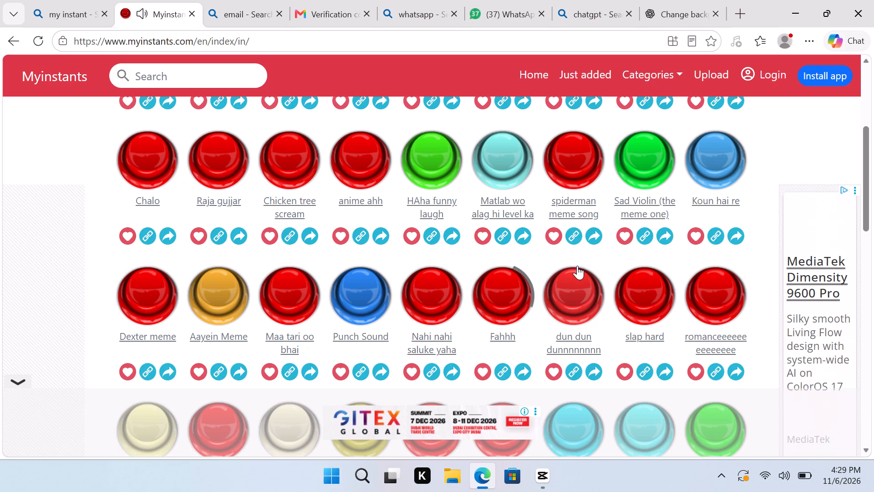
pyautogui.click(571, 276)
pyautogui.click(643, 287)
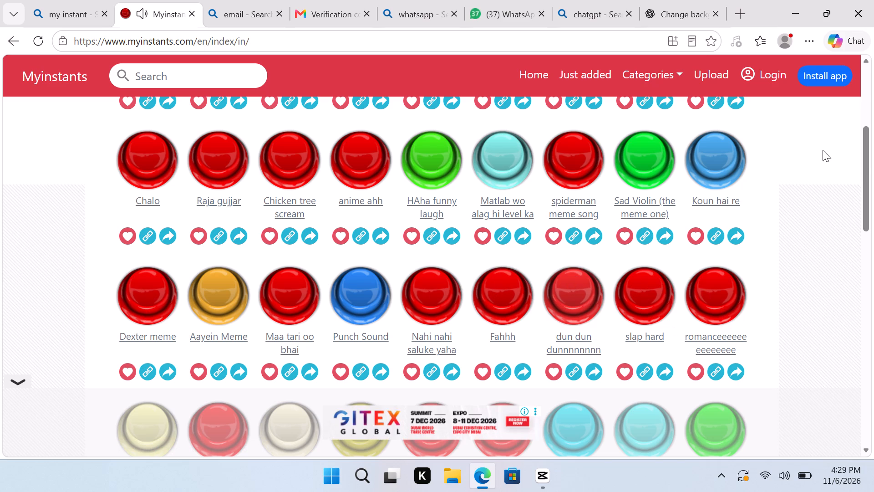
# Preview the fourth row's baby laughing meme, eh?eh?ehhhh?, SpongeBob Fail and Ruko jara sounds.
pyautogui.moveTo(863, 190); pyautogui.dragTo(873, 225)
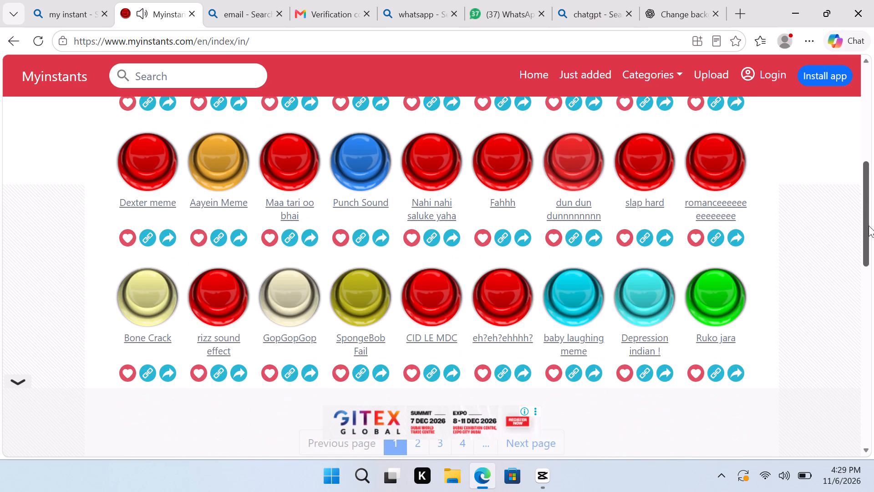
pyautogui.click(555, 302)
pyautogui.click(498, 316)
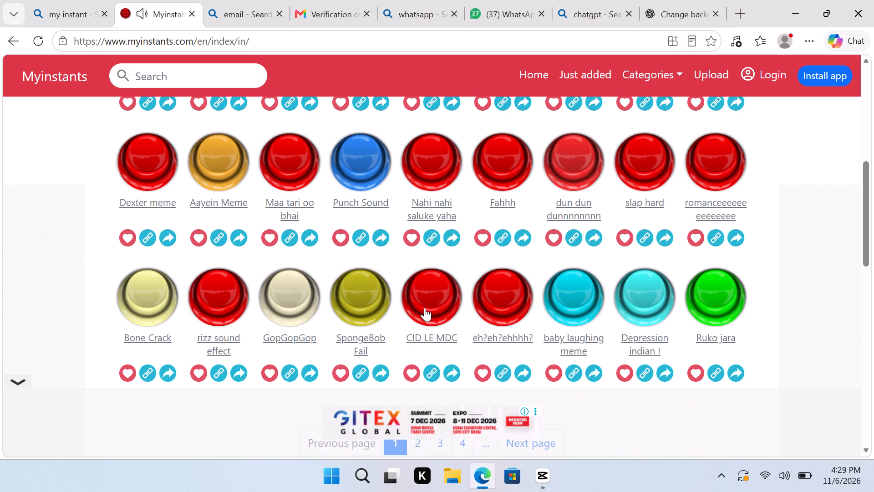
pyautogui.click(363, 311)
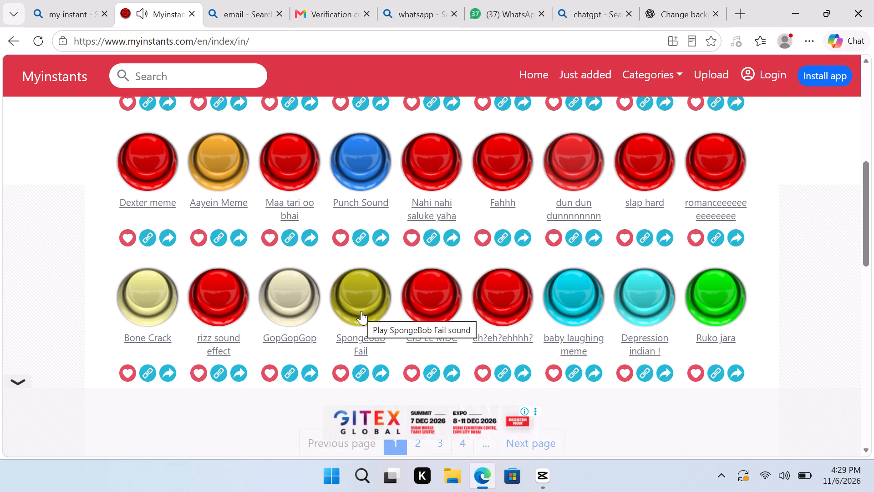
pyautogui.click(702, 299)
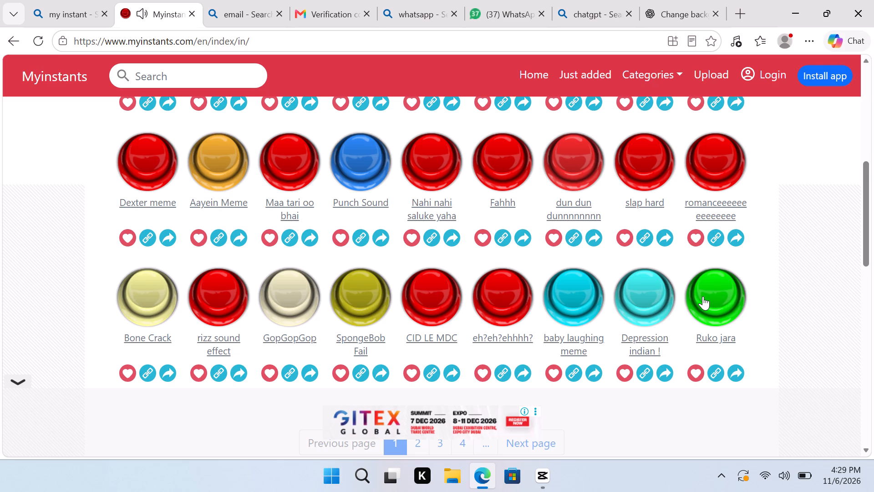
pyautogui.moveTo(866, 253); pyautogui.dragTo(873, 288)
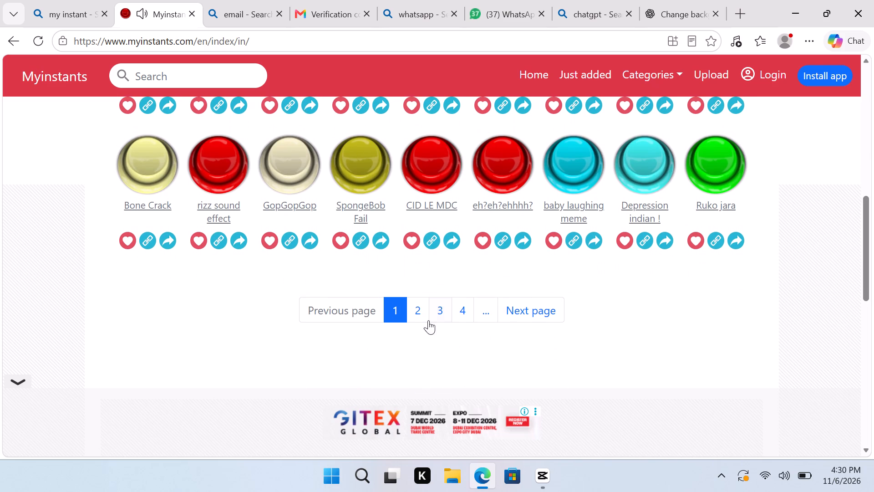
# Go to page 2 of the Trending in India sounds and preview its first row, from Ki kore through instagram thud.
pyautogui.click(419, 315)
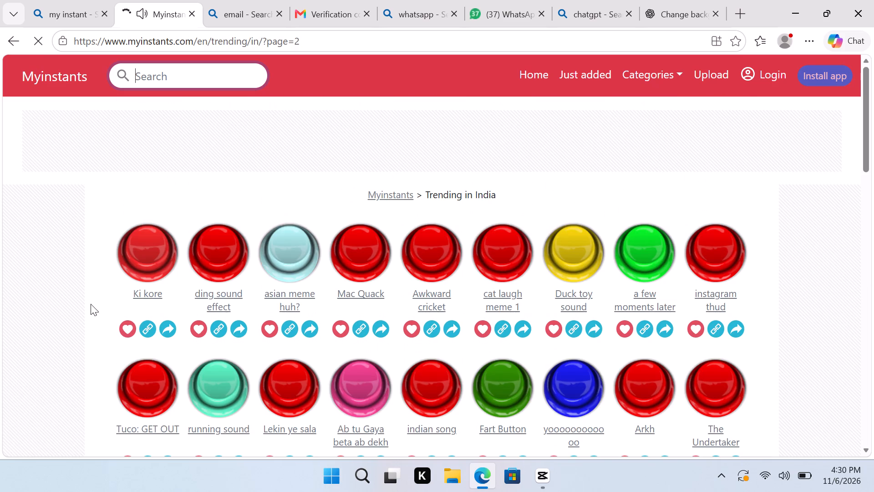
pyautogui.click(169, 254)
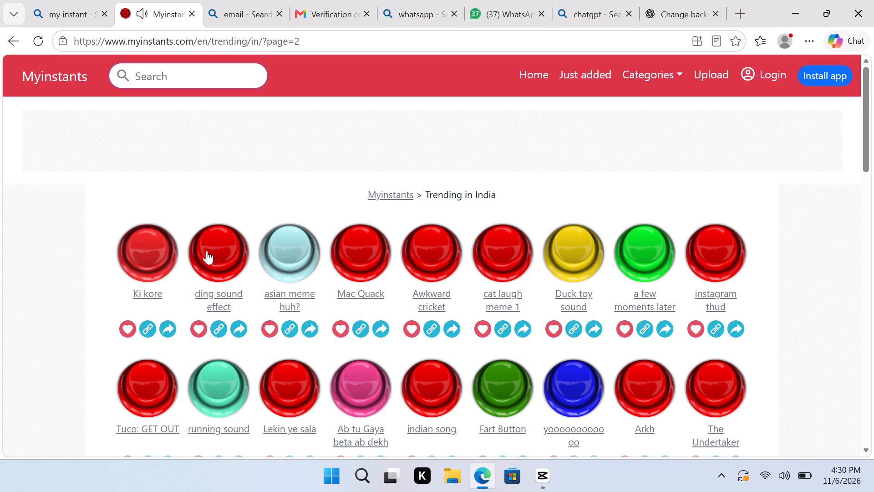
pyautogui.click(225, 249)
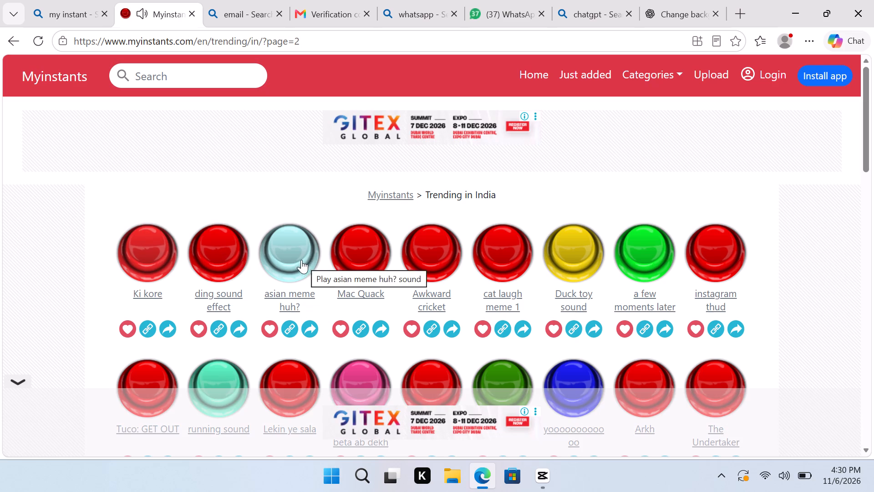
pyautogui.click(301, 260)
pyautogui.click(369, 248)
pyautogui.click(412, 247)
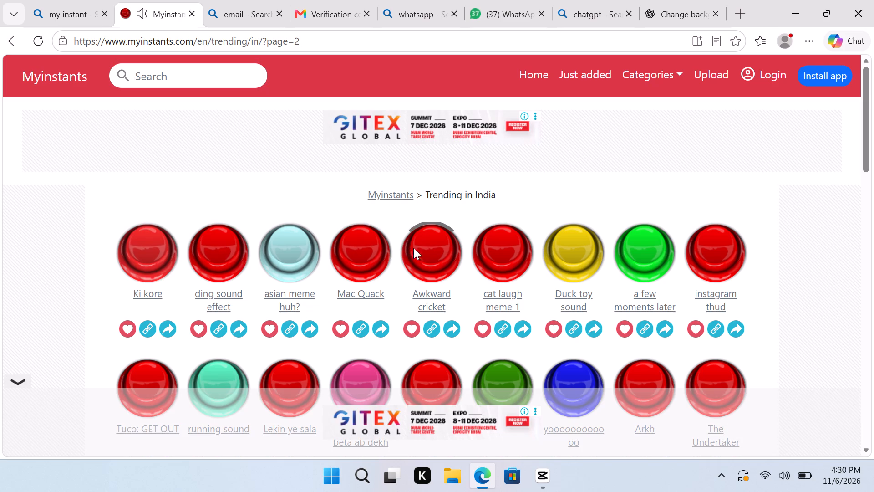
pyautogui.click(498, 256)
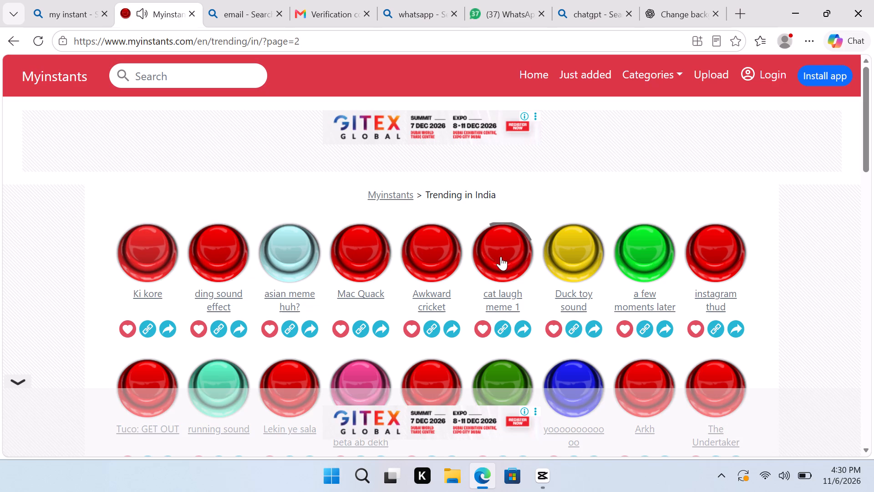
pyautogui.click(585, 250)
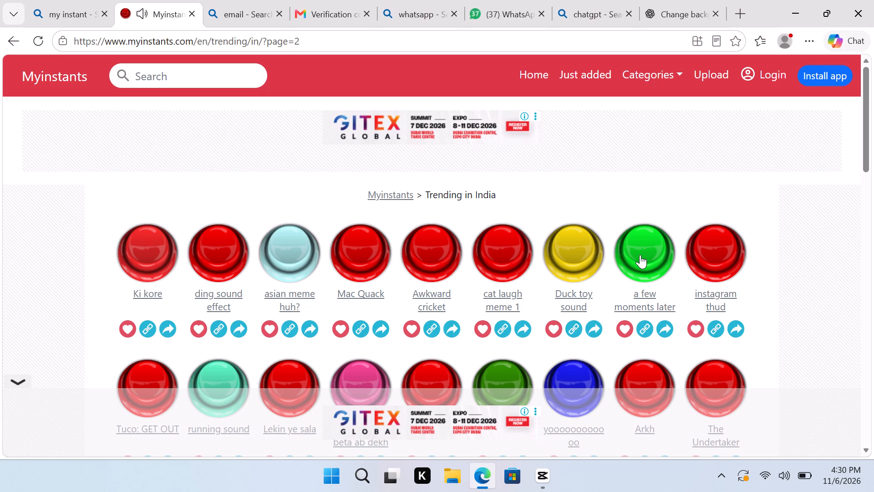
pyautogui.click(640, 255)
pyautogui.click(717, 250)
# Preview the second row of sounds, including The Undertaker, Arkh, Fart Button, indian song, Ab tu Gaya beta ab dekh, Lekin ye sala and Tuco: GET OUT.
pyautogui.scroll(-1, 718, 251)
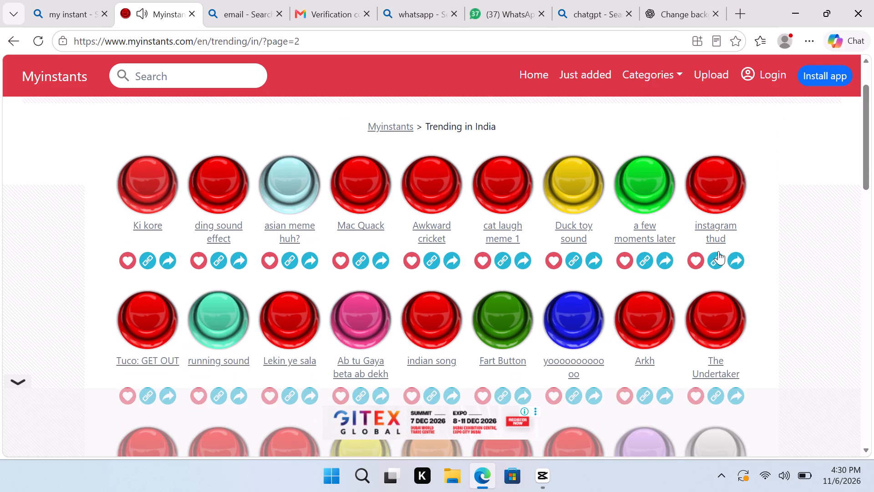
pyautogui.click(722, 316)
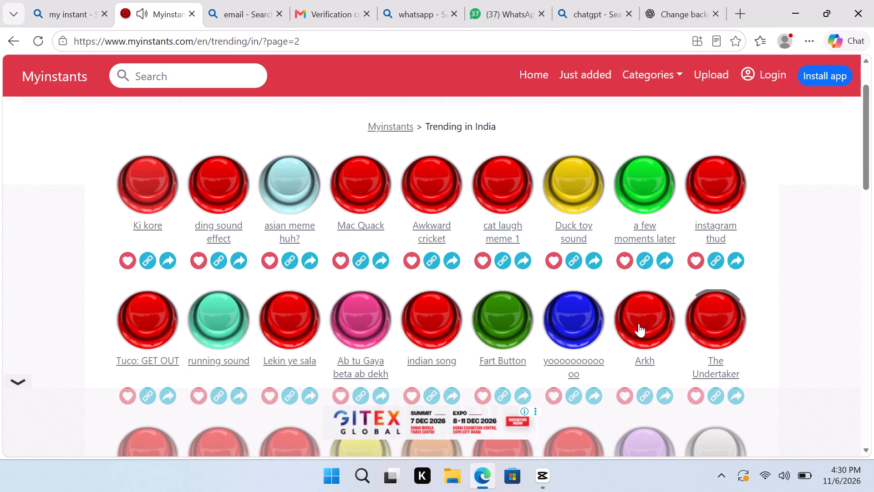
pyautogui.click(639, 323)
pyautogui.click(579, 328)
pyautogui.click(503, 318)
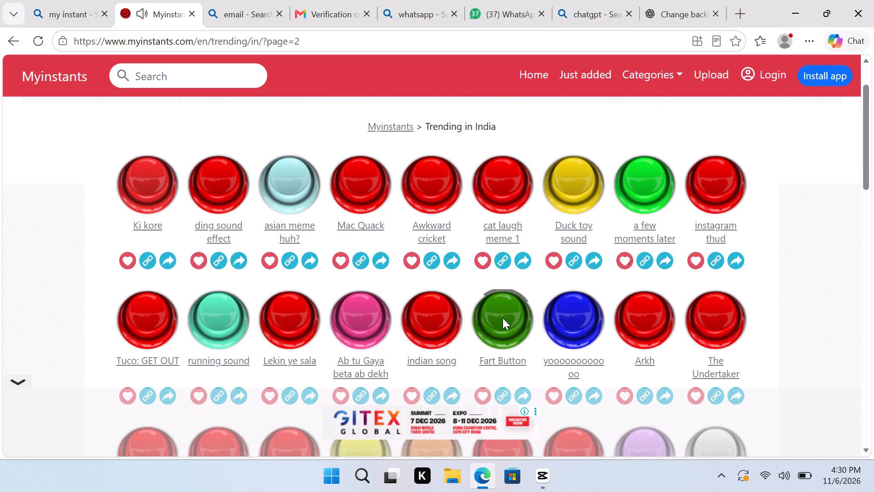
pyautogui.click(437, 333)
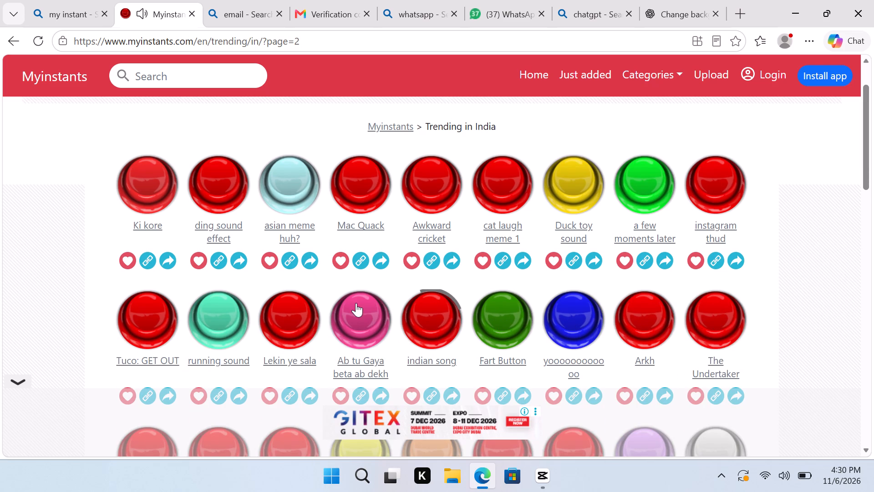
pyautogui.click(356, 303)
pyautogui.click(289, 328)
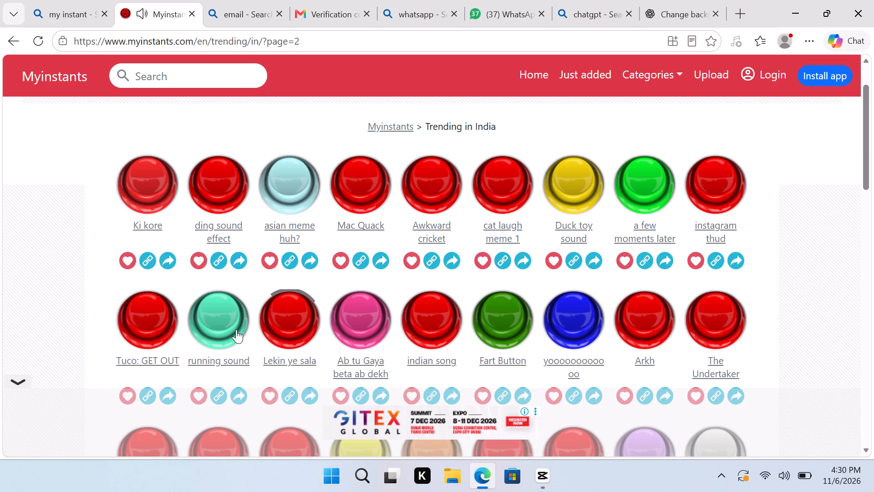
pyautogui.click(648, 314)
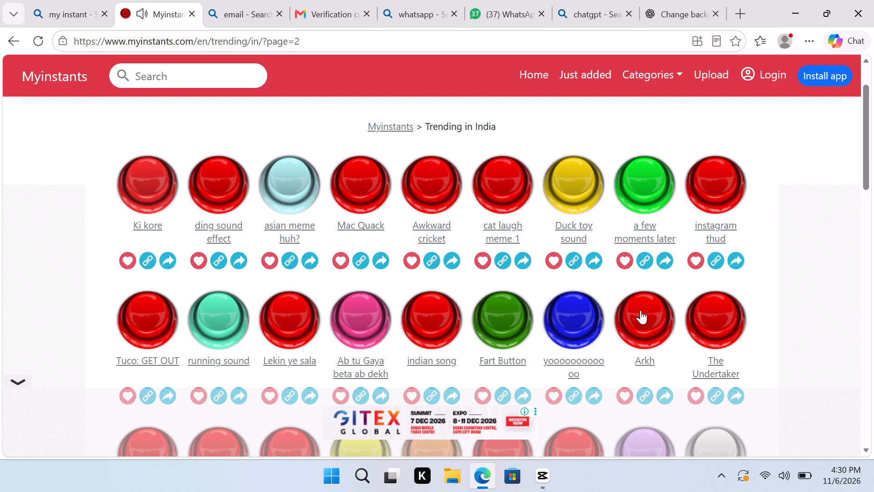
pyautogui.click(146, 328)
# Preview the third row's Meri jung Emotional, Abe Sale and CID sounds, playing Abe Sale a second time.
pyautogui.scroll(-3, 146, 328)
pyautogui.scroll(1, 146, 328)
pyautogui.click(146, 328)
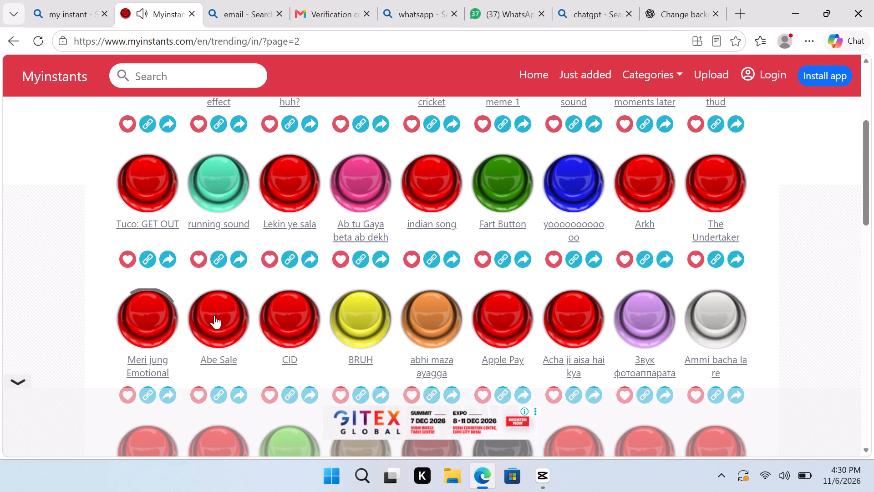
pyautogui.click(214, 315)
pyautogui.click(274, 307)
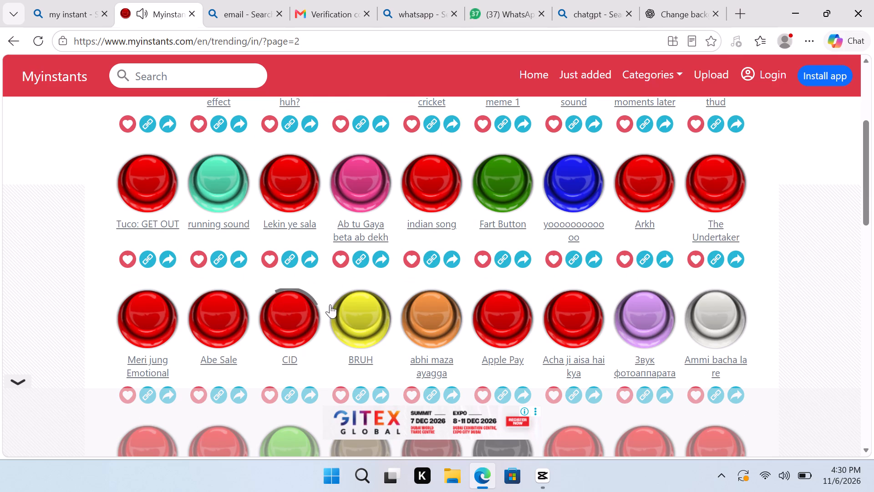
pyautogui.click(229, 327)
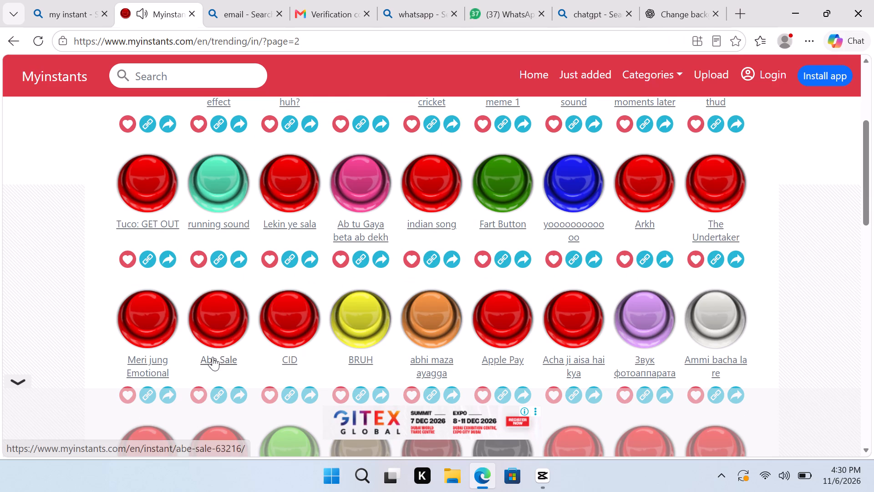
# Open the Abe Sale sound's page and download the sound as an MP3.
pyautogui.click(211, 356)
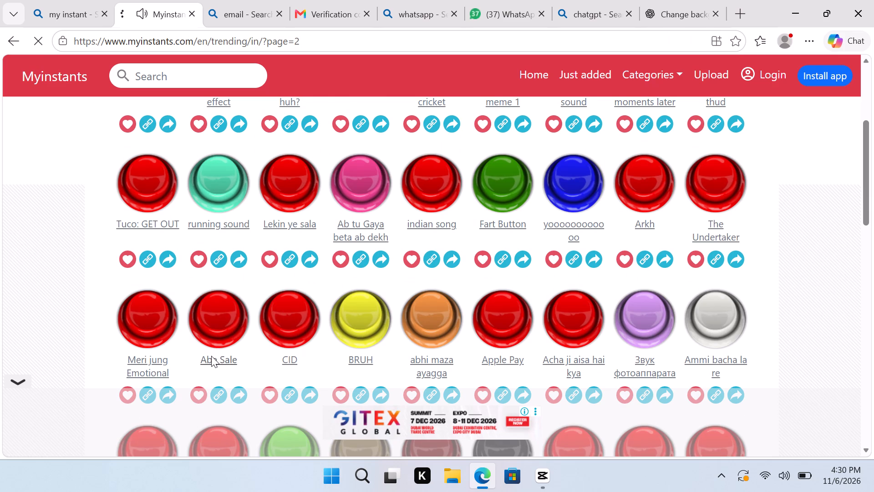
pyautogui.scroll(-2, 336, 380)
pyautogui.scroll(1, 336, 380)
pyautogui.scroll(-1, 336, 375)
pyautogui.scroll(1, 336, 375)
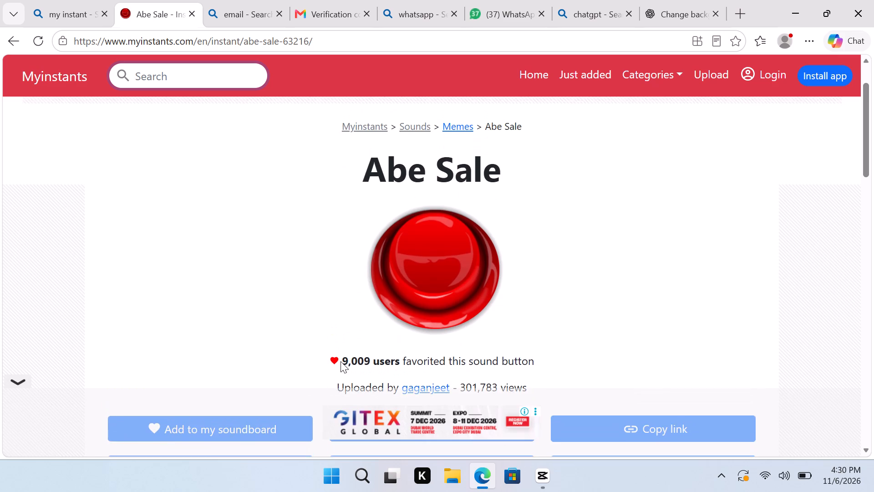
pyautogui.scroll(-3, 340, 363)
pyautogui.click(442, 268)
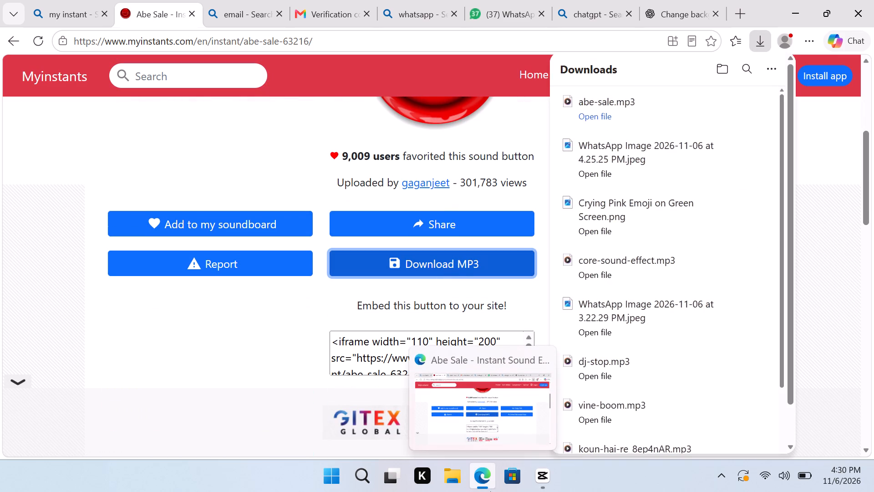
# Switch to CapCut and import the abe-sale audio file from Downloads into the project media.
pyautogui.click(532, 471)
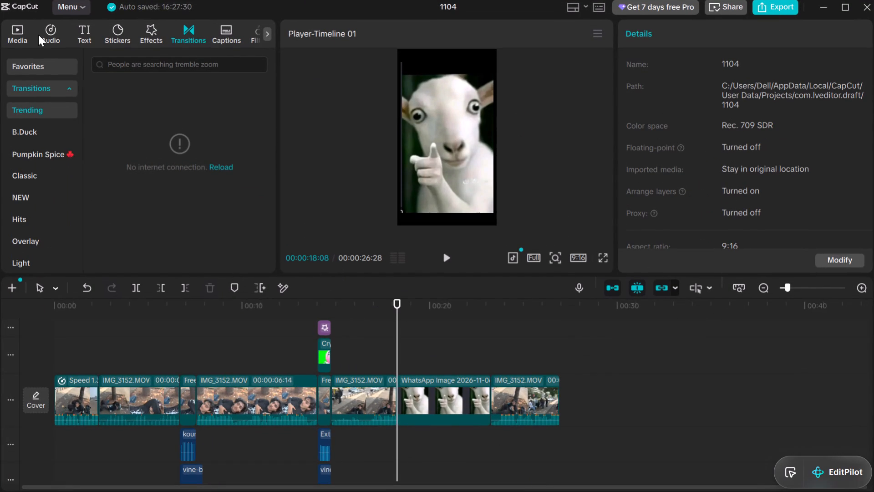
pyautogui.click(8, 41)
pyautogui.click(101, 67)
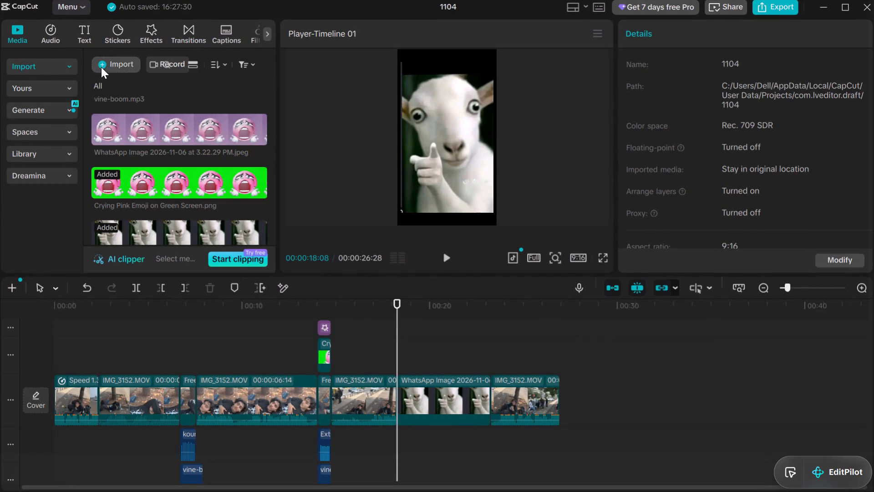
pyautogui.click(137, 92)
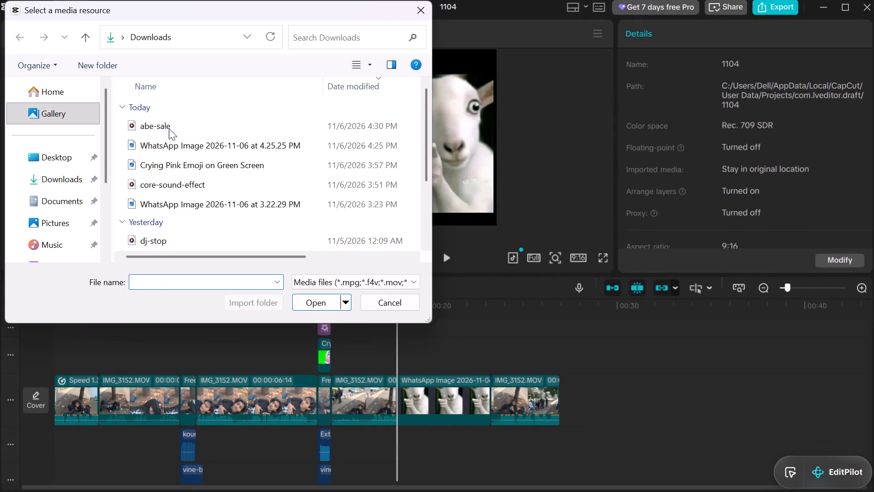
pyautogui.click(169, 128)
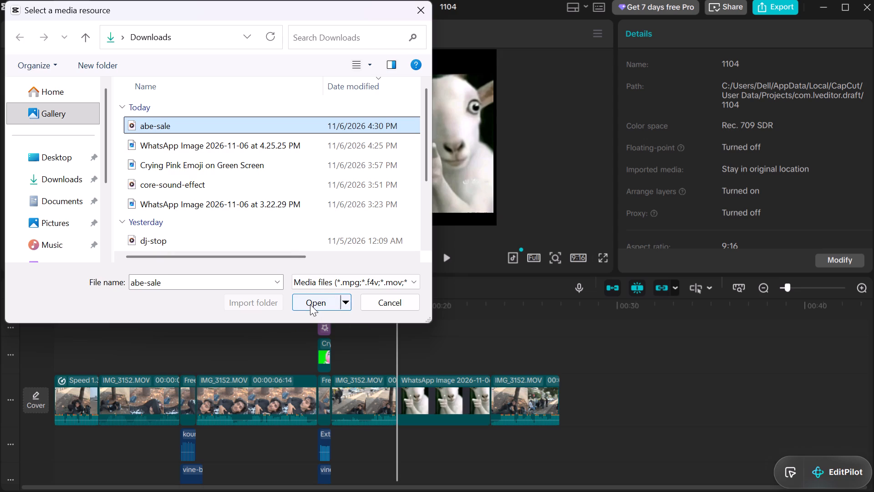
pyautogui.click(310, 304)
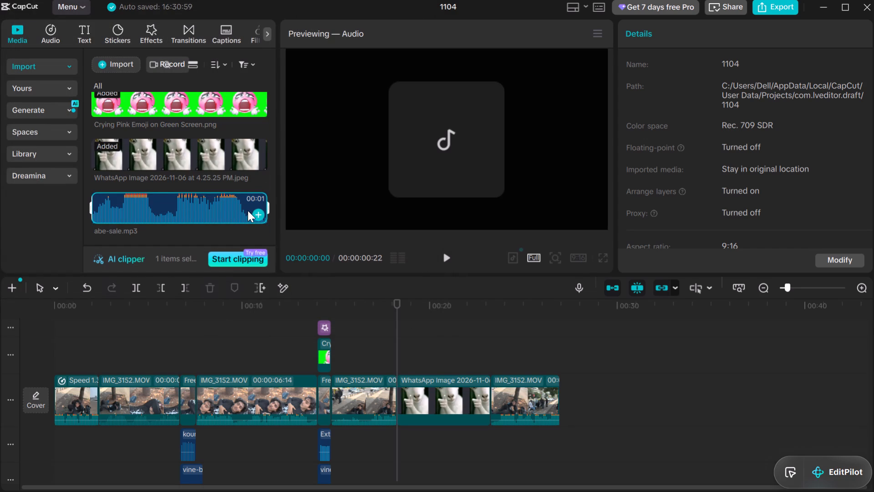
# Add abe-sale.mp3 to the timeline at 00:00:18:08, where the goat image starts, and play it back.
pyautogui.click(257, 211)
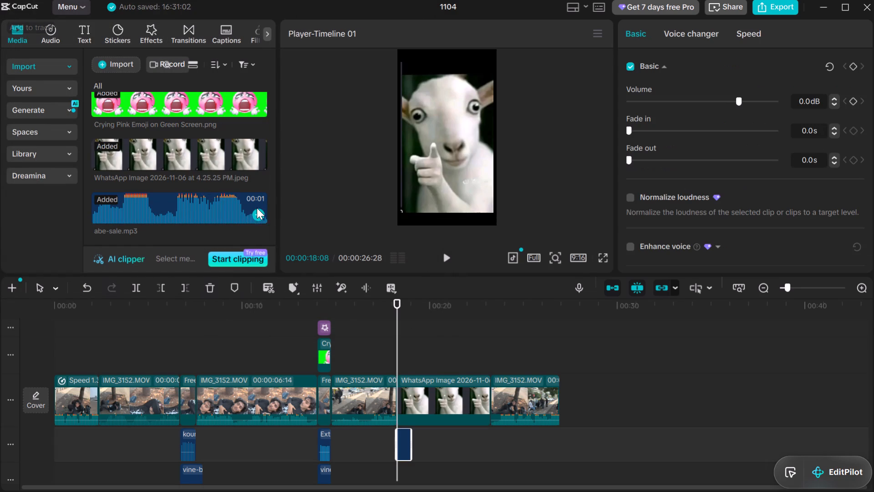
pyautogui.click(441, 256)
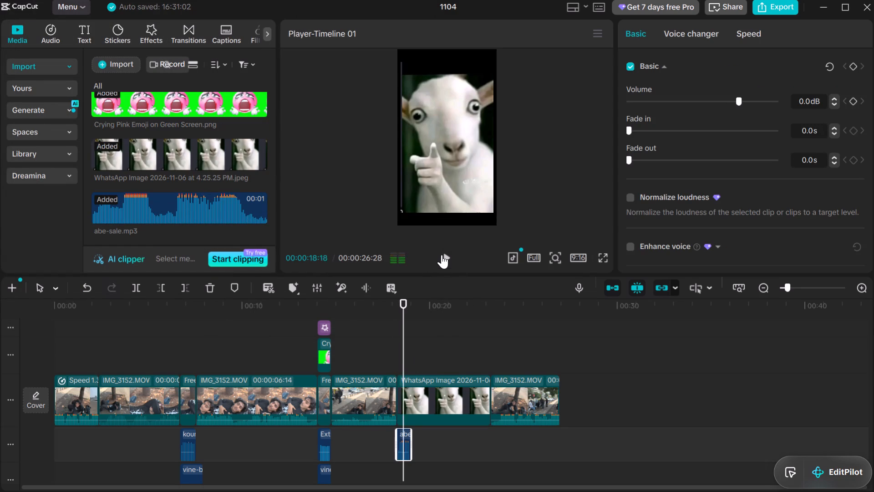
pyautogui.click(442, 255)
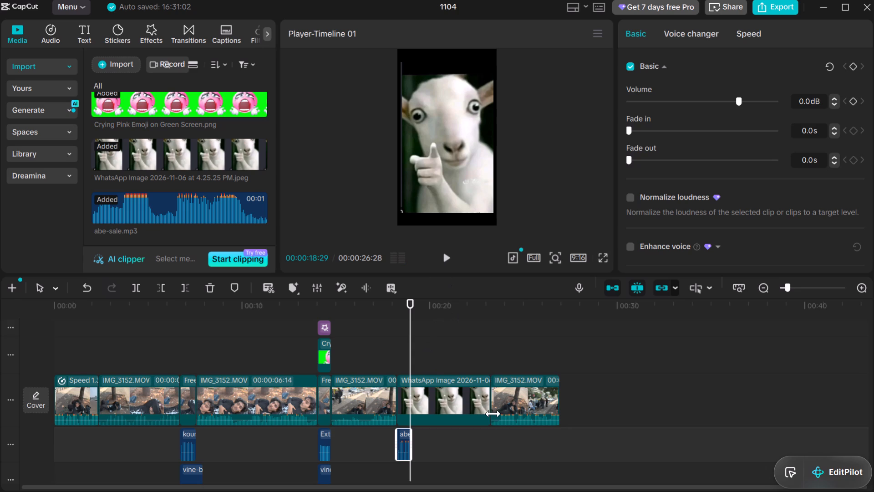
# Trim the end of the goat image clip back to 00:00:18:29, matching the end of the abe-sale sound.
pyautogui.click(443, 396)
pyautogui.moveTo(490, 391); pyautogui.dragTo(409, 421)
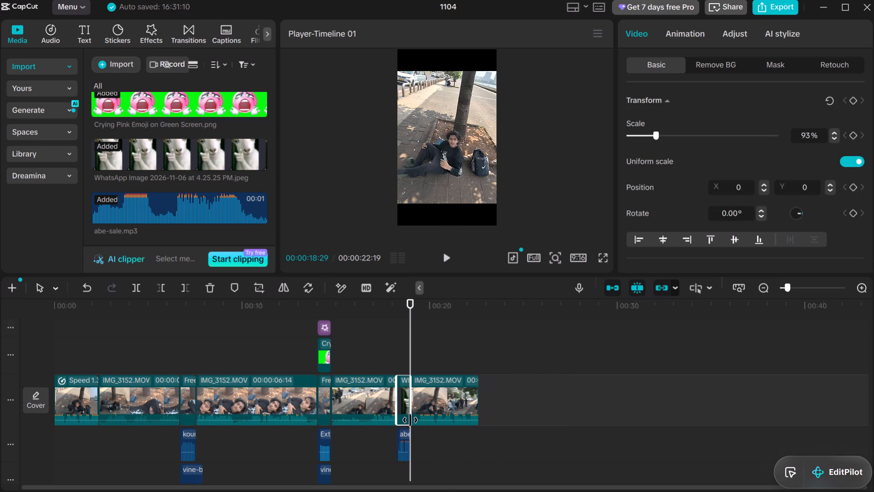
# Add vine-boom.mp3 from the project media to the timeline and align its start with the goat image clip.
pyautogui.scroll(1, 194, 191)
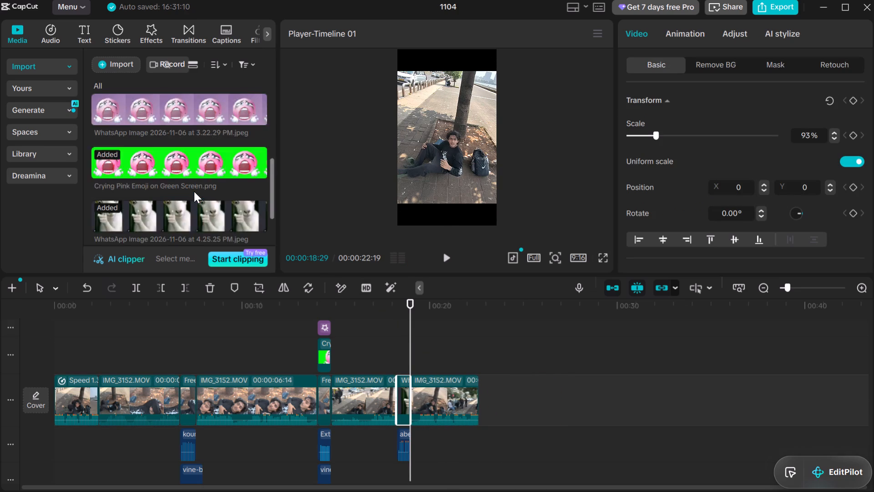
pyautogui.scroll(-1, 194, 191)
pyautogui.scroll(1, 193, 190)
pyautogui.scroll(-1, 193, 190)
pyautogui.scroll(2, 193, 190)
pyautogui.scroll(-1, 193, 190)
pyautogui.moveTo(272, 189); pyautogui.dragTo(281, 176)
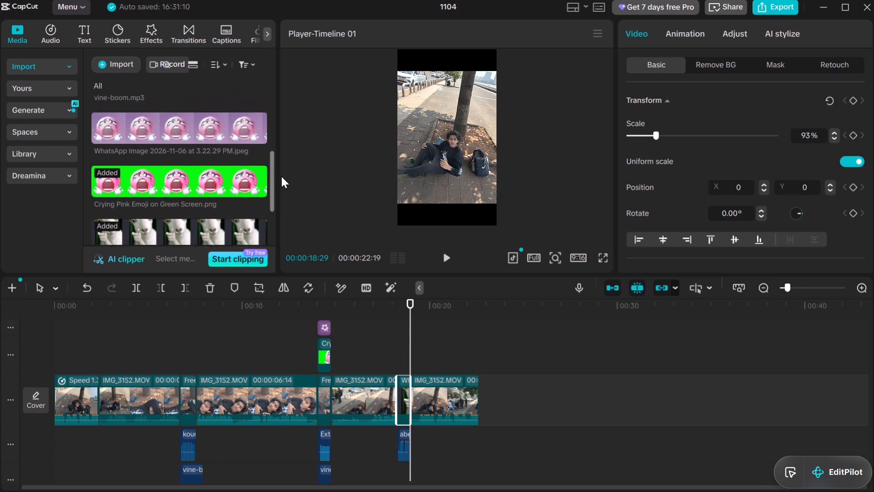
pyautogui.moveTo(281, 176); pyautogui.dragTo(293, 141)
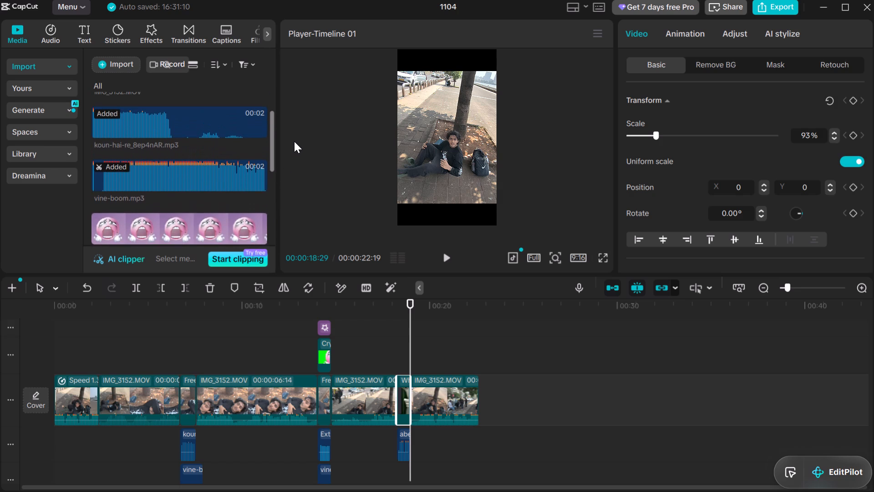
pyautogui.click(257, 180)
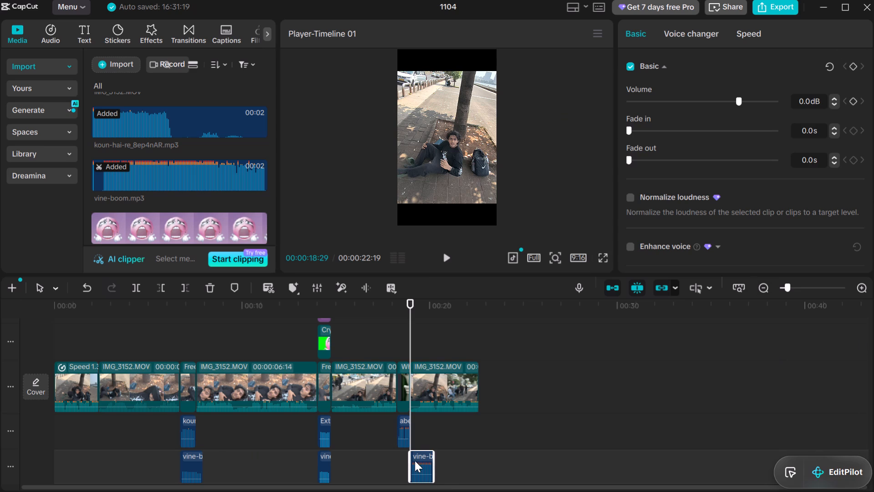
pyautogui.moveTo(419, 464); pyautogui.dragTo(394, 466)
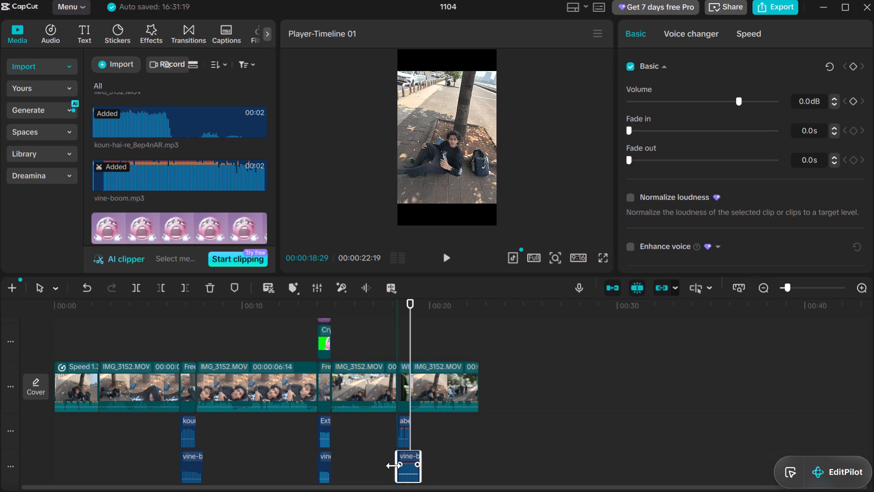
# Trim the end of the third vine-boom clip to the goat image clip's end at 00:00:18:29 and play the section back.
pyautogui.moveTo(394, 466); pyautogui.dragTo(408, 461)
pyautogui.moveTo(423, 473); pyautogui.dragTo(416, 475)
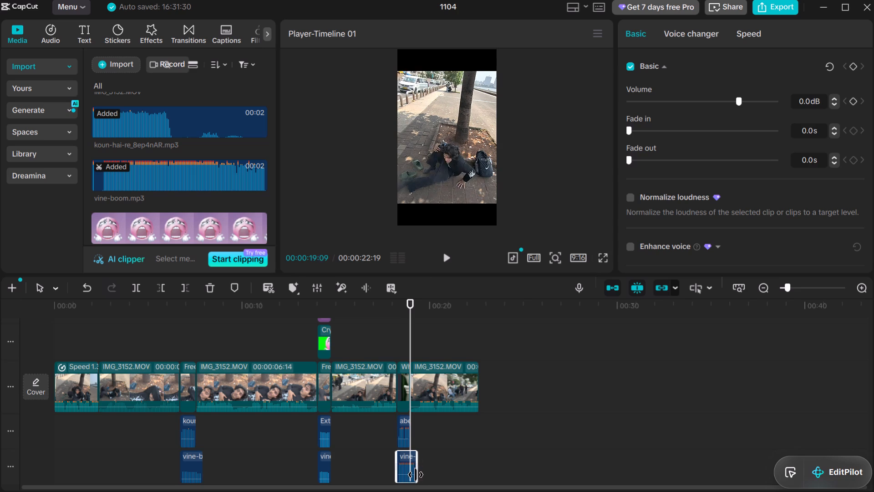
pyautogui.moveTo(416, 475); pyautogui.dragTo(411, 475)
pyautogui.click(381, 424)
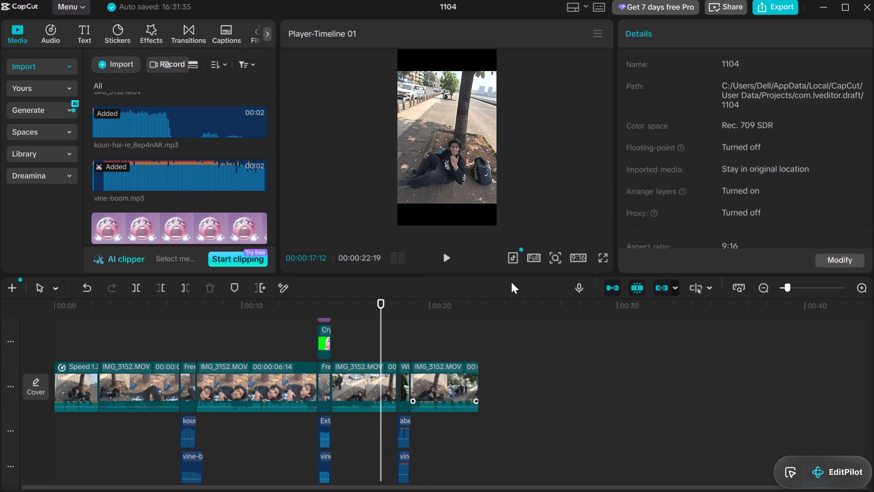
pyautogui.click(450, 254)
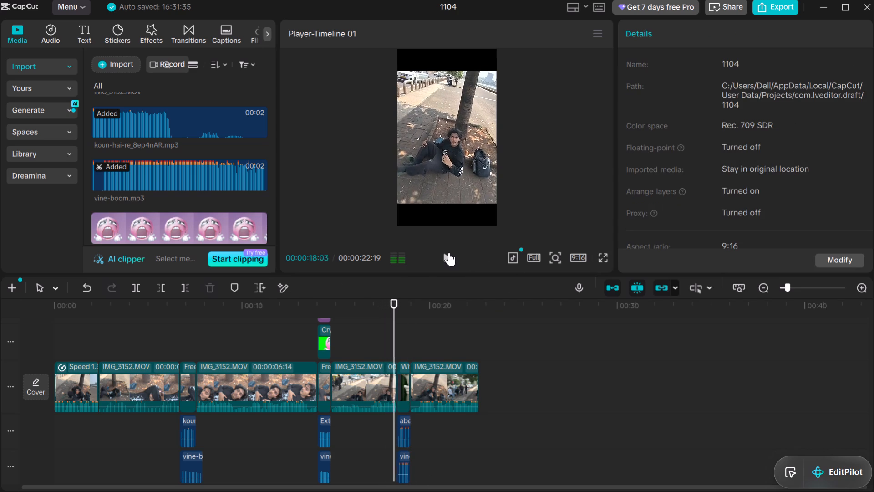
pyautogui.click(448, 252)
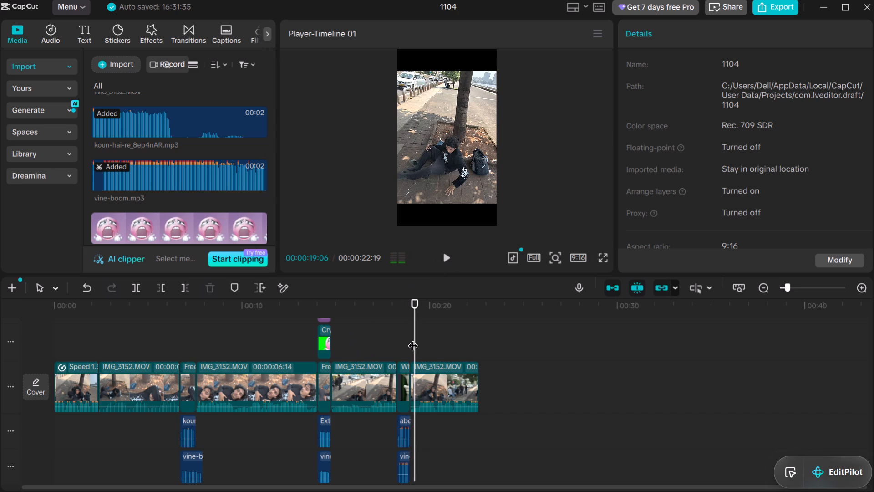
# Enlarge the goat image at 00:00:18:08 to 101% scale so it spans the frame width, and play it back.
pyautogui.click(412, 338)
pyautogui.click(394, 337)
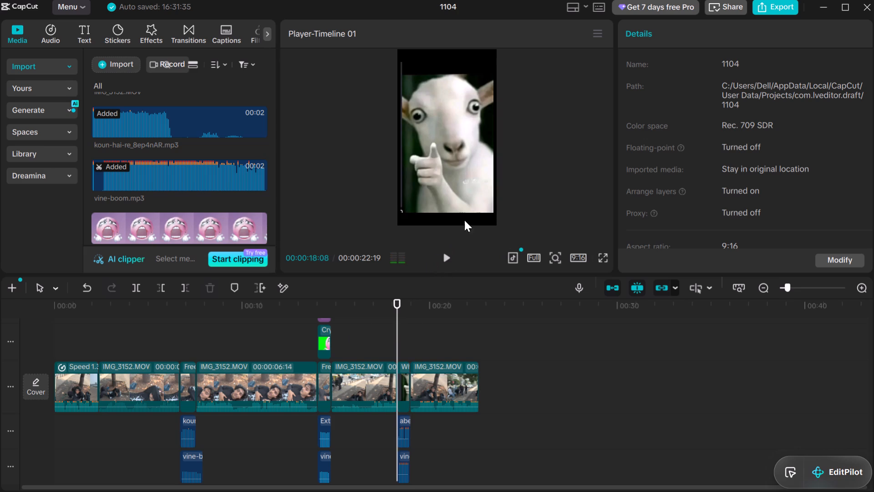
pyautogui.click(459, 155)
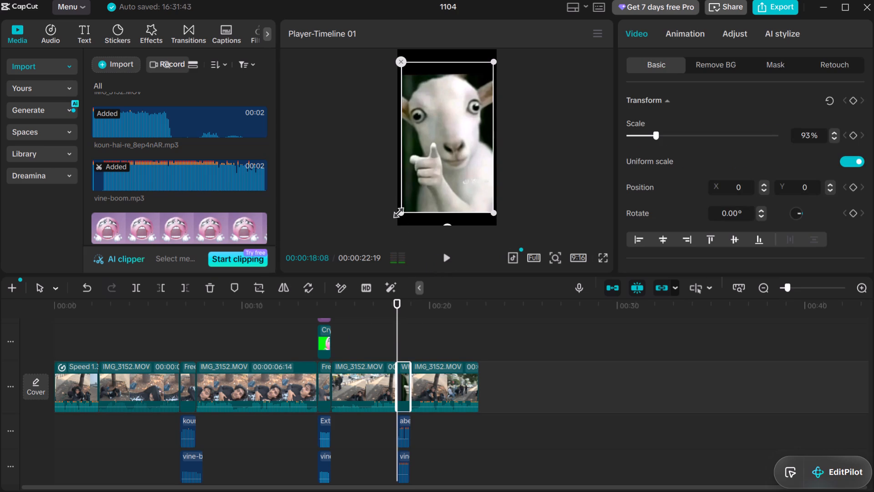
pyautogui.click(397, 210)
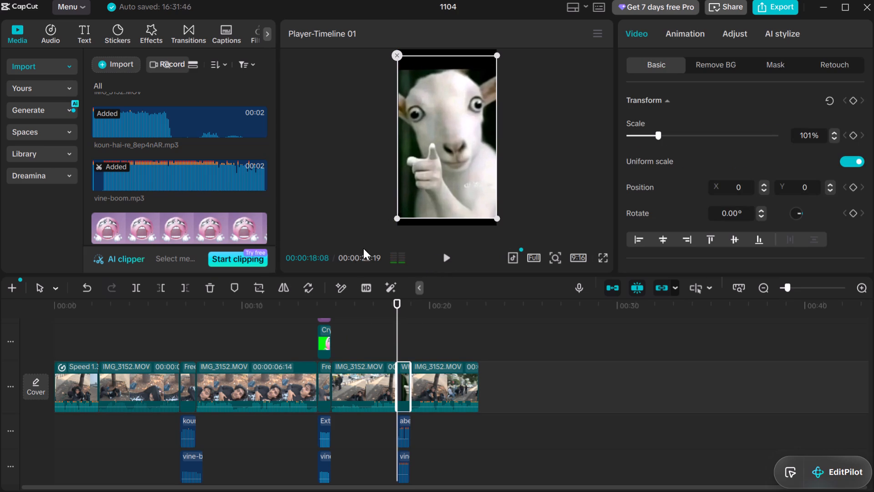
pyautogui.click(377, 227)
pyautogui.click(363, 338)
pyautogui.click(442, 256)
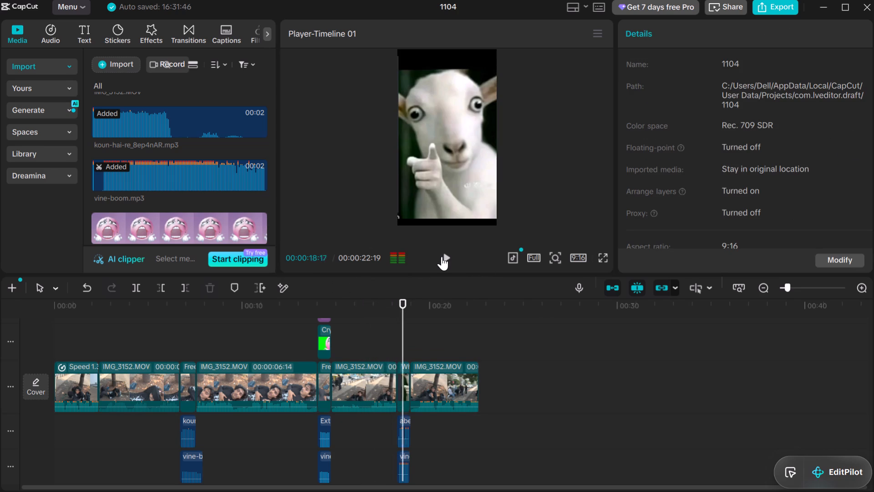
pyautogui.click(442, 256)
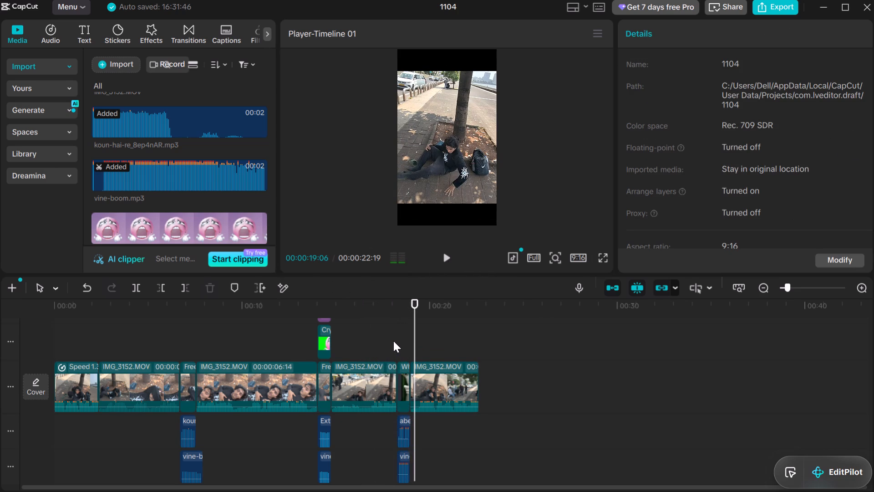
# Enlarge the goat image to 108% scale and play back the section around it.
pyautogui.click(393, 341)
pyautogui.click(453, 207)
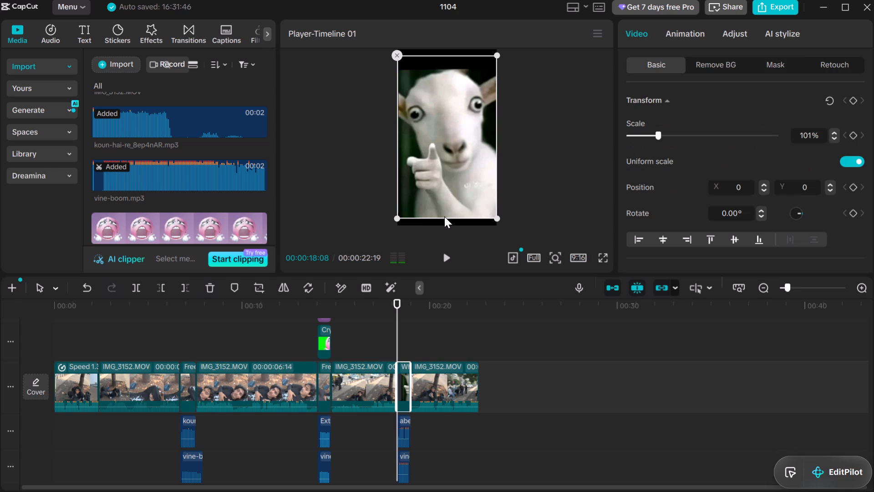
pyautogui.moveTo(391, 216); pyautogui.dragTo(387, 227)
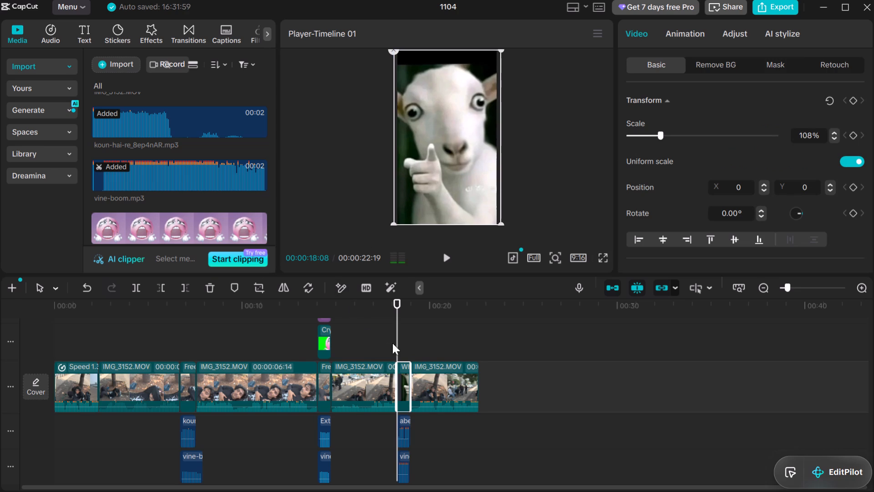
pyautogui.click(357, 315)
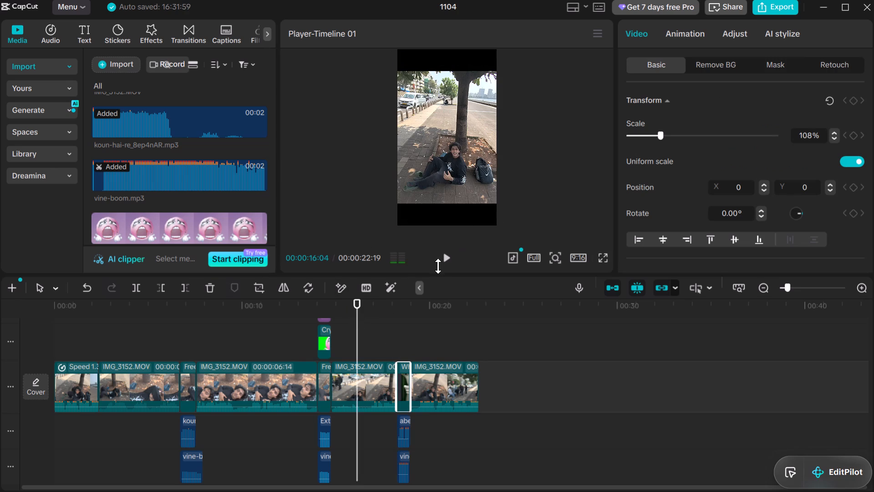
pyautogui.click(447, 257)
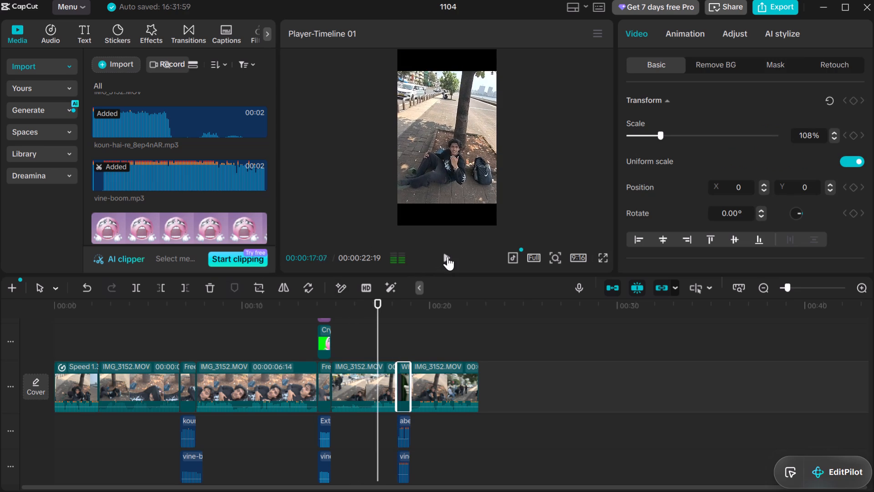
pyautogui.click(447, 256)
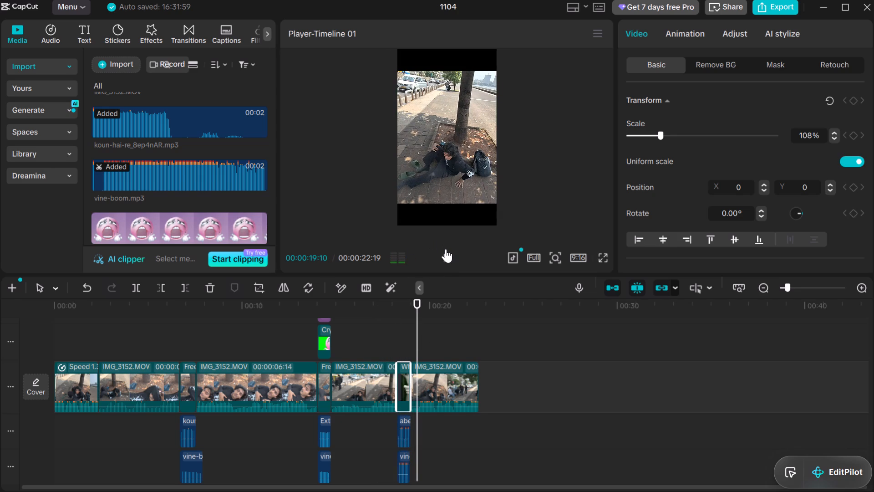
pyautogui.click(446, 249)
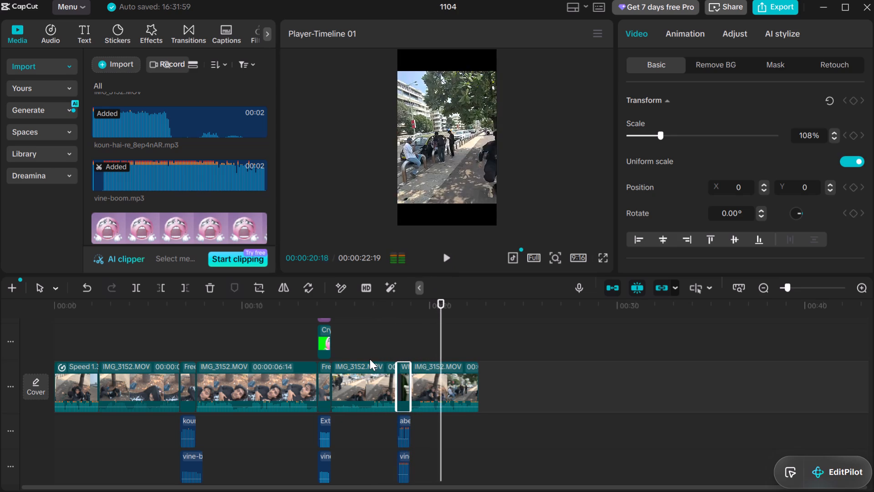
# Reduce the goat image's scale to 101%.
pyautogui.click(402, 342)
pyautogui.click(401, 365)
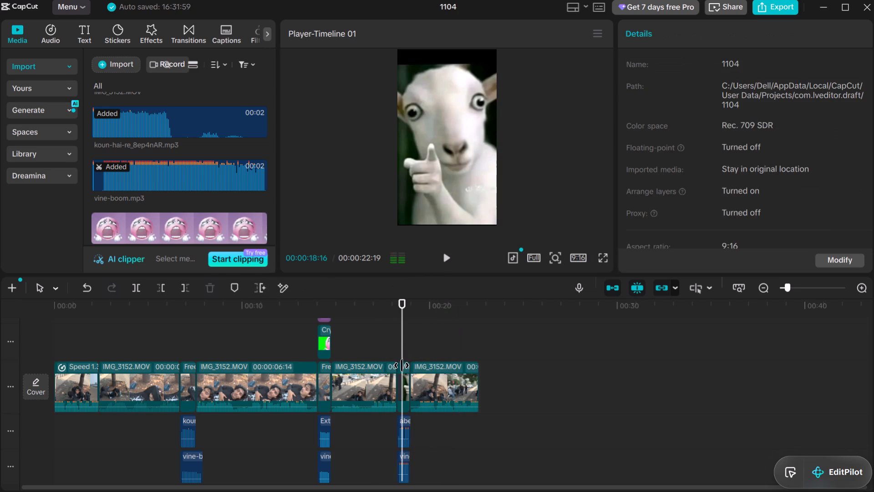
pyautogui.moveTo(498, 224); pyautogui.dragTo(492, 212)
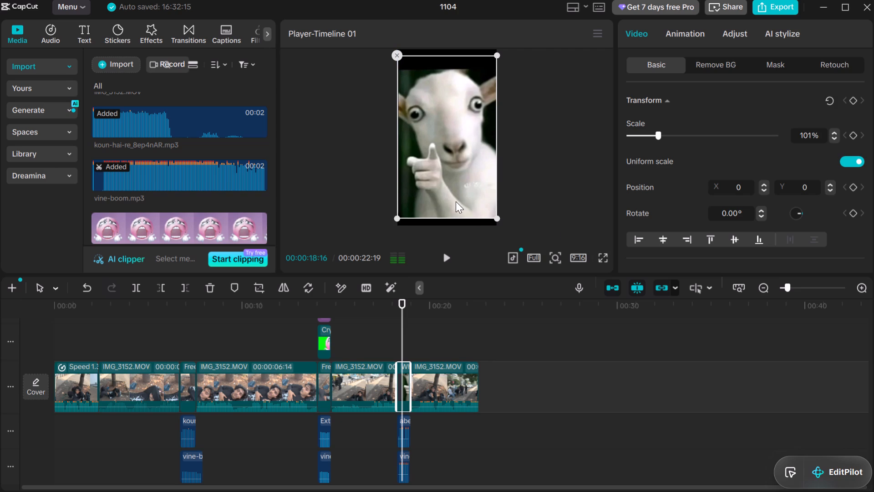
# Tighten the goat image's free crop, cutting part of the black band above the head and a thin strip off the left edge.
pyautogui.click(255, 283)
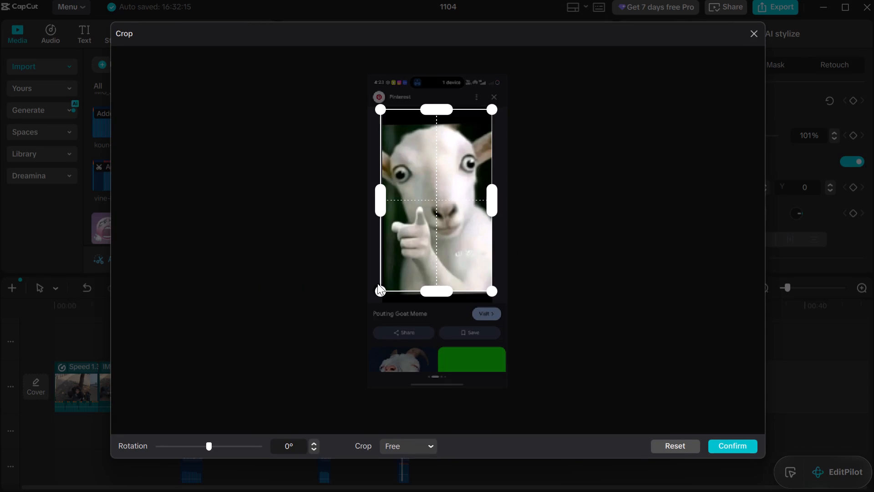
pyautogui.moveTo(378, 285); pyautogui.dragTo(387, 274)
pyautogui.moveTo(444, 287); pyautogui.dragTo(451, 269)
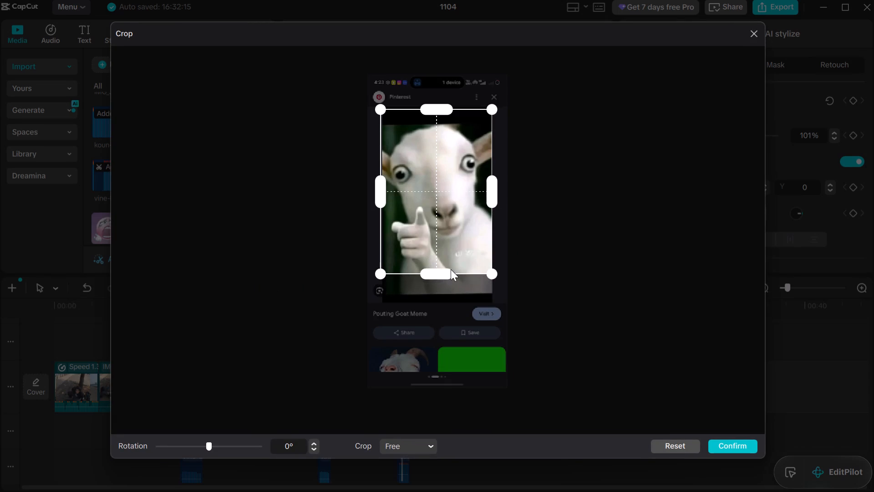
pyautogui.moveTo(451, 269); pyautogui.dragTo(455, 278)
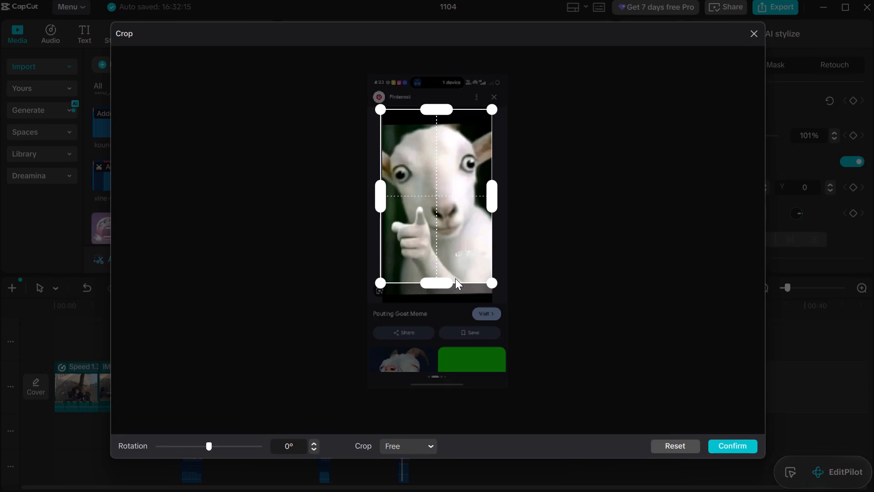
pyautogui.moveTo(455, 278); pyautogui.dragTo(455, 276)
pyautogui.moveTo(438, 103); pyautogui.dragTo(440, 104)
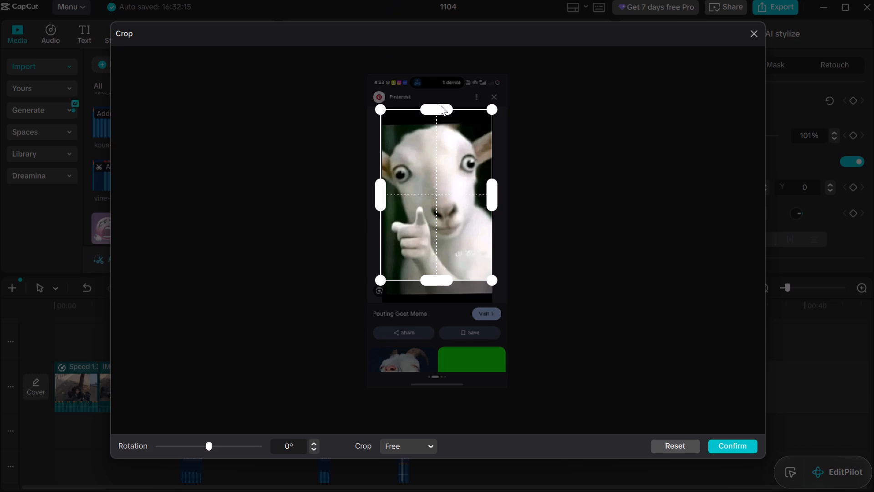
pyautogui.moveTo(440, 104); pyautogui.dragTo(444, 118)
pyautogui.click(432, 100)
pyautogui.moveTo(432, 111); pyautogui.dragTo(437, 122)
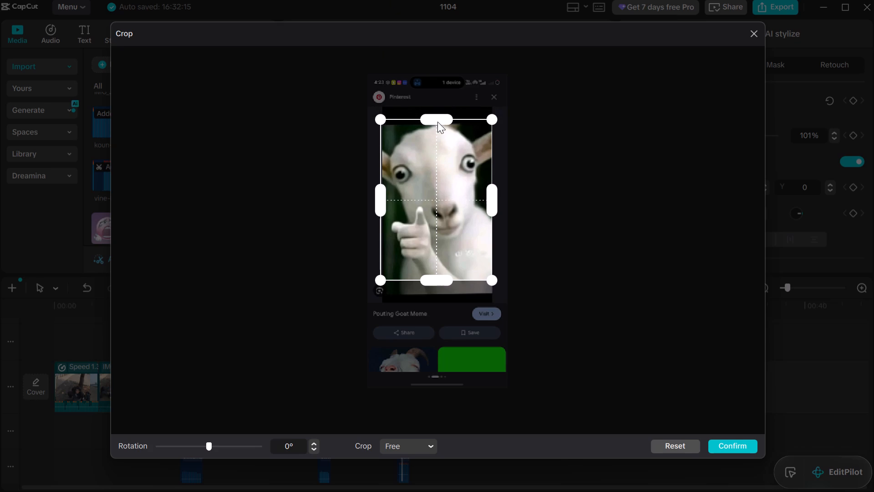
pyautogui.moveTo(437, 122); pyautogui.dragTo(439, 118)
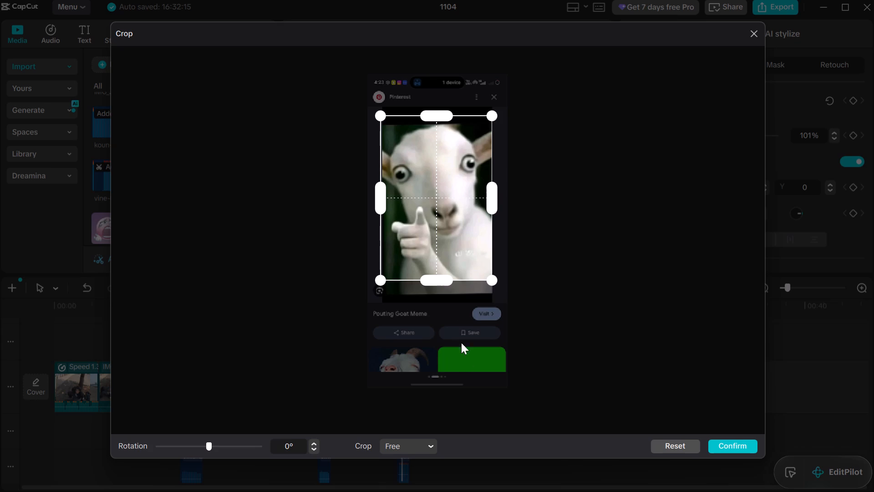
pyautogui.moveTo(430, 277); pyautogui.dragTo(429, 280)
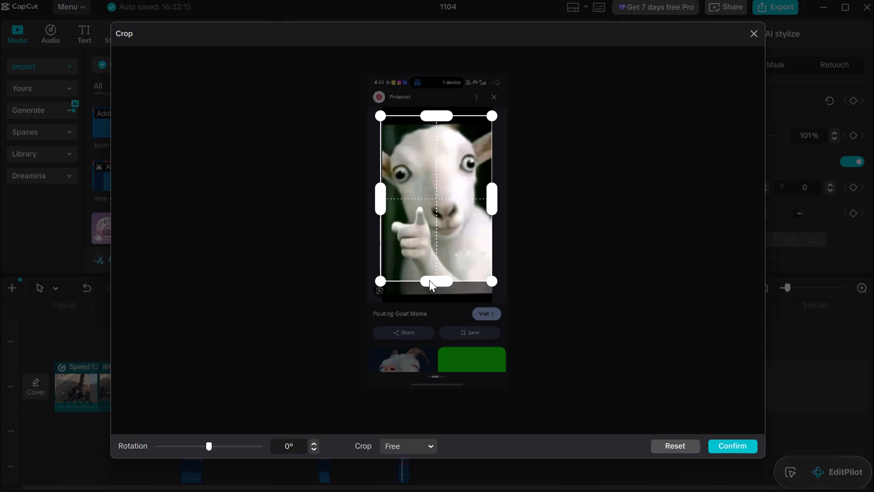
pyautogui.moveTo(429, 280); pyautogui.dragTo(443, 297)
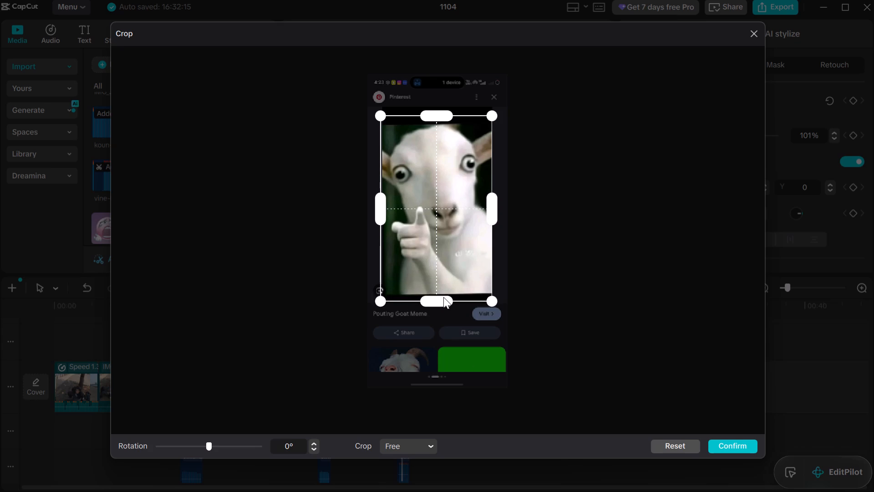
pyautogui.moveTo(443, 297); pyautogui.dragTo(453, 288)
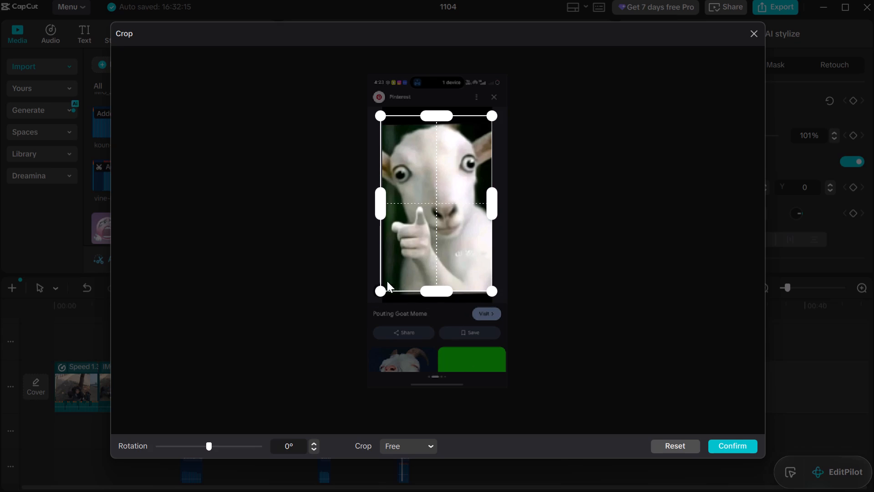
pyautogui.moveTo(381, 287); pyautogui.dragTo(380, 286)
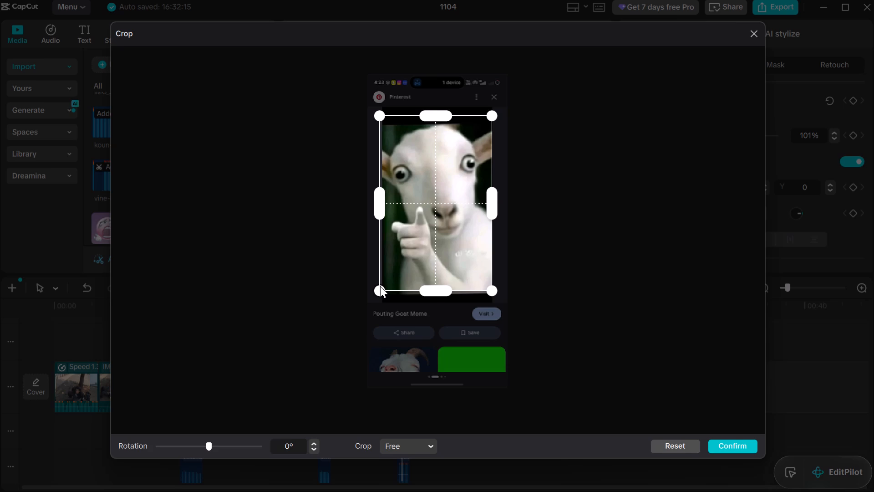
pyautogui.moveTo(380, 286); pyautogui.dragTo(386, 289)
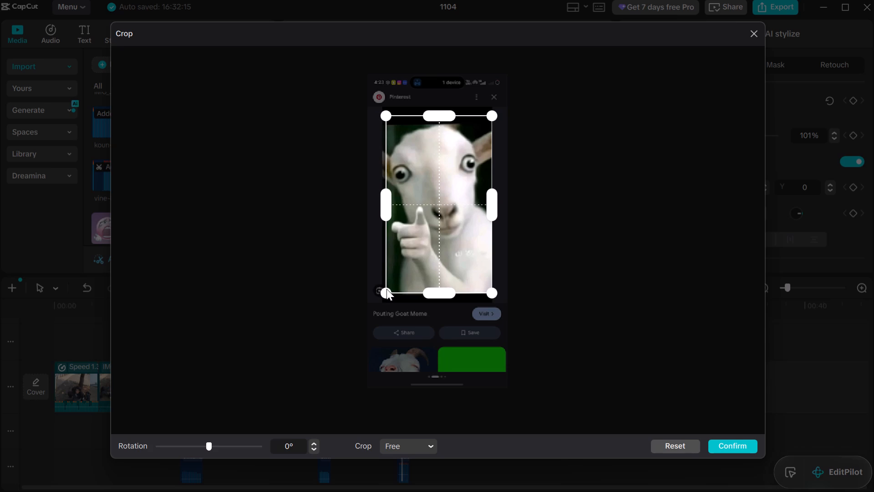
pyautogui.moveTo(386, 289); pyautogui.dragTo(387, 289)
pyautogui.moveTo(643, 351); pyautogui.dragTo(741, 436)
pyautogui.click(740, 446)
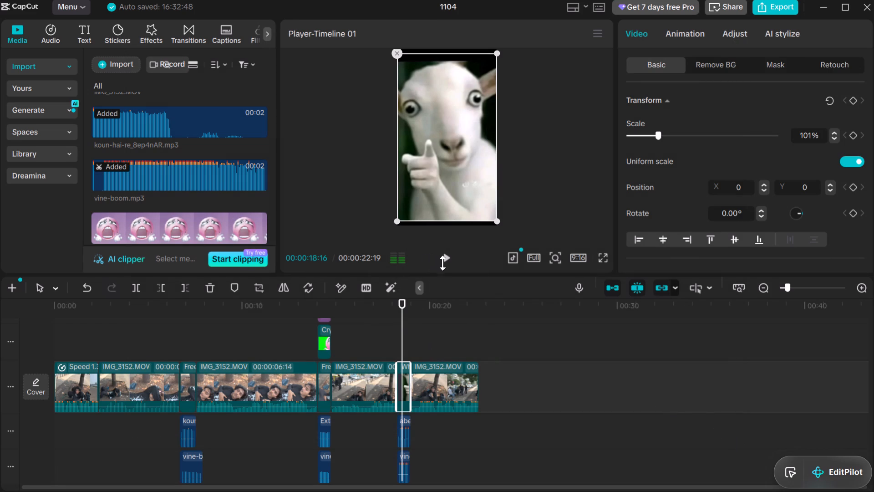
# Play back the goat image section and the start of the final clip, and park the playhead at 00:00:18:29.
pyautogui.click(379, 317)
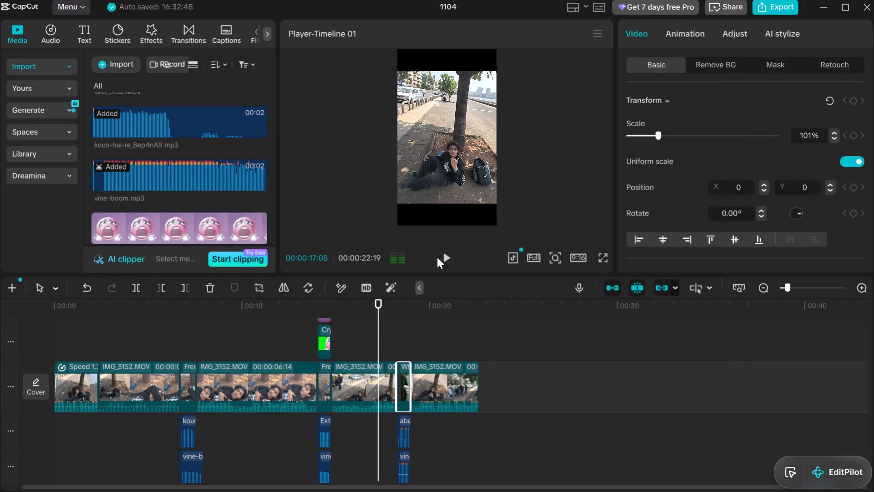
pyautogui.click(443, 255)
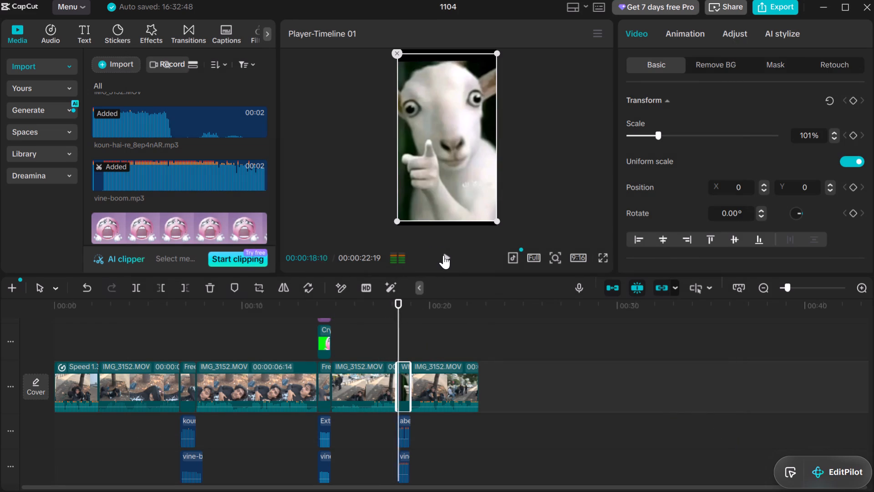
pyautogui.click(443, 255)
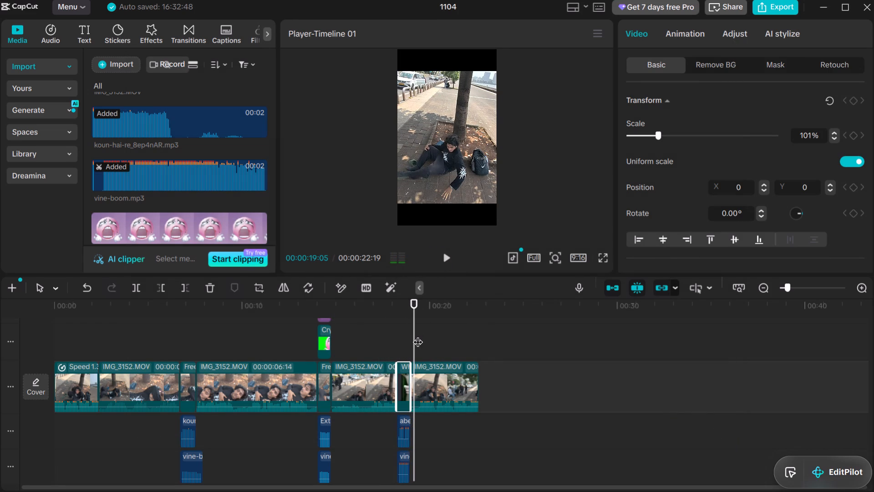
pyautogui.moveTo(417, 335); pyautogui.dragTo(412, 343)
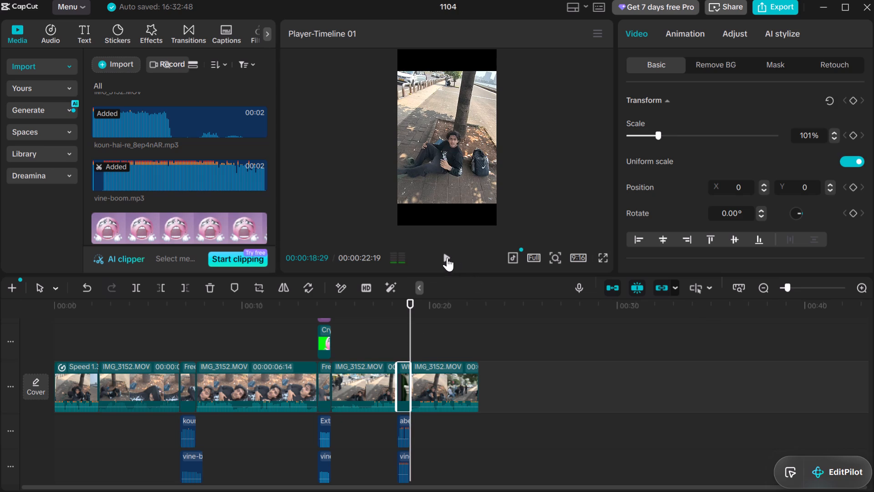
pyautogui.click(447, 257)
pyautogui.click(447, 257)
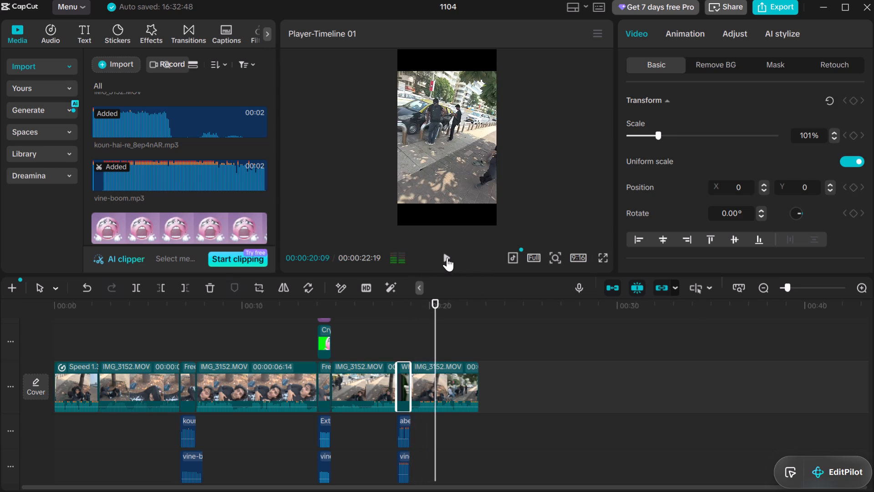
pyautogui.doubleClick(447, 257)
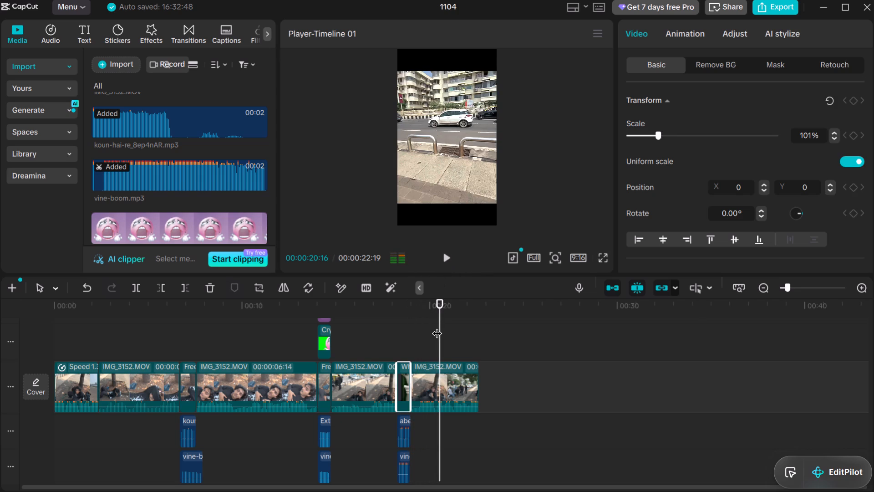
pyautogui.moveTo(437, 326); pyautogui.dragTo(412, 342)
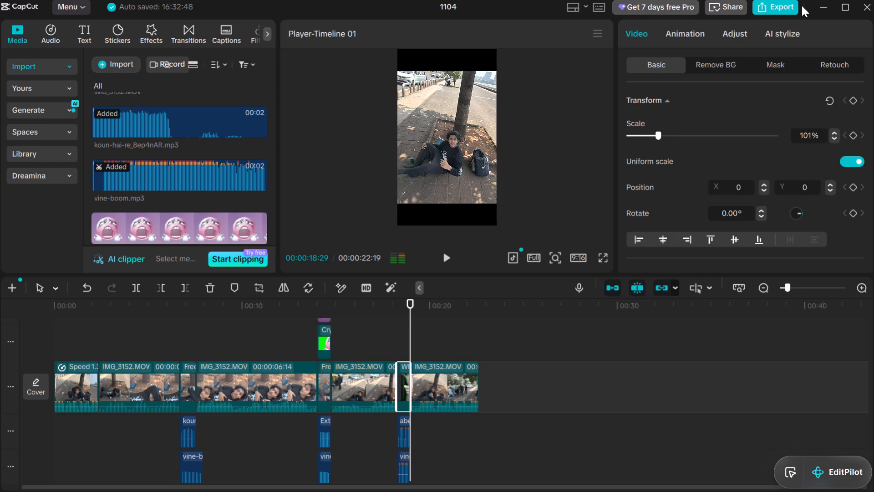
# In the Edge browser, search Myinstants for "run", listen to the RUN vine sound and download its MP3.
pyautogui.click(822, 5)
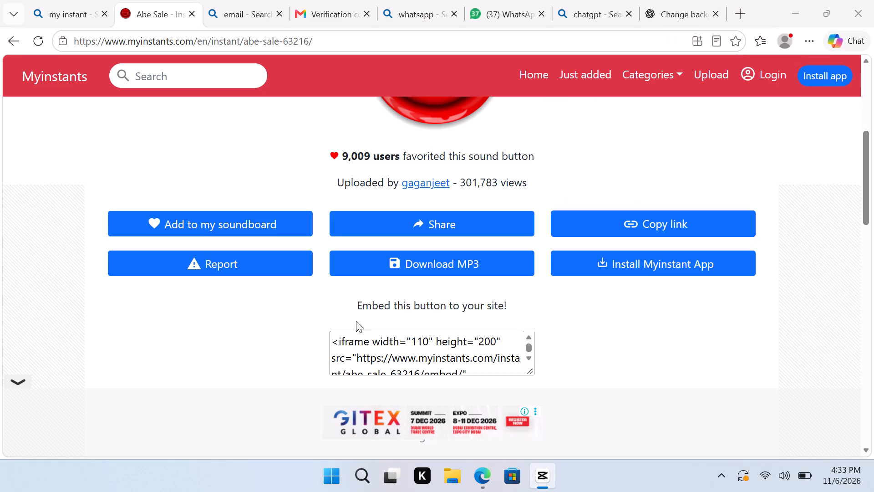
pyautogui.click(166, 77)
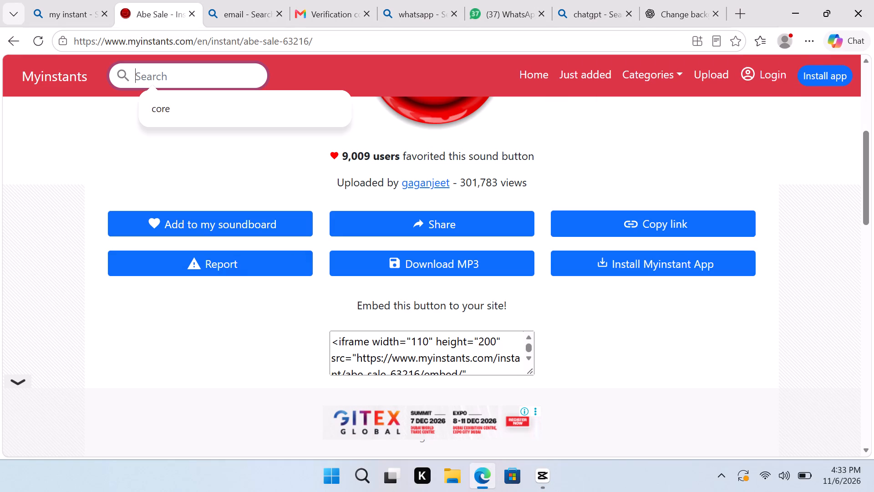
pyautogui.write('run')
pyautogui.press('Return')
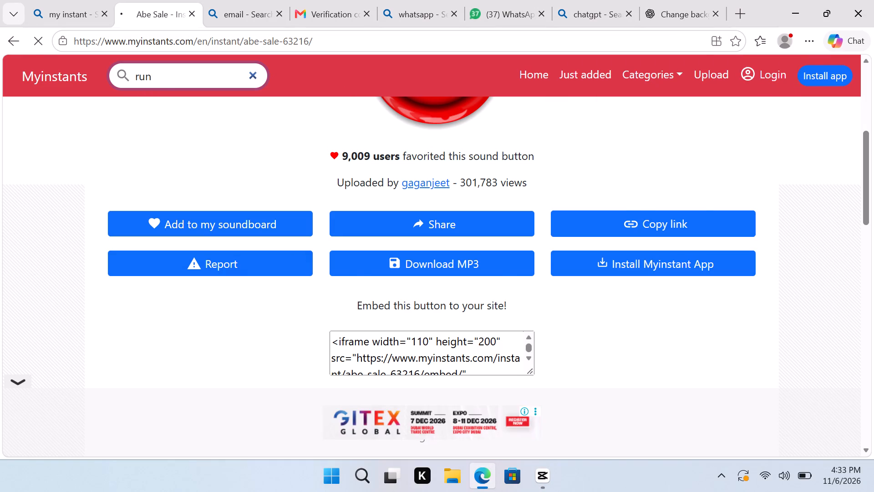
pyautogui.click(148, 246)
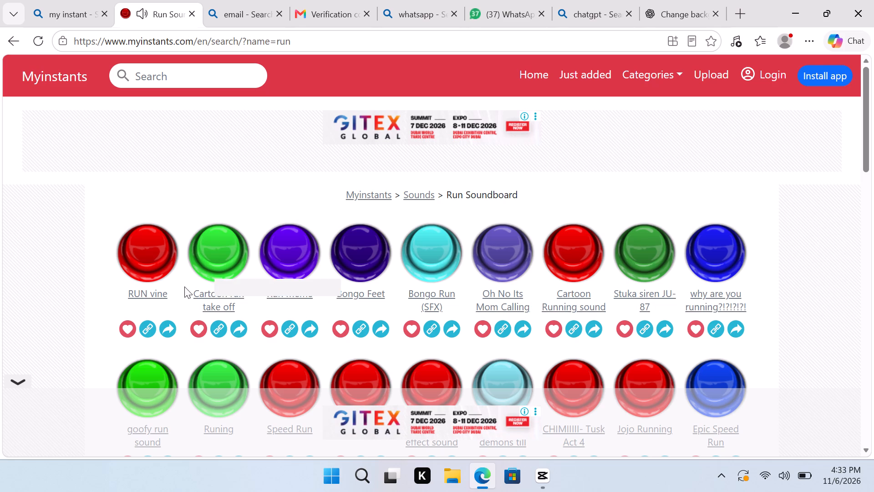
pyautogui.click(146, 293)
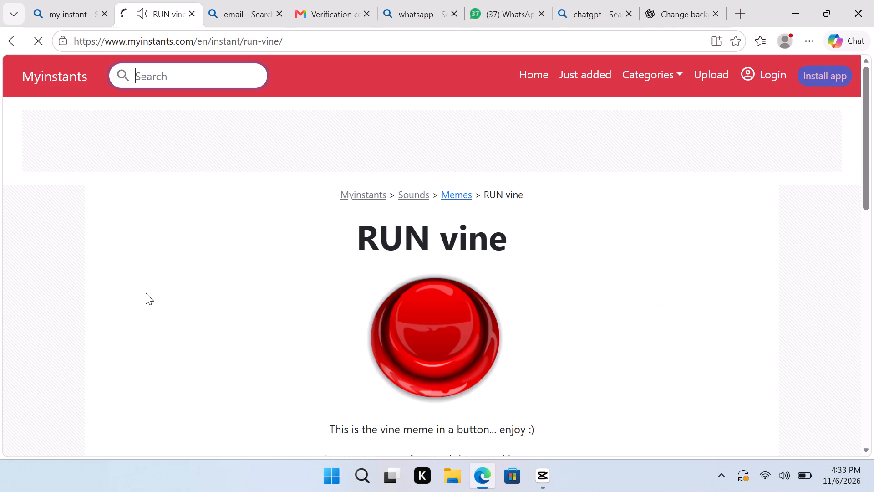
pyautogui.scroll(-2, 490, 437)
pyautogui.click(481, 430)
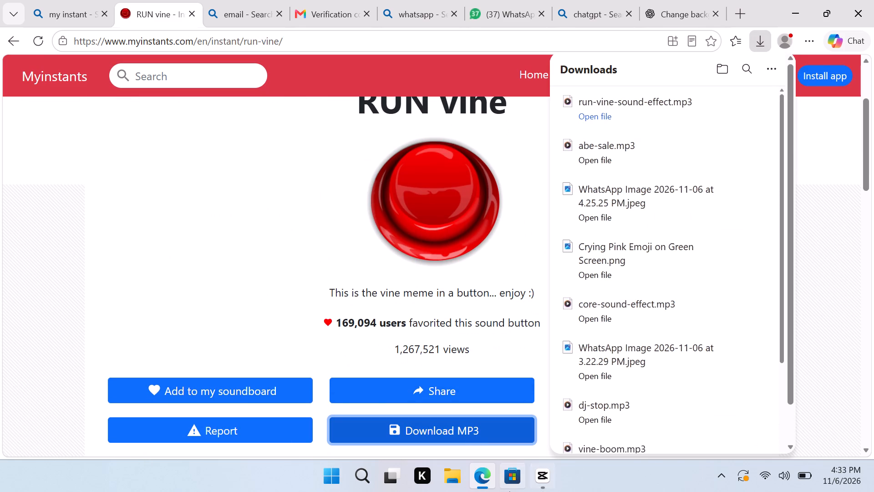
# Return to CapCut and import run-vine-sound-effect from the Downloads folder on the device.
pyautogui.click(545, 480)
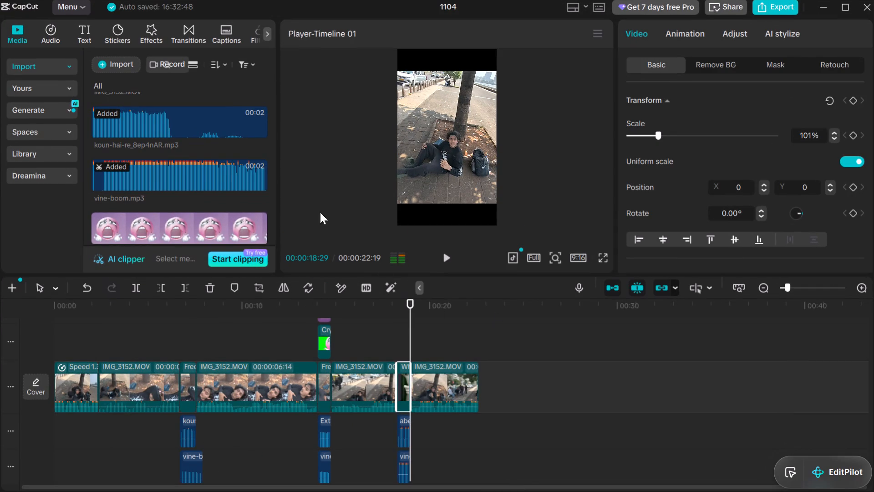
pyautogui.click(110, 67)
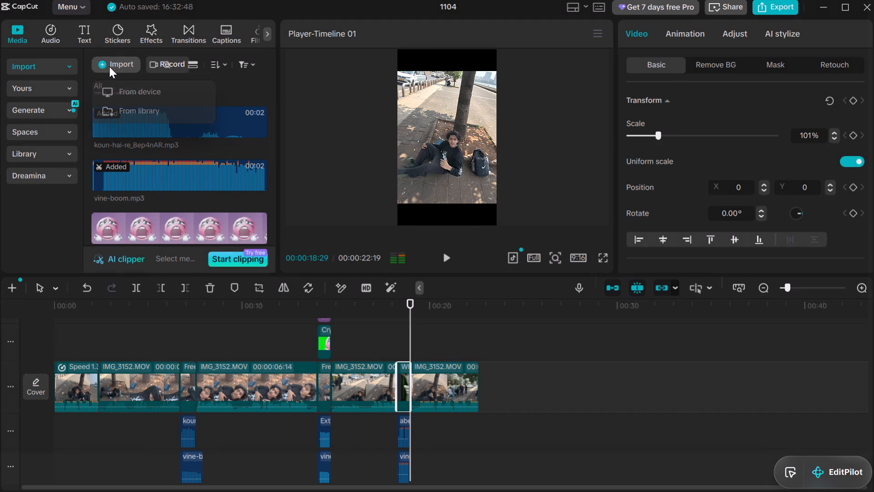
pyautogui.click(112, 90)
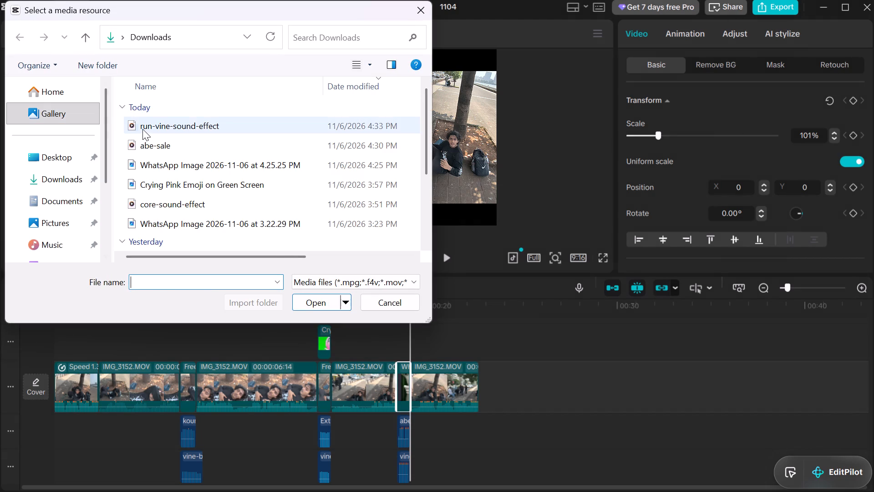
pyautogui.click(142, 129)
pyautogui.click(312, 307)
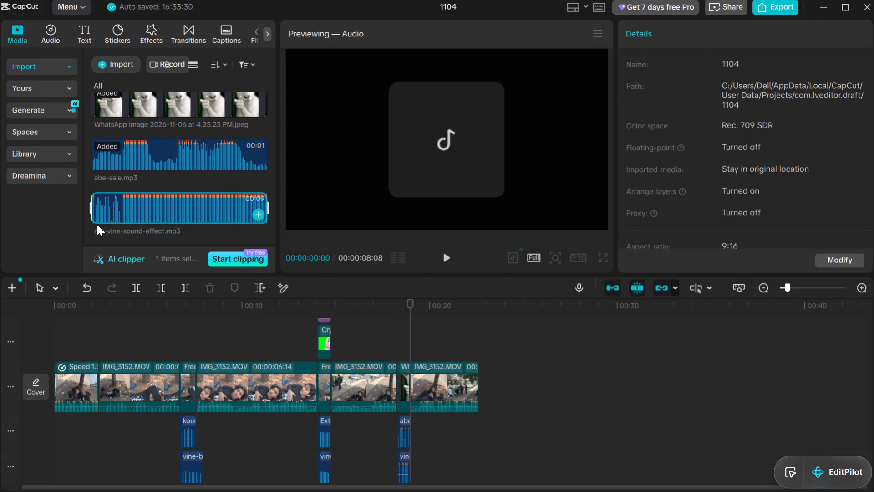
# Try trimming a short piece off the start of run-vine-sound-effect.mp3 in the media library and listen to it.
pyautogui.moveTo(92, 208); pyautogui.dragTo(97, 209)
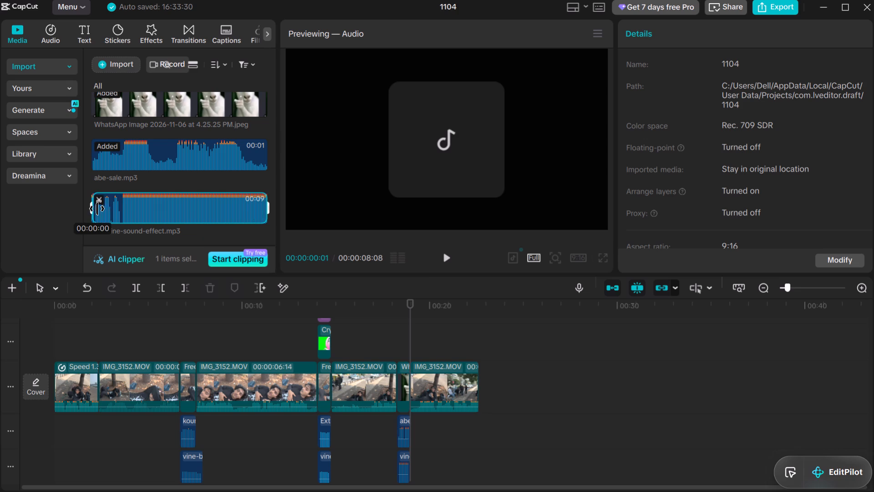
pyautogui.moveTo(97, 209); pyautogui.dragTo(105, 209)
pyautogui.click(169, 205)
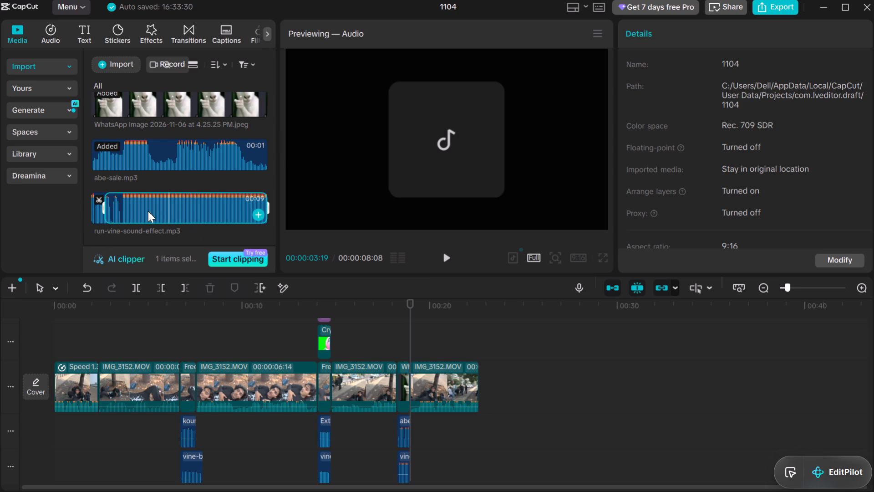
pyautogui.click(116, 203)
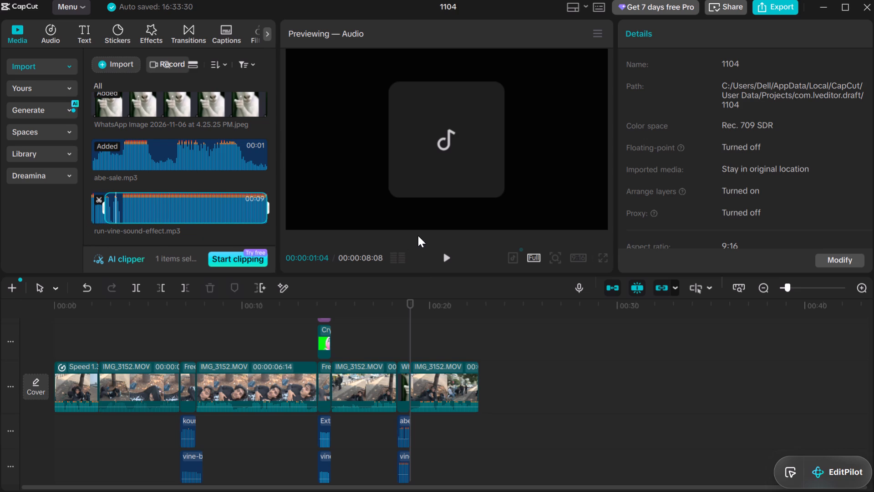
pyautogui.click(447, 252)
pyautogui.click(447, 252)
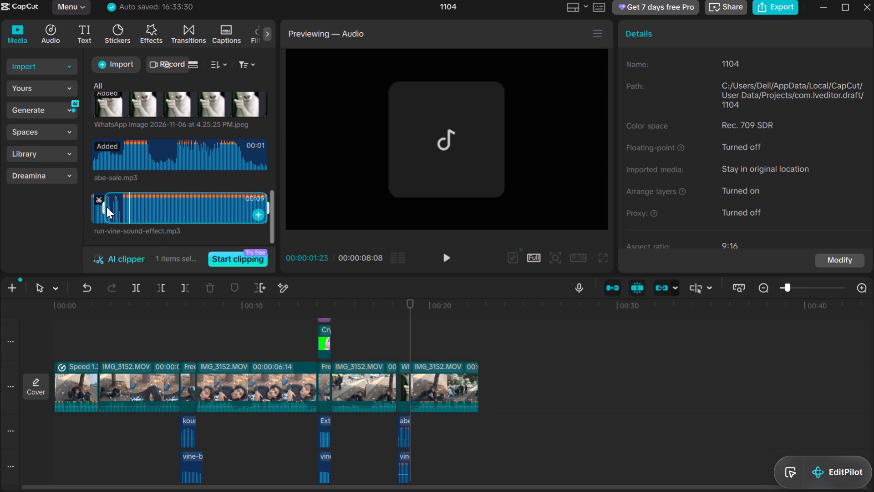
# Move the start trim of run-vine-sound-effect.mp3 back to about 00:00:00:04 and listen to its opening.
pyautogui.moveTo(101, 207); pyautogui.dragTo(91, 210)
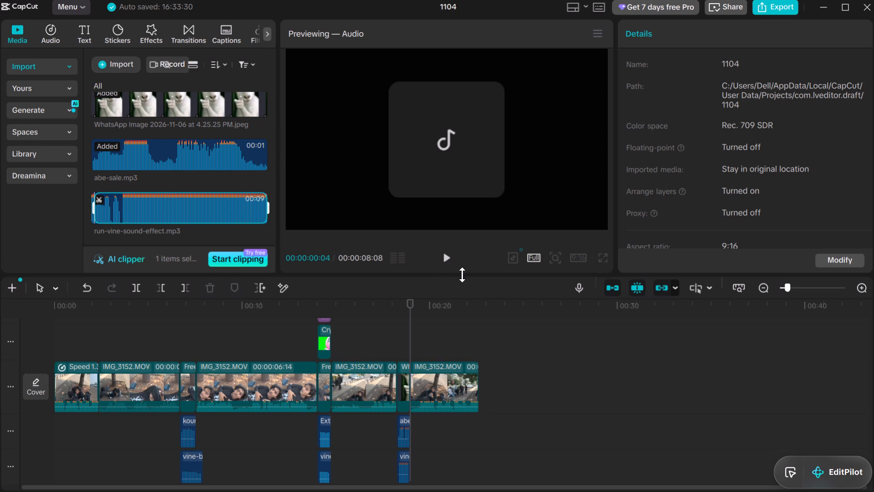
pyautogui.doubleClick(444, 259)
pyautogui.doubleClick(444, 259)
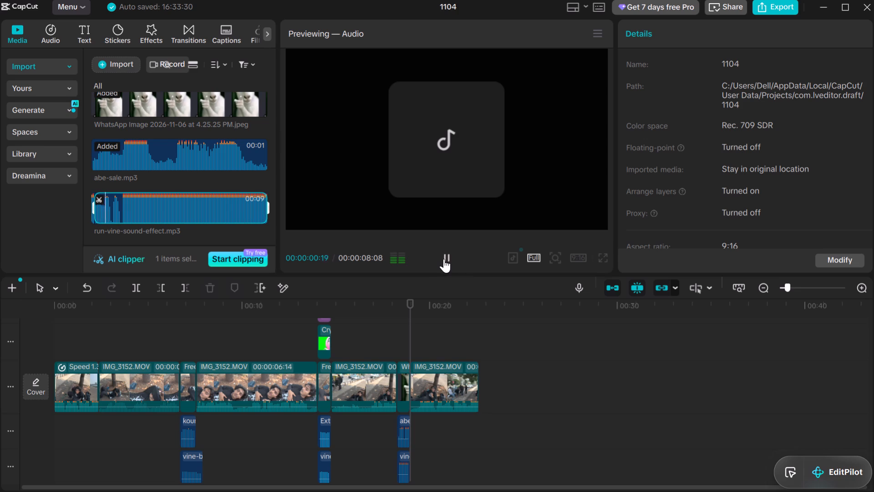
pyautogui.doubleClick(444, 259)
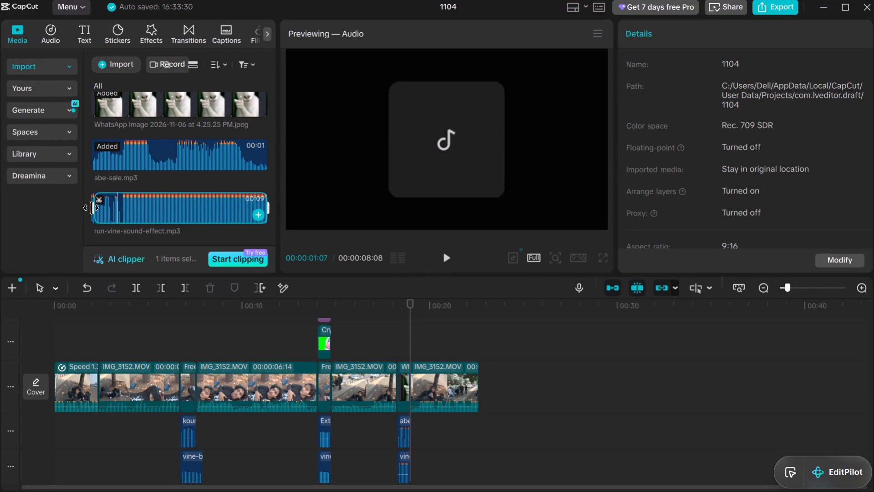
# Trim the start of run-vine-sound-effect.mp3 to about 00:00:00:23 in the media library and listen to the result.
pyautogui.moveTo(93, 208); pyautogui.dragTo(103, 211)
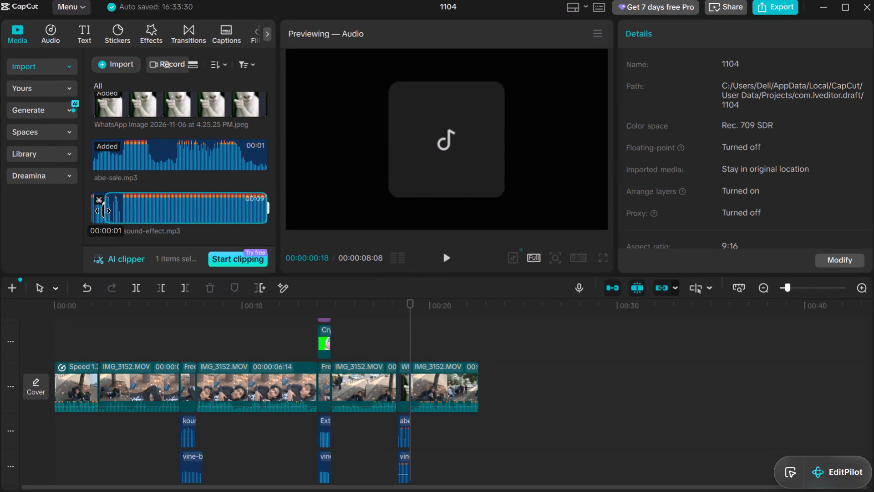
pyautogui.moveTo(103, 211); pyautogui.dragTo(107, 212)
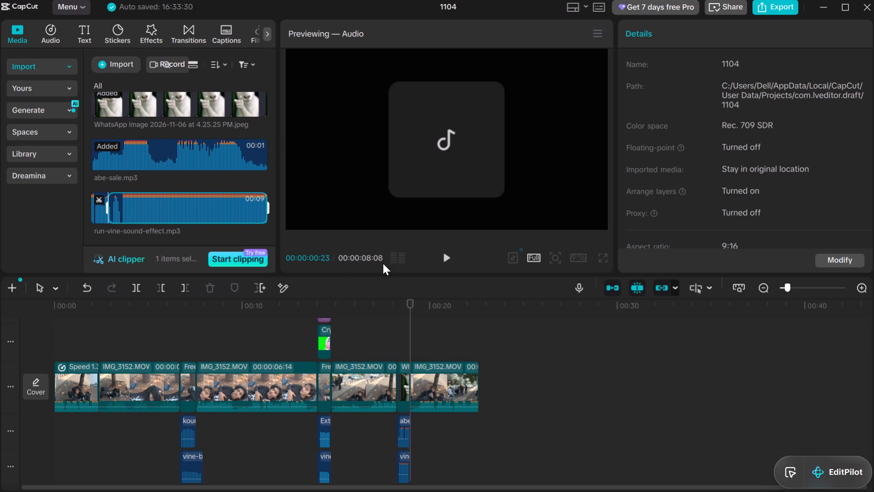
pyautogui.click(449, 250)
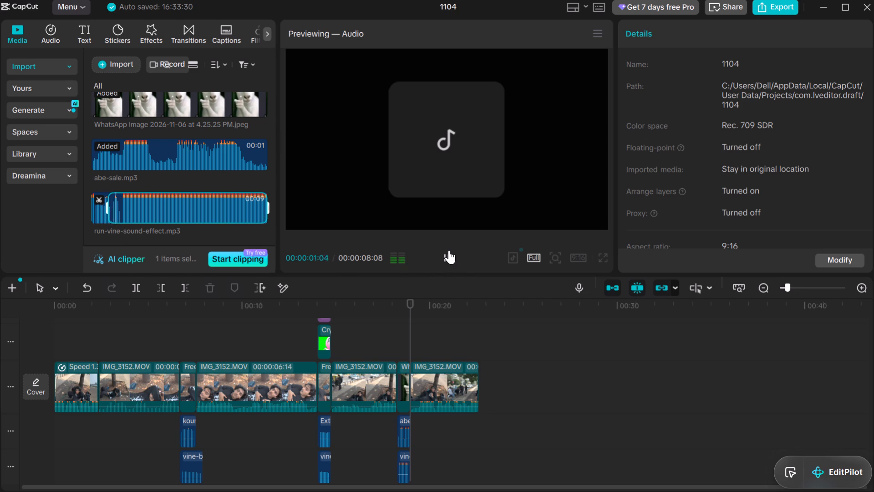
pyautogui.click(449, 250)
pyautogui.click(449, 250)
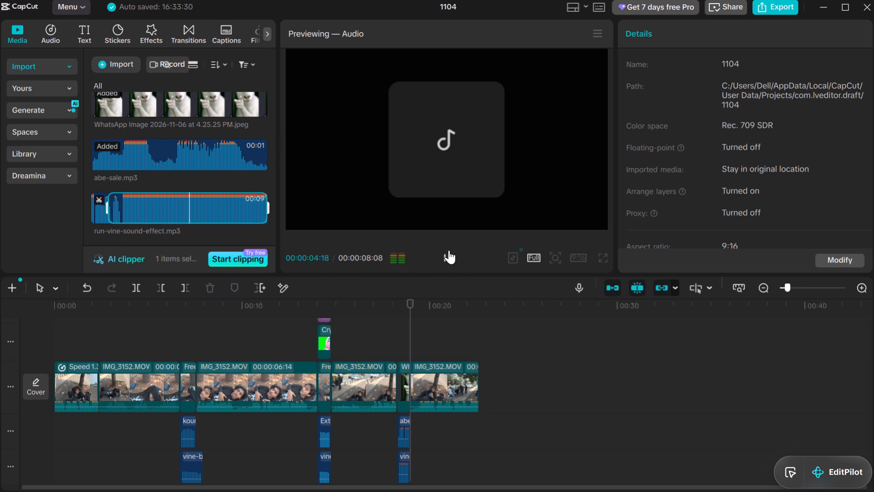
pyautogui.click(449, 250)
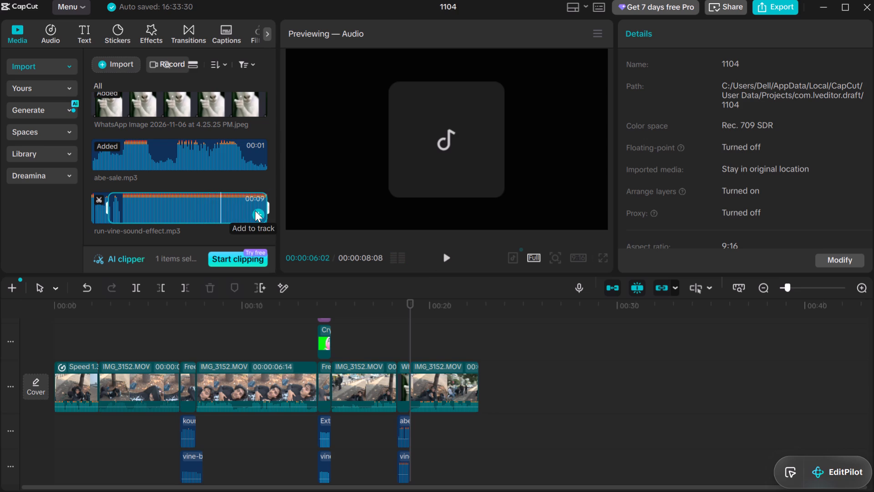
# Add the trimmed run-vine sound to the timeline at 00:00:18:29 and play it back with the final clip.
pyautogui.click(256, 213)
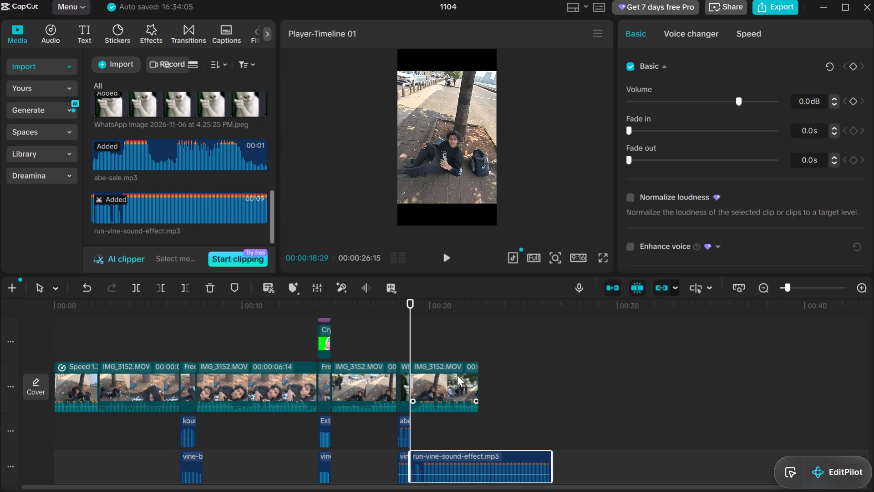
pyautogui.click(446, 255)
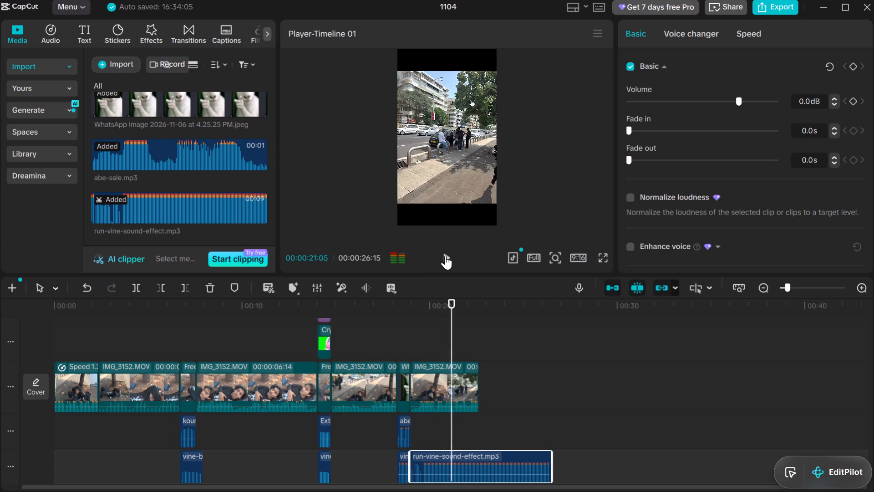
pyautogui.click(446, 257)
pyautogui.doubleClick(447, 258)
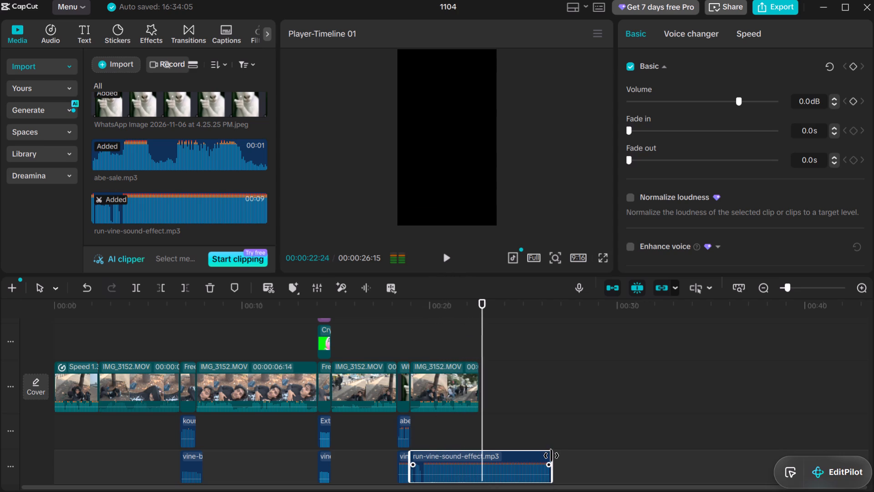
# Trim the run-vine sound's end to match the final clip's end at 00:00:22:19, and move the playhead back to 00:00:22:04.
pyautogui.moveTo(551, 456); pyautogui.dragTo(475, 460)
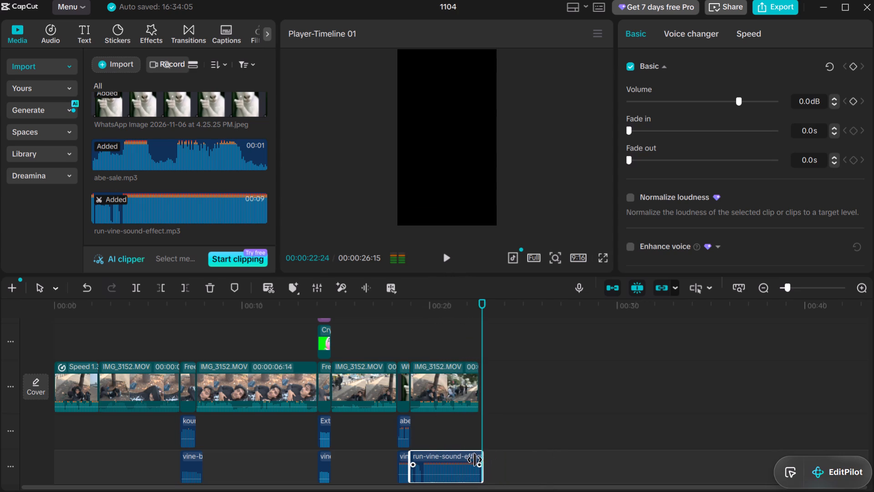
pyautogui.moveTo(475, 460); pyautogui.dragTo(472, 461)
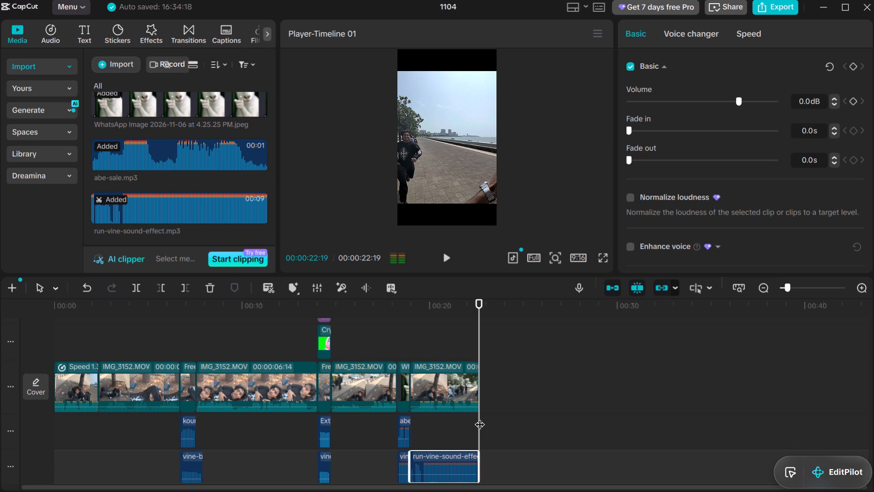
pyautogui.moveTo(478, 338); pyautogui.dragTo(471, 340)
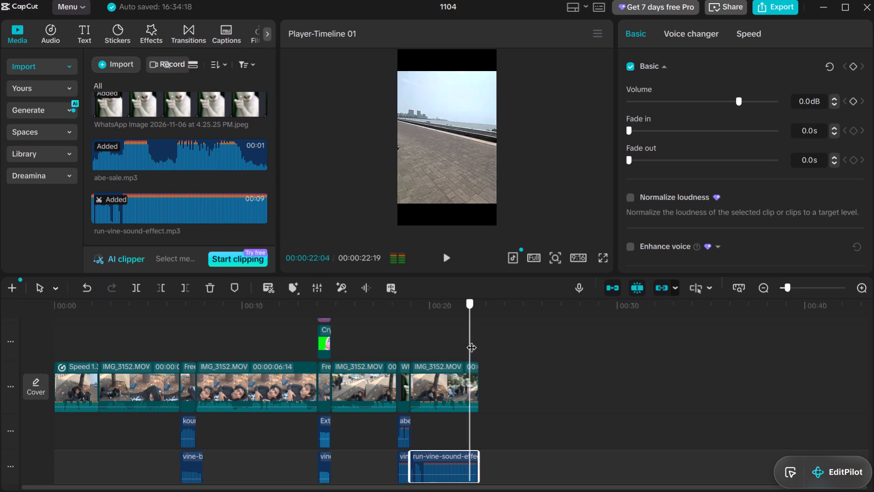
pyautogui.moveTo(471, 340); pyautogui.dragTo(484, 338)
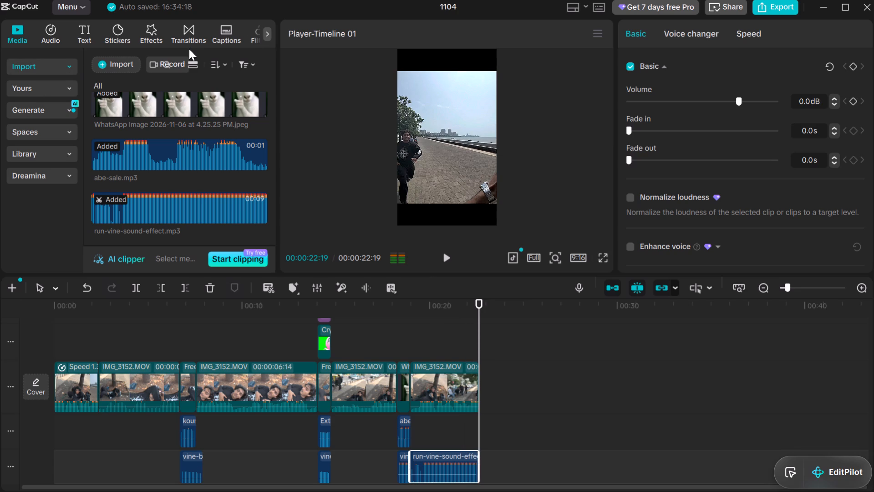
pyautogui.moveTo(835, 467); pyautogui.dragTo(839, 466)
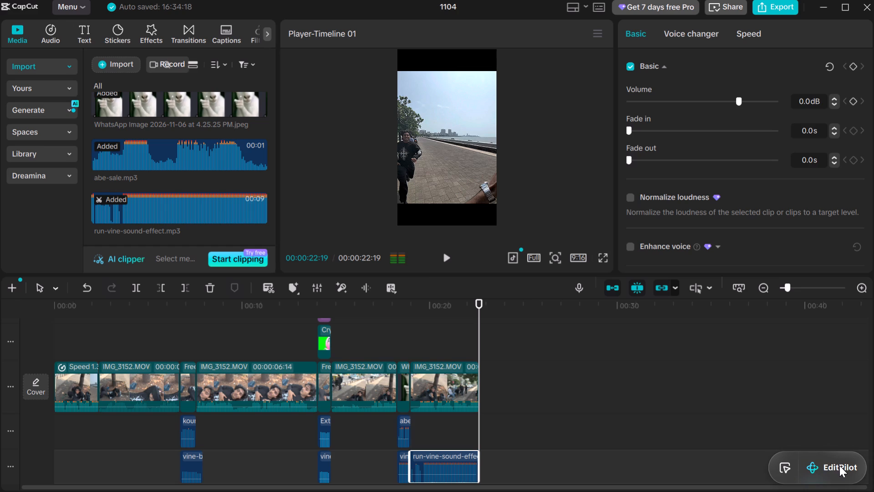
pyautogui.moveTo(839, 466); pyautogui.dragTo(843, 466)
# Play the edit back from near its start to about 00:00:08:04, checking the opening clips and the first freeze-frame sounds.
pyautogui.click(59, 336)
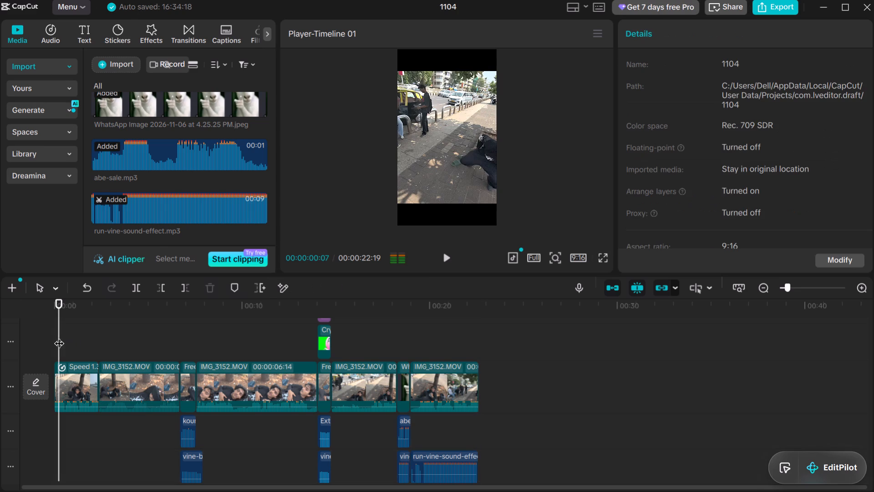
pyautogui.click(442, 255)
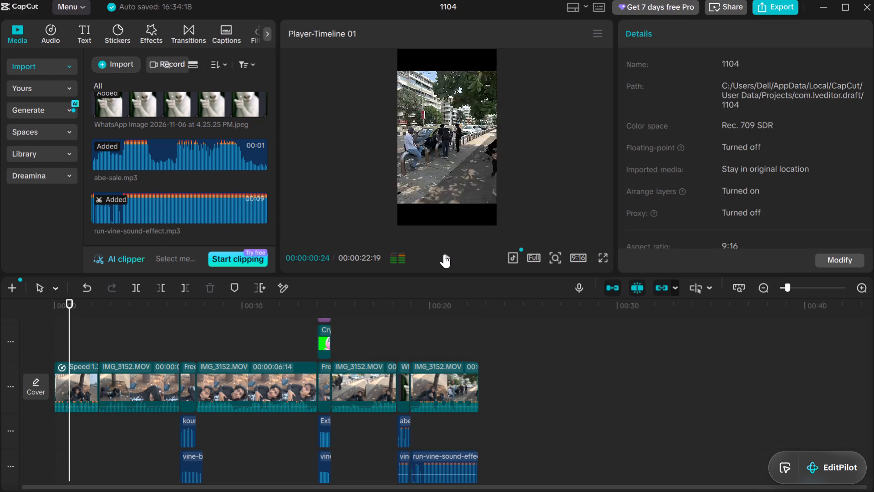
pyautogui.click(444, 255)
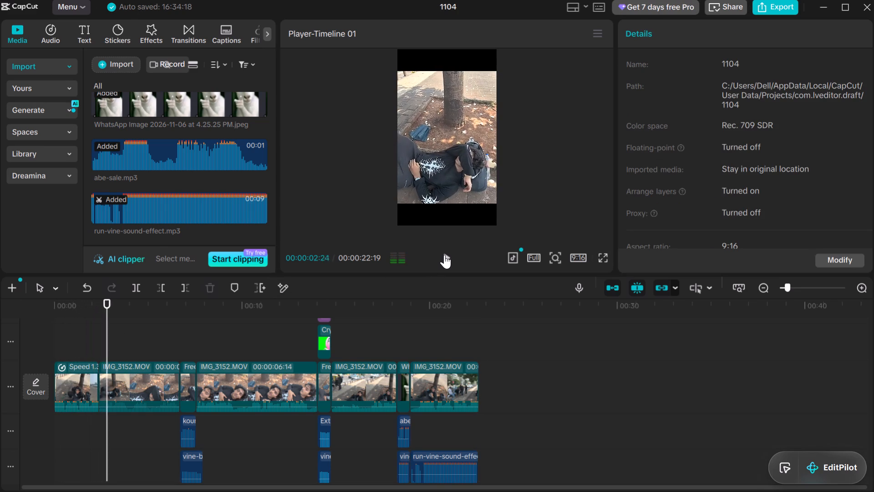
pyautogui.click(444, 255)
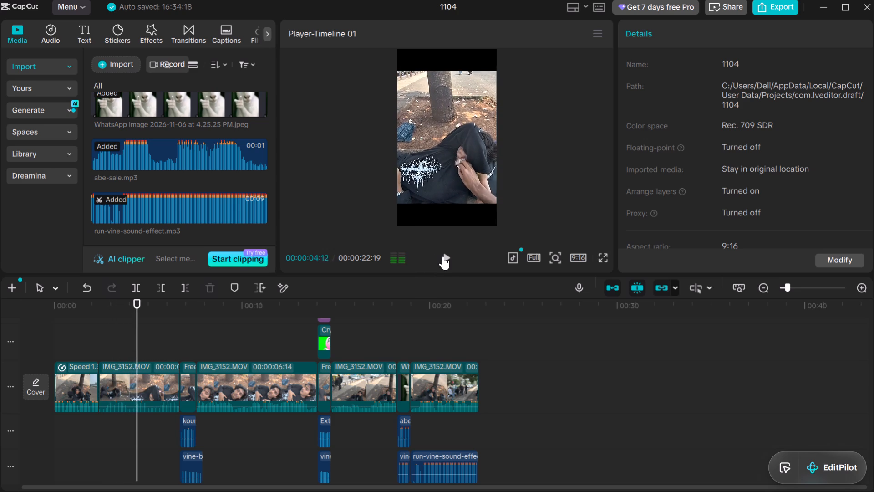
pyautogui.click(443, 256)
pyautogui.click(443, 256)
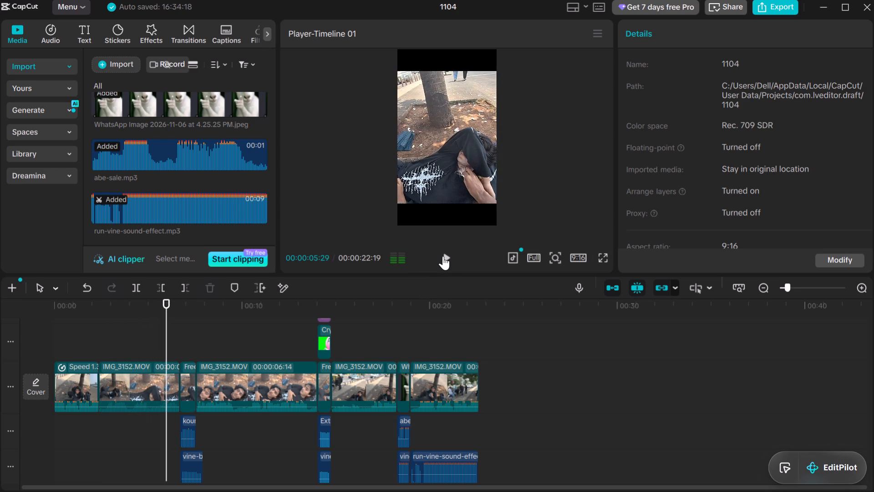
pyautogui.click(443, 256)
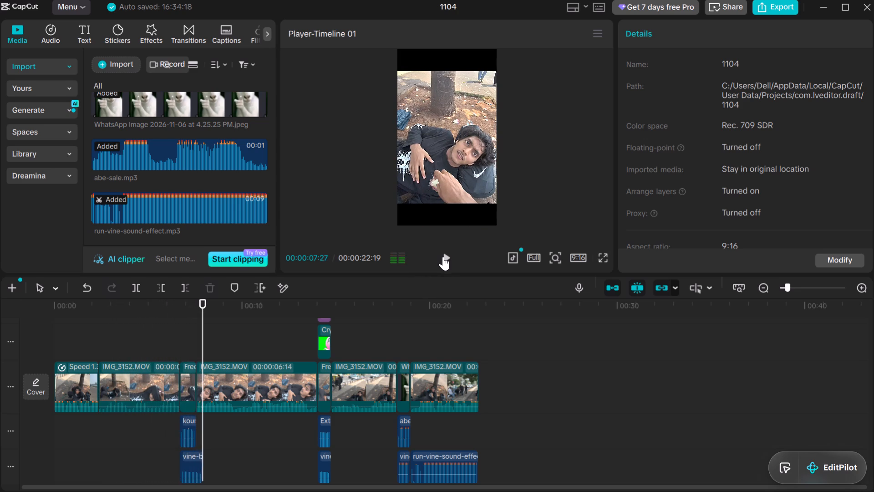
pyautogui.doubleClick(443, 256)
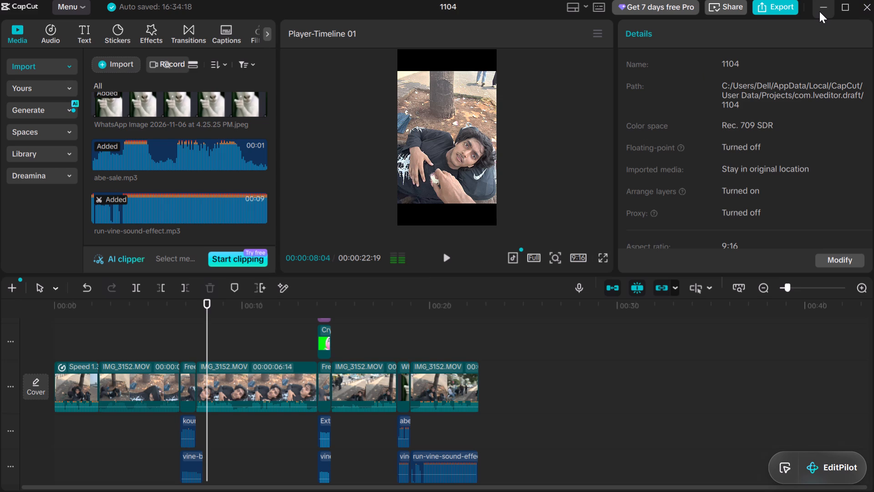
# Switch to Microsoft Edge and search the web for "saste nashe song sound effect", replacing the email search.
pyautogui.click(819, 11)
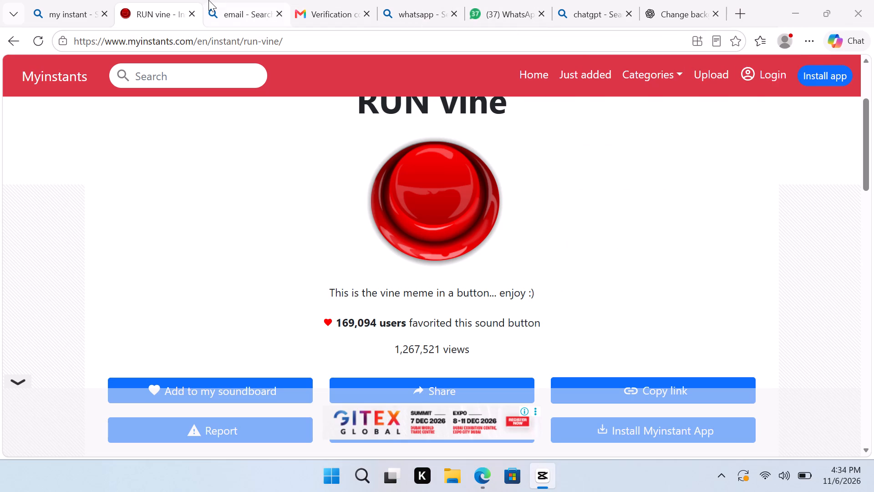
pyautogui.click(230, 15)
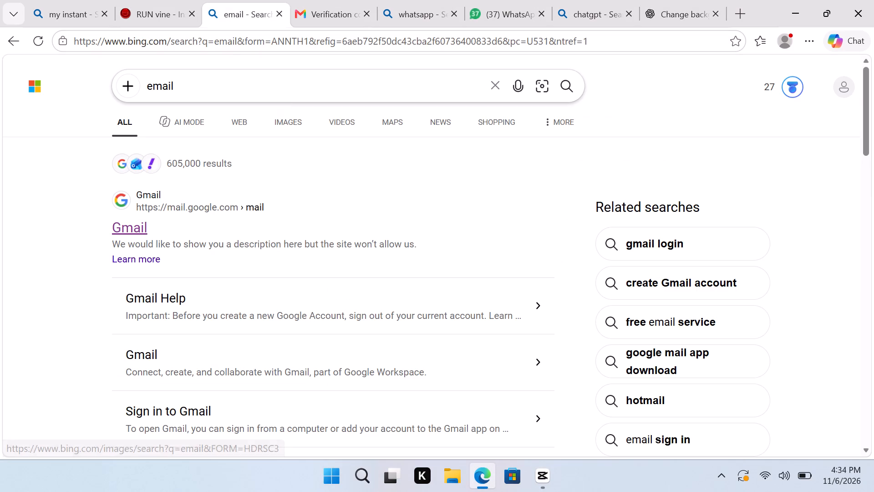
pyautogui.click(294, 86)
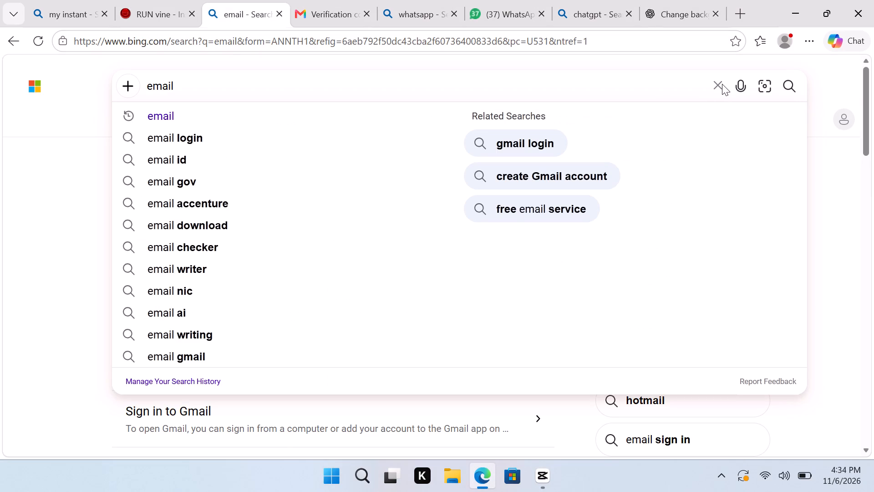
pyautogui.click(722, 84)
pyautogui.write('sas')
pyautogui.press('t')
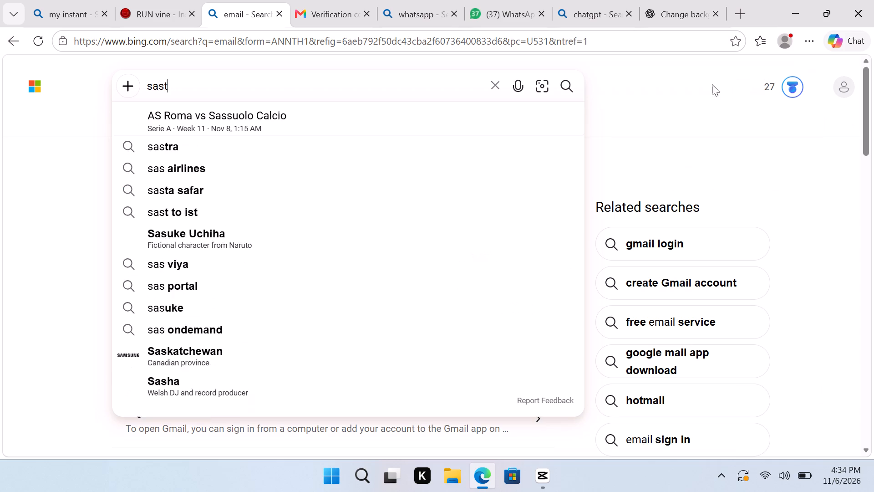
pyautogui.write('e')
pyautogui.press('space')
pyautogui.write('nashe son')
pyautogui.write('g')
pyautogui.press('space')
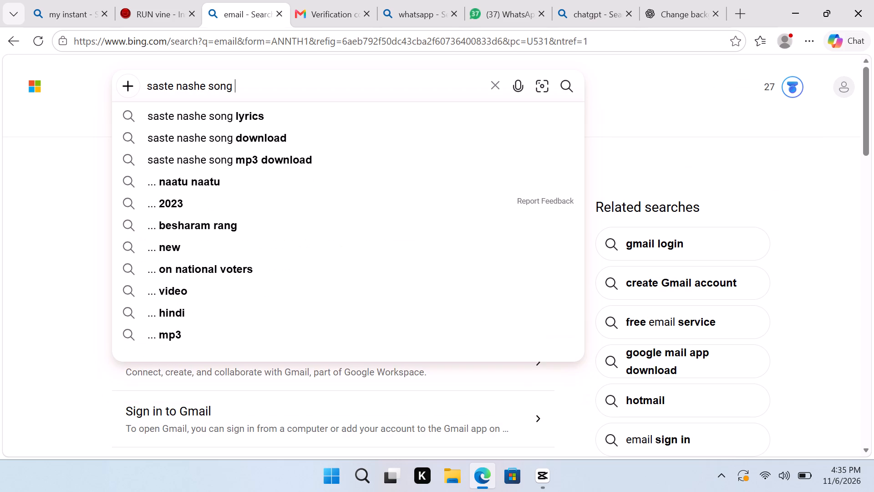
pyautogui.write('sound ef')
pyautogui.press('f')
pyautogui.press('e')
pyautogui.press('c')
pyautogui.press('t')
pyautogui.press('Return')
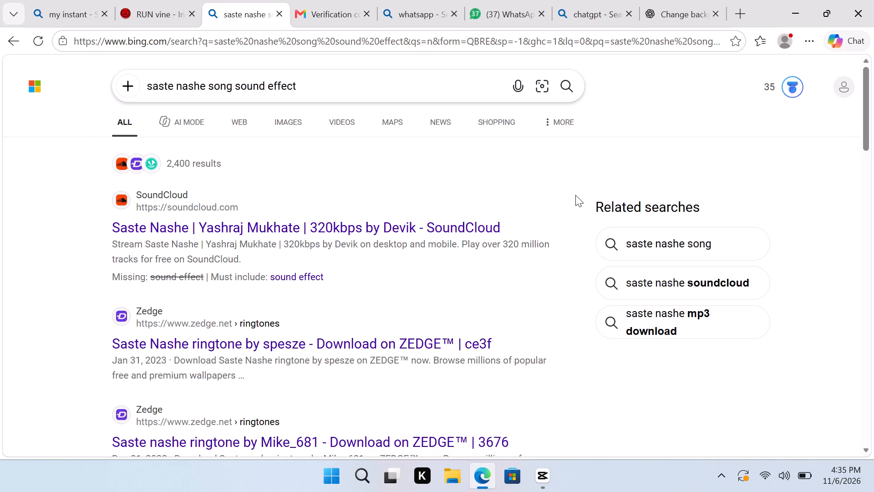
# Open the SoundCloud result for the 320kbps Saste Nashe track and accept the site's privacy consent.
pyautogui.click(435, 219)
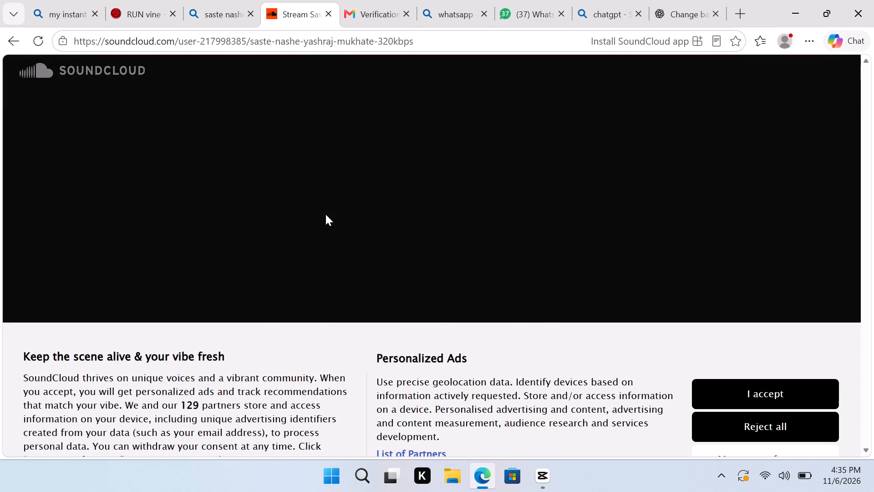
pyautogui.click(775, 326)
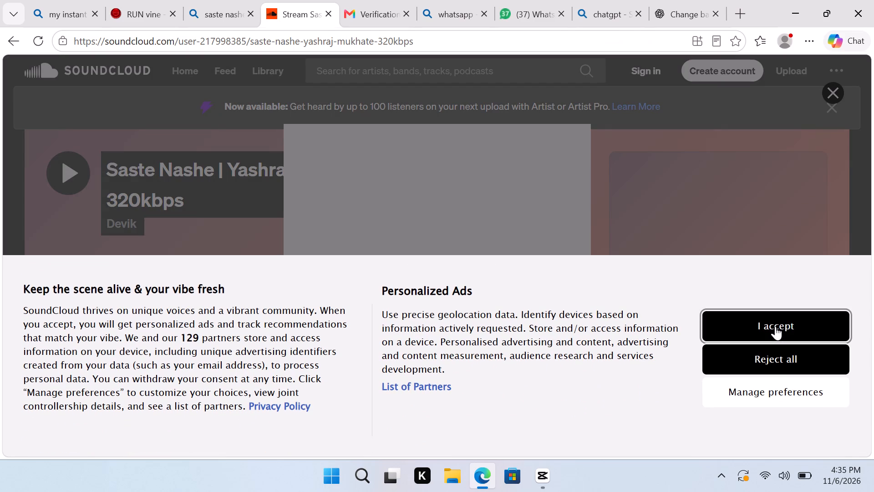
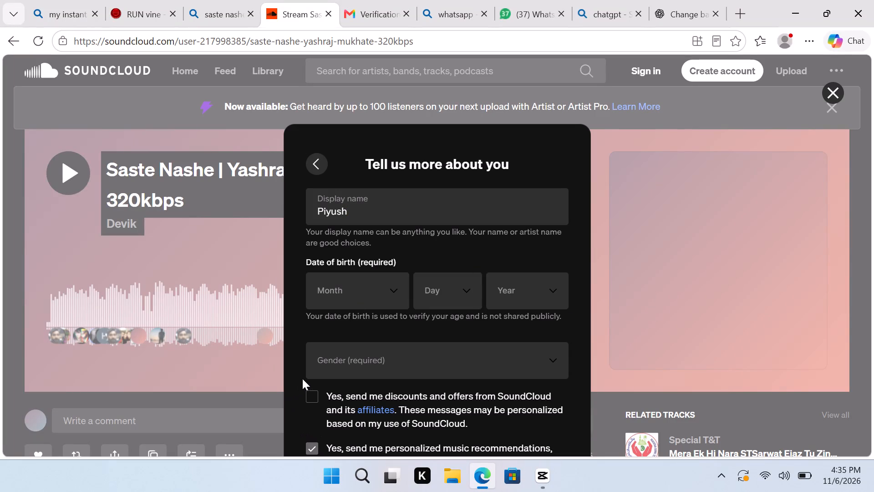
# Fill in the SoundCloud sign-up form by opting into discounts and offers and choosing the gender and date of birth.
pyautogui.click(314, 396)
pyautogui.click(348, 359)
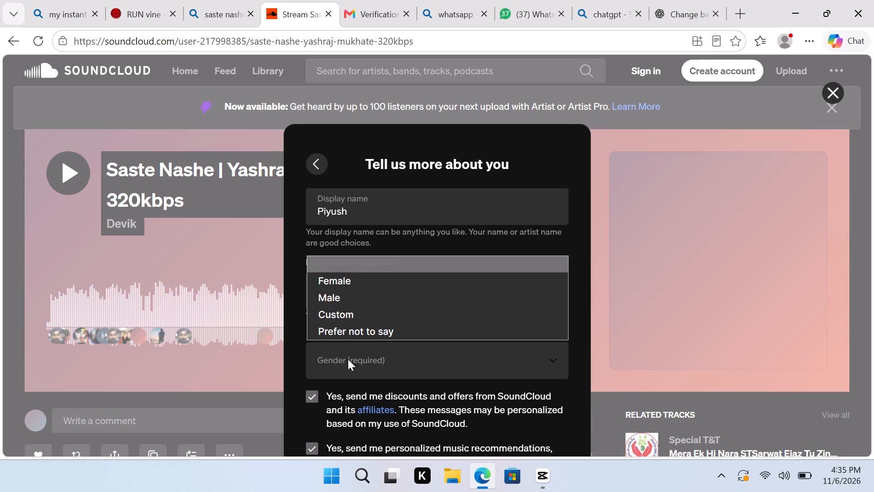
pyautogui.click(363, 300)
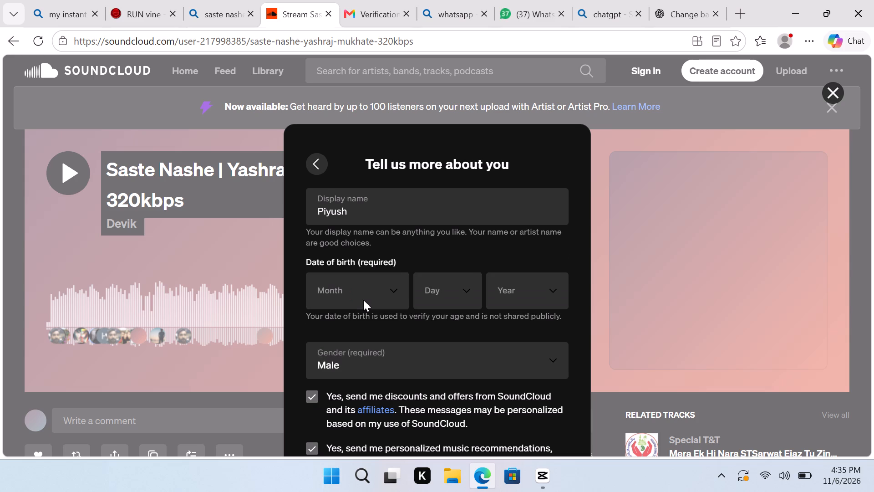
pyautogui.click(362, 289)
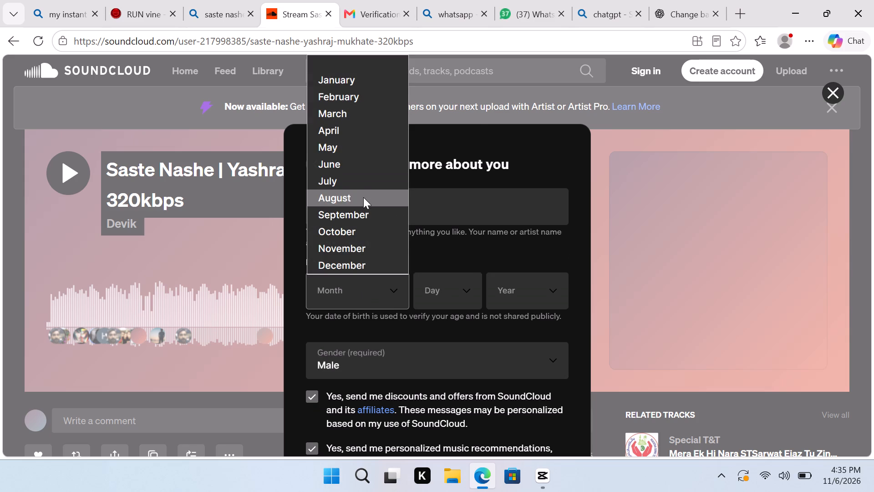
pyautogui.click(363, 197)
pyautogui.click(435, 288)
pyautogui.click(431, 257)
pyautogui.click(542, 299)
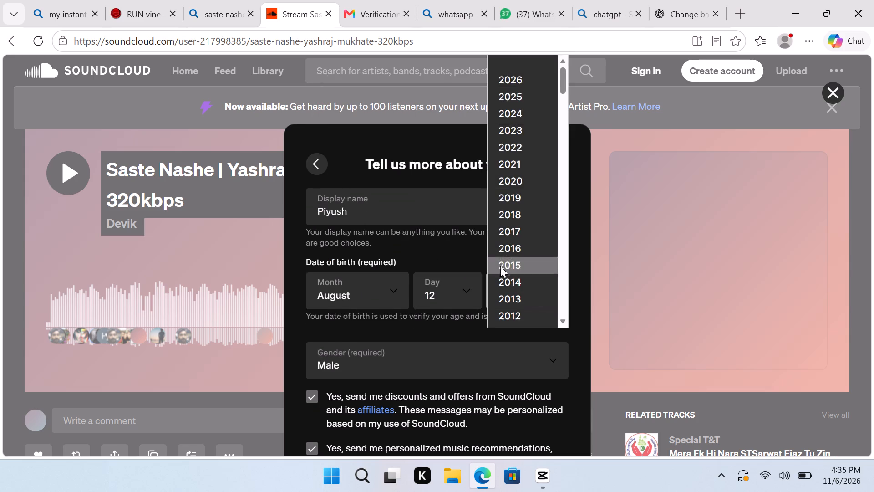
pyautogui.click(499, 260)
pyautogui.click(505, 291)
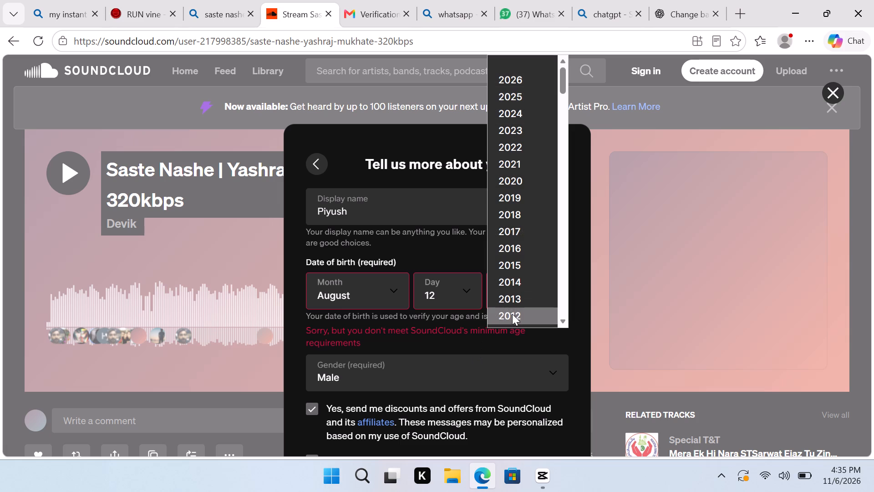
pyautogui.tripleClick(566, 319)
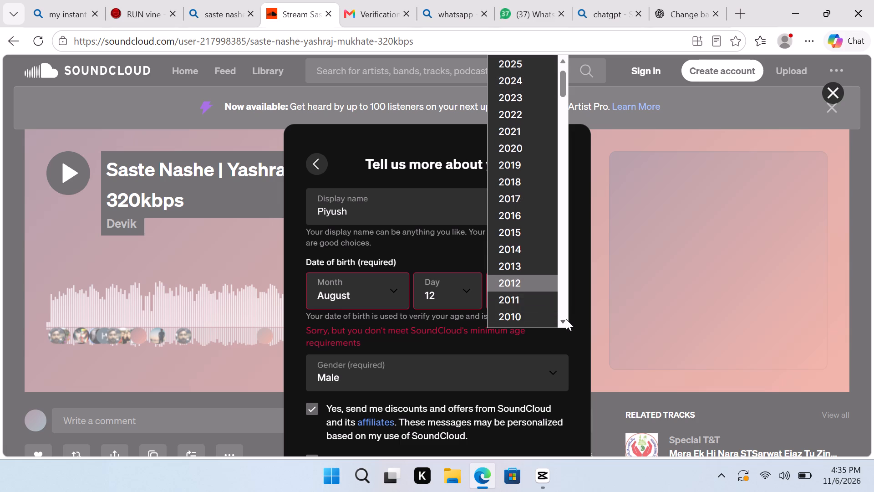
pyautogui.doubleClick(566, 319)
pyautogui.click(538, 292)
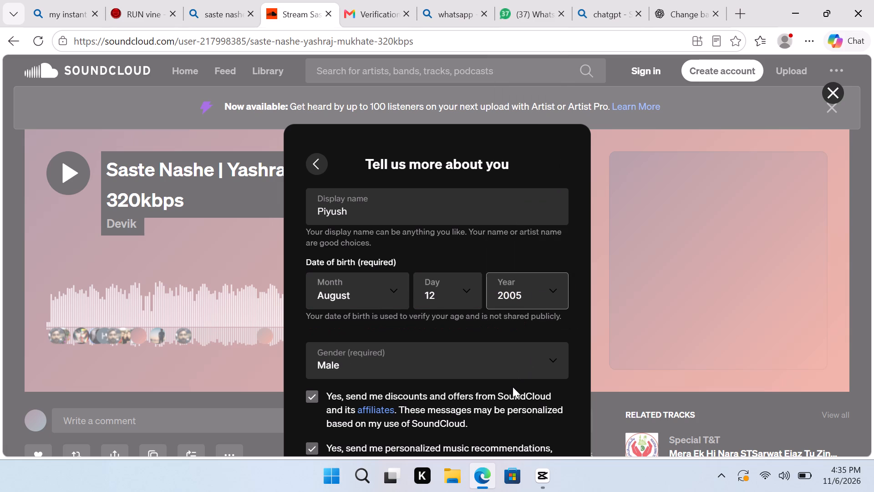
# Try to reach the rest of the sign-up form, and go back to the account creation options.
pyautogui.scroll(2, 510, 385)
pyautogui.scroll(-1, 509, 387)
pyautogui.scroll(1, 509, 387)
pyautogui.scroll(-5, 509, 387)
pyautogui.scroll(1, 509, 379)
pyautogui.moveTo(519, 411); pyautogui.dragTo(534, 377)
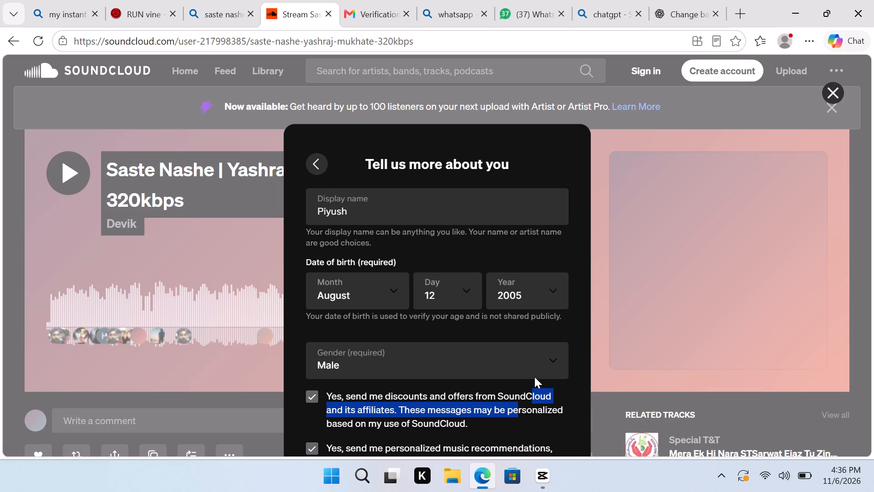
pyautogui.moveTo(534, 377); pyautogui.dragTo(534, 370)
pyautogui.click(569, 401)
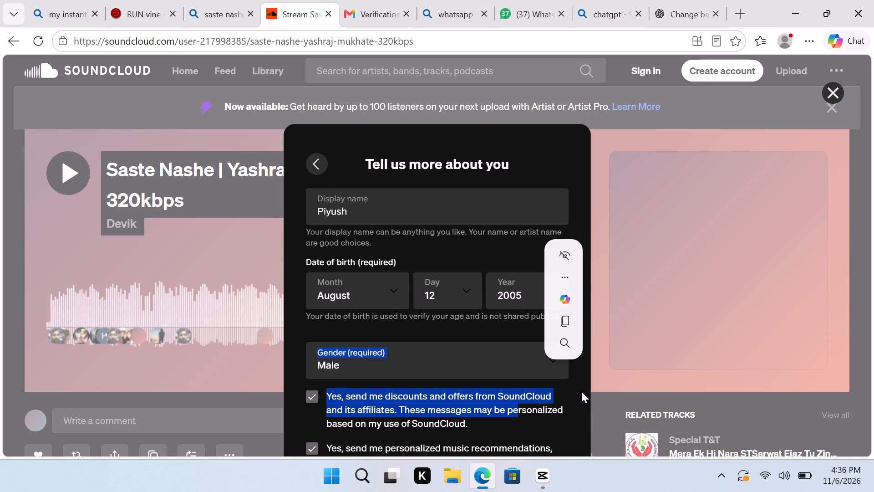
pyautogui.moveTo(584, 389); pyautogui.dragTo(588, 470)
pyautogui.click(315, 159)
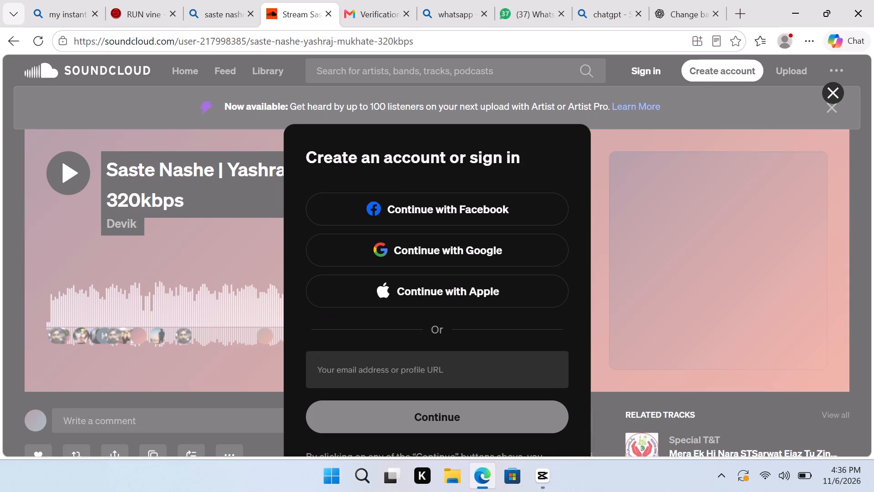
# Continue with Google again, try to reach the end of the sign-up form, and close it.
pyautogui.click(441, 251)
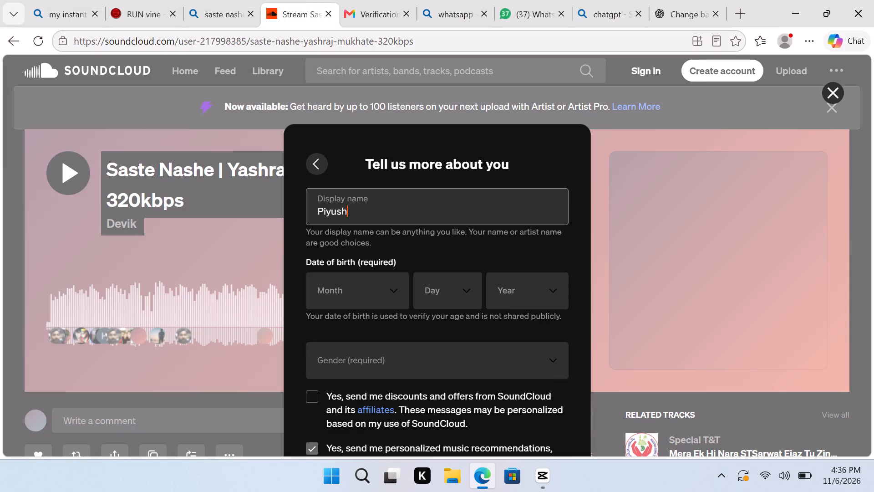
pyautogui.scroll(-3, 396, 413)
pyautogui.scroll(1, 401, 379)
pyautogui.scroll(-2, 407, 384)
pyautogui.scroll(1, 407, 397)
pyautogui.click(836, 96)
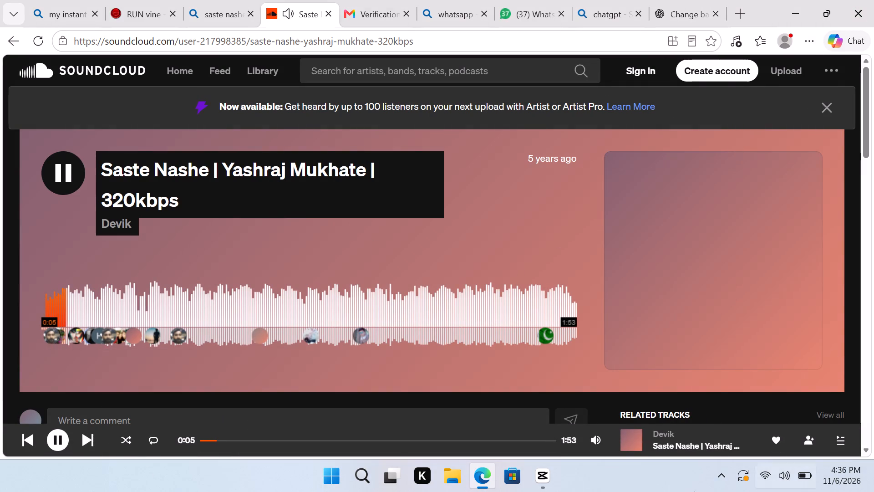
# Examine the Saste Nashe track page, including its play queue and track options, and return to the web search results.
pyautogui.click(841, 442)
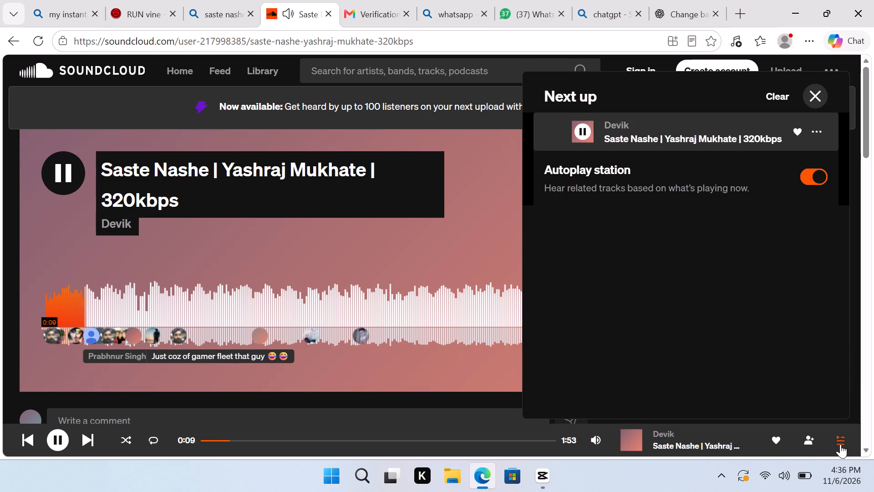
pyautogui.click(840, 444)
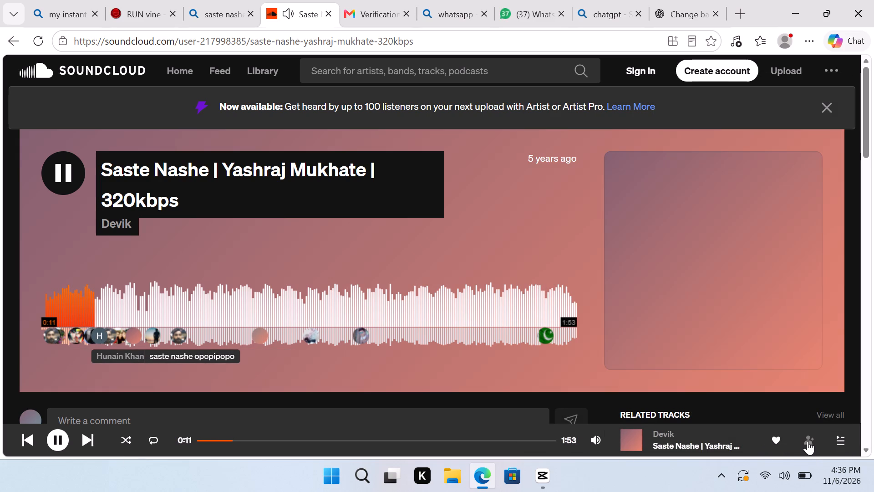
pyautogui.scroll(-1, 161, 258)
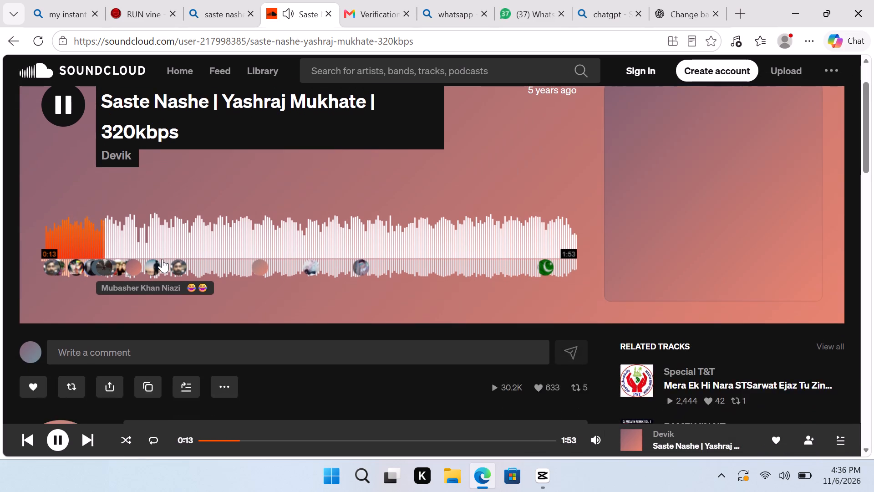
pyautogui.scroll(1, 162, 259)
pyautogui.scroll(-3, 162, 259)
pyautogui.scroll(1, 162, 259)
pyautogui.scroll(-4, 162, 259)
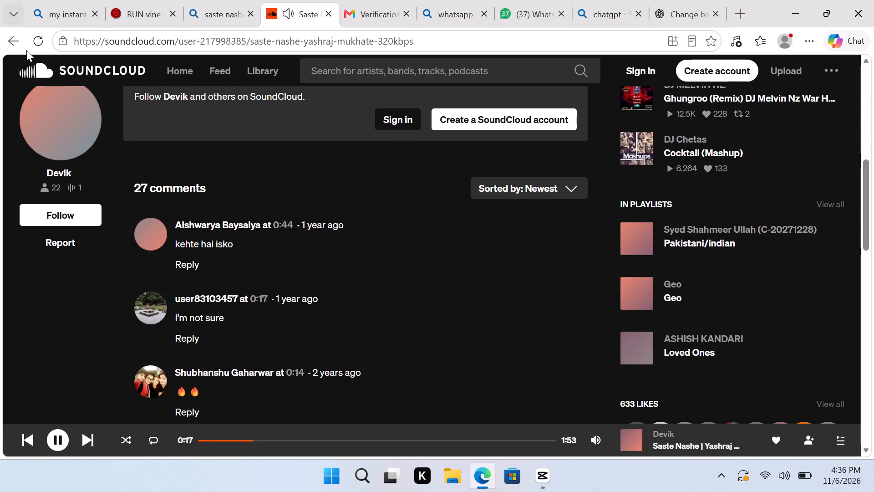
pyautogui.click(11, 44)
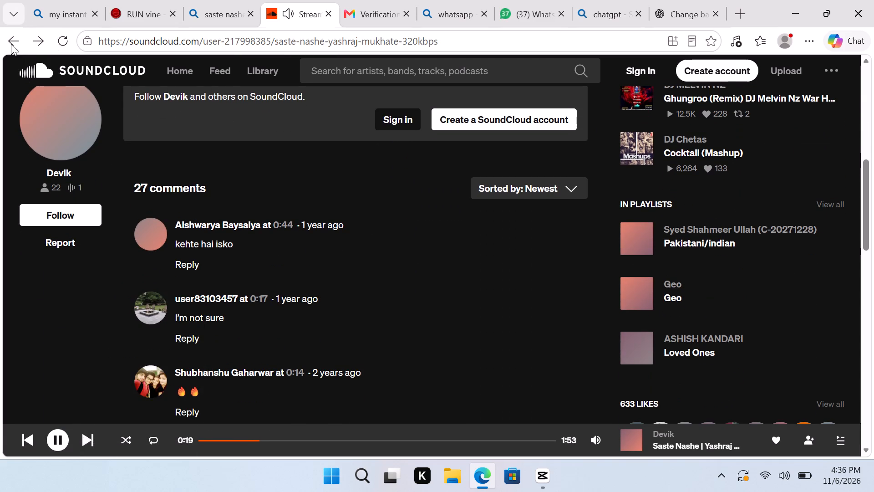
pyautogui.click(11, 44)
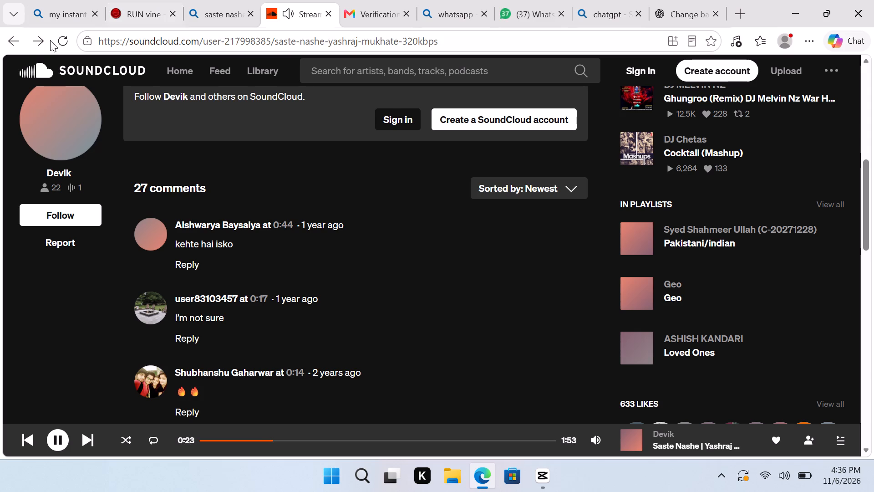
pyautogui.click(12, 44)
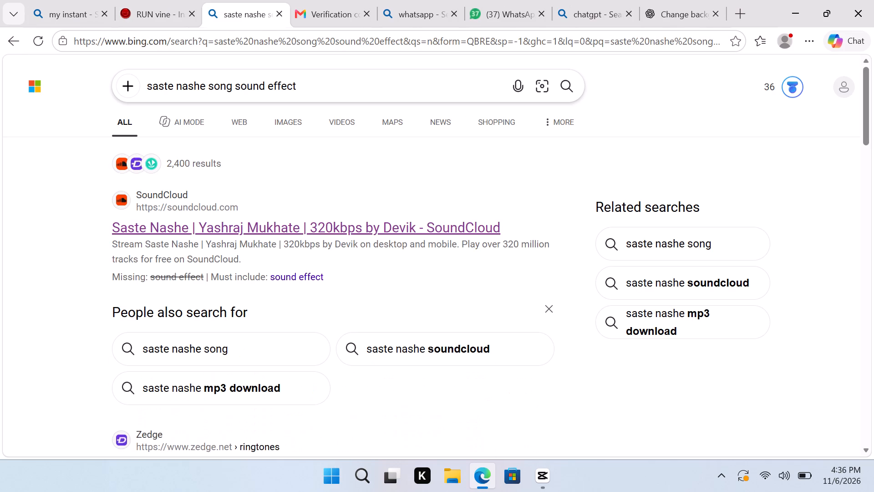
# Extend the web search query to "saste nashe song sound effect without sign".
pyautogui.scroll(-2, 218, 276)
pyautogui.scroll(2, 217, 276)
pyautogui.scroll(-1, 217, 276)
pyautogui.scroll(1, 218, 277)
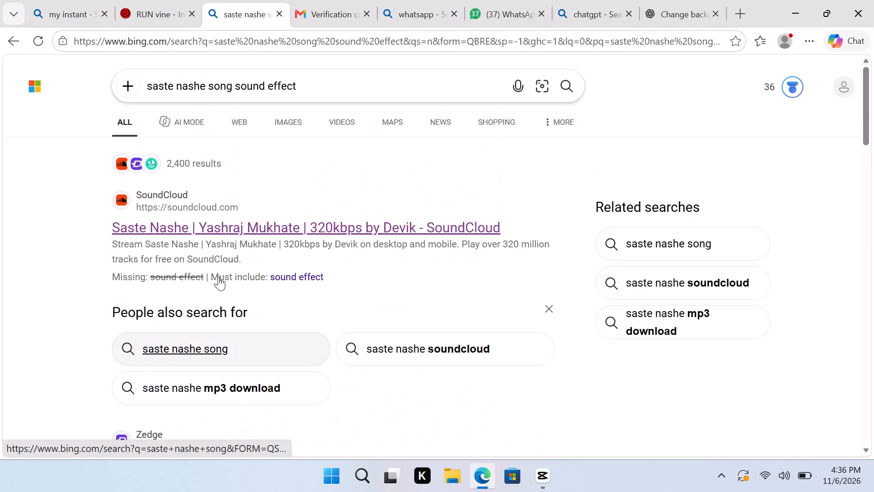
pyautogui.click(317, 80)
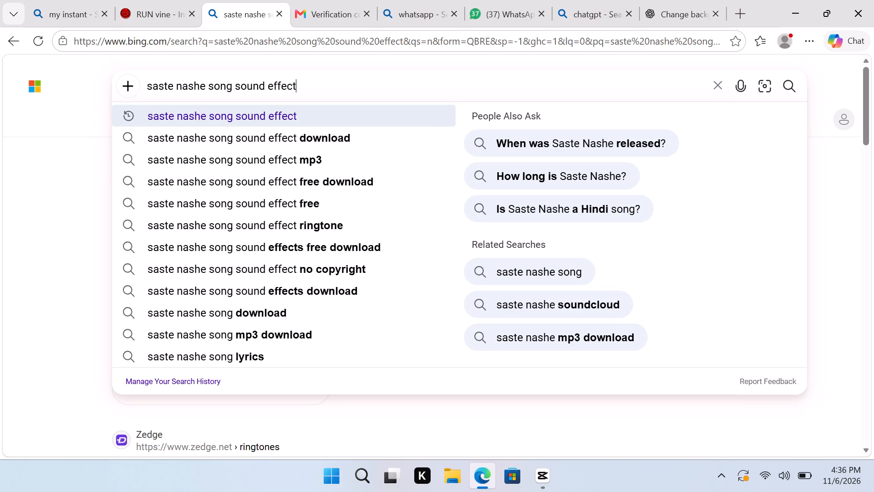
pyautogui.press('space')
pyautogui.write('witj')
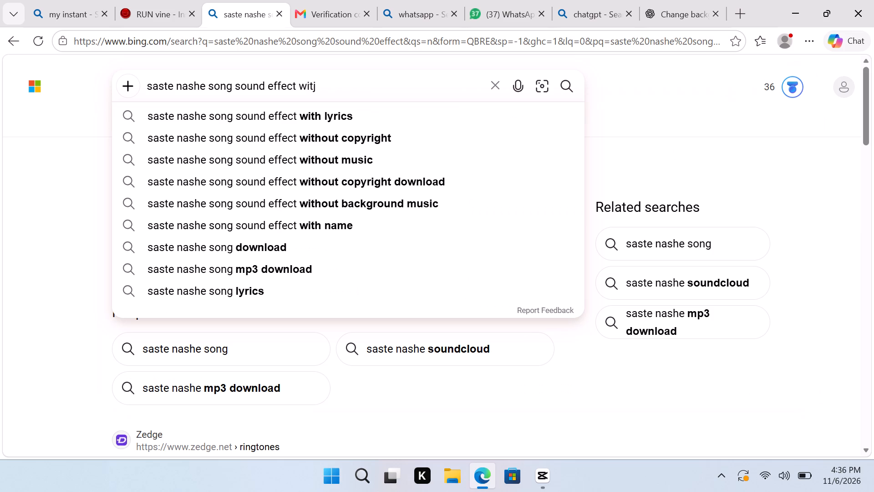
pyautogui.press('BackSpace')
pyautogui.write('ho')
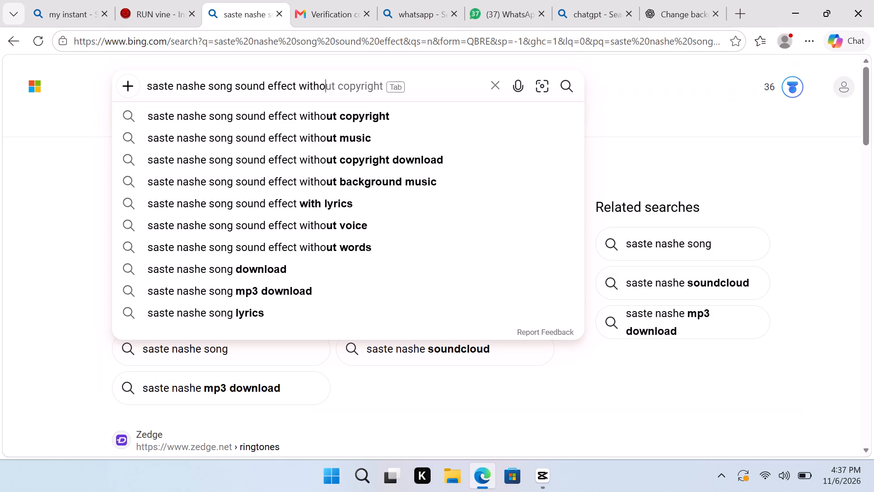
pyautogui.write('ut sign')
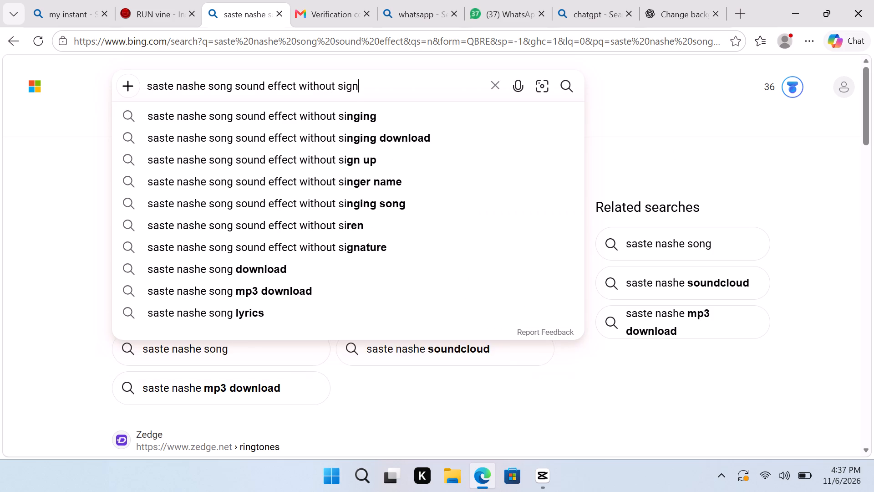
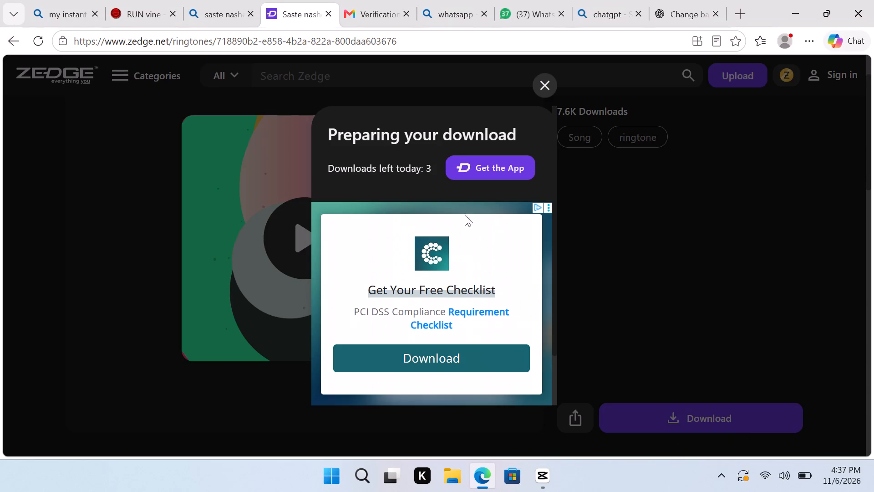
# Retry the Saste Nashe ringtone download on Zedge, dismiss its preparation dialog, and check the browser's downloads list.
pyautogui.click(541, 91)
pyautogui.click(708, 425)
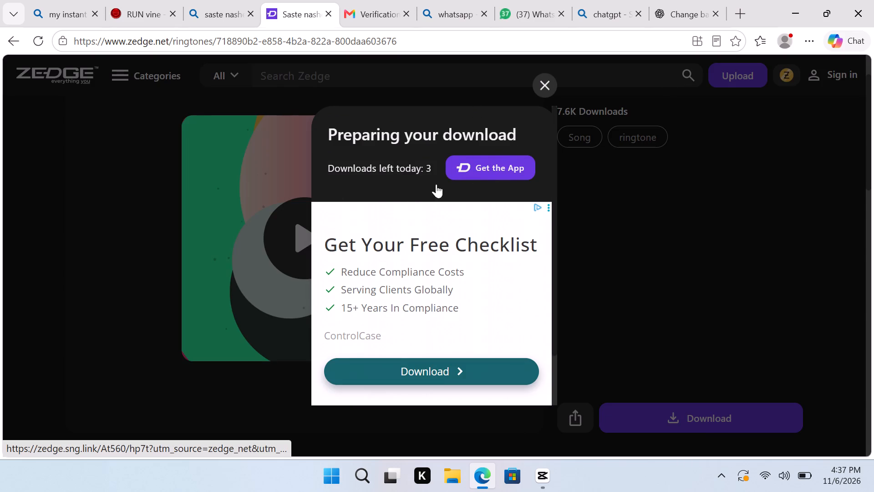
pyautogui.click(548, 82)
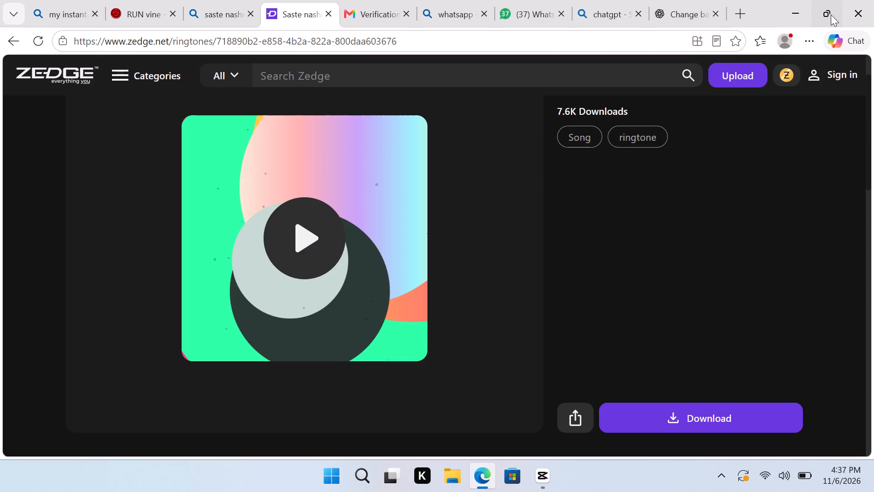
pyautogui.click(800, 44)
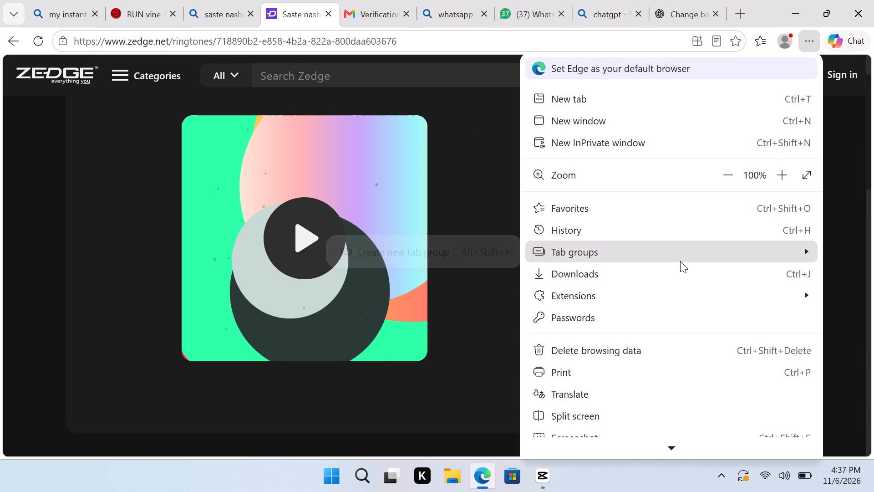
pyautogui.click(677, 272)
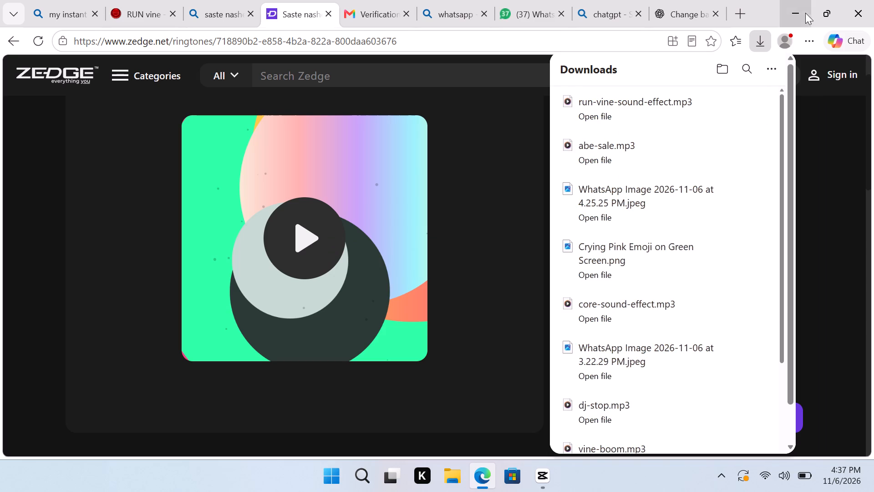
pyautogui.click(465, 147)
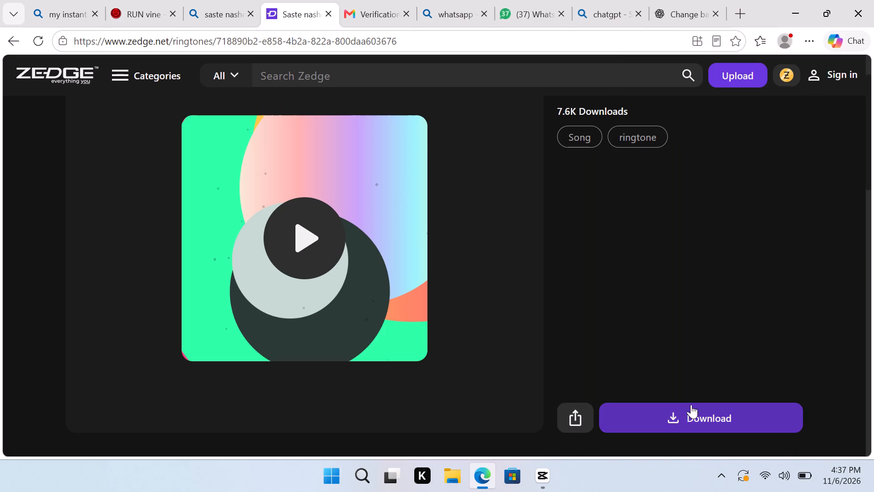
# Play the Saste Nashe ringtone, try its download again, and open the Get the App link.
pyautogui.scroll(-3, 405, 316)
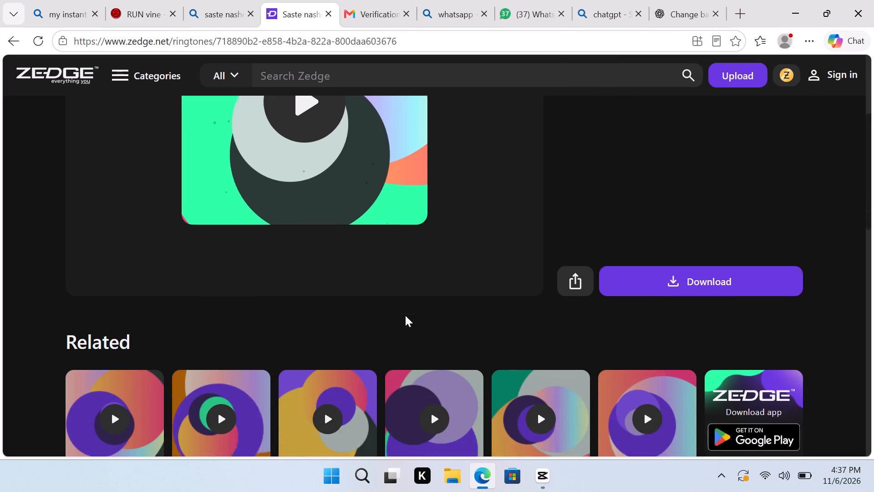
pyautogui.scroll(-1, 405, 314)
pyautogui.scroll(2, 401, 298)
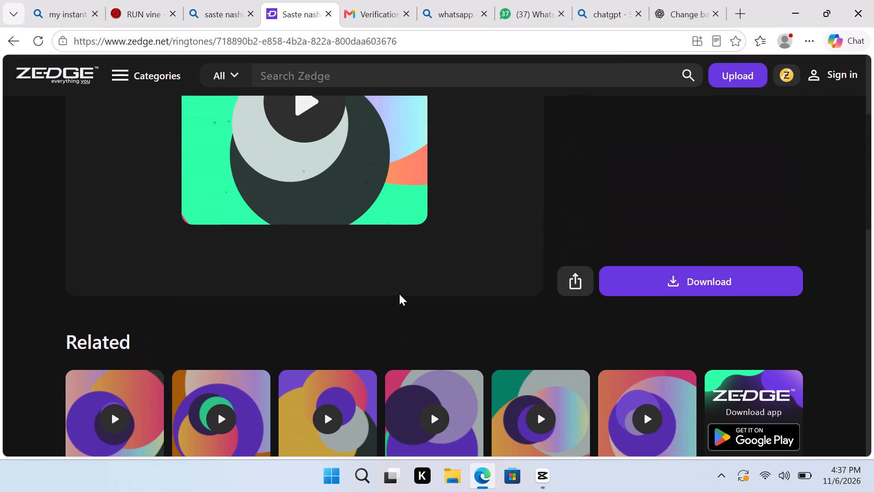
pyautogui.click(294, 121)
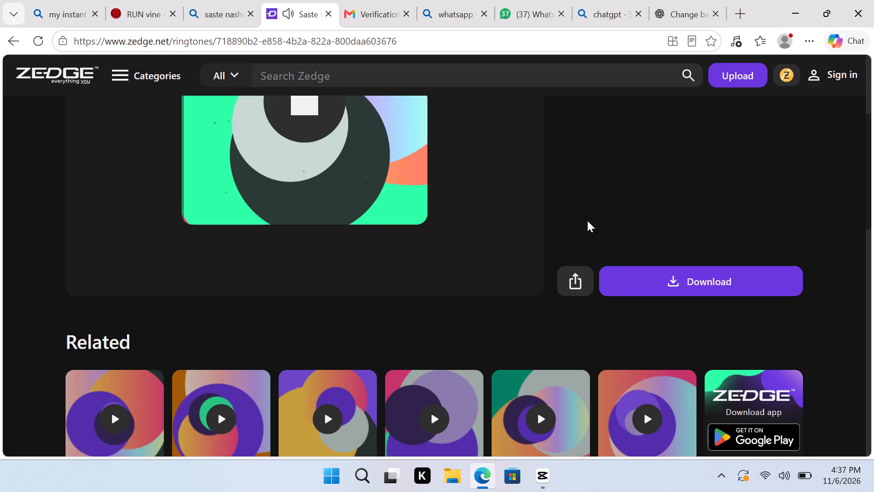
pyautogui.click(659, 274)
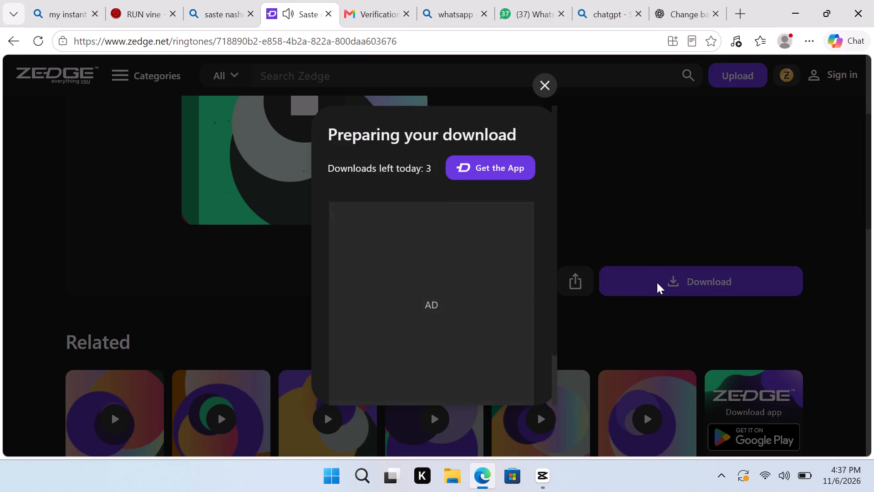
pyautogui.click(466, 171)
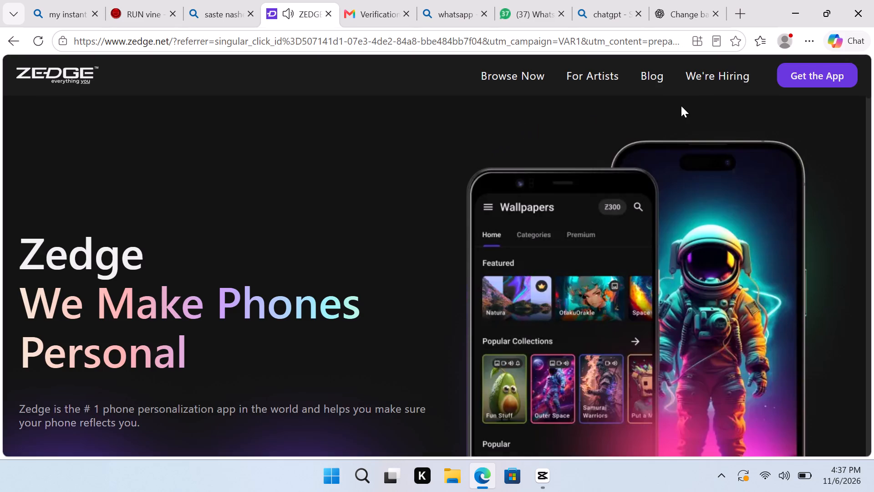
# Search the web for "saste nashe song youtube" in a new browser tab.
pyautogui.click(732, 15)
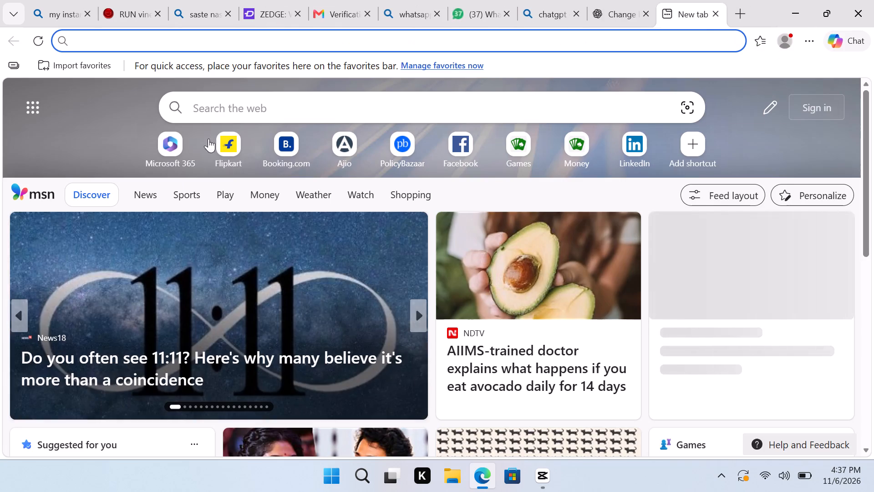
pyautogui.click(229, 47)
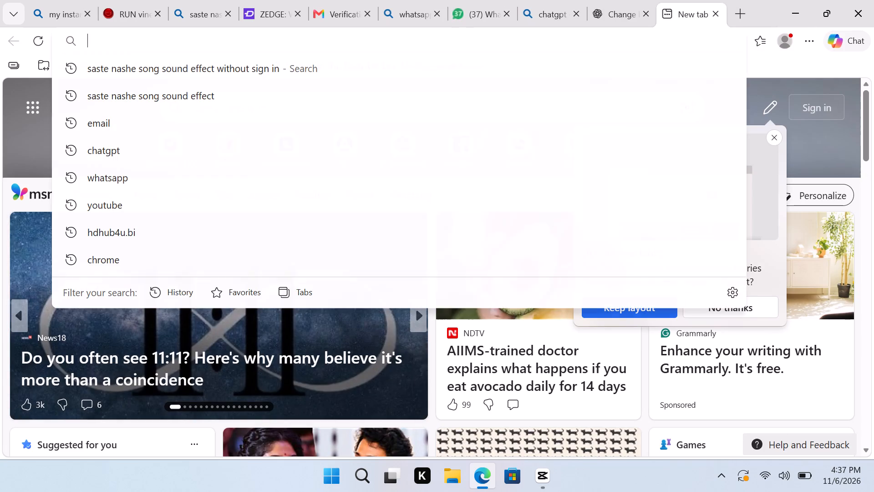
pyautogui.write('saste nashe si')
pyautogui.press('BackSpace')
pyautogui.write('ong')
pyautogui.press('space')
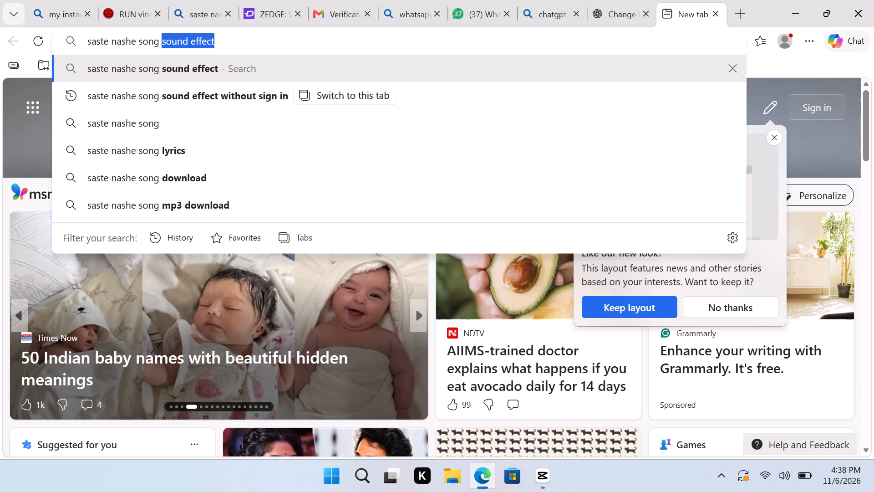
pyautogui.write('youtube')
pyautogui.press('Return')
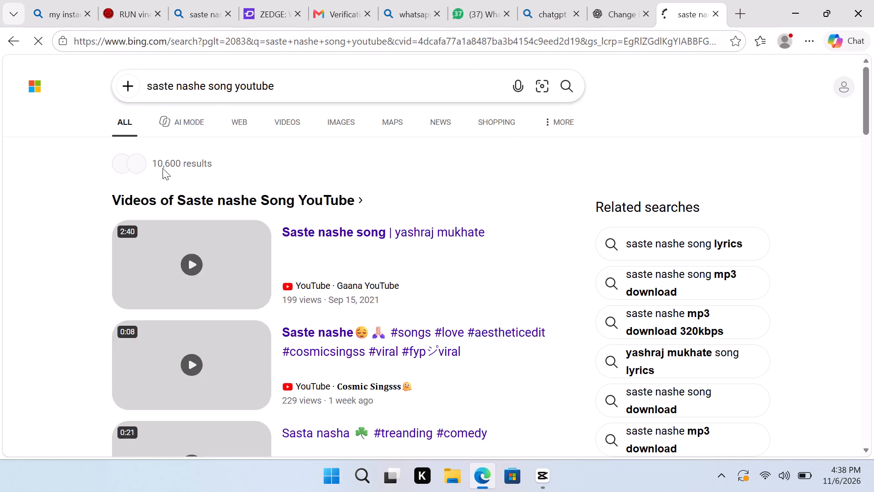
# Play the Gaana YouTube video "Saste nashe song | yashraj mukhate" and skim its first 40 seconds or so.
pyautogui.click(181, 258)
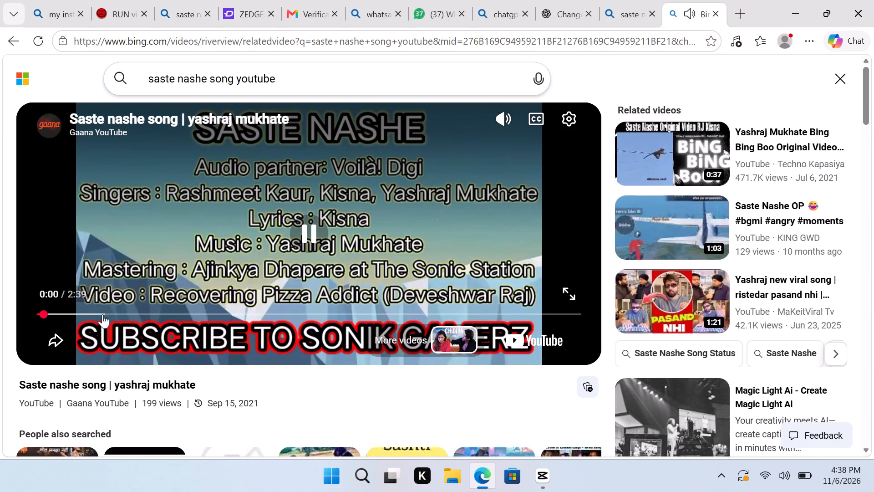
pyautogui.click(65, 313)
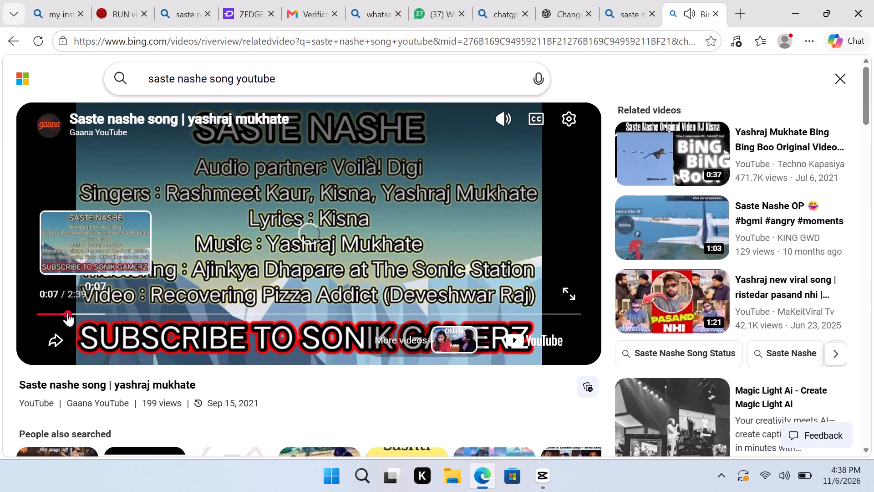
pyautogui.click(79, 313)
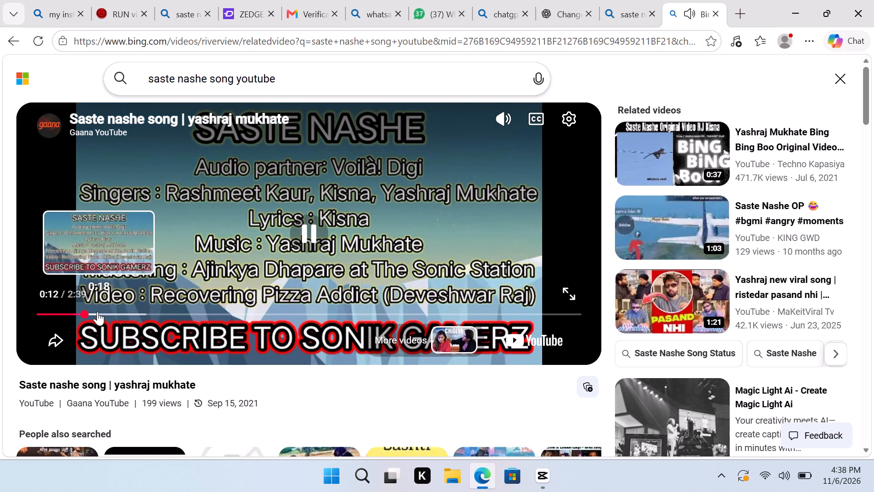
pyautogui.click(96, 312)
pyautogui.click(110, 311)
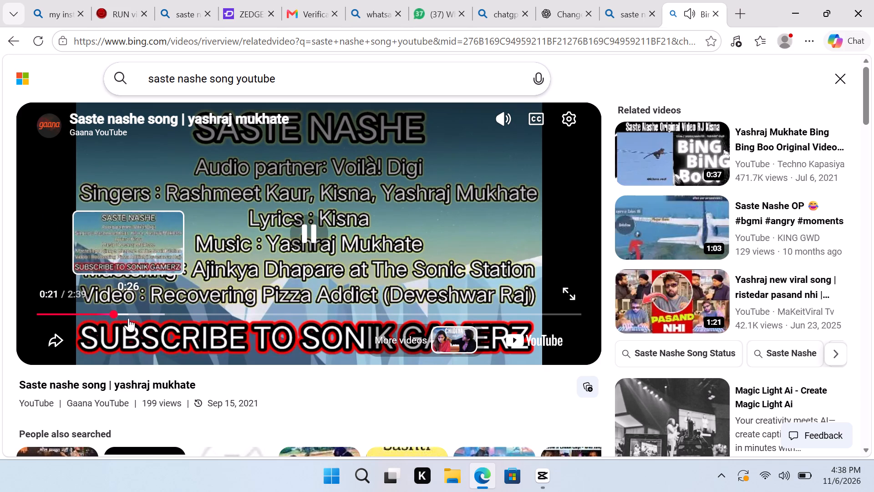
pyautogui.click(126, 311)
pyautogui.click(144, 313)
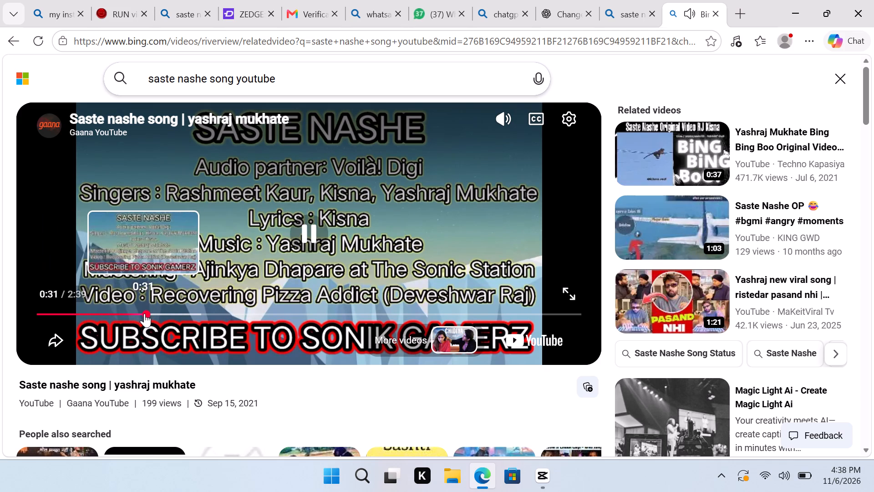
pyautogui.click(158, 317)
pyautogui.click(173, 309)
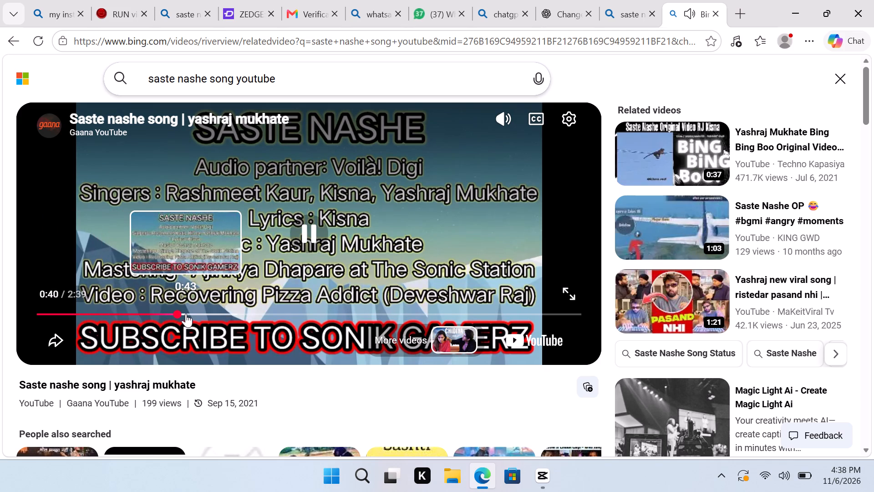
pyautogui.click(171, 313)
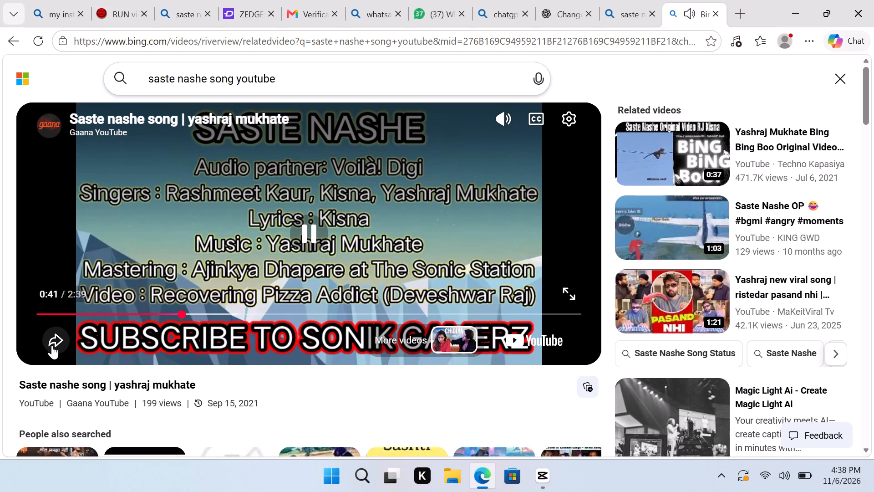
# Copy the video's YouTube share link.
pyautogui.click(52, 345)
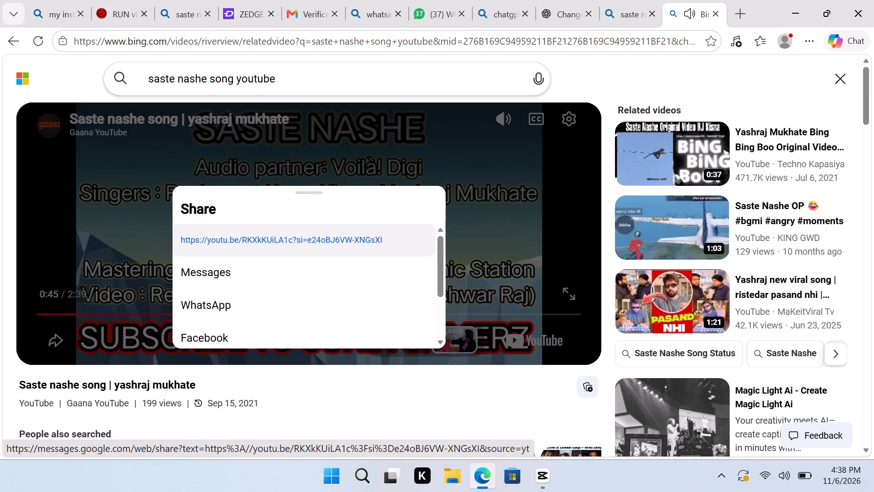
pyautogui.moveTo(179, 240); pyautogui.dragTo(201, 240)
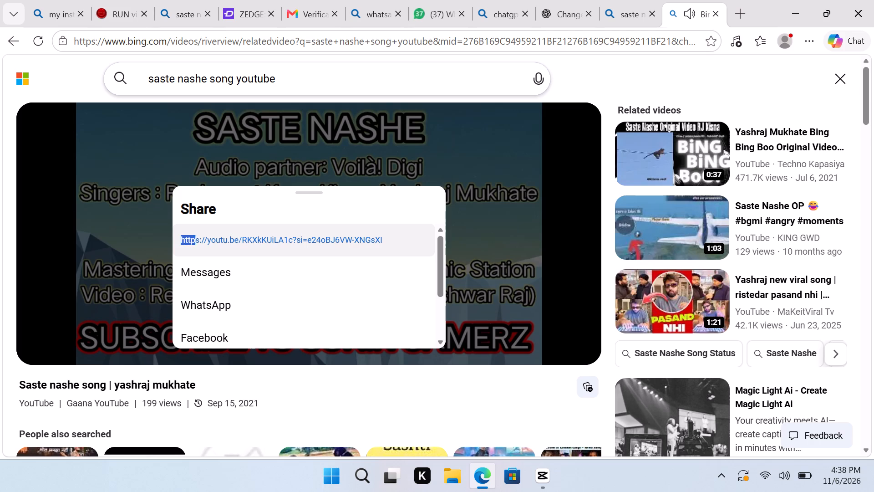
pyautogui.moveTo(201, 240); pyautogui.dragTo(391, 248)
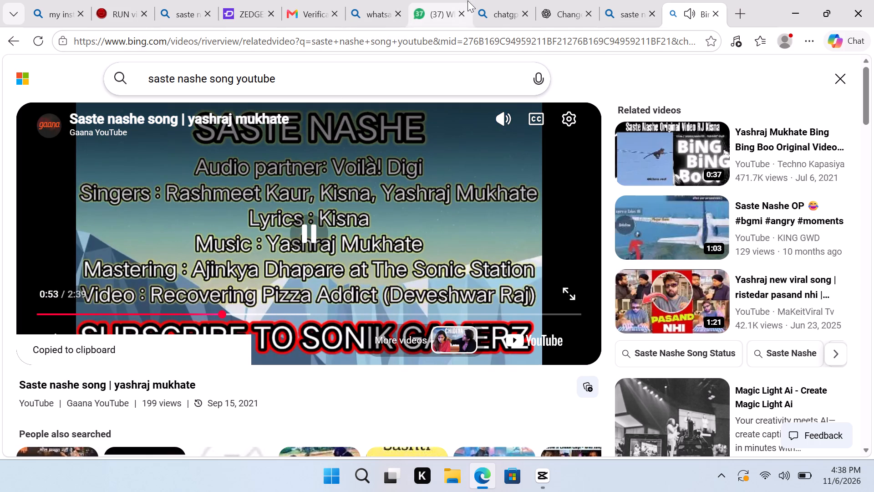
# Return to the song's search results page and search for "youtube video download" instead.
pyautogui.click(625, 2)
pyautogui.tripleClick(345, 91)
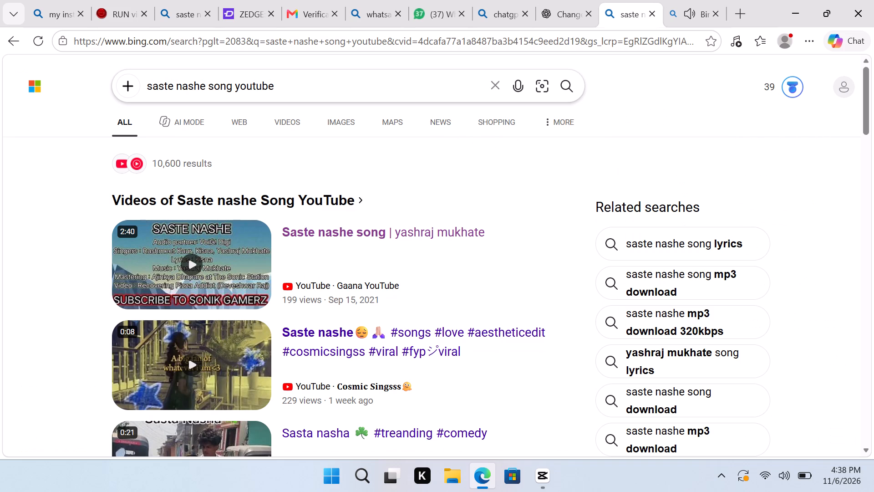
pyautogui.press('BackSpace')
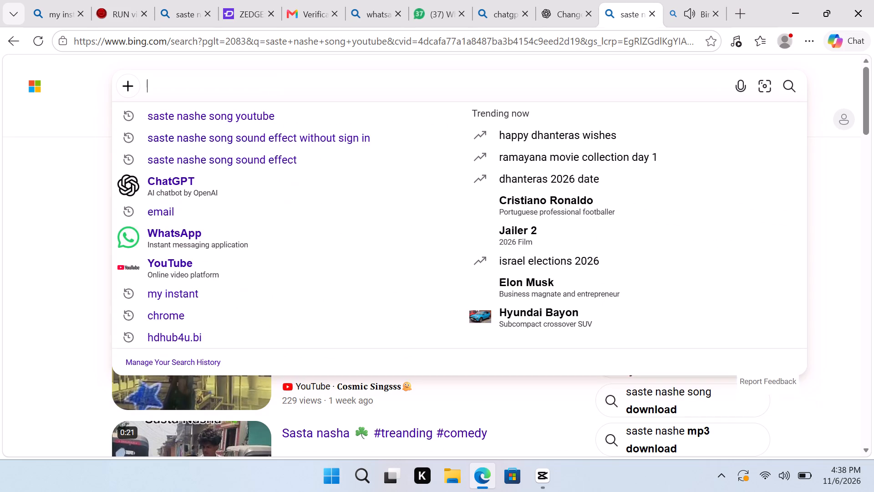
pyautogui.write('youtube video')
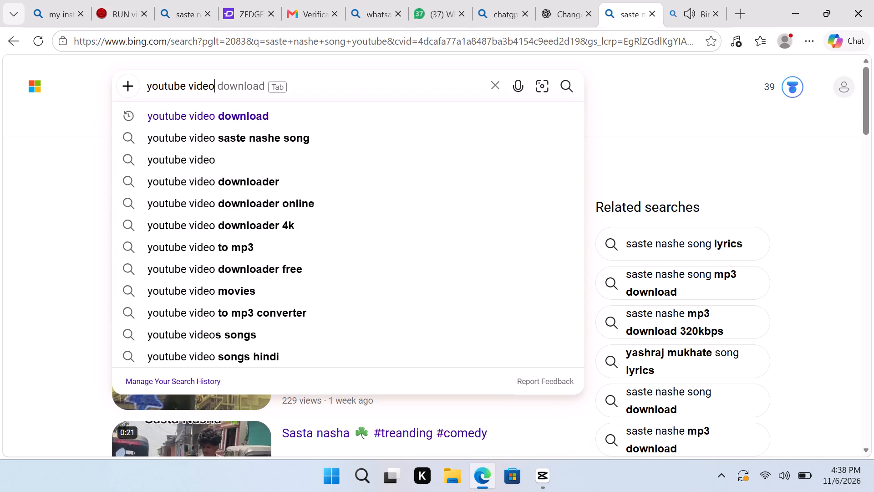
pyautogui.click(329, 117)
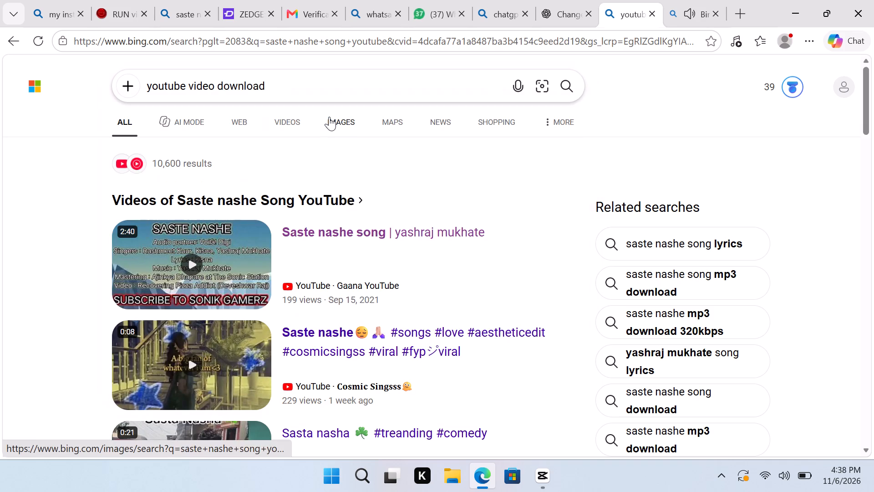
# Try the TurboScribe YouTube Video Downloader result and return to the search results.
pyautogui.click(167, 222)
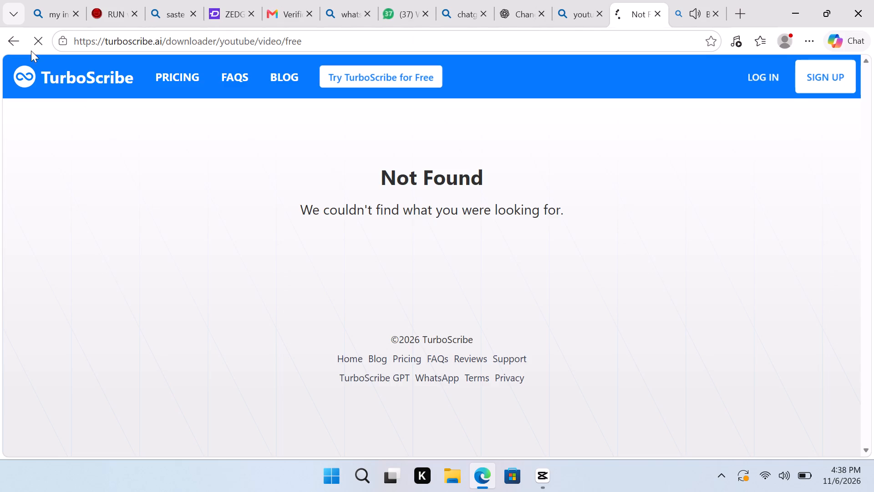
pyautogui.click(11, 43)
# Find and open Clipto's Free YouTube Video Downloader among the search results.
pyautogui.scroll(1, 208, 240)
pyautogui.scroll(-2, 210, 243)
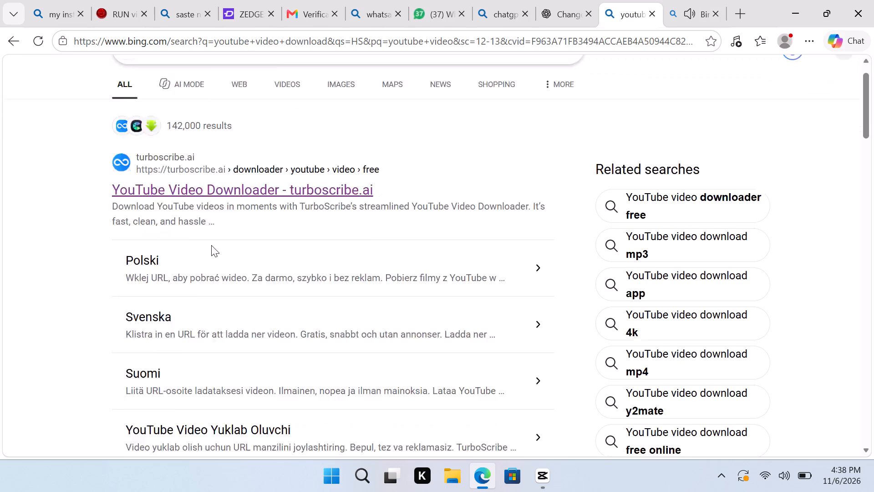
pyautogui.middleClick(207, 212)
pyautogui.scroll(-4, 207, 212)
pyautogui.moveTo(199, 196); pyautogui.dragTo(200, 211, button='middle')
pyautogui.scroll(-2, 200, 211)
pyautogui.scroll(2, 200, 211)
pyautogui.scroll(-2, 194, 207)
pyautogui.middleClick(193, 207)
pyautogui.scroll(-1, 193, 207)
pyautogui.scroll(-1, 146, 148)
pyautogui.scroll(1, 146, 148)
pyautogui.middleClick(146, 148)
pyautogui.scroll(-2, 146, 148)
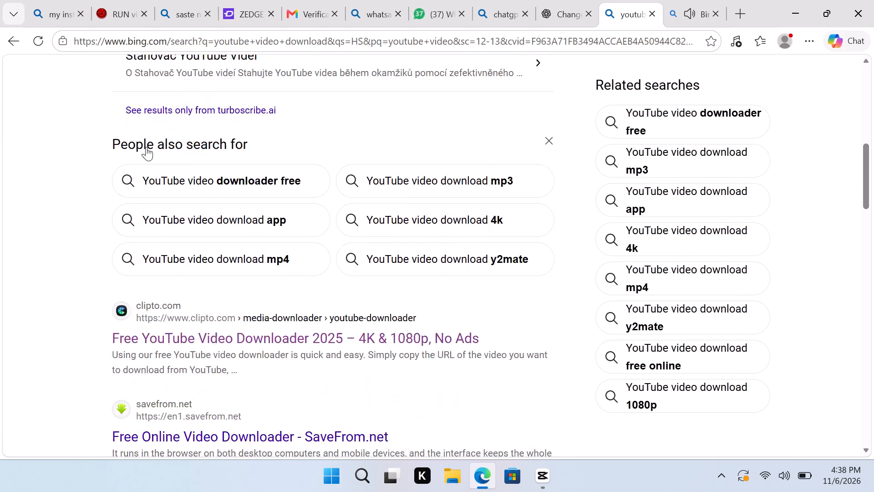
pyautogui.click(154, 242)
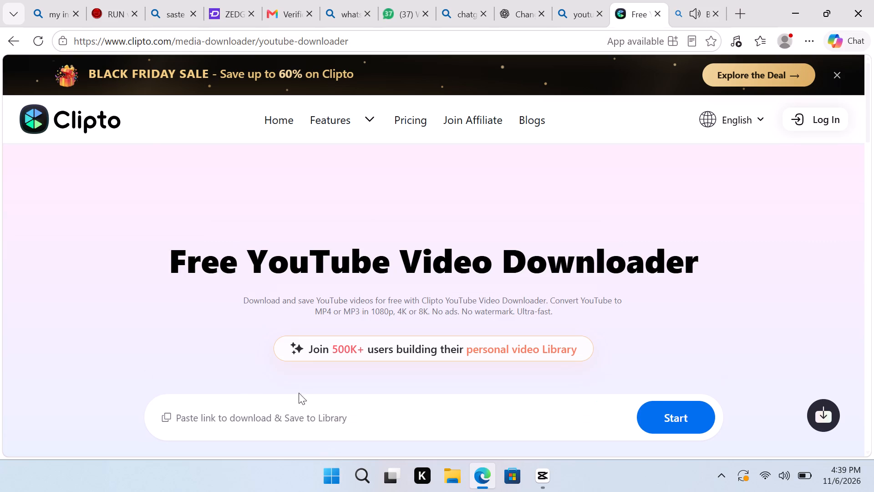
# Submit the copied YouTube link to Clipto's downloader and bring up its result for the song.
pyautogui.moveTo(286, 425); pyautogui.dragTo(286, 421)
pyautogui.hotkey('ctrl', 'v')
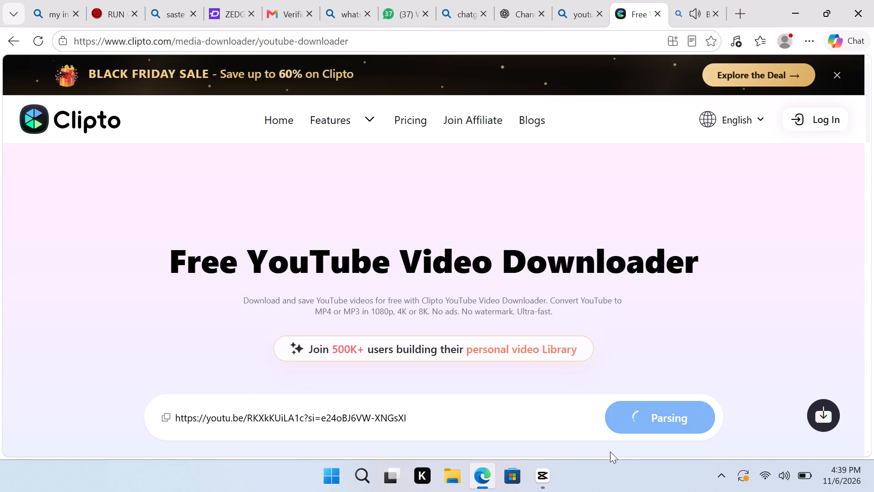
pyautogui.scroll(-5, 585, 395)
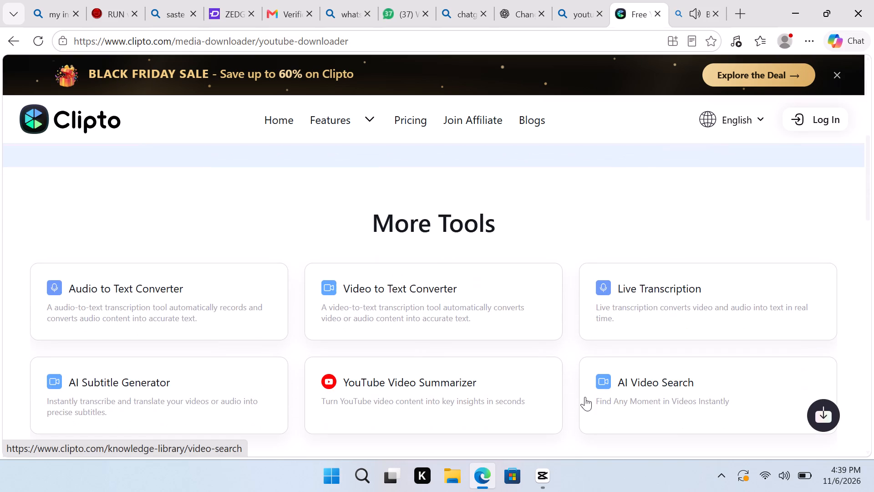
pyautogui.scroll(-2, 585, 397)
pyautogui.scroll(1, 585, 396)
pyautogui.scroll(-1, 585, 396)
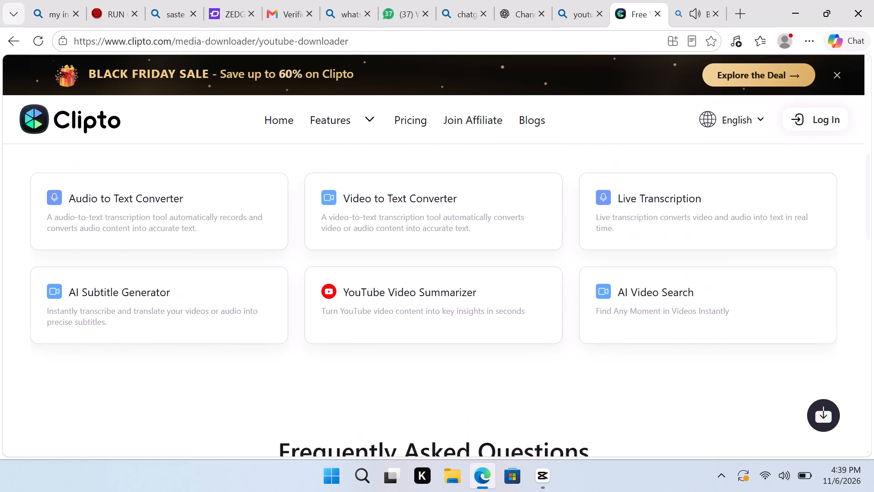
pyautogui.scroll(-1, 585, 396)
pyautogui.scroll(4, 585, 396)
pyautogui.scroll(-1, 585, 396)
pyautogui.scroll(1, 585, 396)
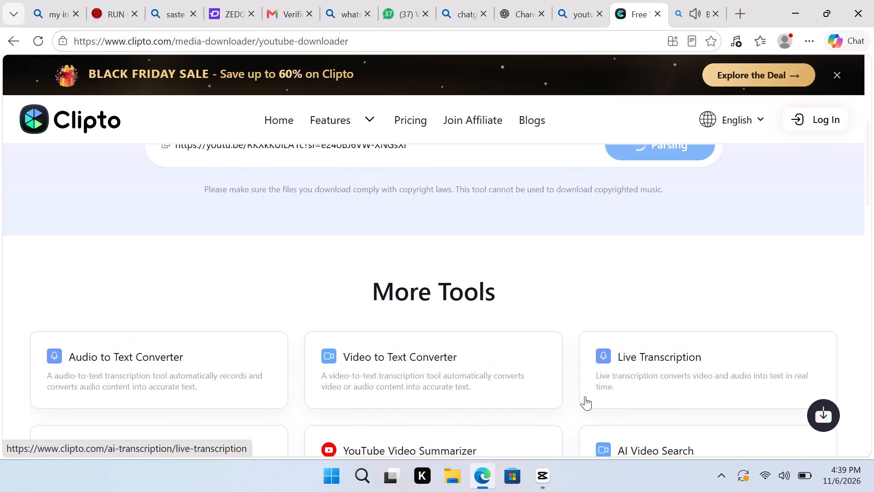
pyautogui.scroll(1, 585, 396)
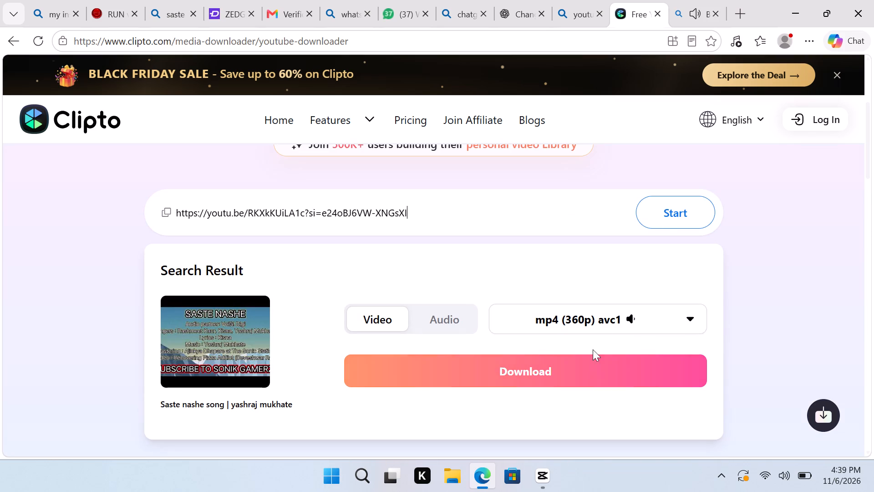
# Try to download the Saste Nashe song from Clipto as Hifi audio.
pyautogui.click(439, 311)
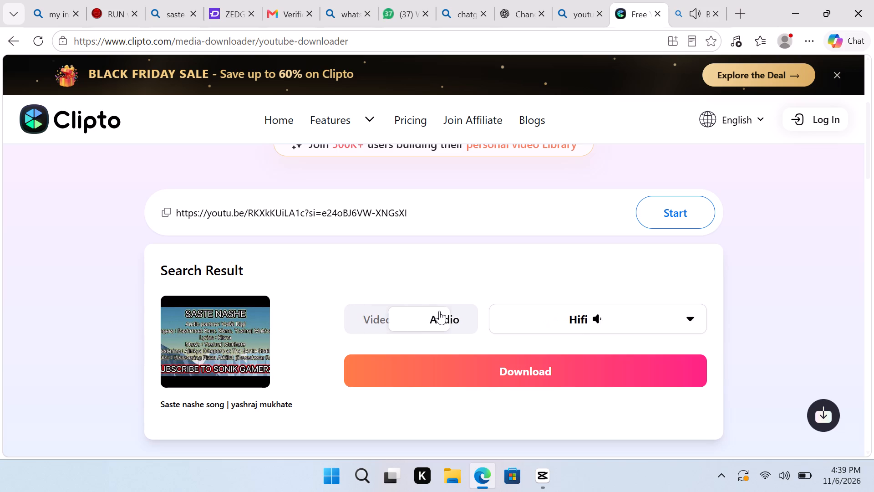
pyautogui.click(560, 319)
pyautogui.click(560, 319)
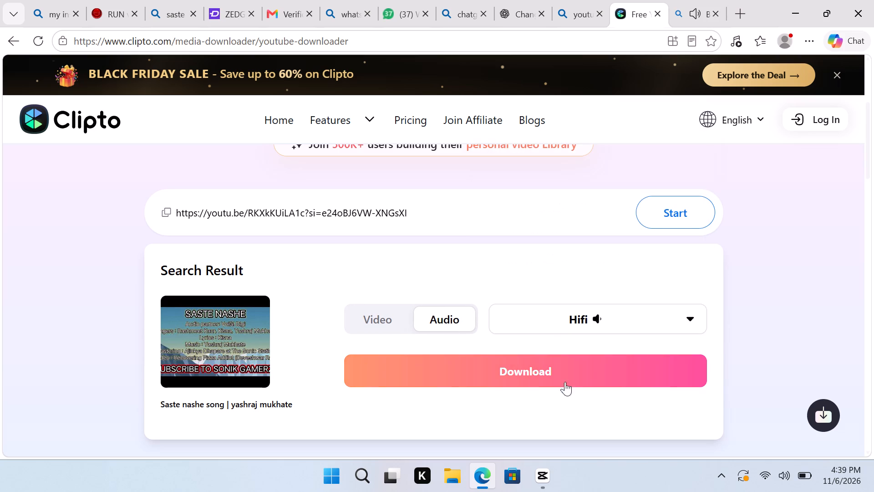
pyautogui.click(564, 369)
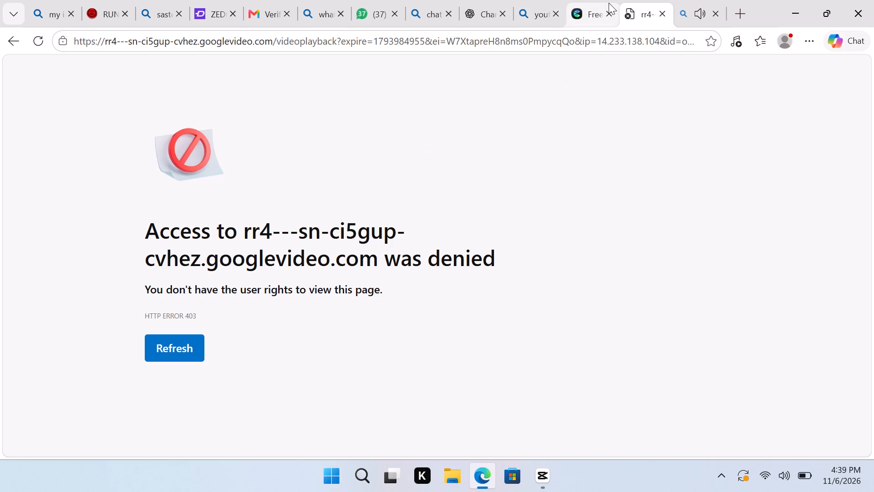
# Return to the downloader search results and open the VidsSave Free Online Video Downloader.
pyautogui.click(587, 18)
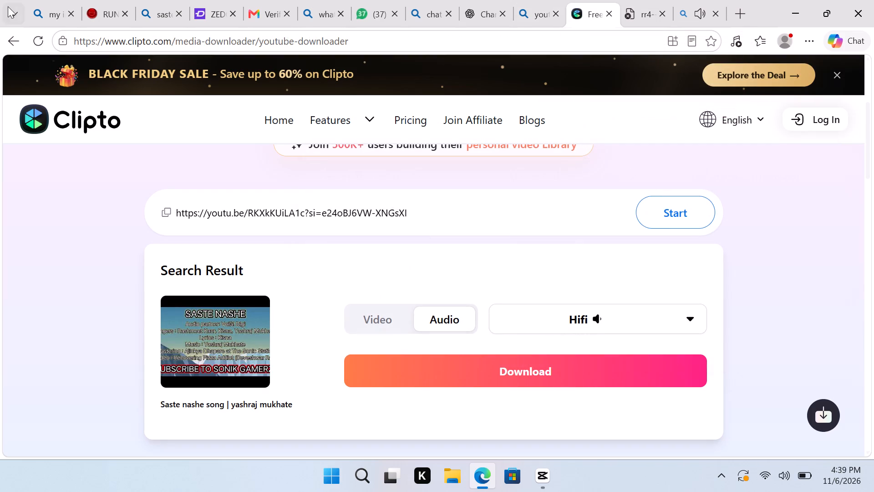
pyautogui.click(17, 42)
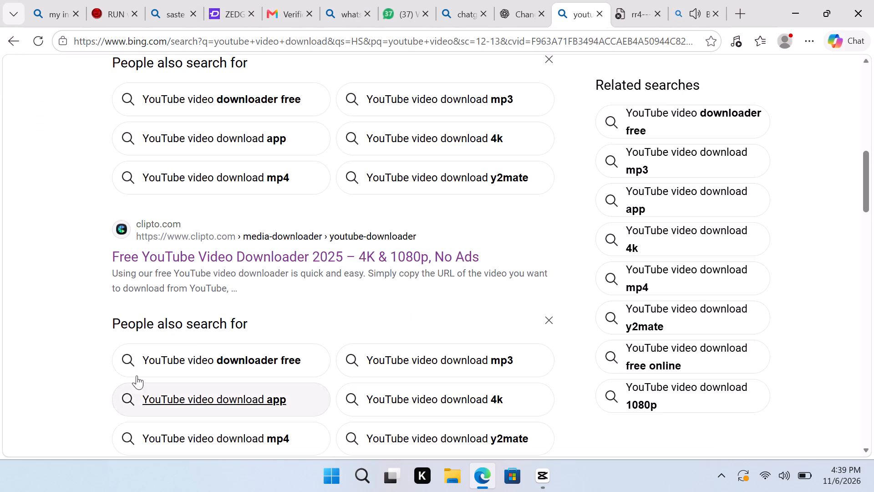
pyautogui.scroll(-1, 137, 369)
pyautogui.scroll(1, 137, 369)
pyautogui.scroll(-1, 137, 369)
pyautogui.scroll(1, 132, 348)
pyautogui.scroll(-1, 132, 348)
pyautogui.scroll(1, 130, 338)
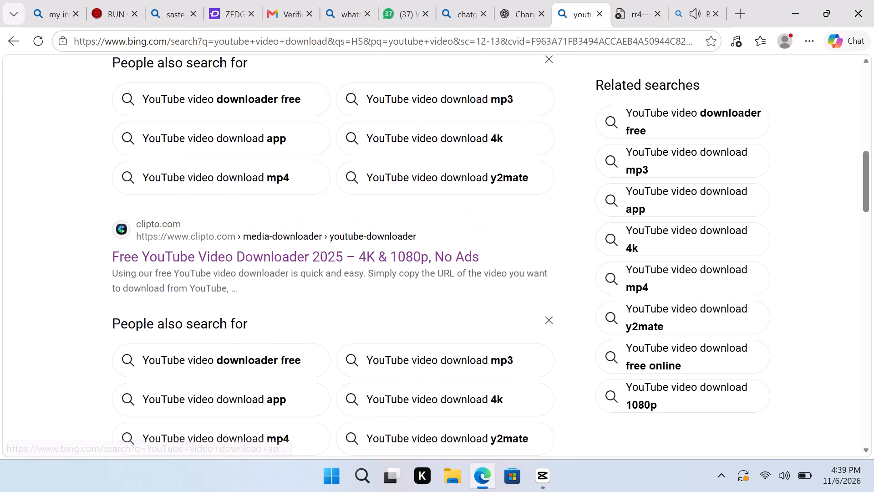
pyautogui.scroll(-2, 119, 311)
pyautogui.scroll(1, 118, 307)
pyautogui.scroll(-3, 118, 307)
pyautogui.scroll(1, 114, 295)
pyautogui.scroll(-2, 106, 282)
pyautogui.scroll(1, 106, 282)
pyautogui.scroll(-1, 135, 332)
pyautogui.scroll(1, 135, 332)
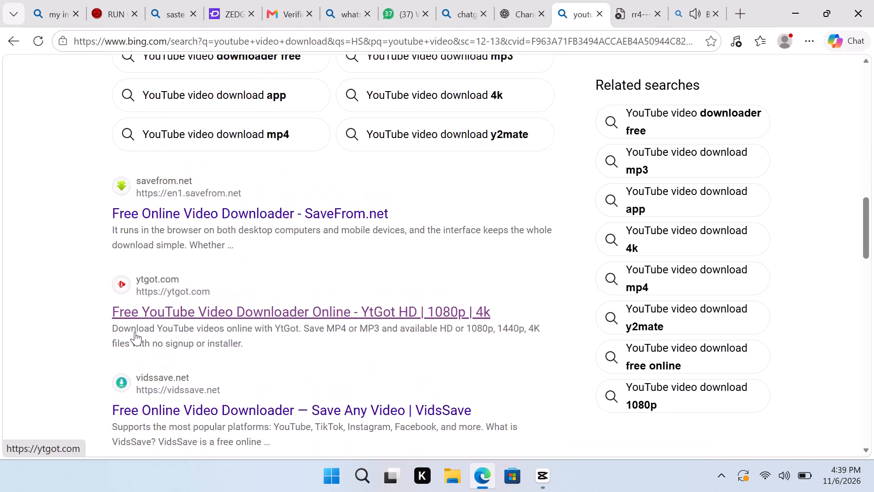
pyautogui.click(182, 437)
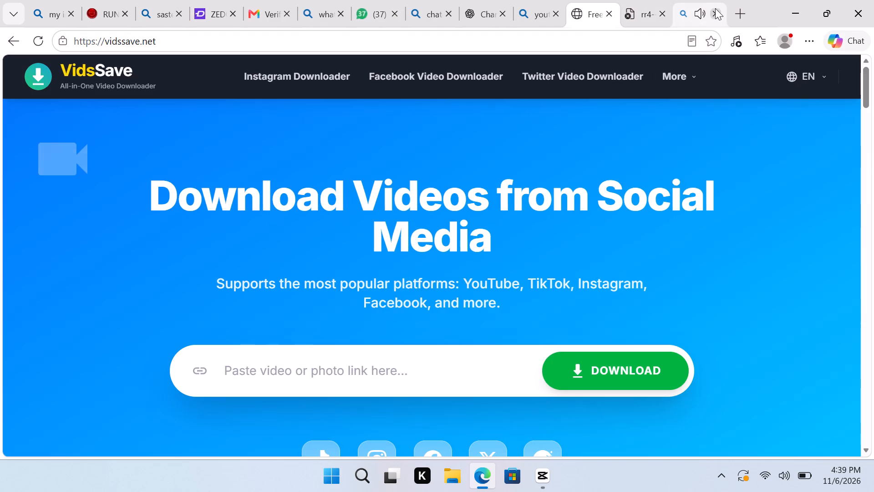
# Close the background browser tab that is playing sound.
pyautogui.click(715, 8)
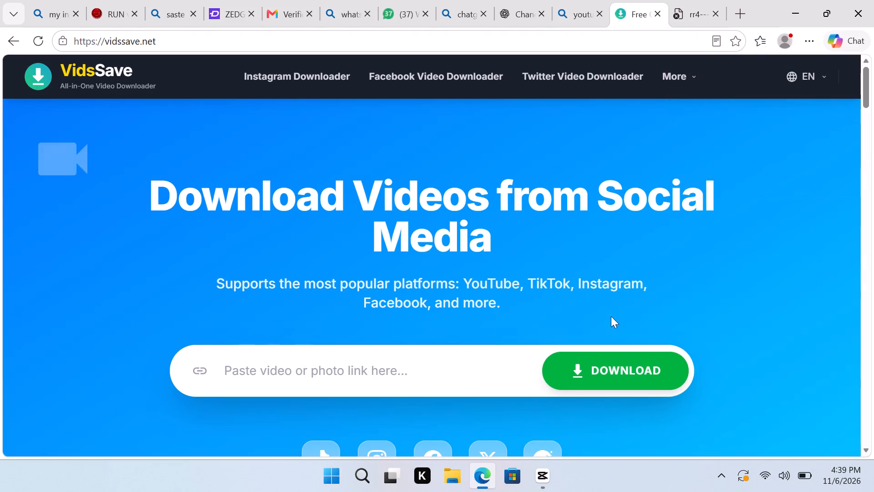
# Submit the copied YouTube link to VidsSave and download the Saste Nashe song as a 360p MP4.
pyautogui.click(414, 374)
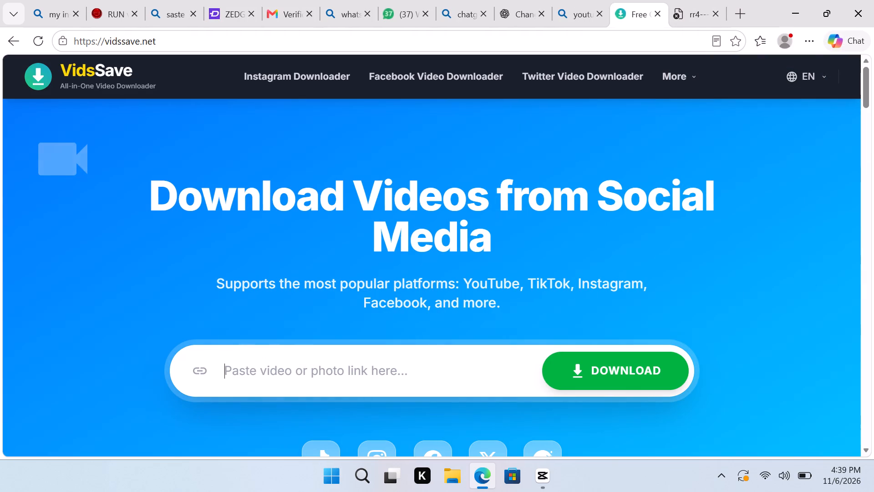
pyautogui.hotkey('ctrl', 'v')
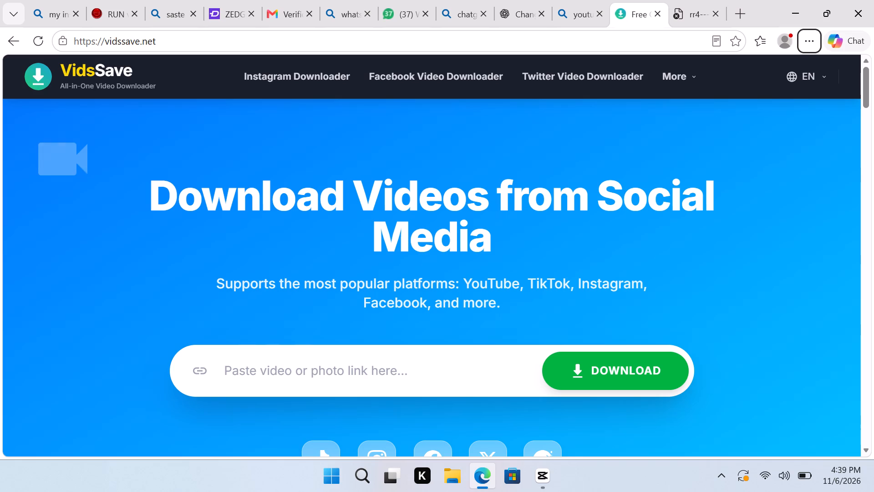
pyautogui.hotkey('ctrl', 'v')
pyautogui.hotkey('ctrl', 'v')
pyautogui.hotkey('ctrl', 'v')
pyautogui.hotkey('ctrl', 'space')
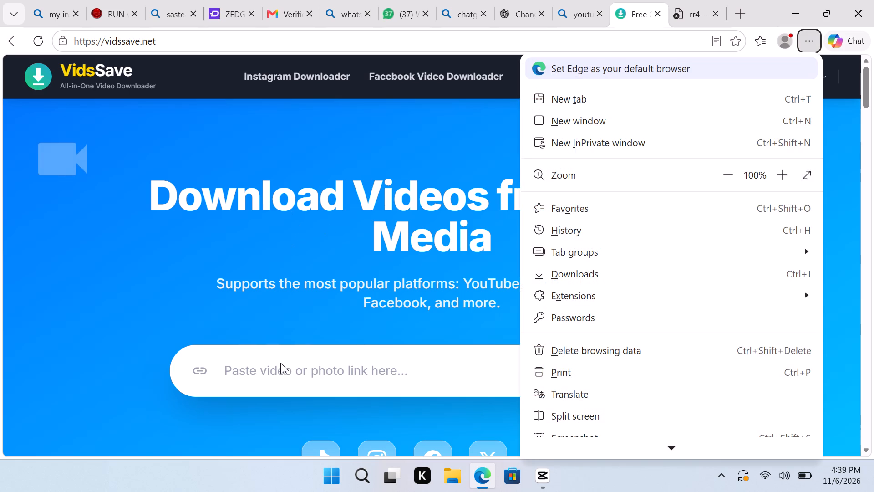
pyautogui.click(280, 363)
pyautogui.hotkey('ctrl', 'v')
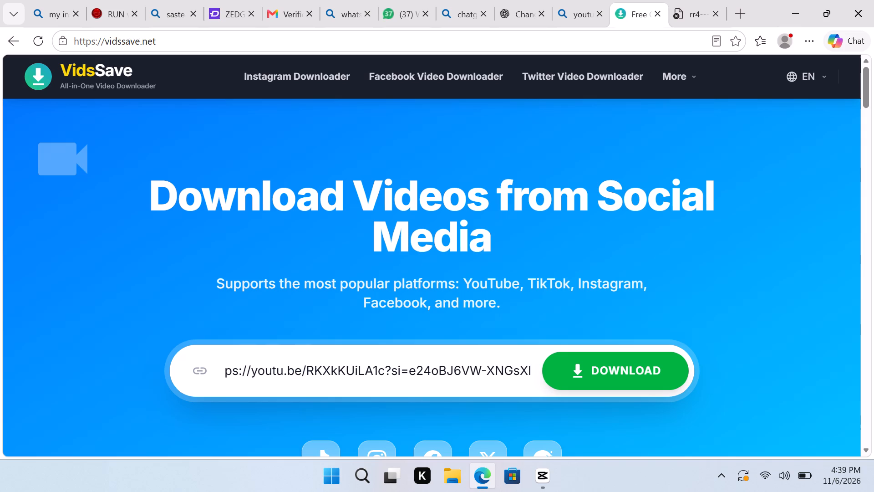
pyautogui.click(611, 375)
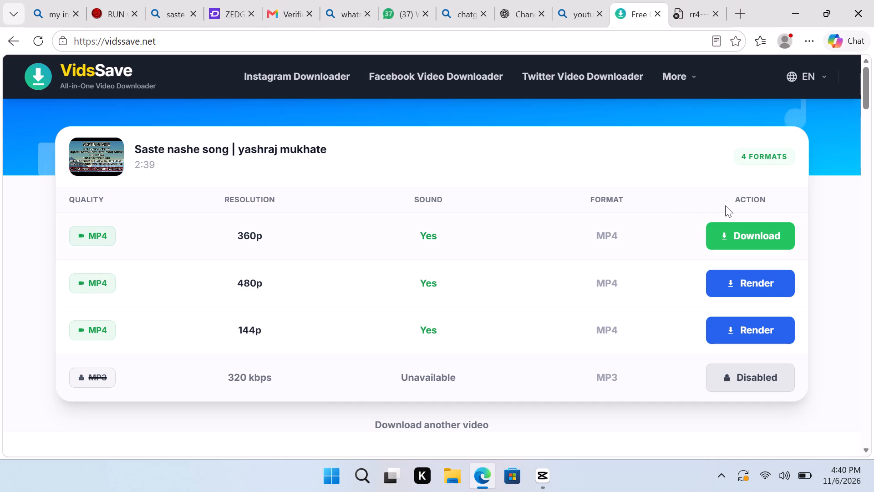
pyautogui.click(737, 238)
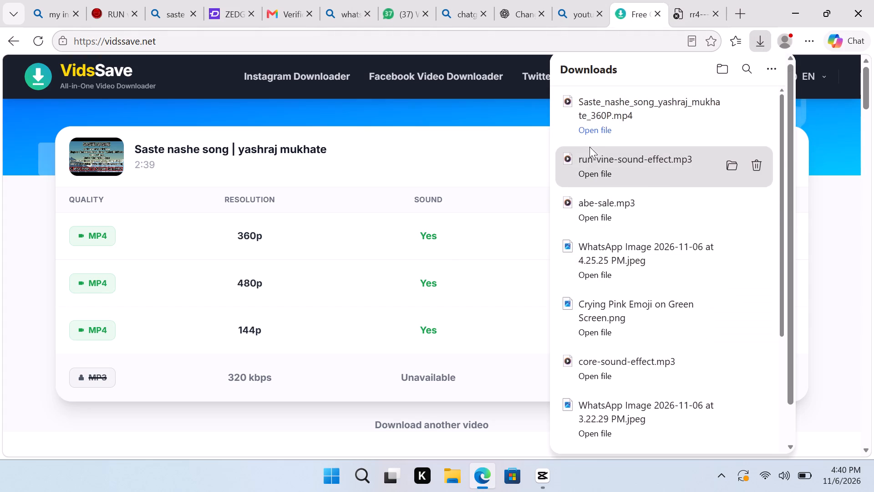
# Play the downloaded Saste Nashe video in Media Player to check it, and close the player.
pyautogui.click(587, 133)
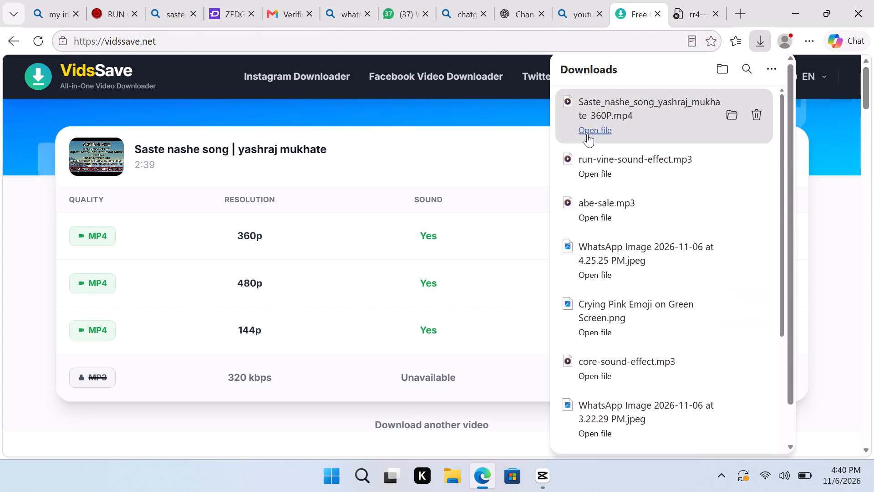
pyautogui.click(437, 235)
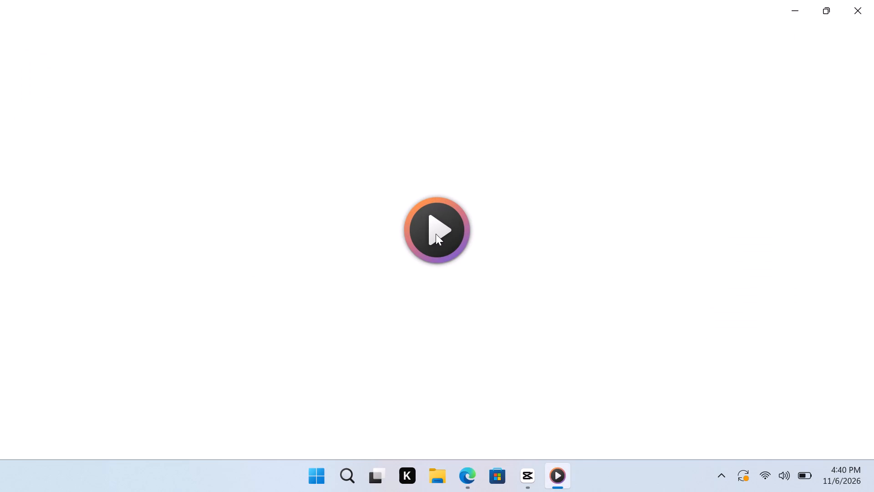
pyautogui.click(436, 234)
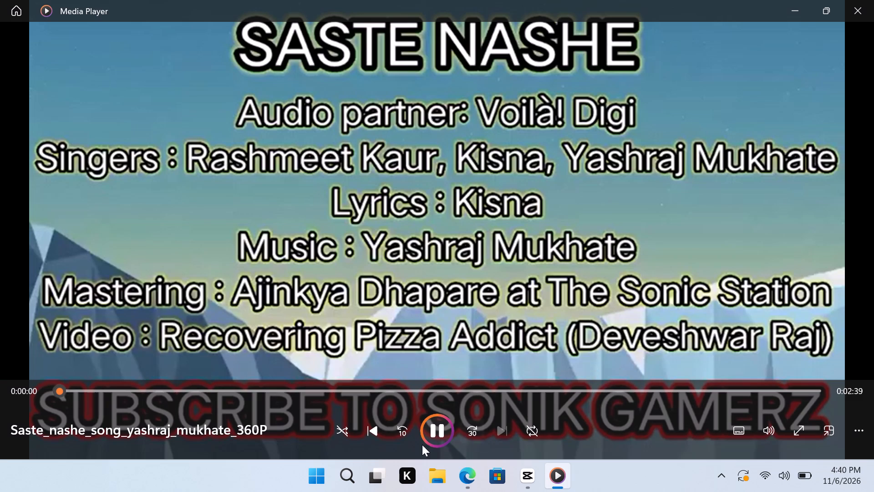
pyautogui.click(848, 3)
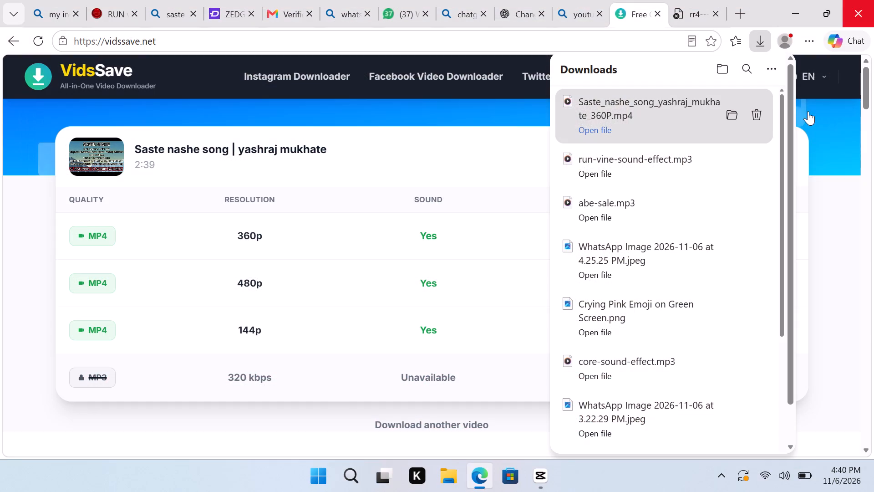
# Switch to CapCut and extract the audio from the downloaded Saste_nashe_song_yashraj_mukhate_360P video.
pyautogui.click(539, 466)
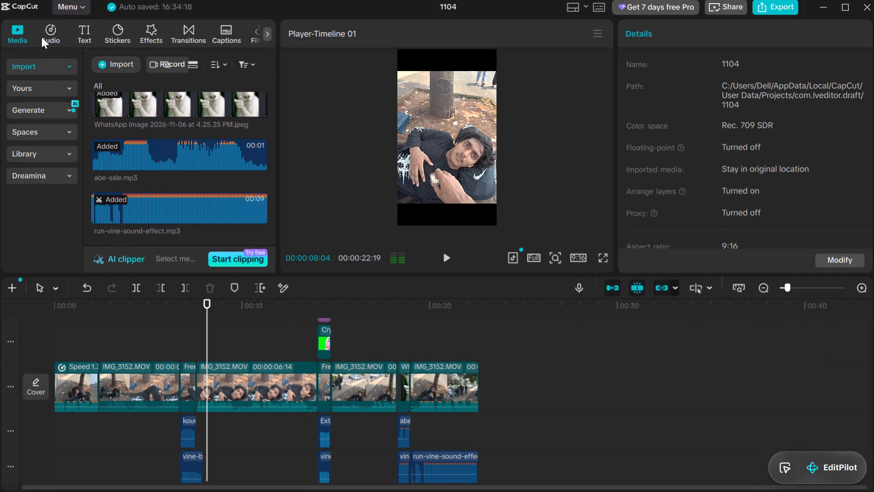
pyautogui.click(41, 37)
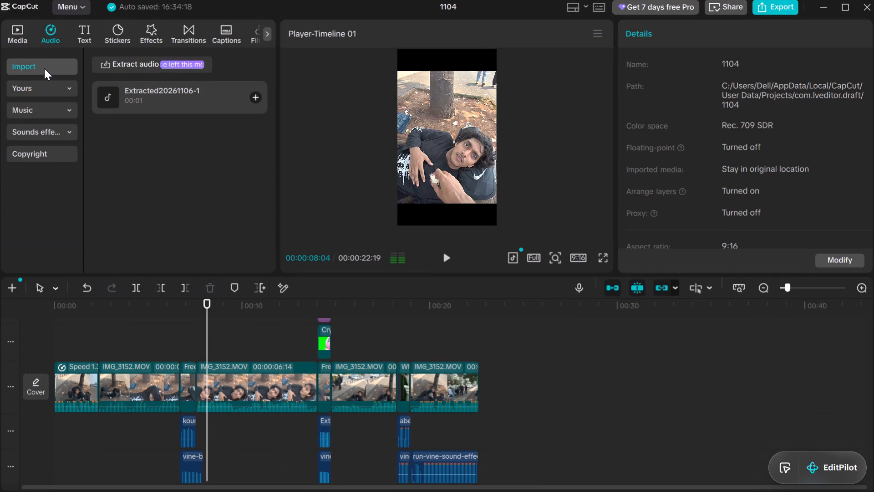
pyautogui.click(142, 67)
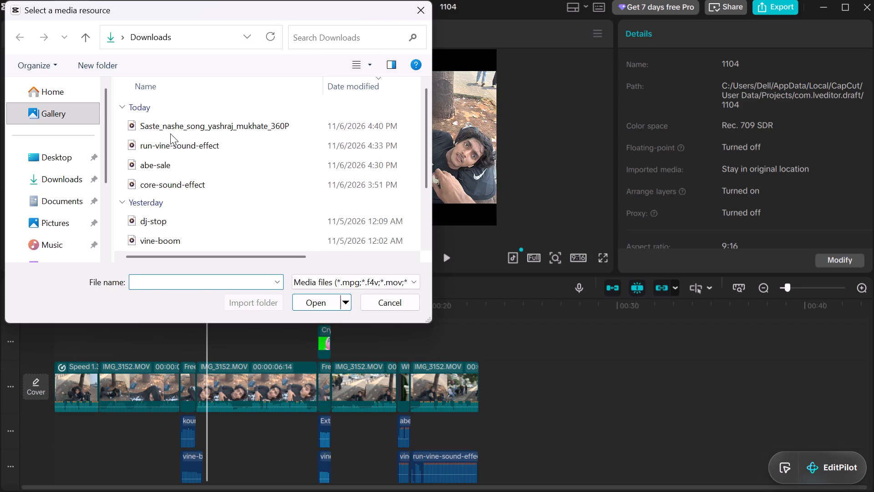
pyautogui.click(171, 123)
pyautogui.click(325, 302)
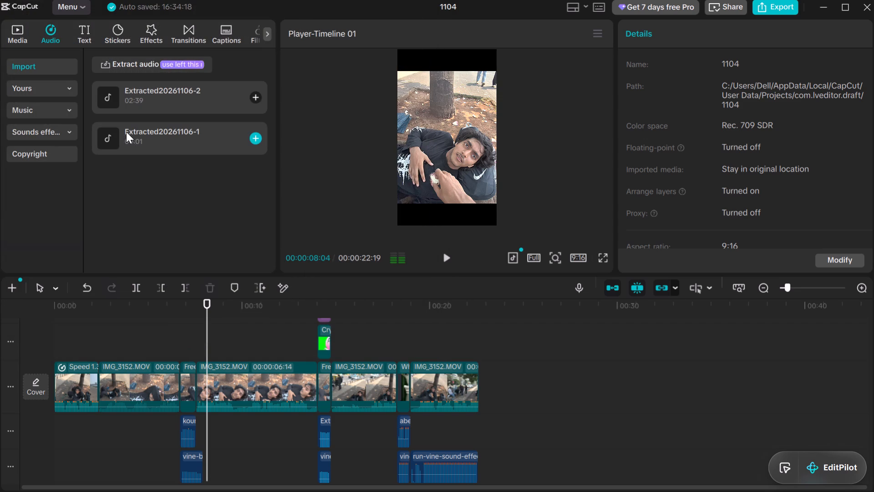
# Preview the newly extracted 02:39 song in the audio library, skipping ahead to the part around 00:40.
pyautogui.click(131, 96)
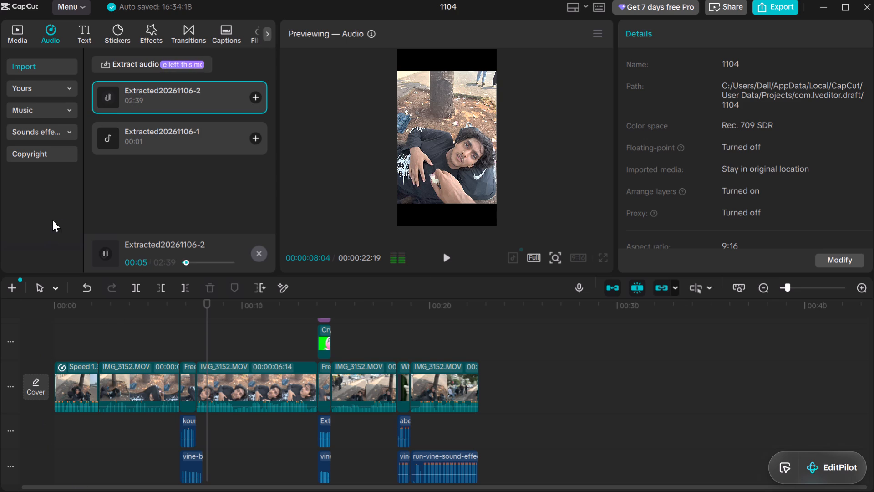
pyautogui.click(91, 94)
pyautogui.click(103, 94)
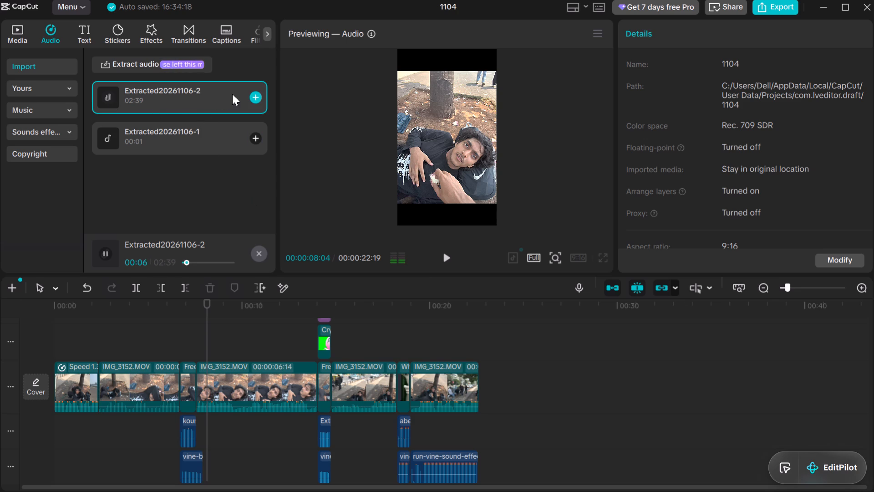
pyautogui.click(190, 261)
pyautogui.click(195, 258)
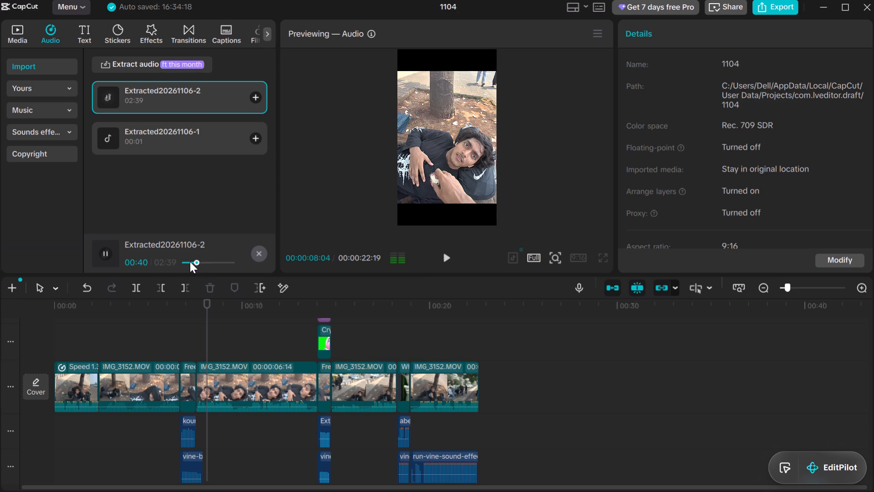
pyautogui.click(195, 259)
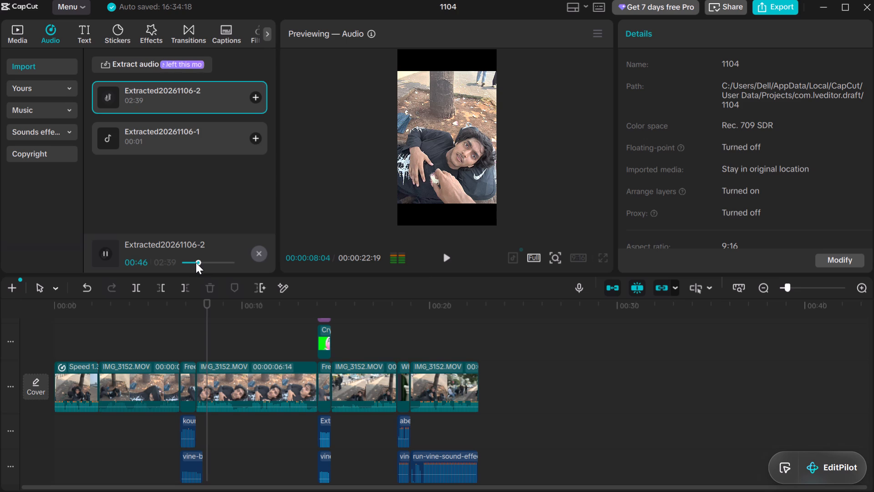
pyautogui.click(196, 262)
pyautogui.click(186, 94)
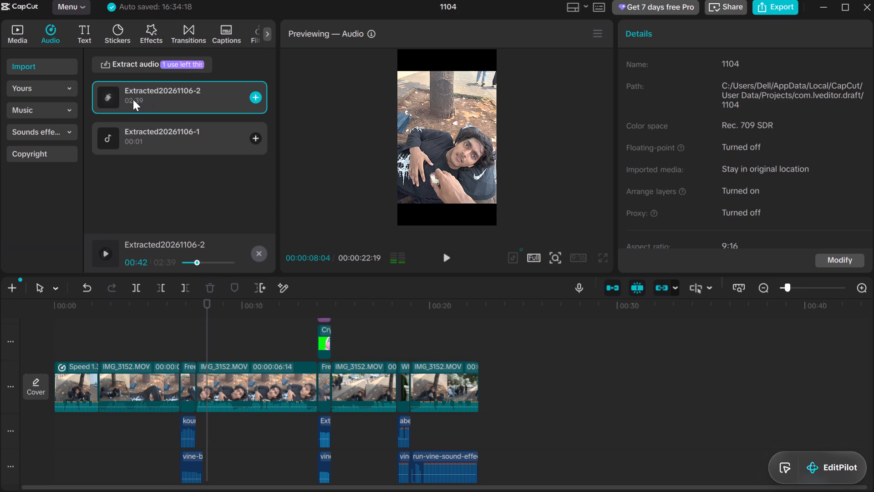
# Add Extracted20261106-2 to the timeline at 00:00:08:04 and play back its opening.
pyautogui.click(256, 96)
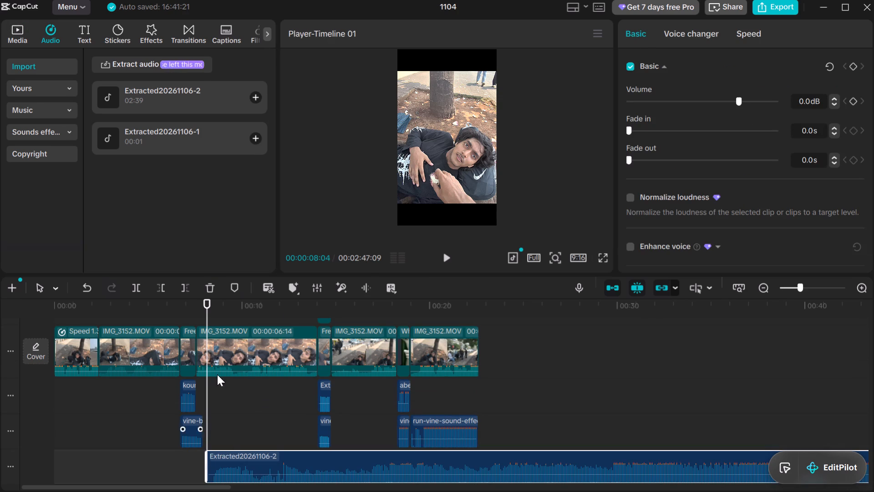
pyautogui.click(442, 259)
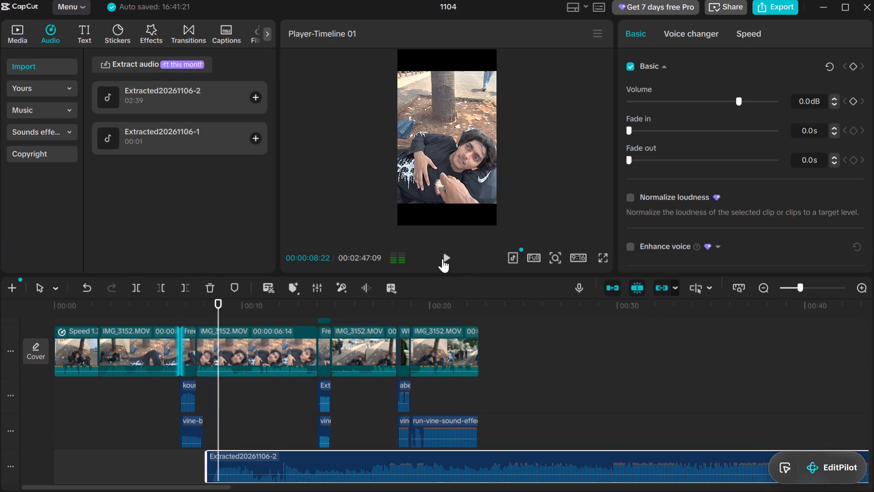
pyautogui.click(442, 259)
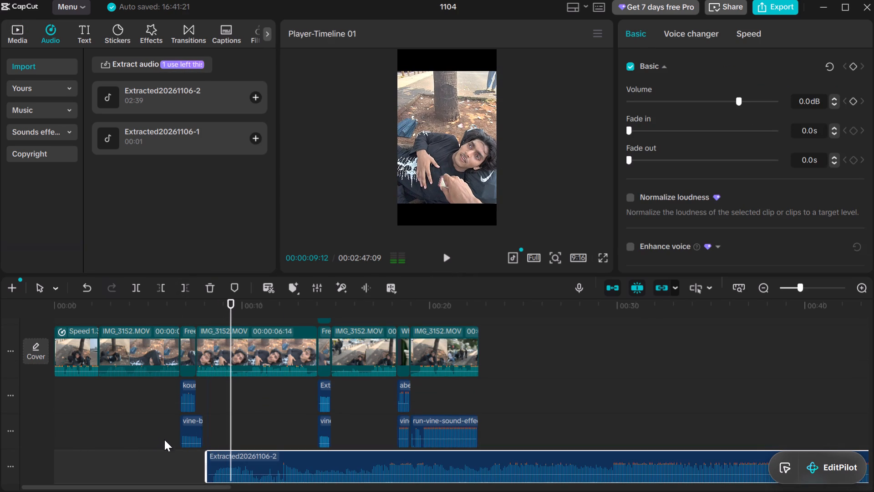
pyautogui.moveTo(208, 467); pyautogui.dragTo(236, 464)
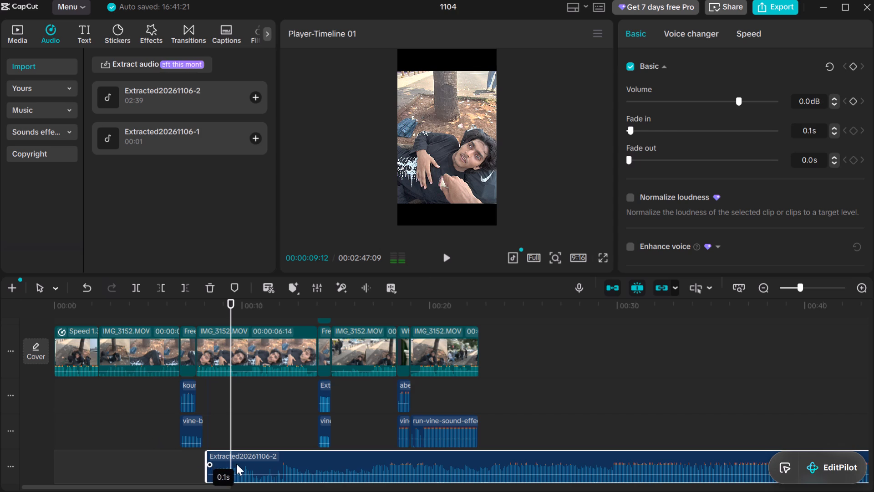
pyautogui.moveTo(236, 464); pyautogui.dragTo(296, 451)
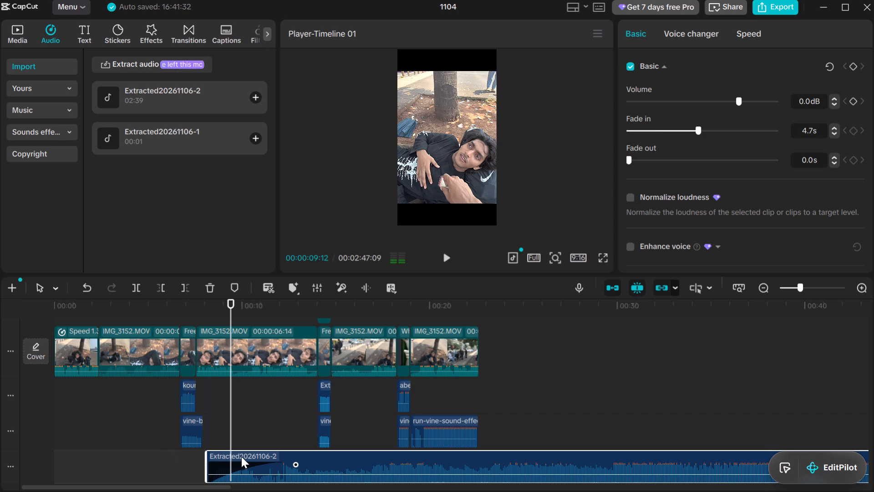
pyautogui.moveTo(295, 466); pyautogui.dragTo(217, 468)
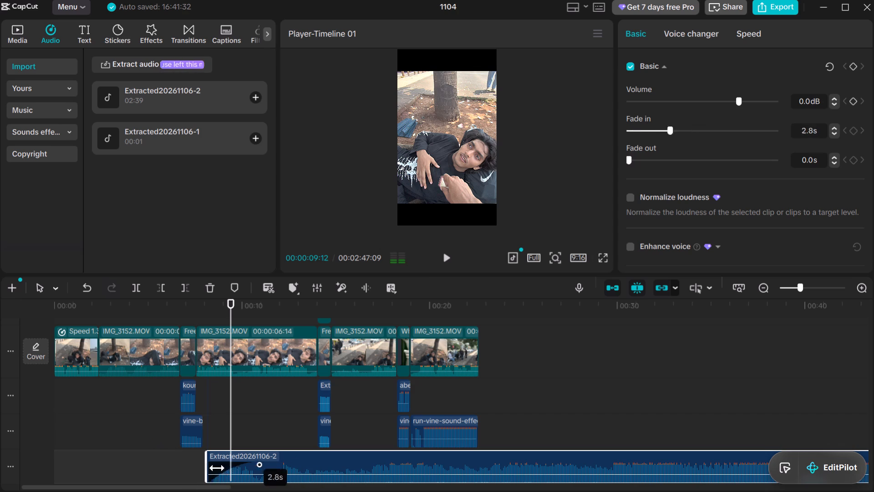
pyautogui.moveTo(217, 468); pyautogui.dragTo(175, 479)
# Trim the song clip's start so that it begins at about 33 seconds on the timeline.
pyautogui.moveTo(204, 473); pyautogui.dragTo(675, 403)
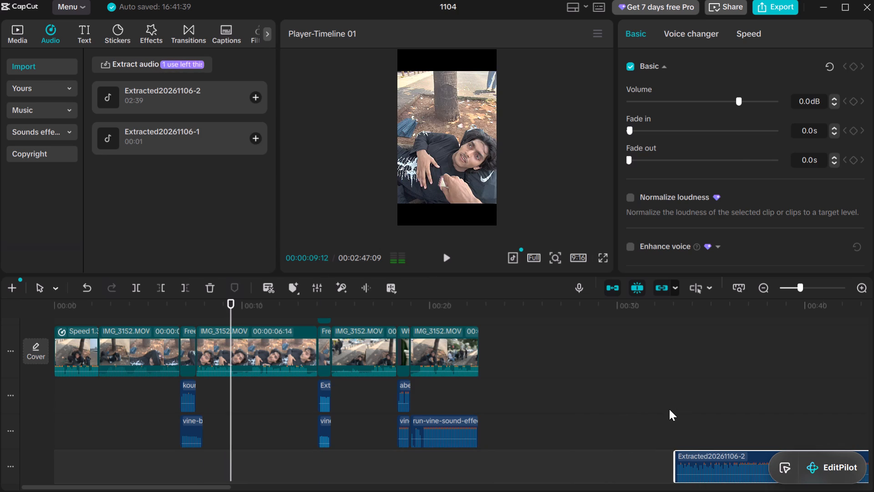
# Move the trimmed song clip back to start at about 8.5 seconds, just after the first vine sound effect.
pyautogui.moveTo(669, 409); pyautogui.dragTo(537, 450)
pyautogui.click(659, 437)
pyautogui.click(714, 397)
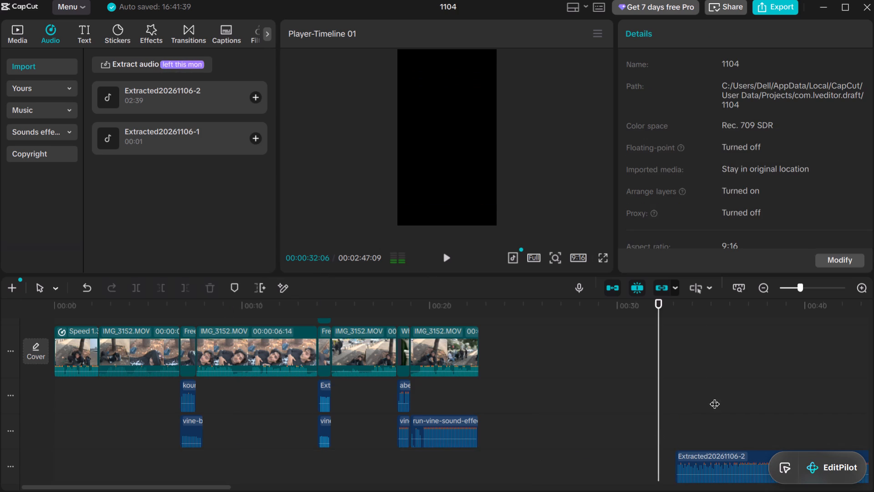
pyautogui.click(701, 459)
pyautogui.moveTo(701, 459); pyautogui.dragTo(491, 464)
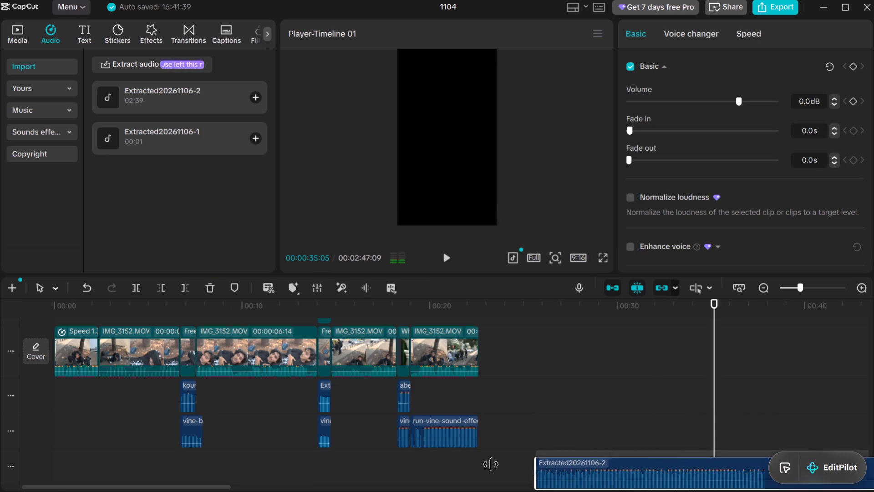
pyautogui.moveTo(491, 464); pyautogui.dragTo(241, 460)
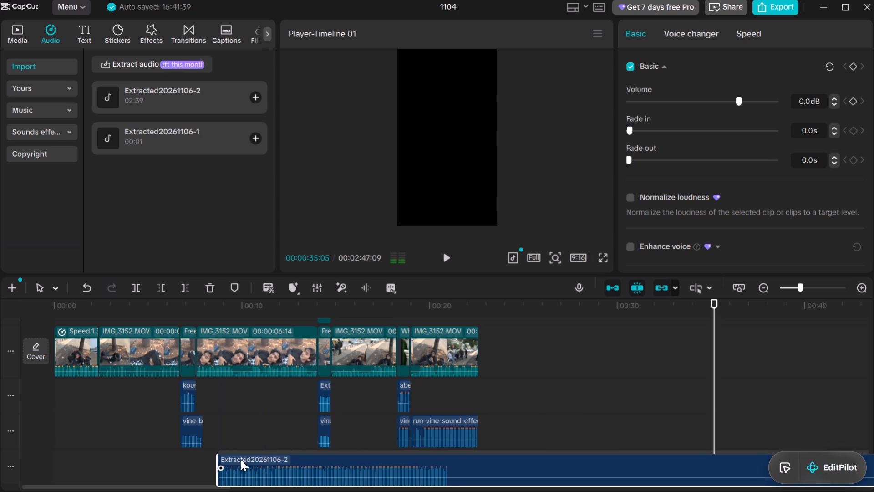
pyautogui.moveTo(241, 460); pyautogui.dragTo(241, 459)
# Play the song to find the cut point, split its clip at 00:00:22:05 and delete the portion before the cut.
pyautogui.click(211, 427)
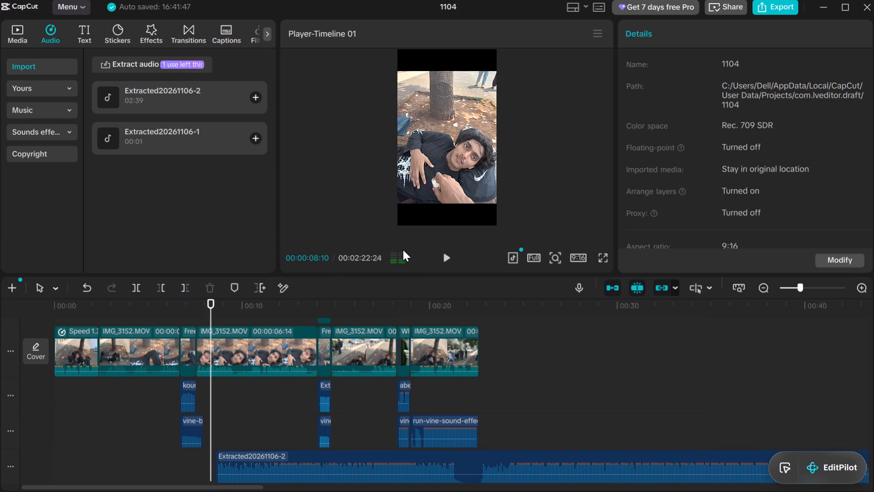
pyautogui.click(447, 251)
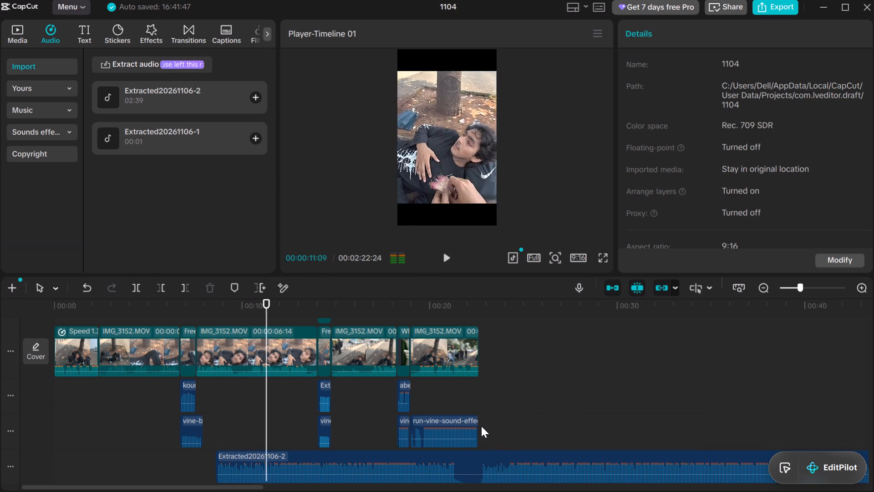
pyautogui.click(481, 426)
pyautogui.click(451, 259)
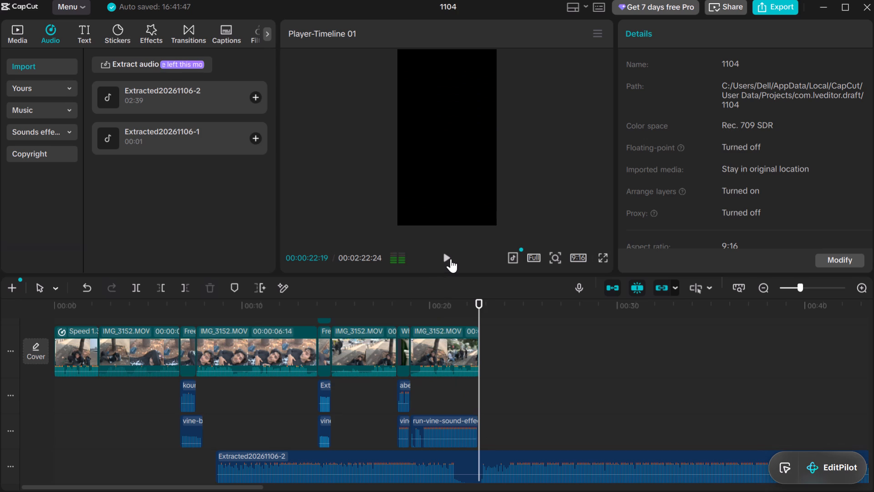
pyautogui.click(451, 258)
pyautogui.click(470, 403)
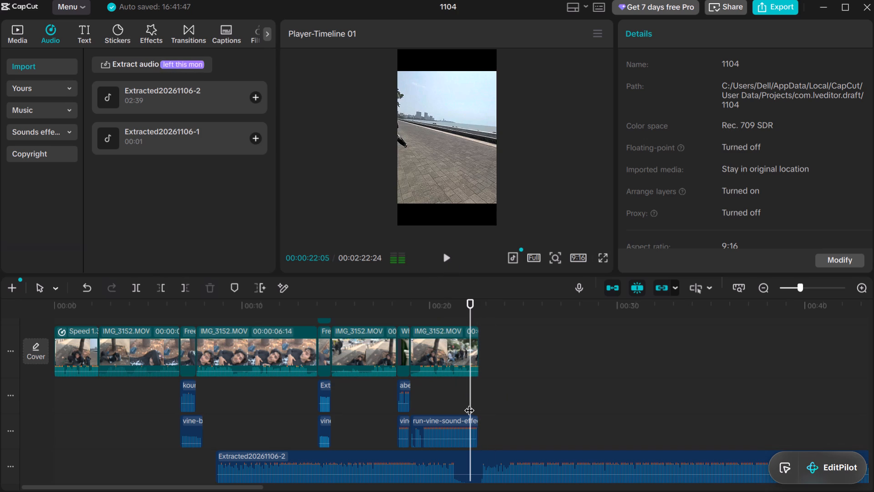
pyautogui.click(419, 467)
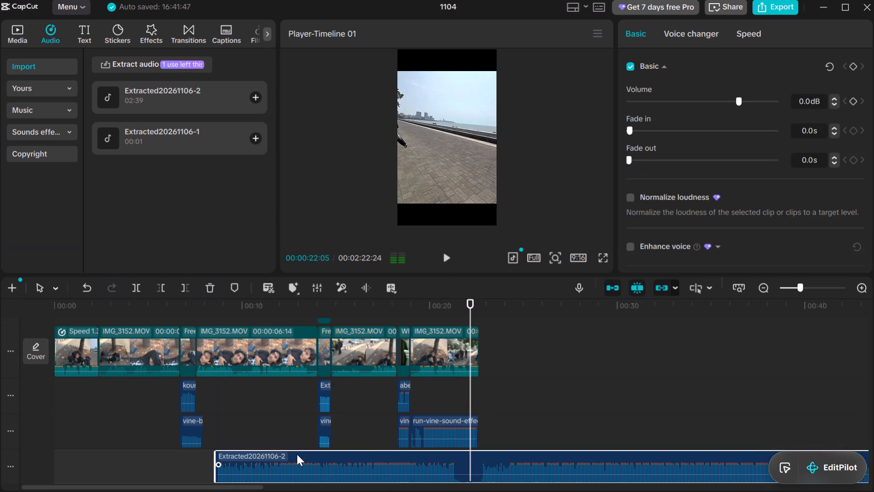
pyautogui.click(139, 282)
pyautogui.click(408, 472)
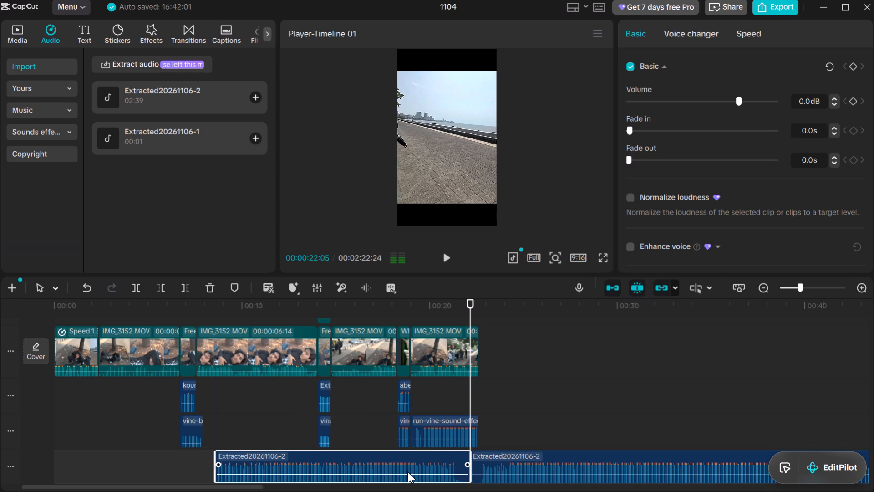
pyautogui.rightClick(407, 471)
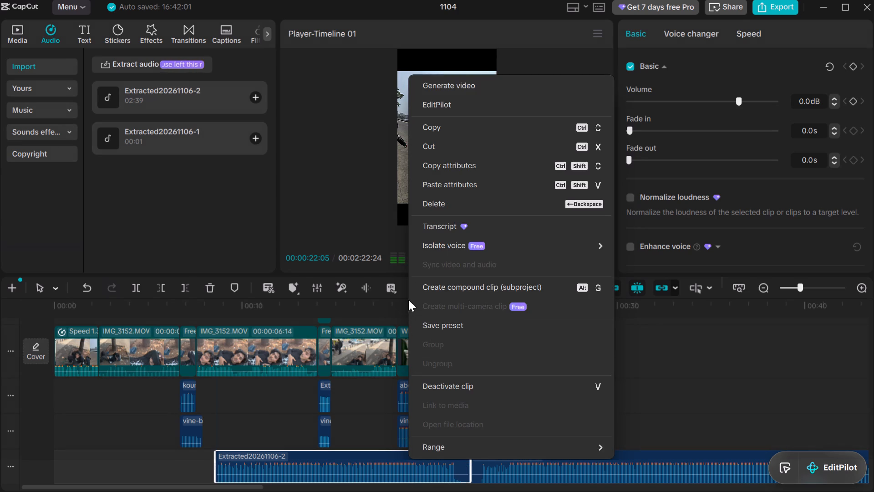
pyautogui.click(435, 204)
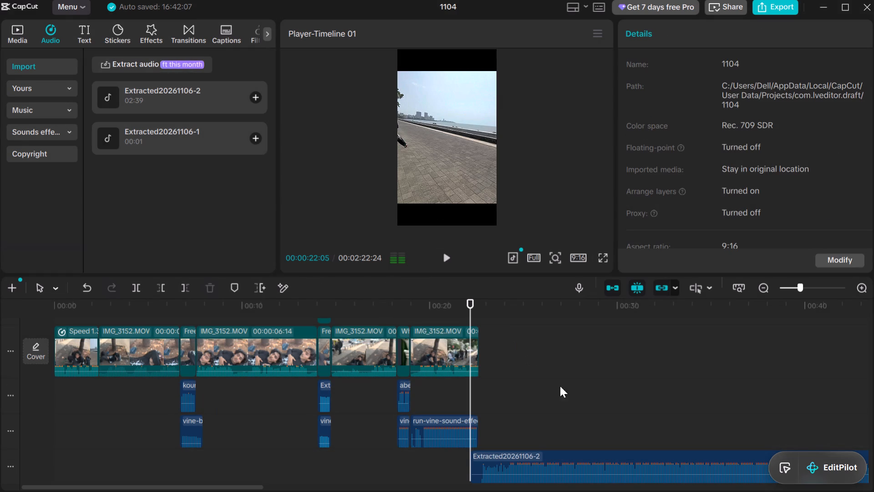
# Move the remaining song clip to start at about 2 seconds, near the end of the sped-up first clip, and play it.
pyautogui.click(583, 466)
pyautogui.moveTo(583, 466); pyautogui.dragTo(176, 485)
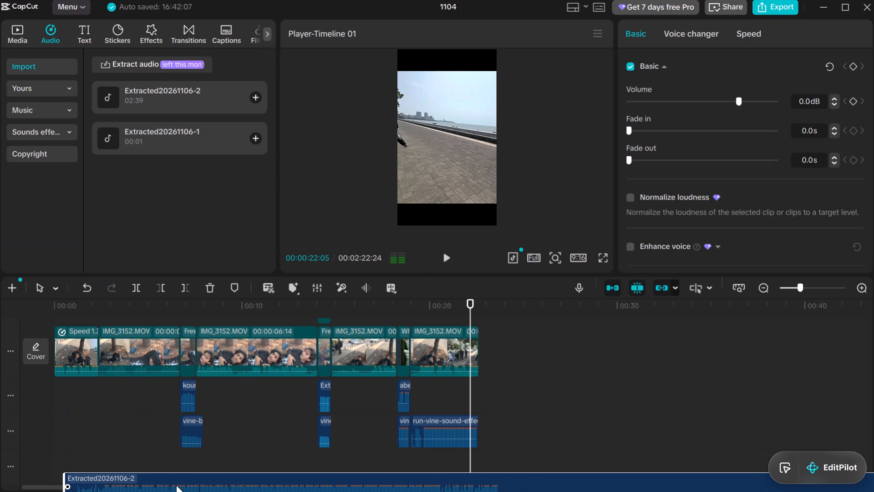
pyautogui.moveTo(176, 485); pyautogui.dragTo(208, 466)
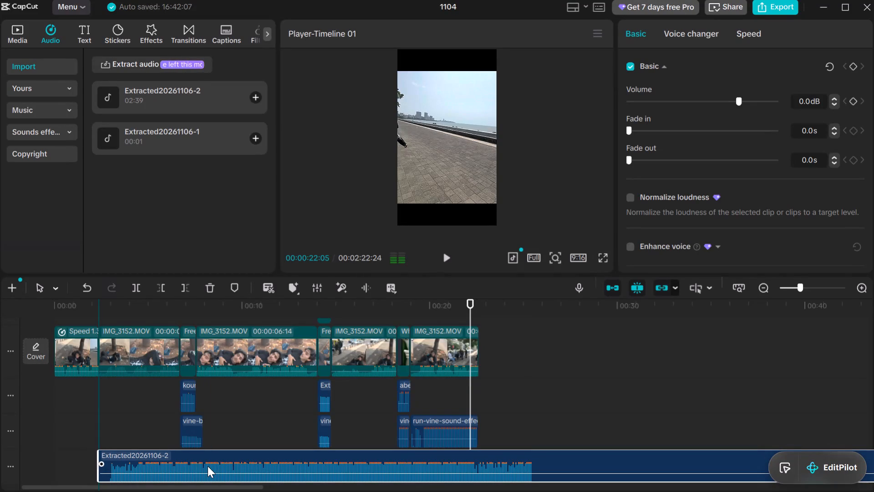
pyautogui.moveTo(208, 466); pyautogui.dragTo(202, 466)
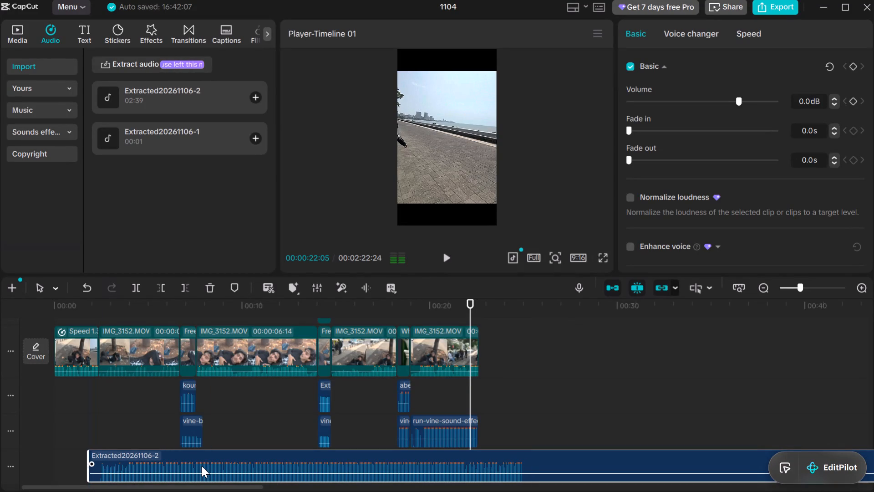
pyautogui.moveTo(202, 466); pyautogui.dragTo(202, 466)
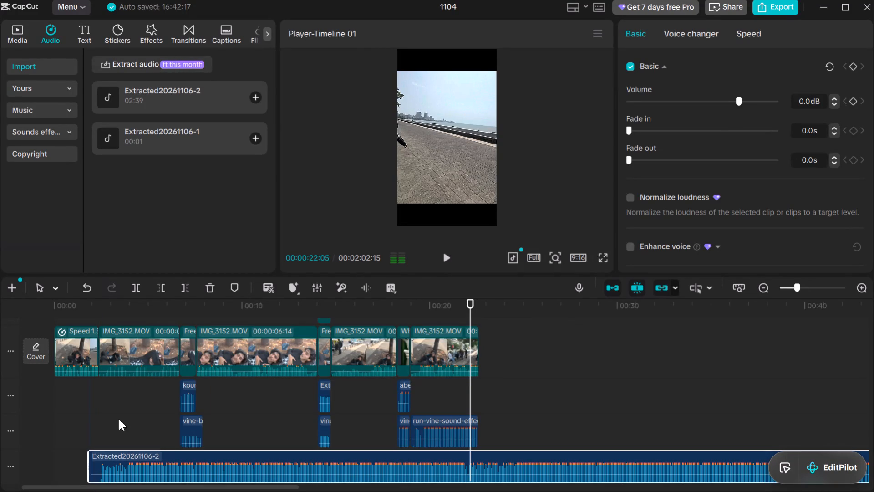
pyautogui.click(99, 413)
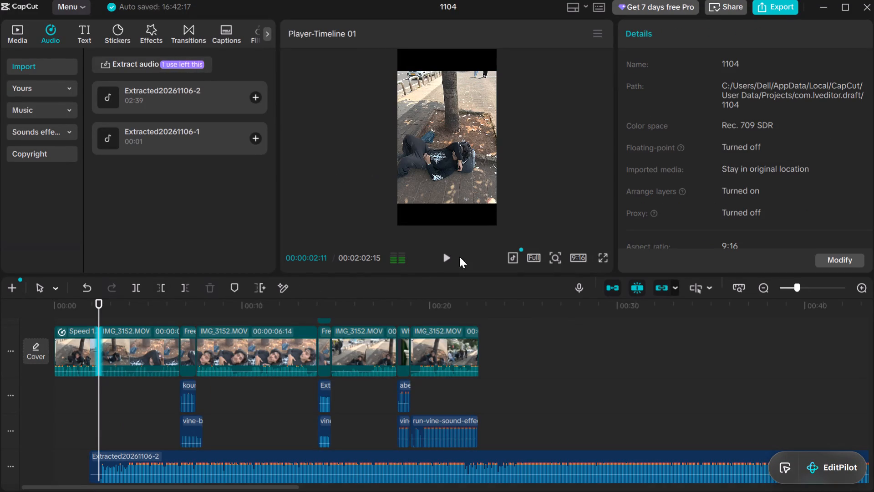
pyautogui.click(443, 266)
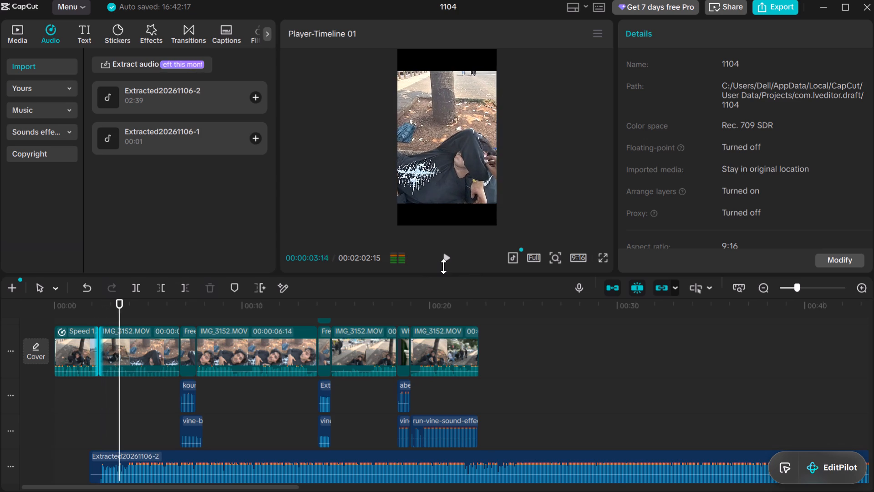
pyautogui.click(443, 266)
# Lower the song clip's volume to -5.4 dB.
pyautogui.click(274, 463)
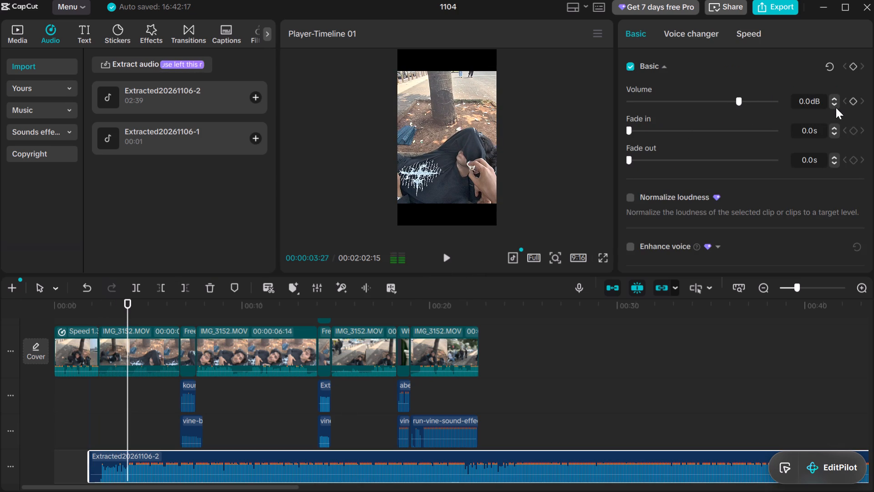
pyautogui.click(832, 103)
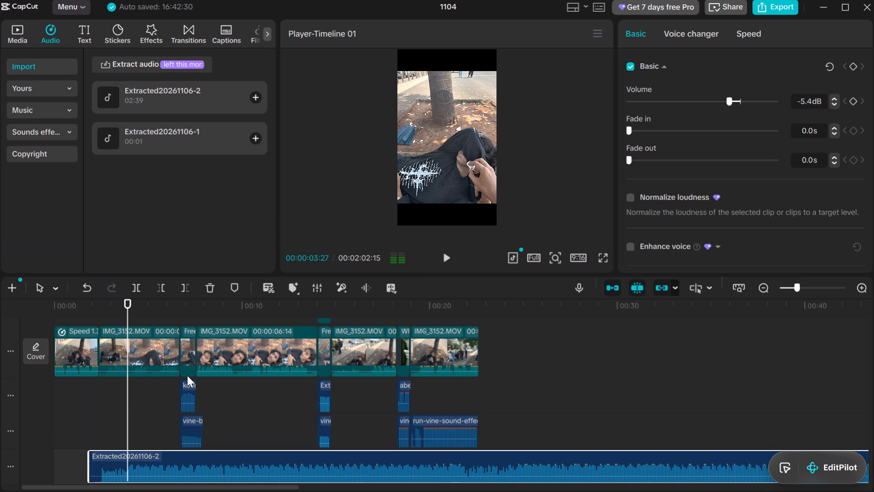
# Play the start of the song clip to check its loudness and lower its volume to -12.4 dB.
pyautogui.click(110, 400)
pyautogui.click(102, 403)
pyautogui.click(47, 417)
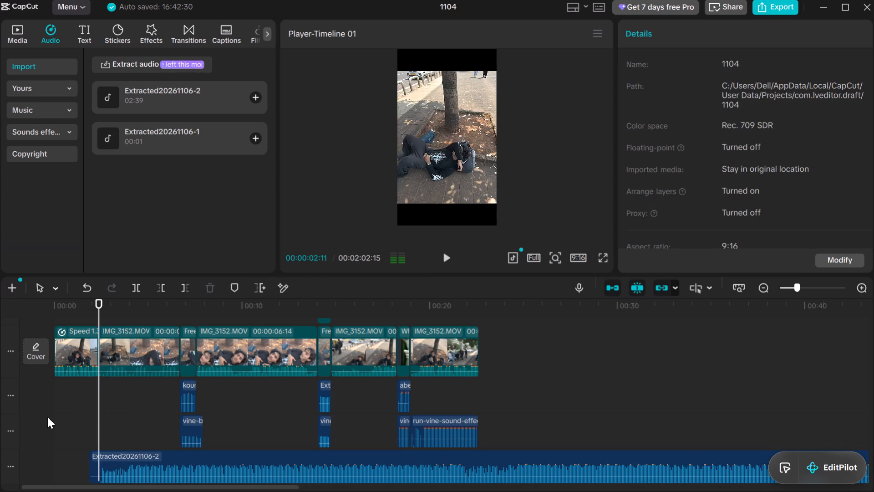
pyautogui.click(450, 251)
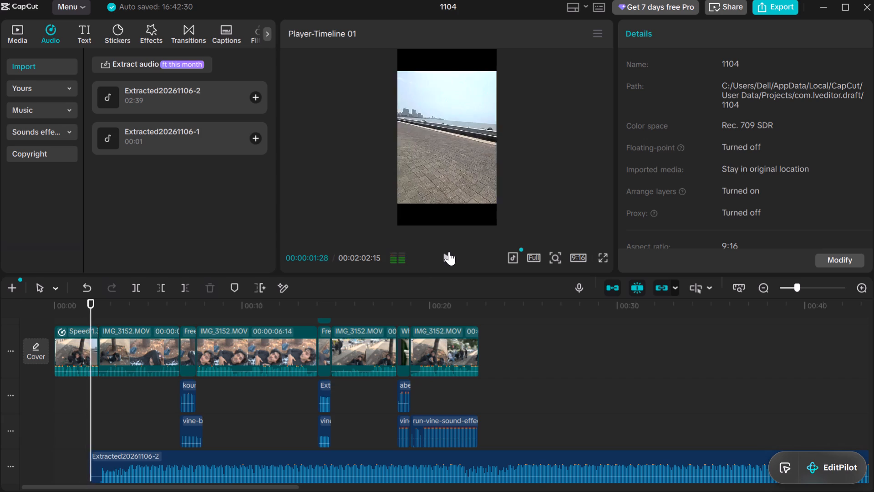
pyautogui.click(449, 251)
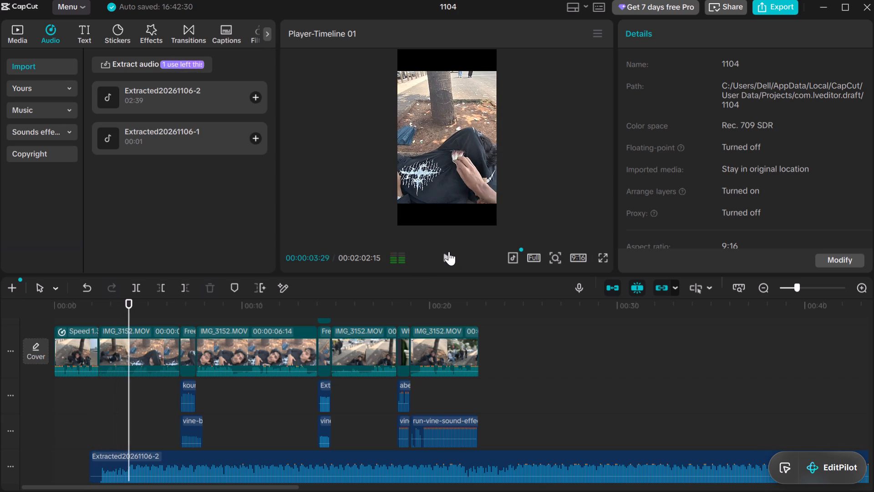
pyautogui.click(415, 476)
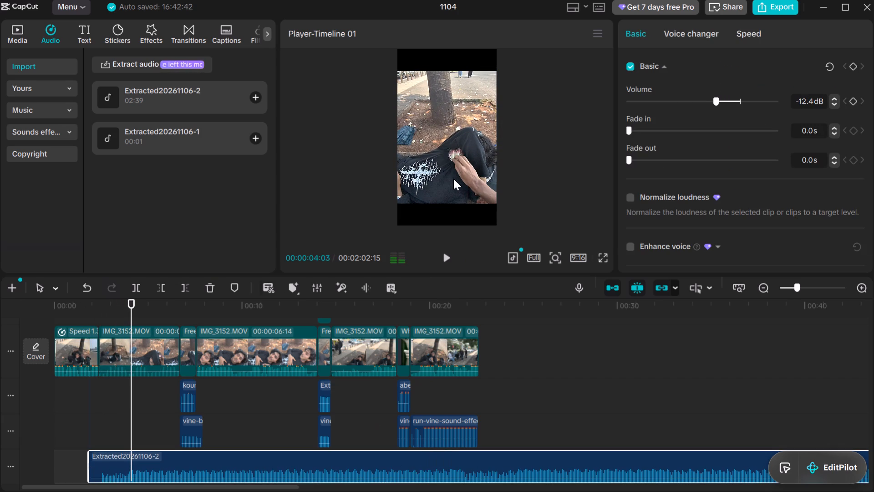
# Play the timeline from about 1.5 seconds to about 21 seconds to review the song against the sound effects.
pyautogui.click(85, 415)
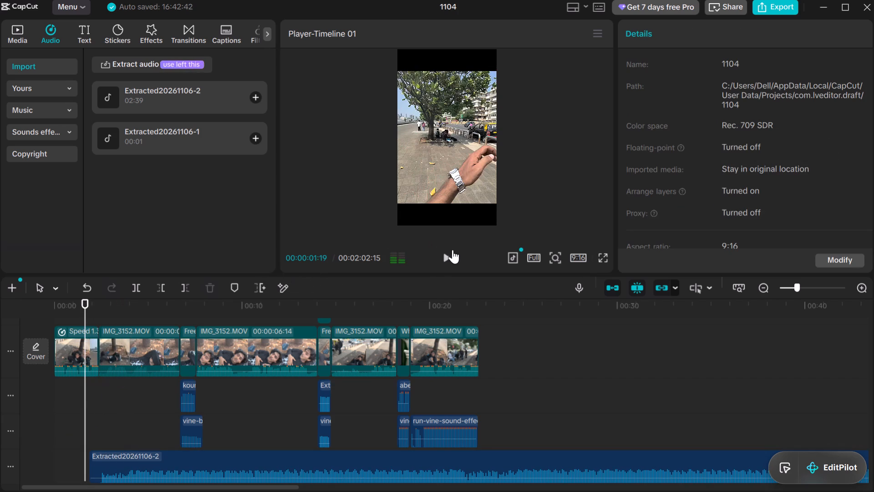
pyautogui.click(446, 258)
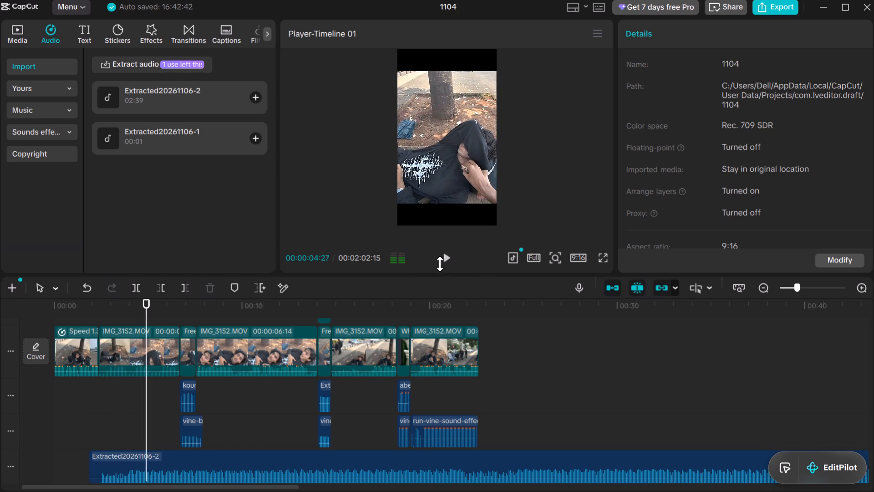
pyautogui.click(439, 264)
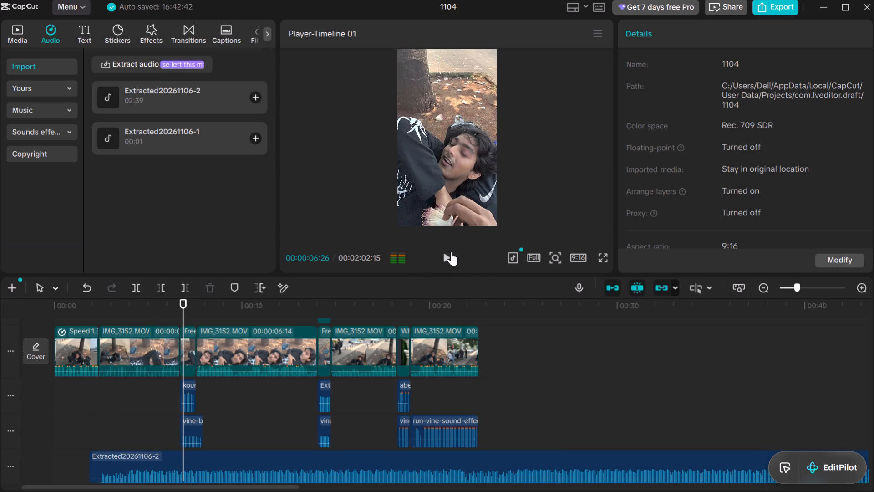
pyautogui.click(451, 252)
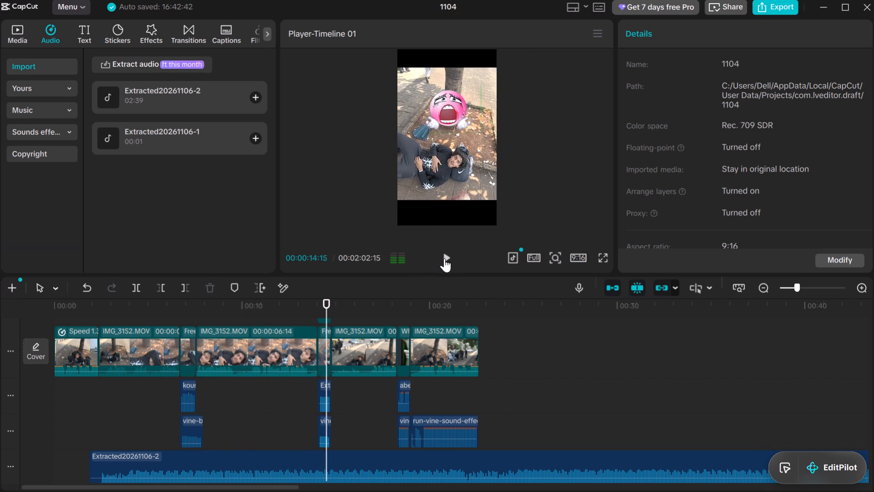
pyautogui.click(444, 258)
pyautogui.click(444, 258)
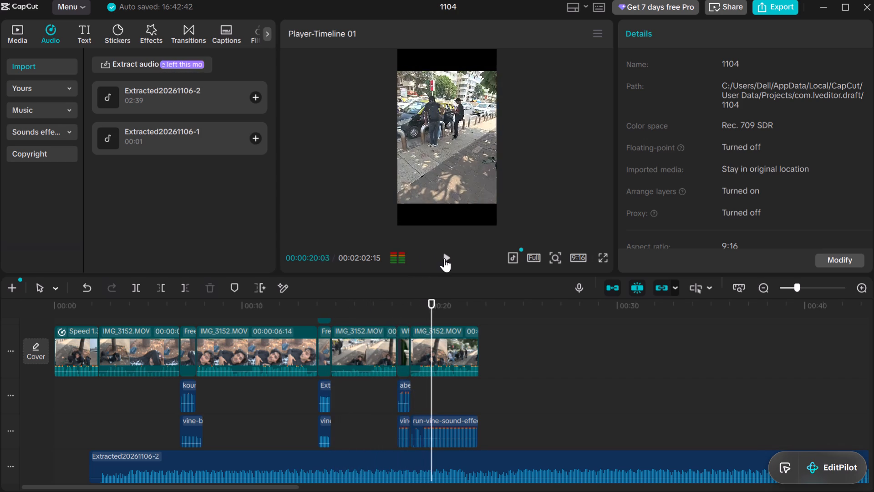
pyautogui.click(444, 258)
# Split the song clip at 00:00:18:08 and 00:00:18:29, at the start and end of the white goat clip.
pyautogui.click(374, 423)
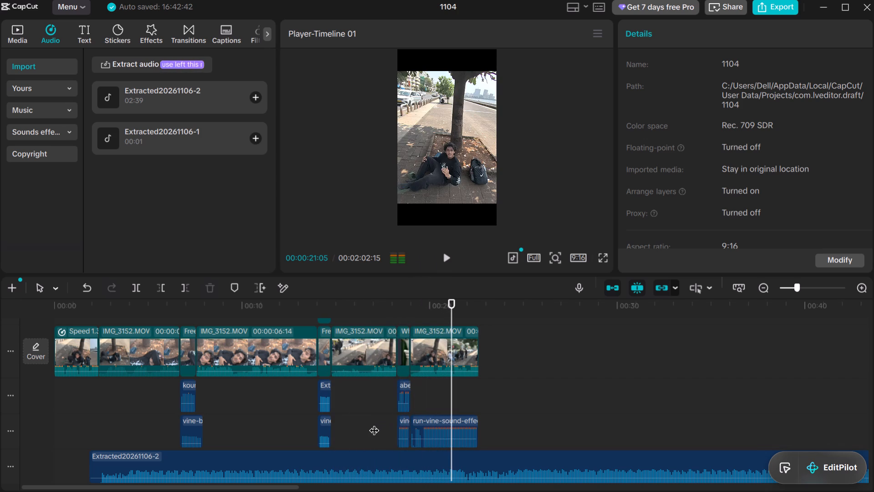
pyautogui.moveTo(372, 421); pyautogui.dragTo(394, 417)
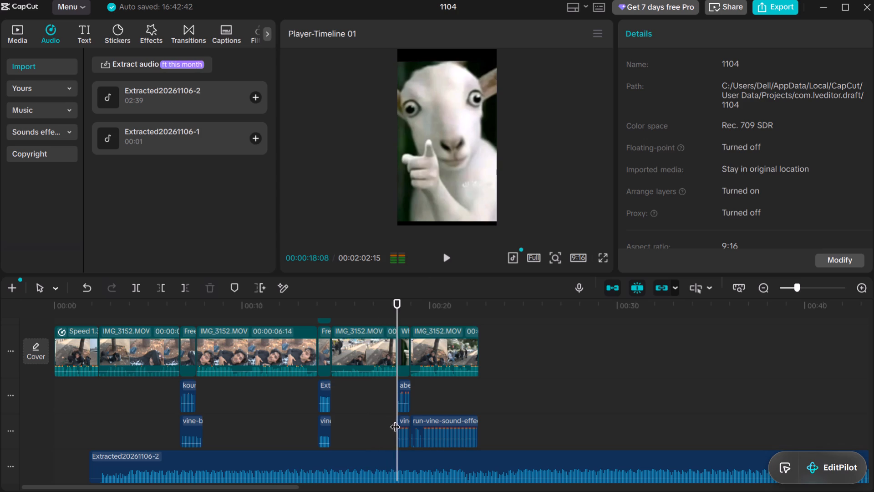
pyautogui.click(362, 464)
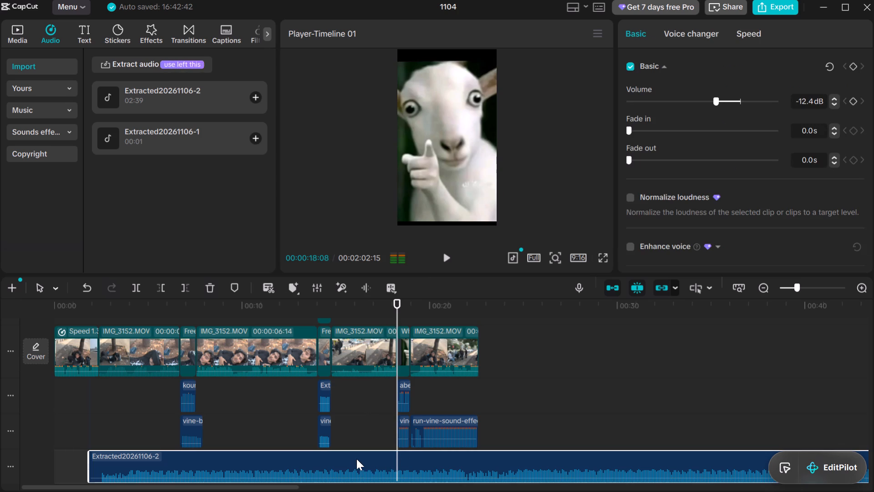
pyautogui.click(135, 289)
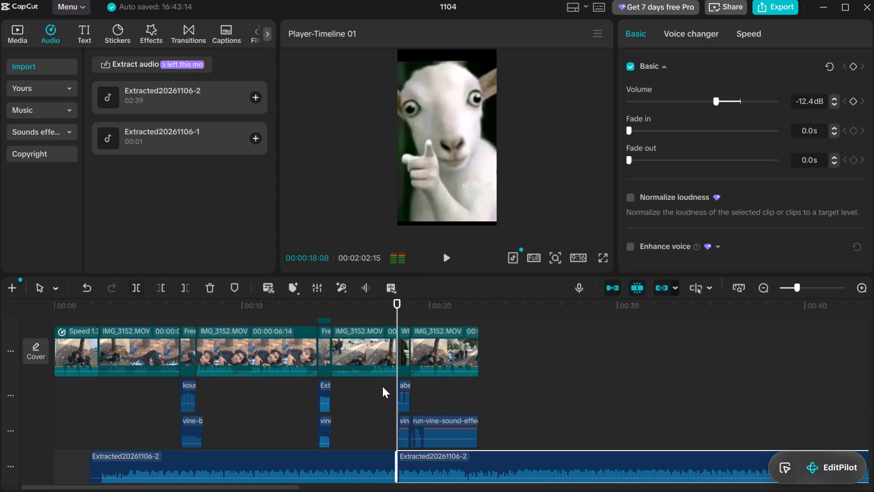
pyautogui.moveTo(396, 313); pyautogui.dragTo(401, 312)
pyautogui.moveTo(401, 312); pyautogui.dragTo(410, 310)
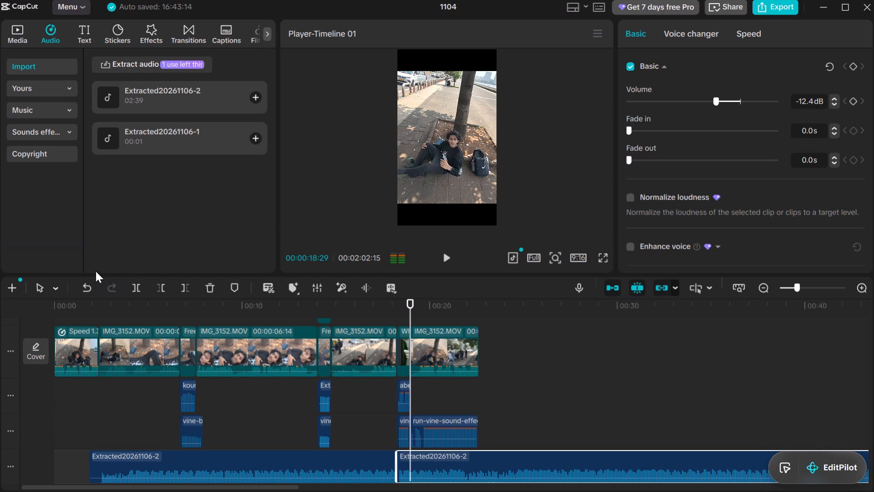
pyautogui.click(137, 286)
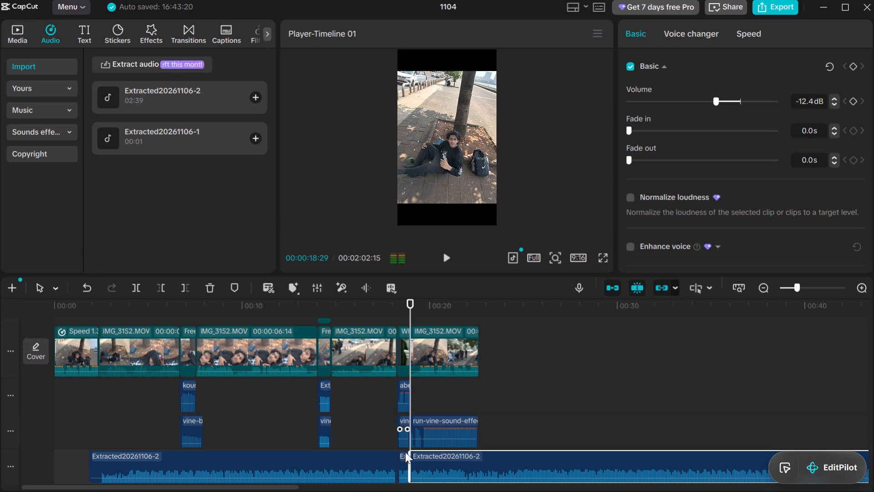
pyautogui.click(401, 477)
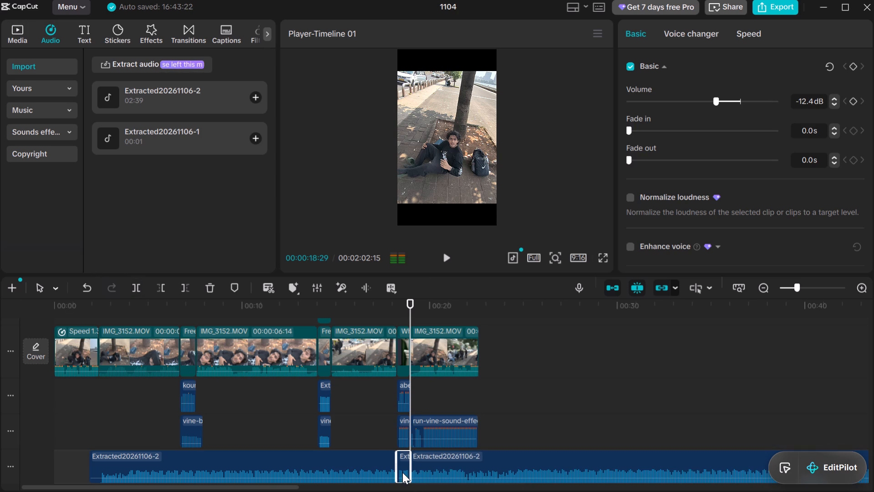
pyautogui.rightClick(402, 472)
pyautogui.click(402, 472)
pyautogui.click(134, 289)
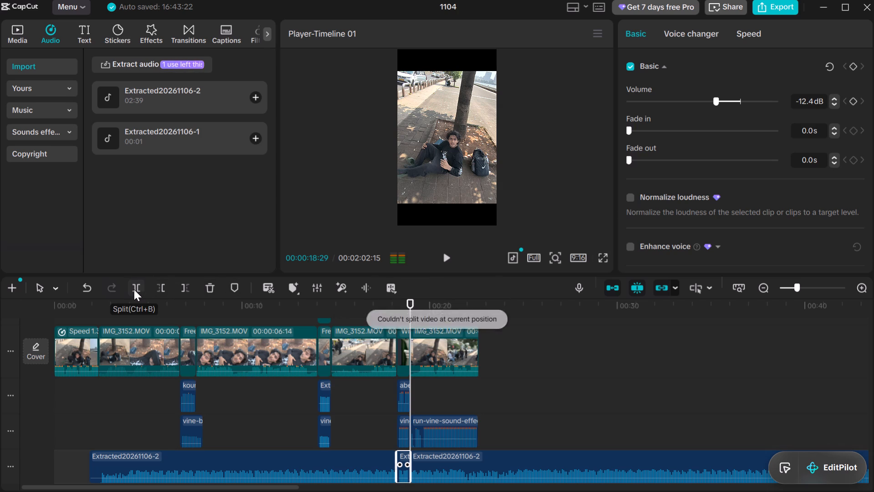
# Delete the song portion after 00:00:18:29 and the short song piece beneath the white goat clip.
pyautogui.click(498, 460)
pyautogui.rightClick(498, 460)
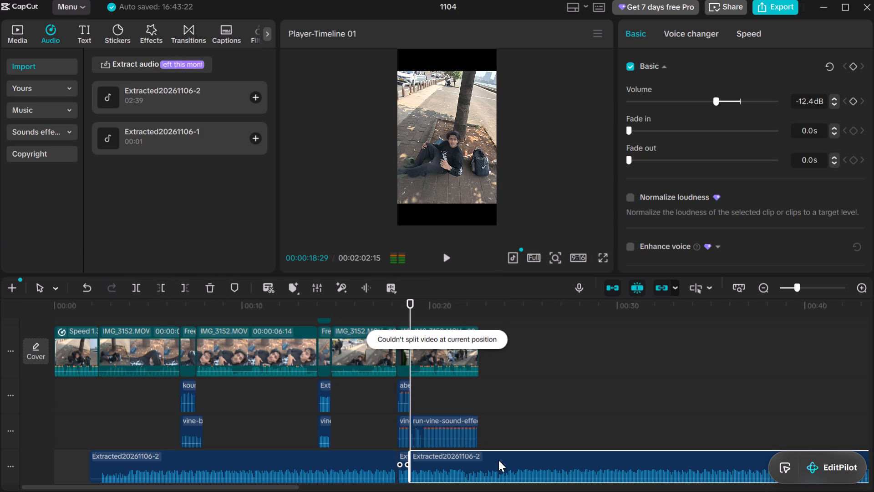
pyautogui.click(498, 460)
pyautogui.rightClick(494, 464)
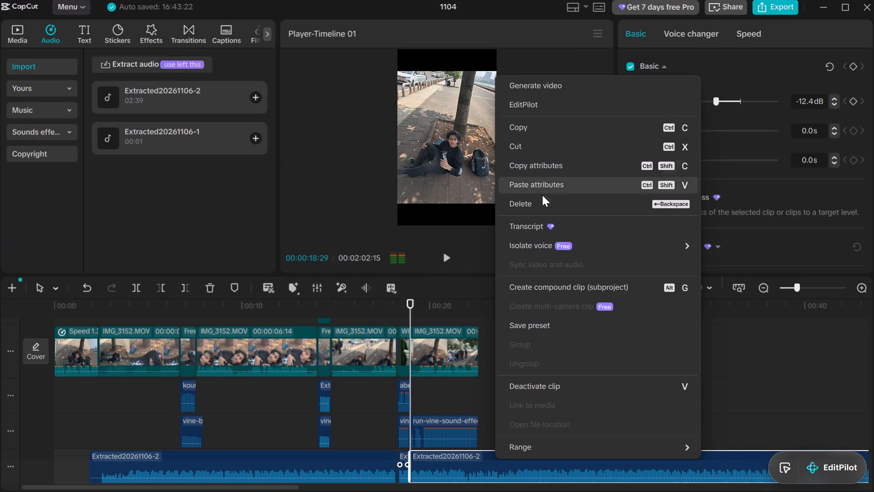
pyautogui.click(541, 197)
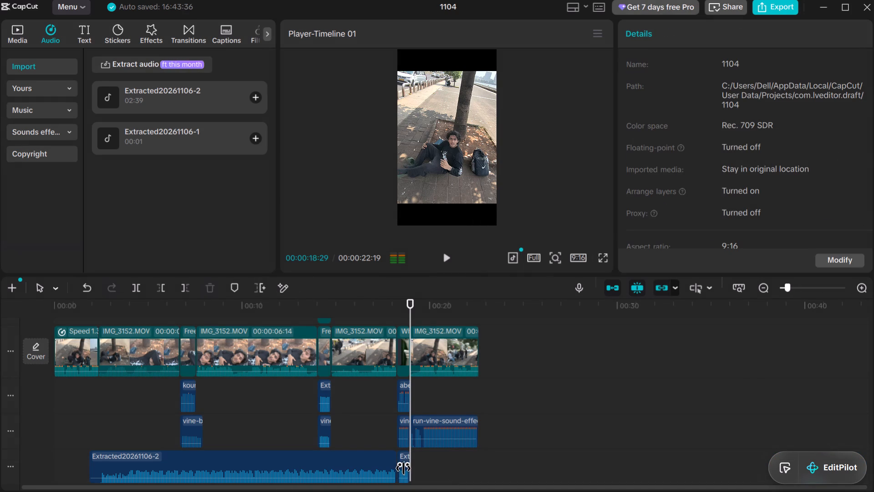
pyautogui.rightClick(403, 468)
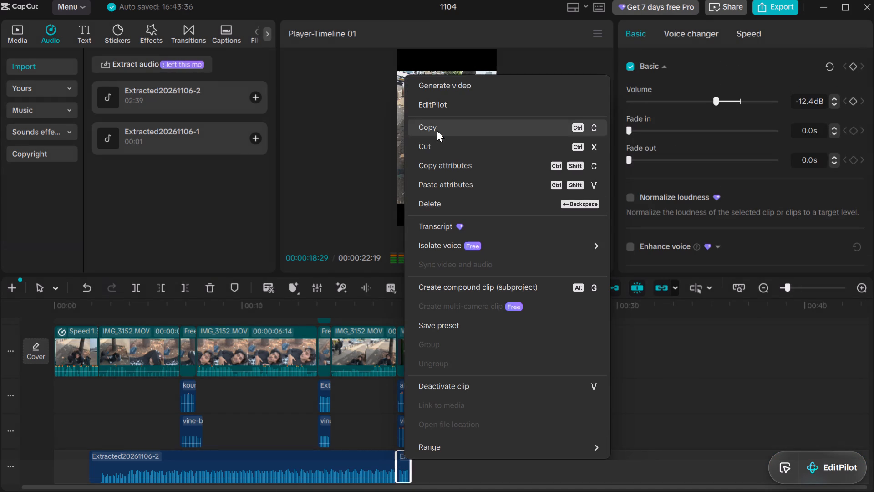
pyautogui.click(430, 209)
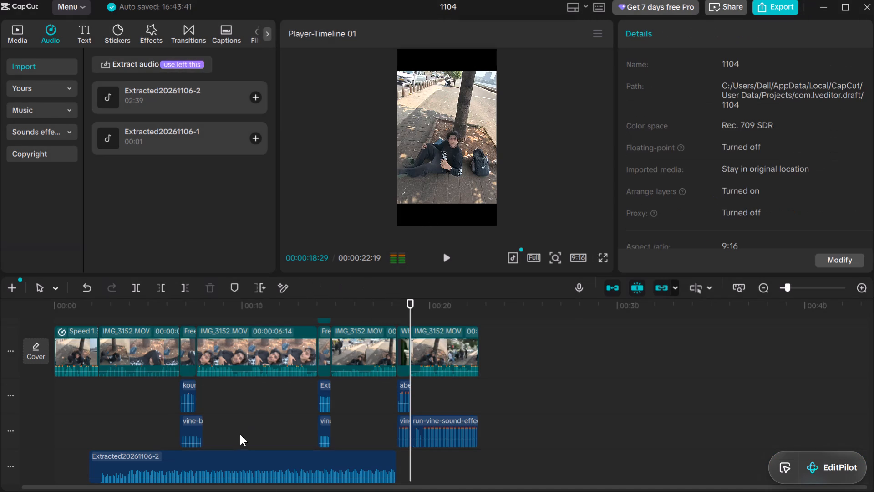
# Split the remaining song clip at 00:00:14:01 and 00:00:14:23, at both ends of the second freeze frame.
pyautogui.click(302, 428)
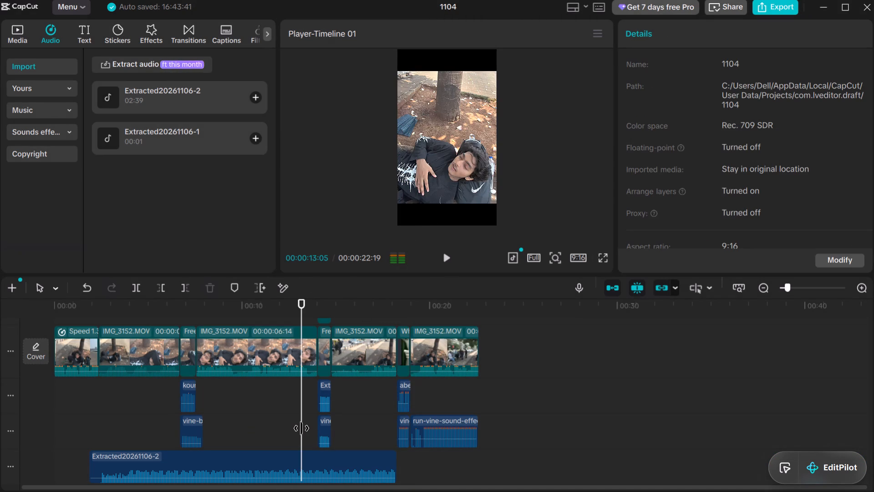
pyautogui.moveTo(301, 428); pyautogui.dragTo(328, 440)
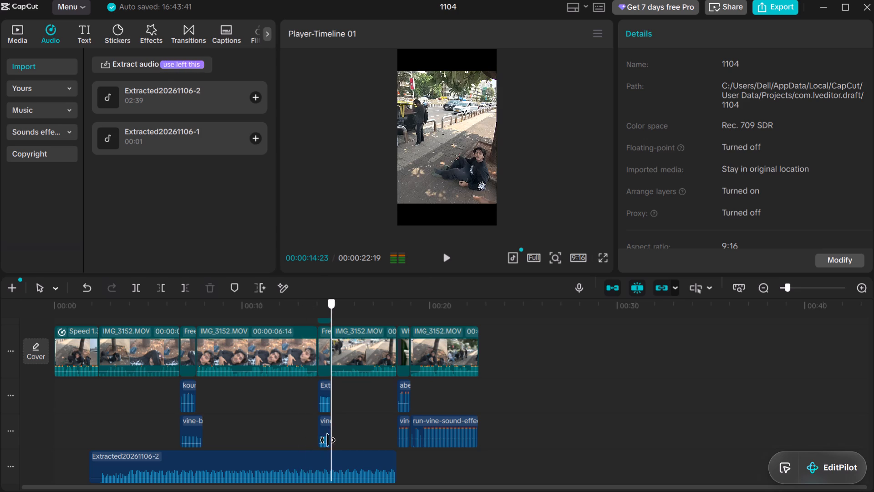
pyautogui.moveTo(328, 440); pyautogui.dragTo(315, 453)
pyautogui.click(323, 424)
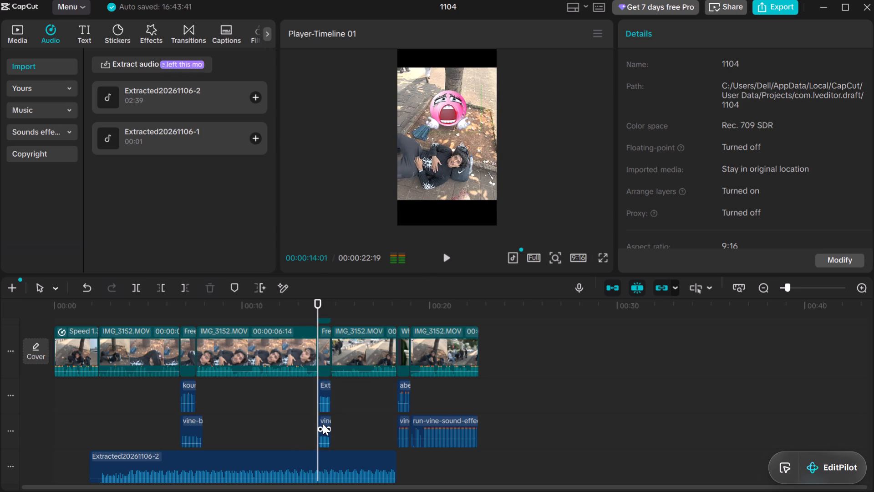
pyautogui.click(317, 472)
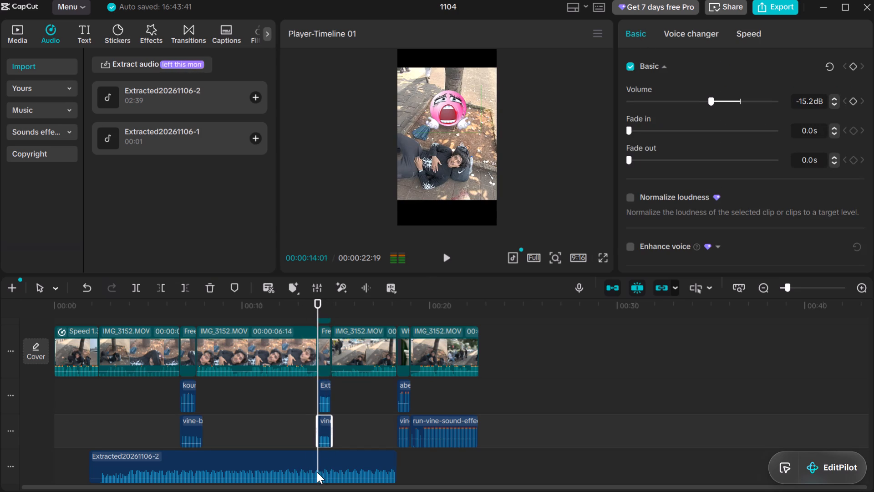
pyautogui.click(138, 285)
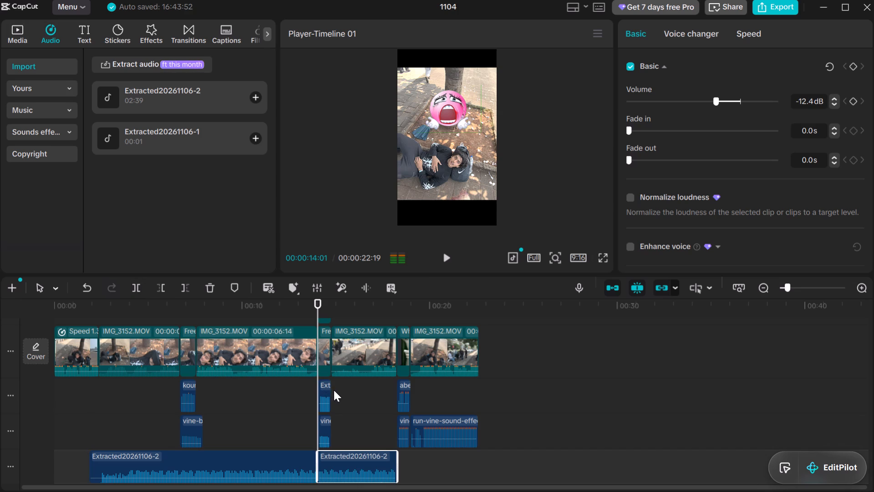
pyautogui.click(334, 390)
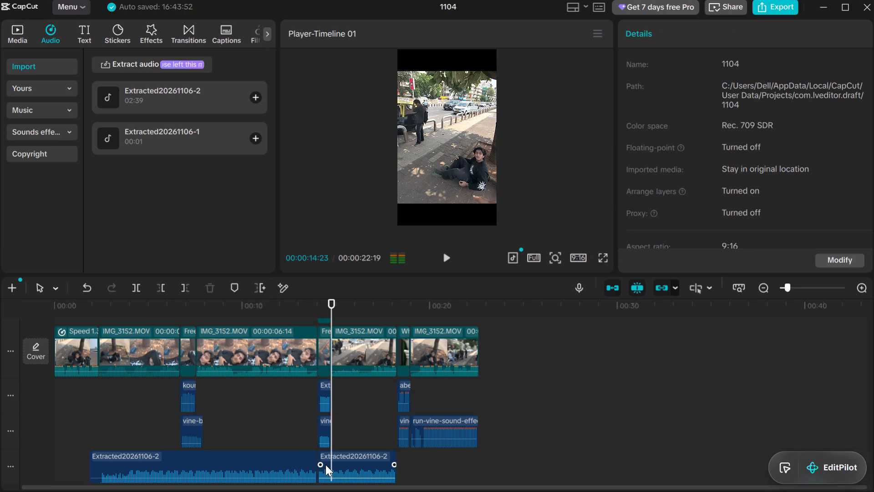
pyautogui.click(326, 465)
pyautogui.click(137, 282)
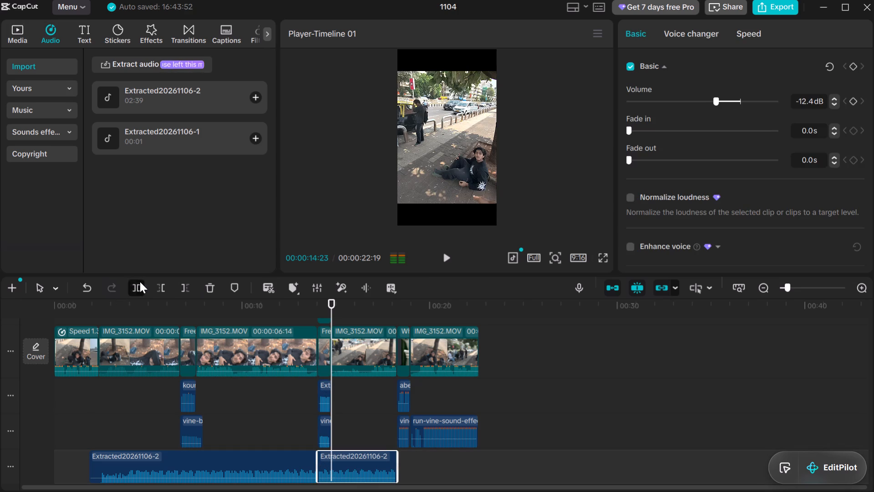
# Delete the short song piece beneath the second freeze frame.
pyautogui.click(324, 469)
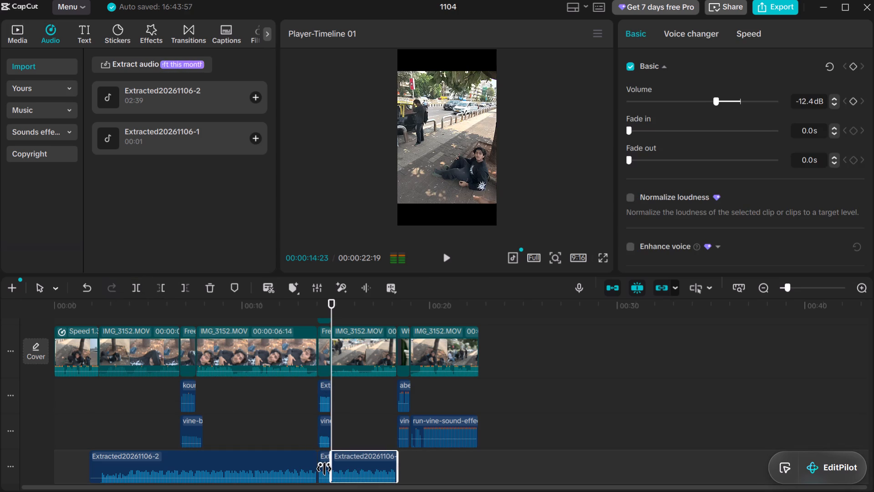
pyautogui.click(325, 469)
pyautogui.rightClick(322, 463)
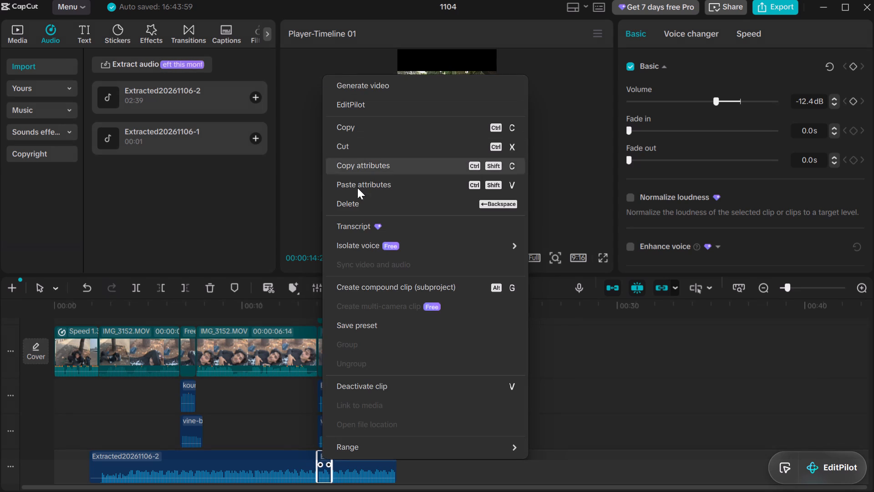
pyautogui.click(353, 202)
pyautogui.click(219, 415)
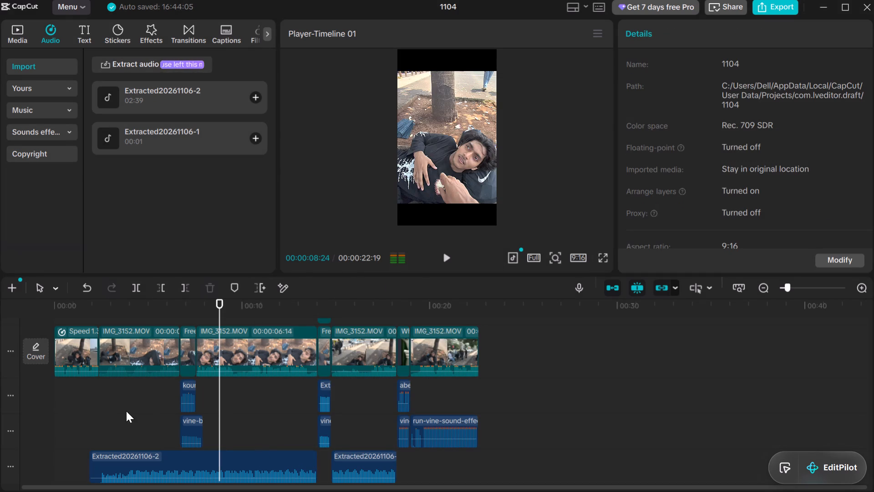
# Split the first song clip at 00:00:06:21 and 00:00:07:17, at both ends of the first freeze frame.
pyautogui.click(144, 396)
pyautogui.moveTo(144, 396); pyautogui.dragTo(181, 402)
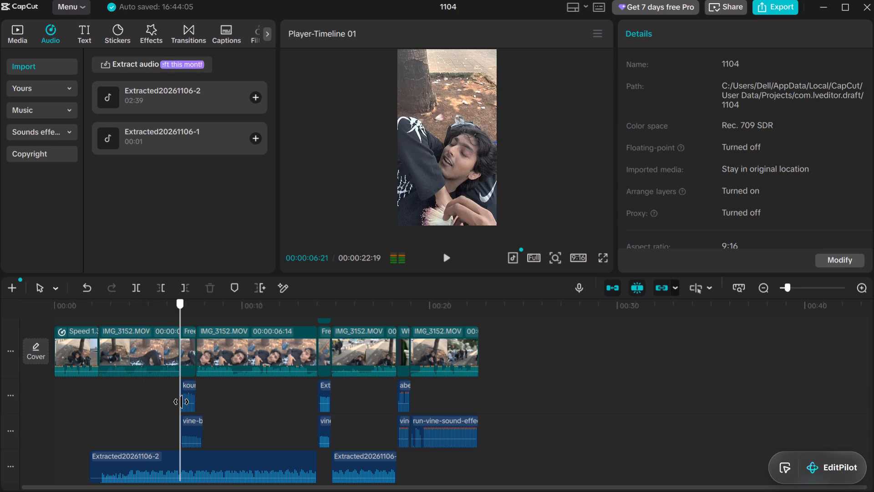
pyautogui.moveTo(181, 402); pyautogui.dragTo(182, 402)
pyautogui.click(198, 455)
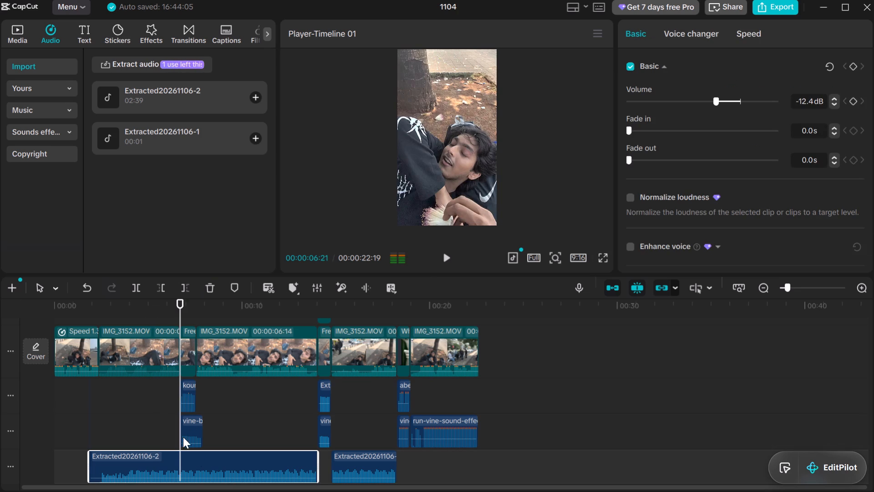
pyautogui.click(135, 288)
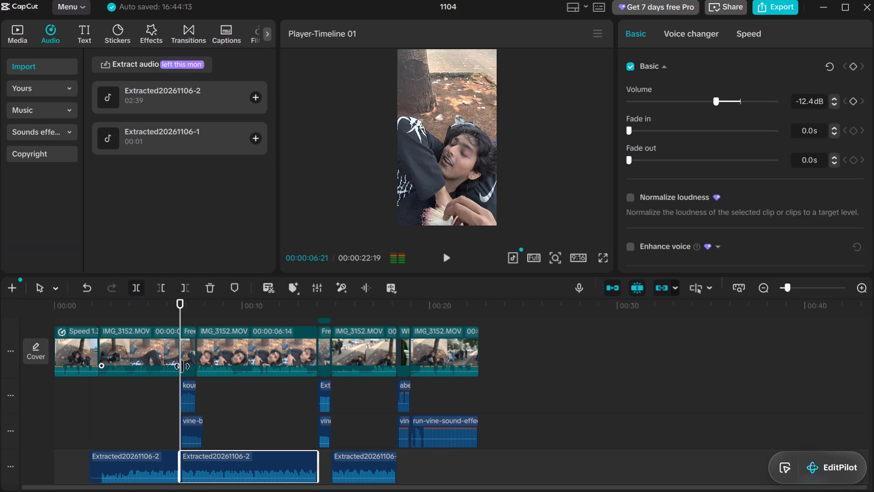
pyautogui.click(217, 395)
pyautogui.moveTo(217, 396); pyautogui.dragTo(193, 408)
pyautogui.click(185, 467)
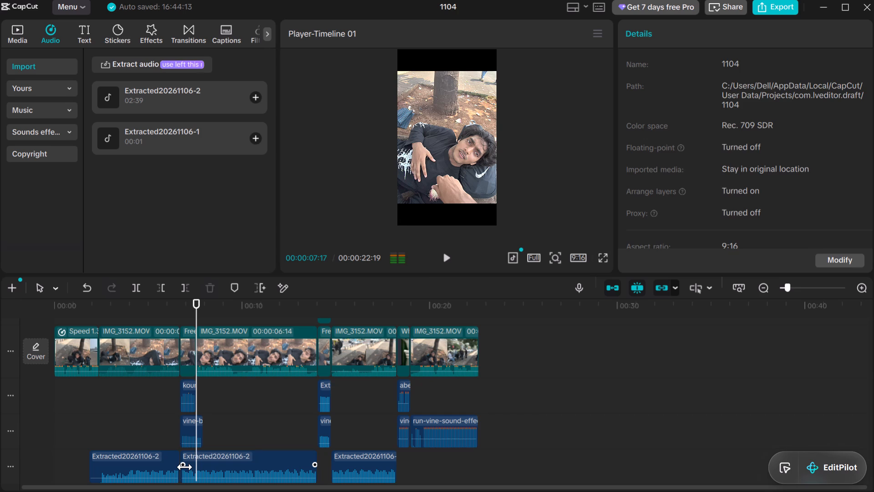
pyautogui.click(134, 285)
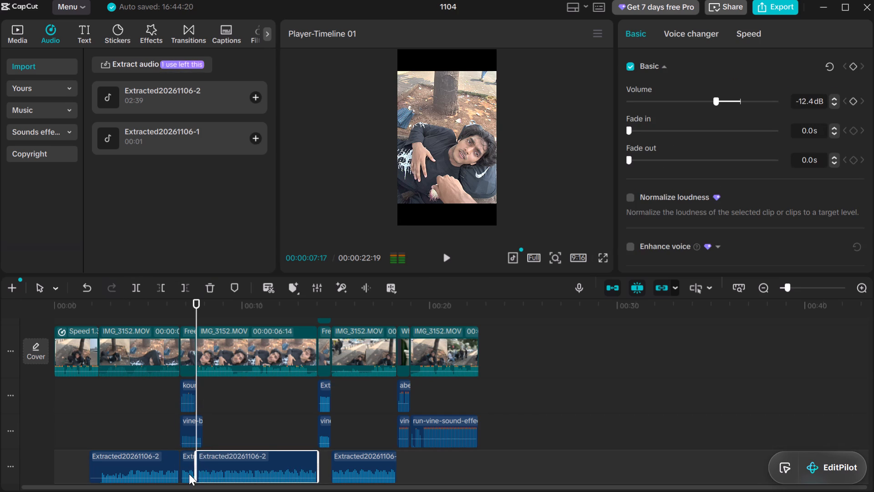
# Delete the short song piece beneath the first freeze frame.
pyautogui.rightClick(189, 469)
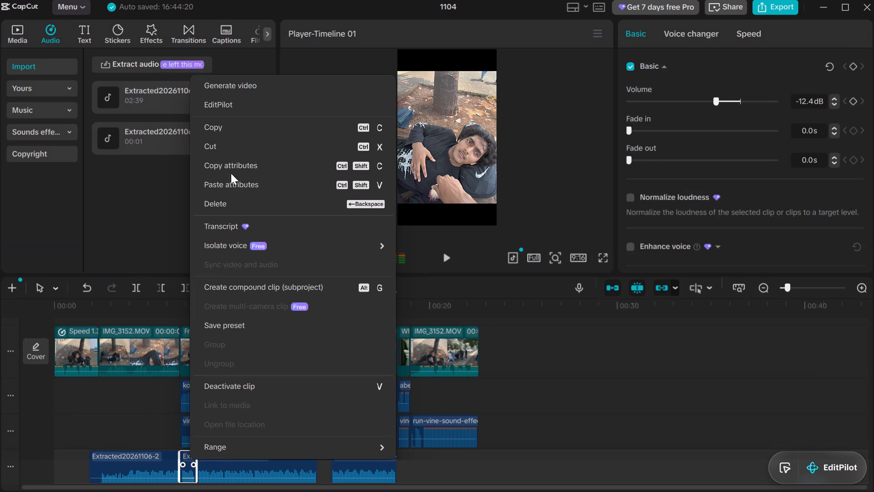
pyautogui.click(209, 203)
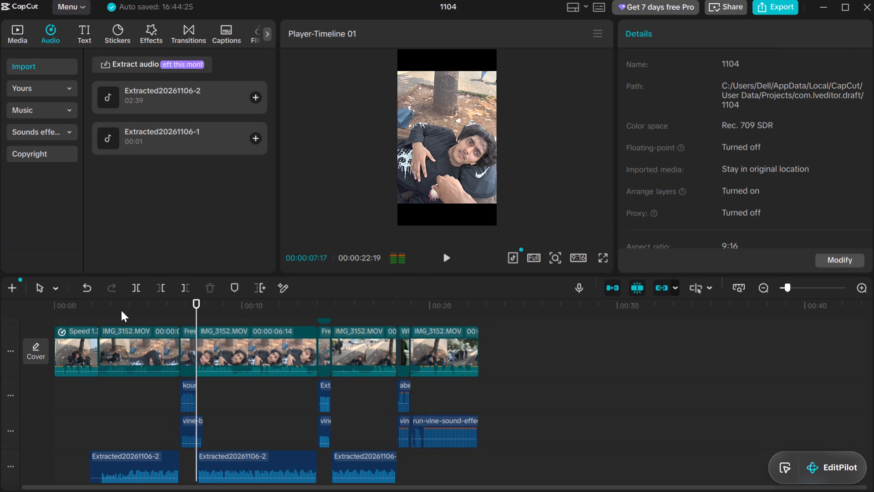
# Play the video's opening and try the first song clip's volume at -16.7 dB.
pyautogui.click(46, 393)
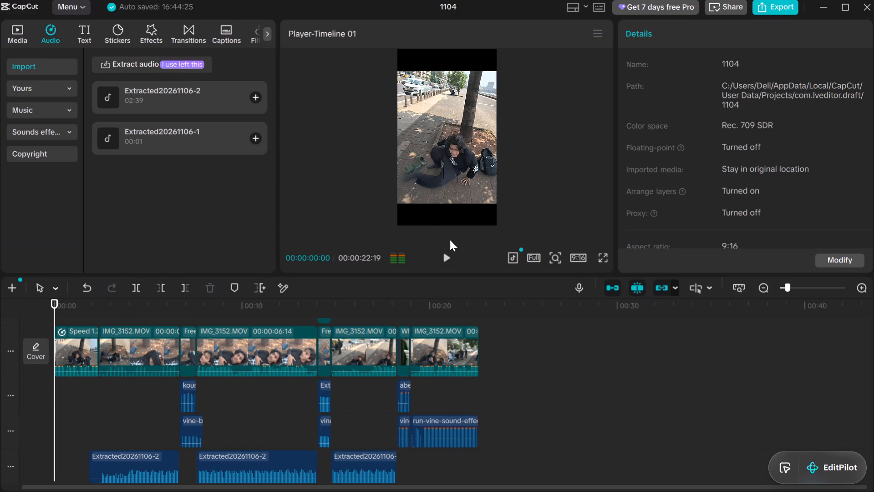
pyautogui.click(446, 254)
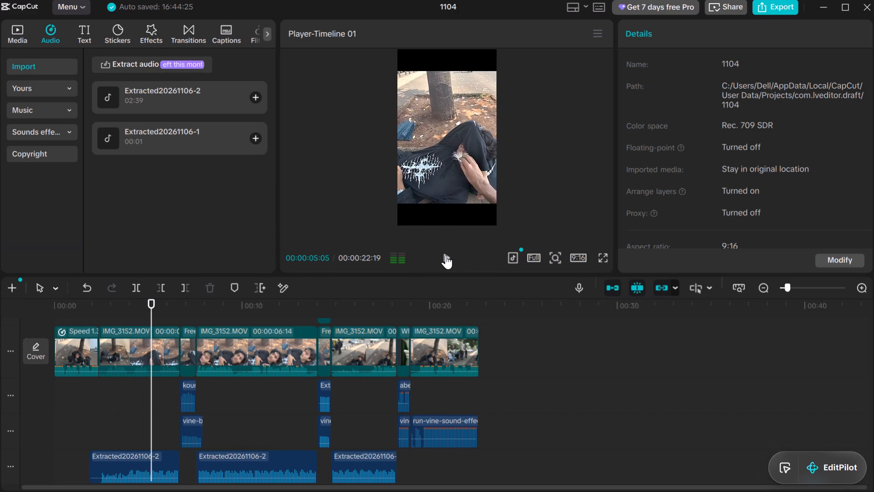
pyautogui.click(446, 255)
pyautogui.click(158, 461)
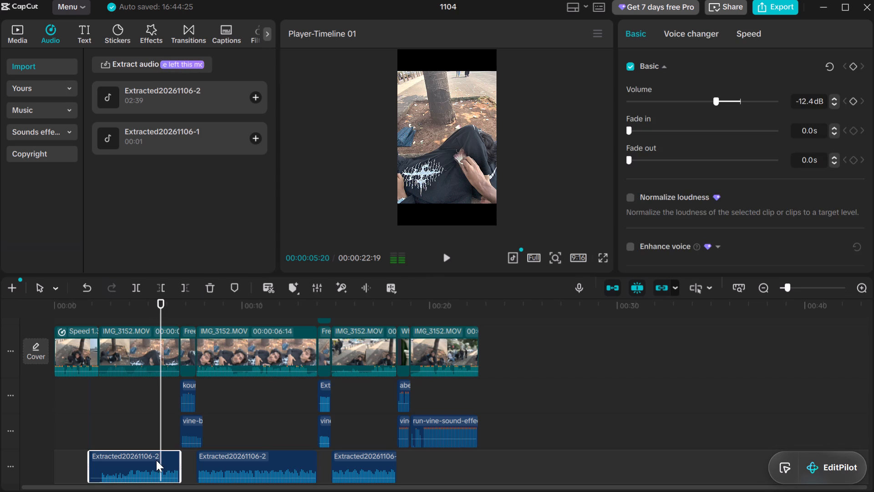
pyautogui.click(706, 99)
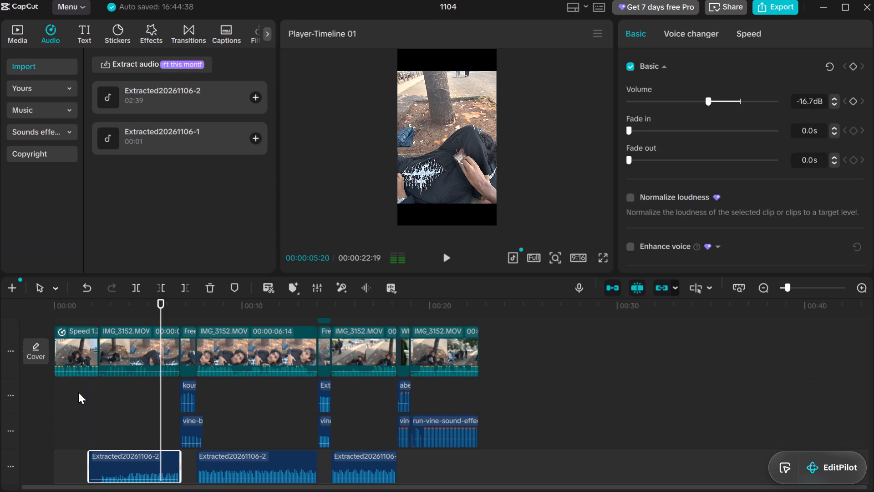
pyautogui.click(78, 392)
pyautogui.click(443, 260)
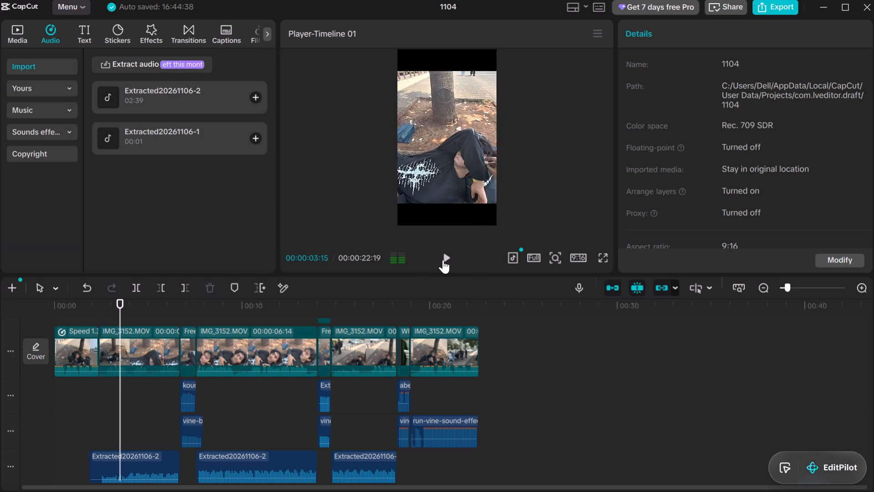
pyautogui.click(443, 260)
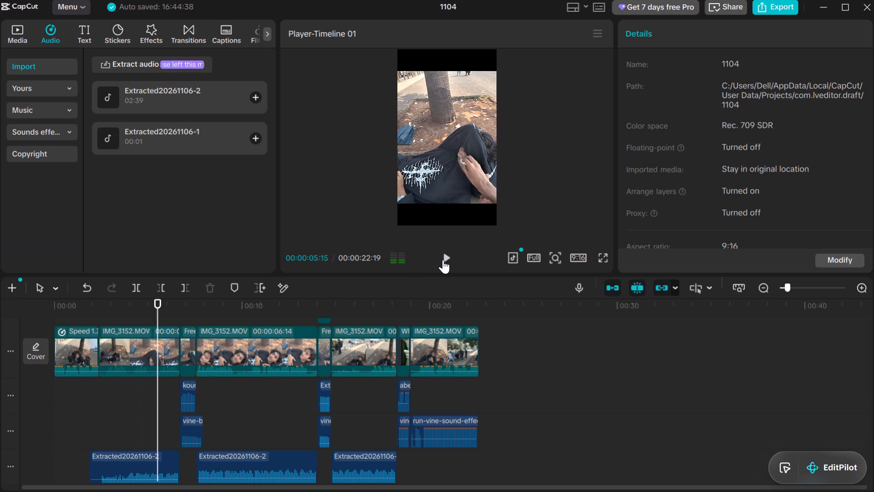
# Raise the first song clip's volume to about -14 dB.
pyautogui.click(141, 466)
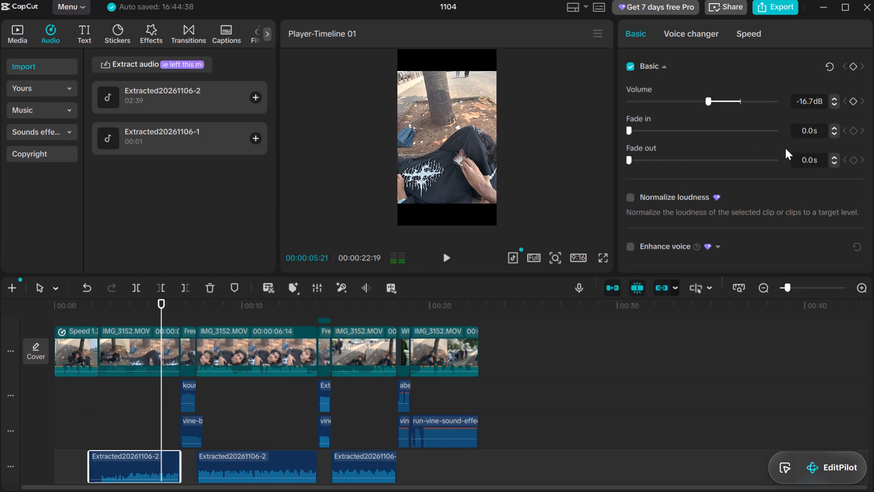
pyautogui.click(835, 96)
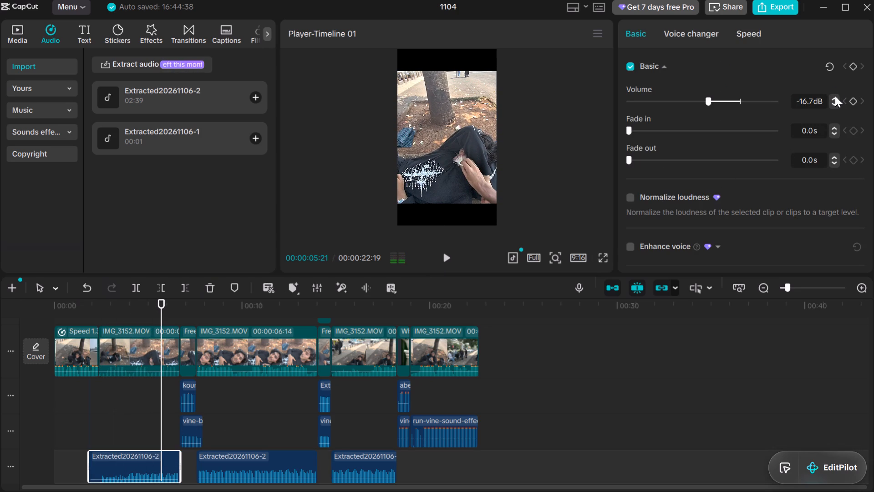
pyautogui.click(832, 97)
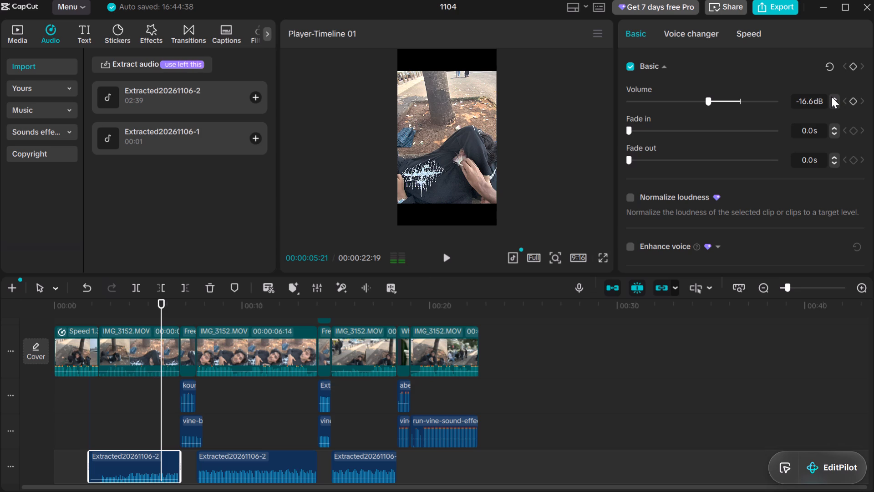
pyautogui.click(831, 97)
pyautogui.tripleClick(831, 97)
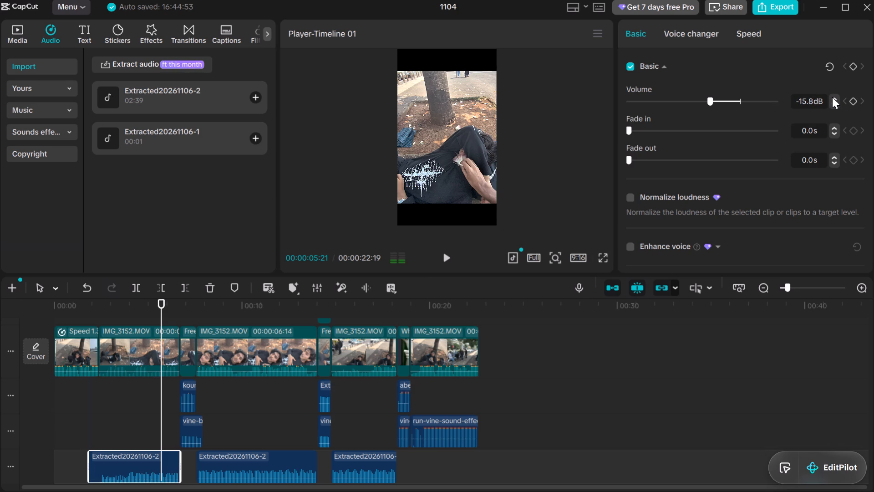
pyautogui.tripleClick(832, 97)
pyautogui.tripleClick(832, 97)
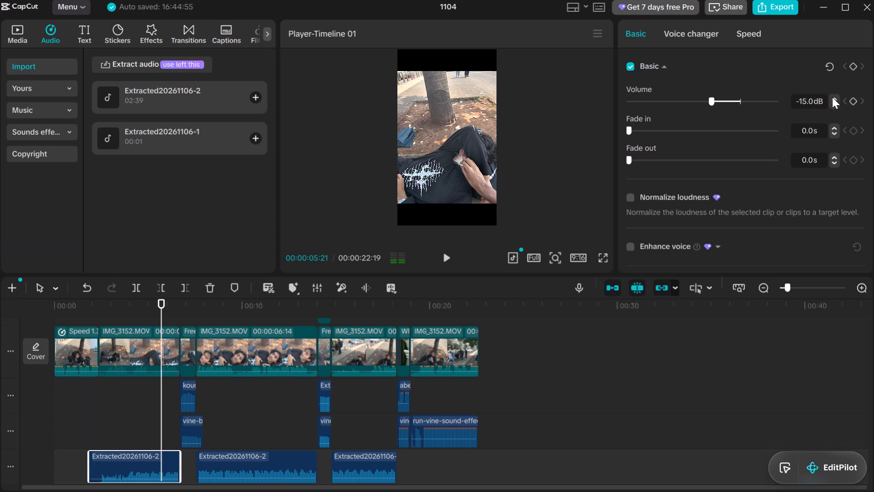
pyautogui.tripleClick(832, 97)
pyautogui.tripleClick(832, 97)
pyautogui.tripleClick(831, 96)
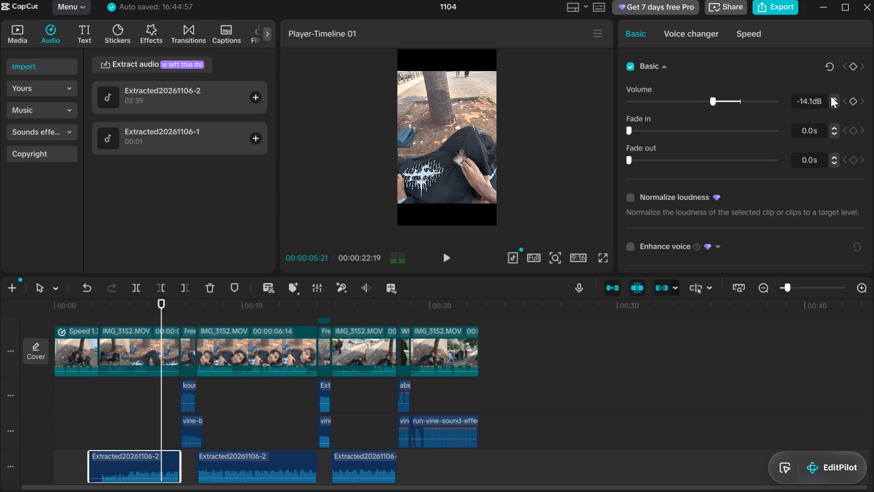
pyautogui.click(831, 96)
# Play the video from near its start through the first freeze frame to check the song's level.
pyautogui.click(68, 404)
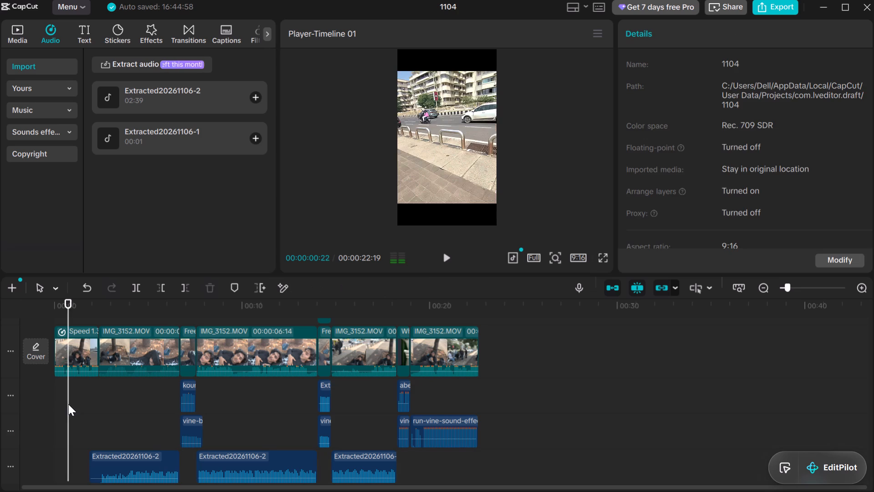
pyautogui.click(446, 257)
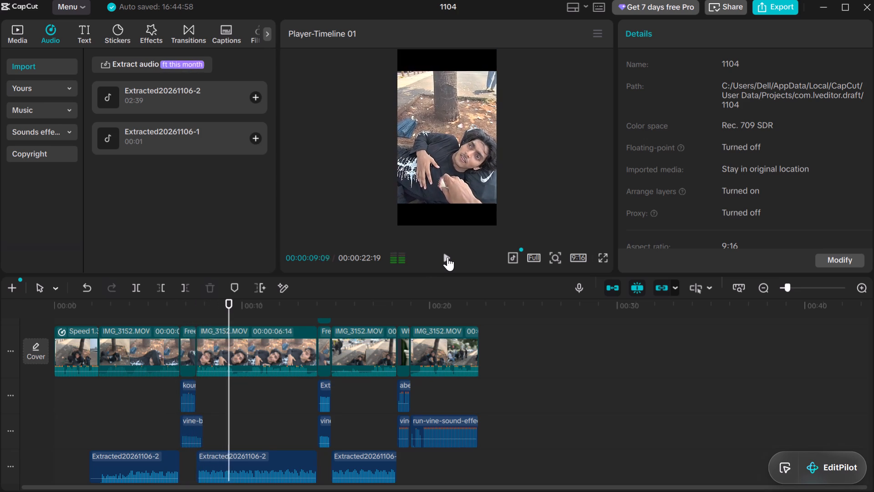
pyautogui.click(447, 257)
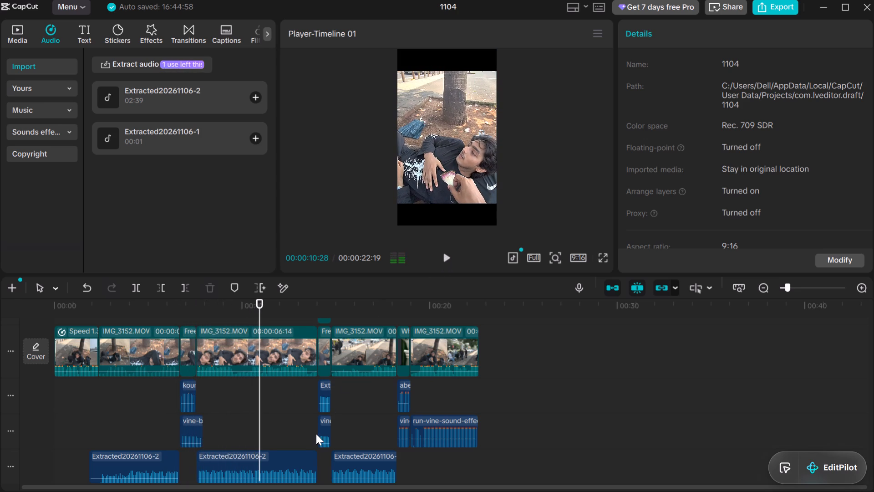
# Lower the volume of the second song clip, between the first and second freeze frames, to -14.0 dB.
pyautogui.click(300, 448)
pyautogui.click(264, 466)
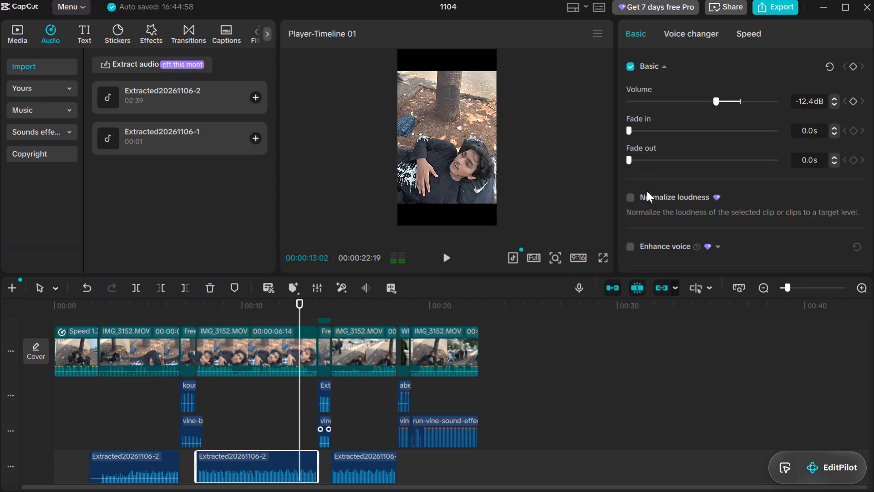
pyautogui.click(711, 101)
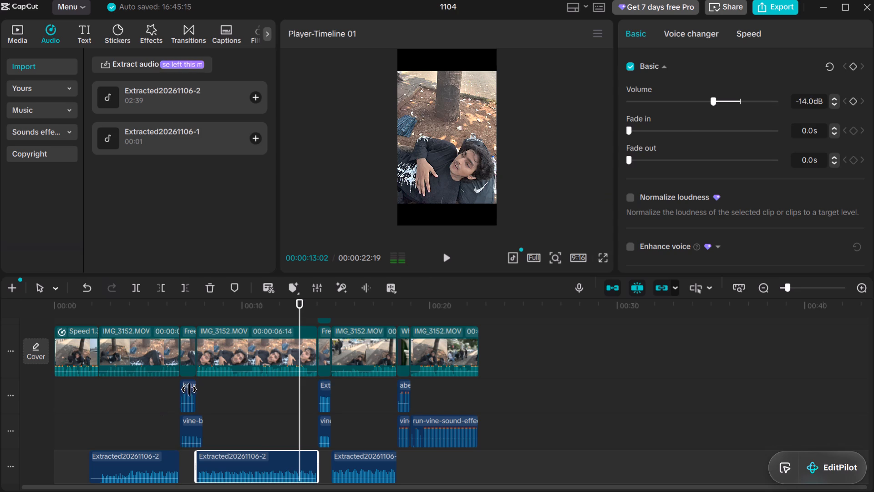
# Play the video from just after the first freeze frame to its end, rechecking the audio around the second freeze frame.
pyautogui.click(202, 388)
pyautogui.click(446, 256)
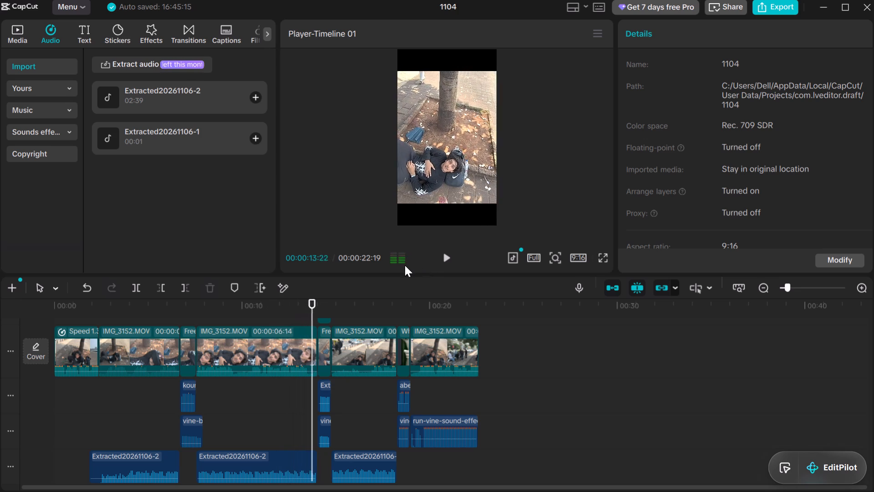
pyautogui.click(445, 255)
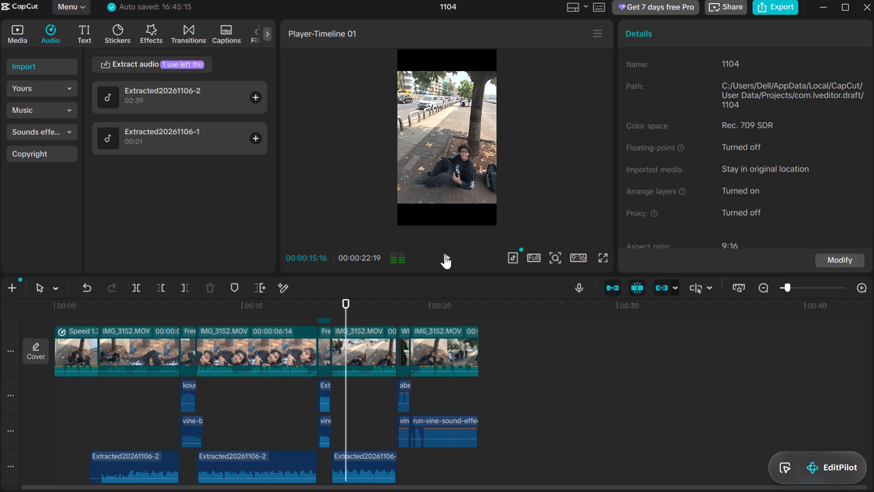
pyautogui.click(293, 410)
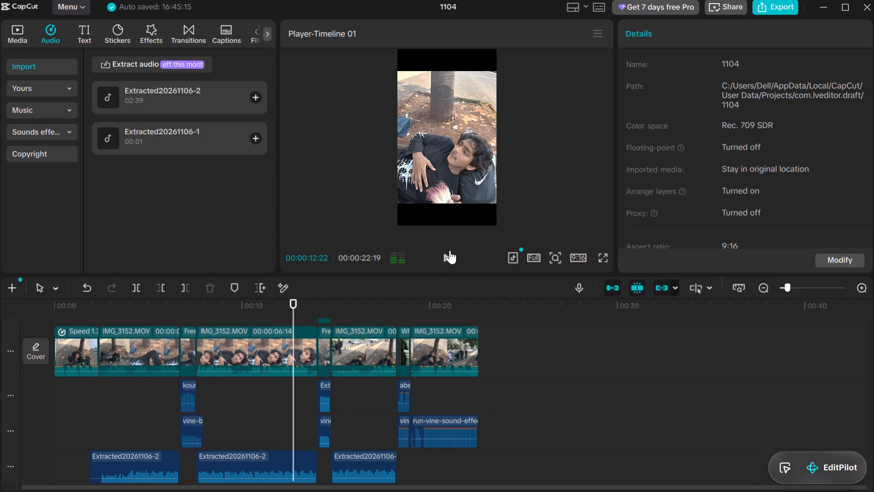
pyautogui.click(450, 252)
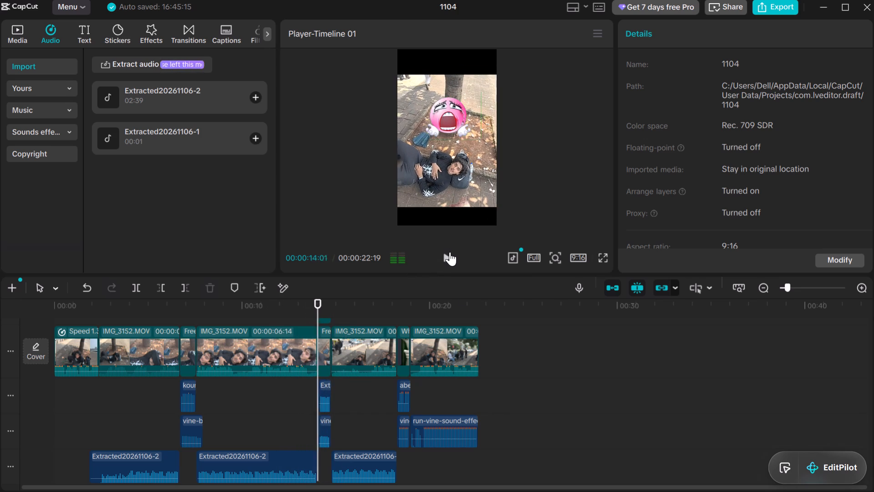
pyautogui.click(450, 252)
pyautogui.click(450, 252)
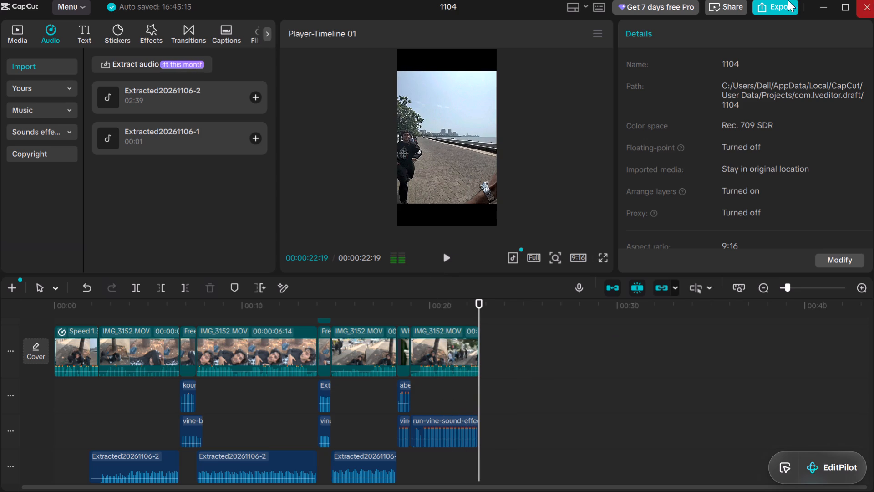
# Close the finished project and exit CapCut.
pyautogui.click(867, 12)
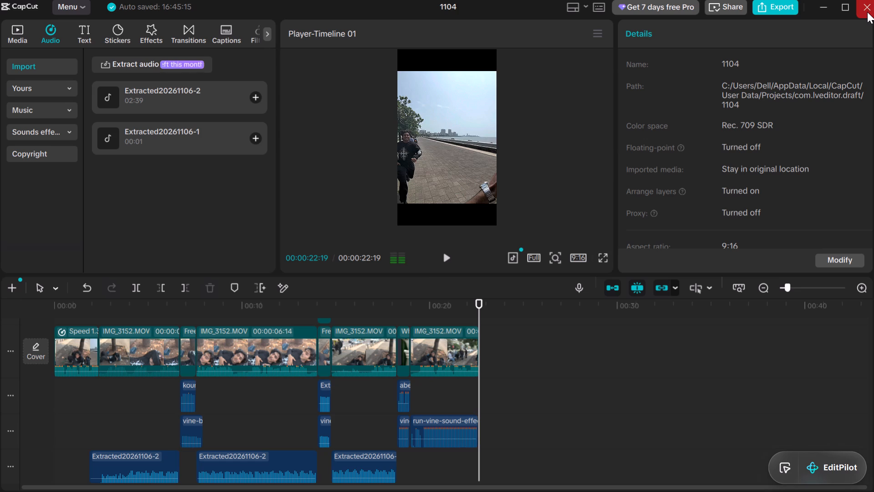
pyautogui.click(867, 12)
pyautogui.doubleClick(867, 11)
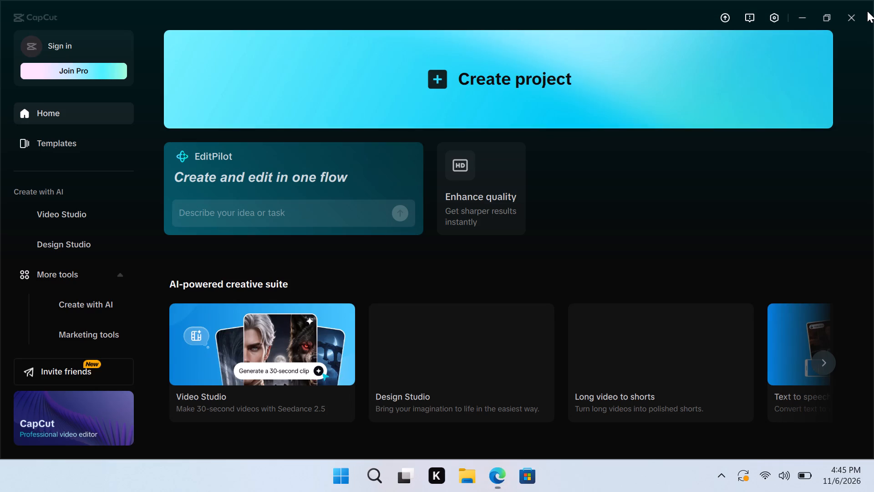
pyautogui.click(859, 20)
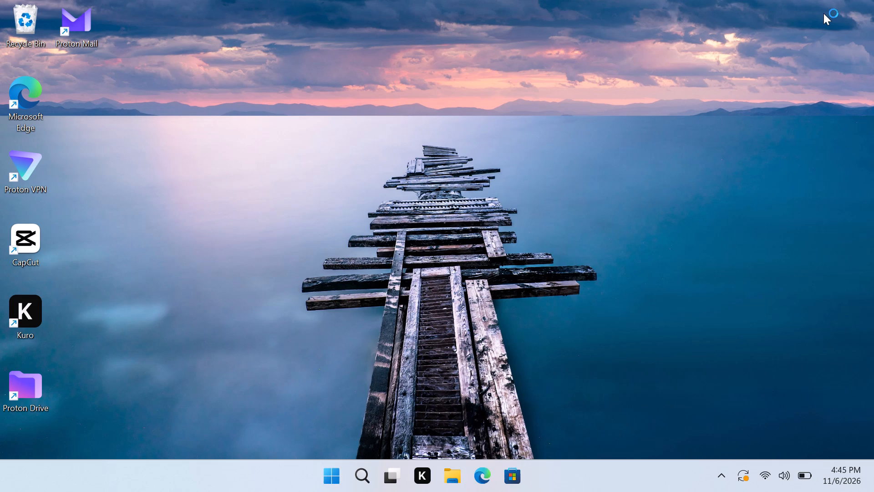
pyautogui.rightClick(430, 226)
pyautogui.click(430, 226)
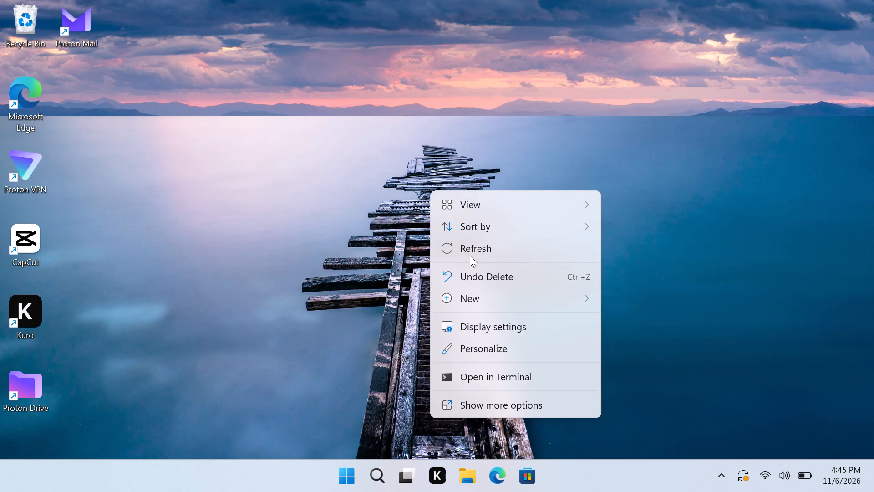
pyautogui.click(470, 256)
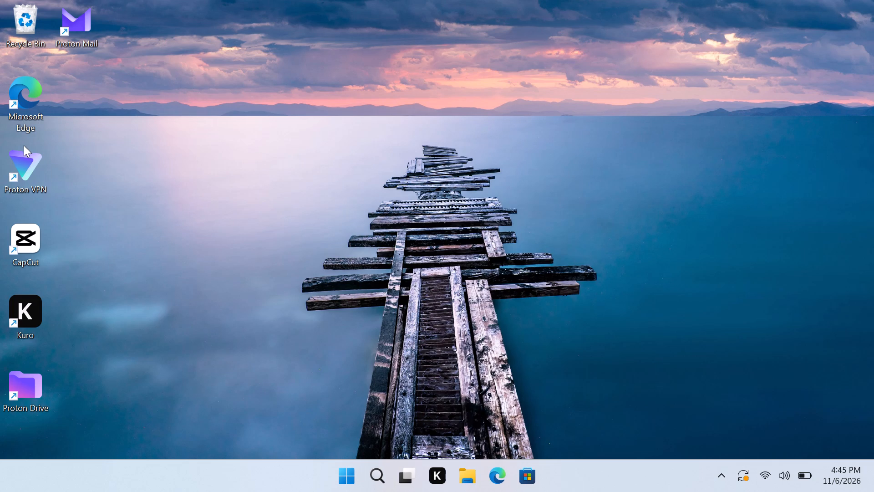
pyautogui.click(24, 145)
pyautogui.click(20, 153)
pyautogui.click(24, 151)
# Open Proton VPN and connect to the fastest free server.
pyautogui.doubleClick(19, 188)
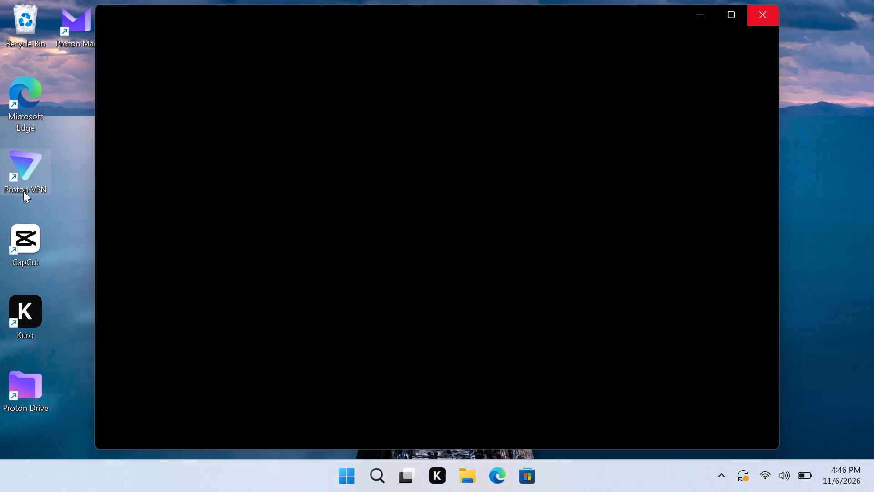
pyautogui.click(490, 118)
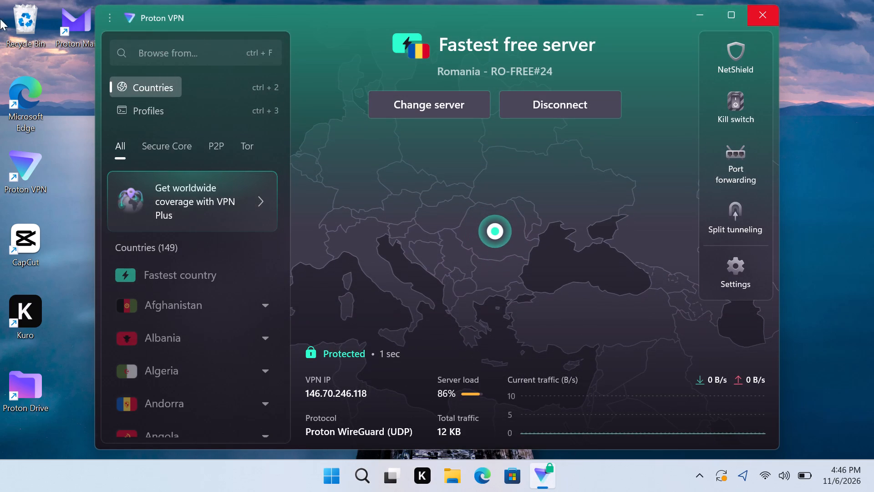
# Launch CapCut, minimize the Proton VPN window, and confirm the environment test.
pyautogui.click(34, 236)
pyautogui.click(34, 236)
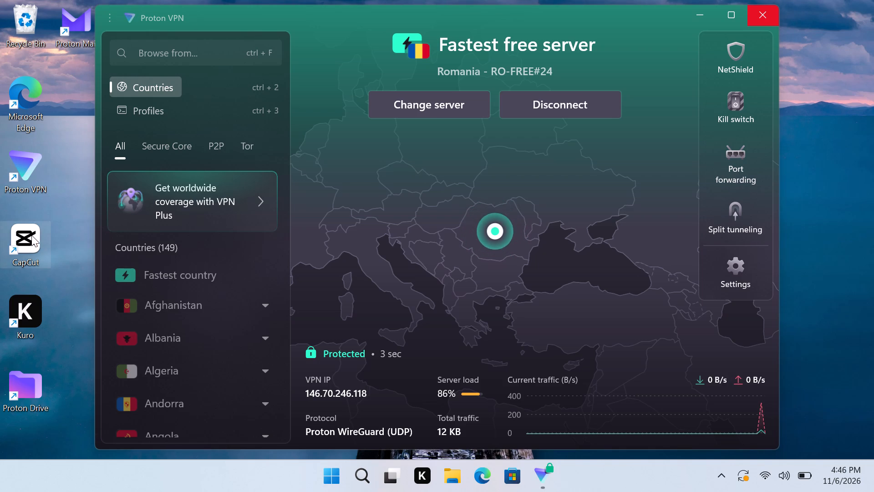
pyautogui.doubleClick(25, 230)
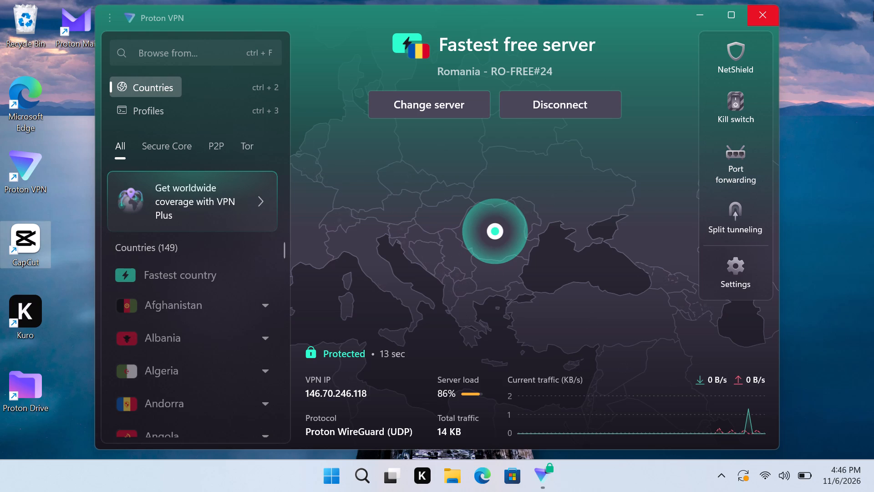
pyautogui.click(23, 256)
pyautogui.tripleClick(30, 244)
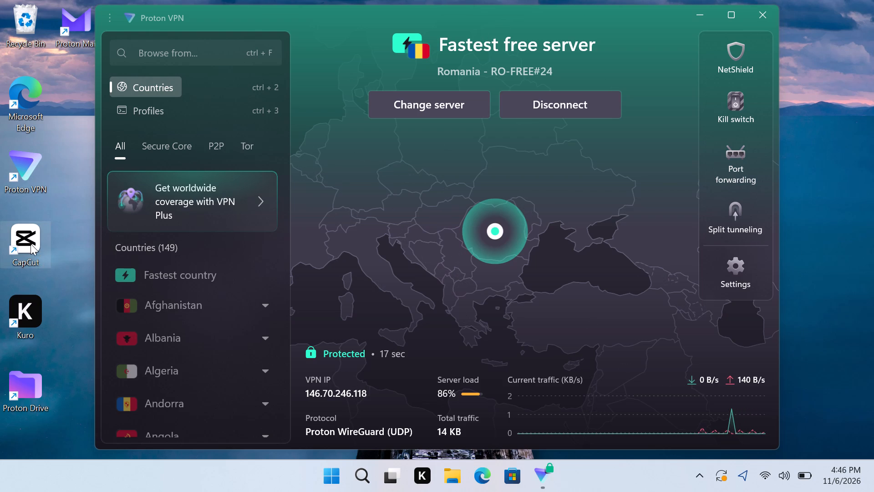
pyautogui.click(31, 244)
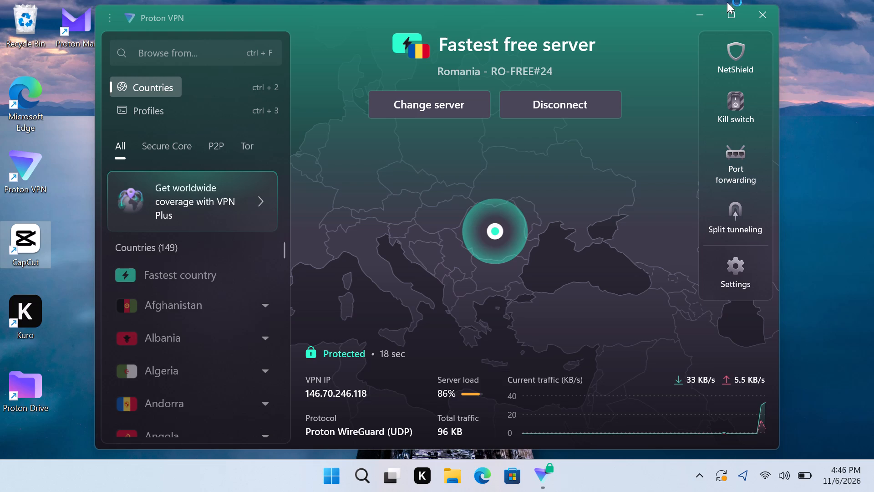
pyautogui.click(697, 14)
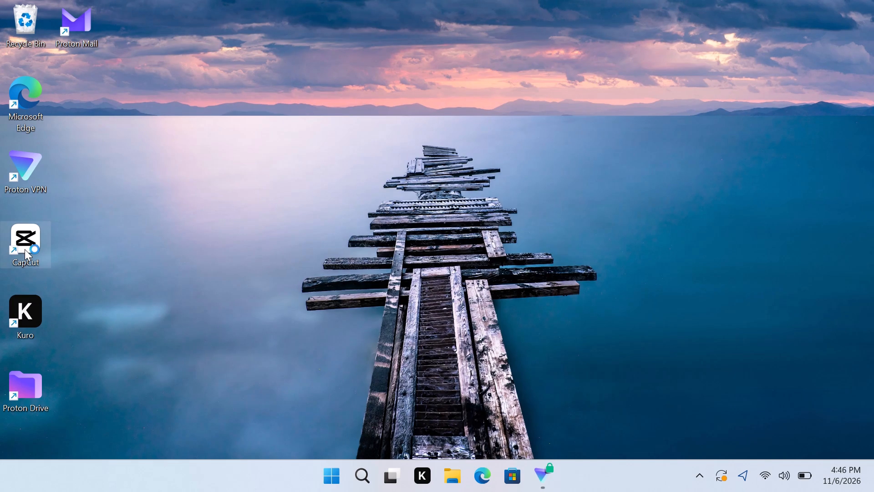
pyautogui.click(25, 249)
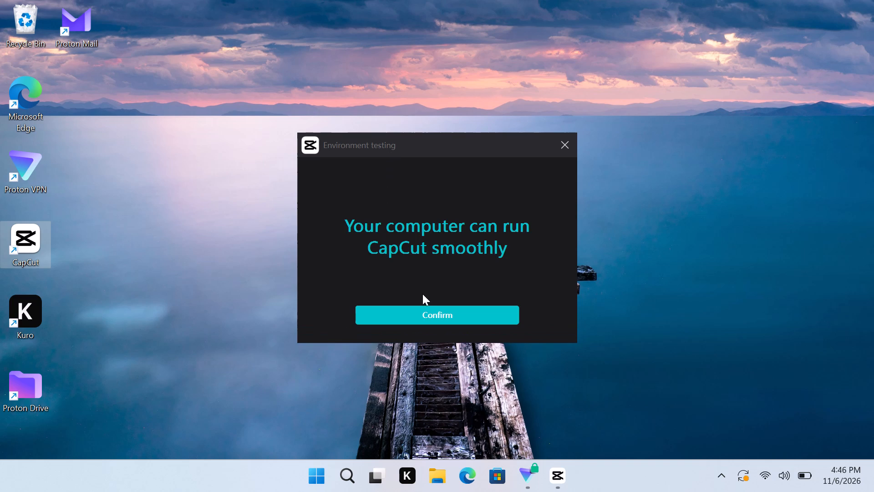
pyautogui.click(425, 311)
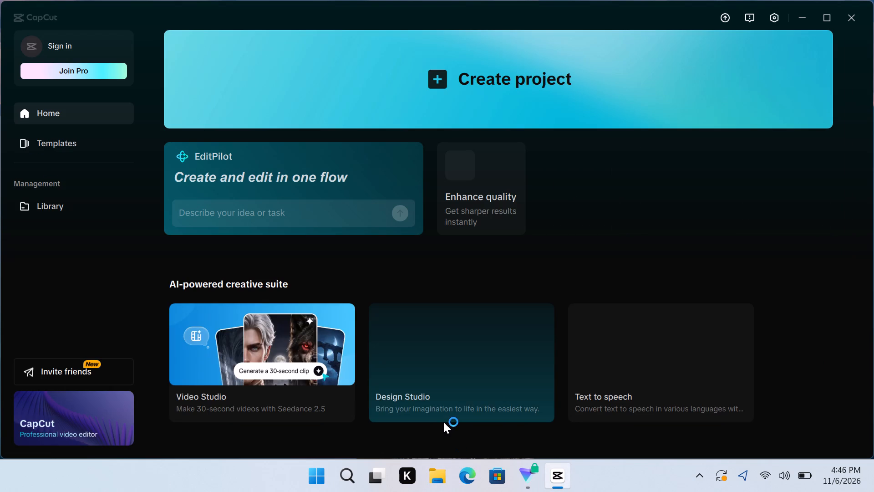
# Open project 1104 from the saved projects.
pyautogui.scroll(-4, 412, 318)
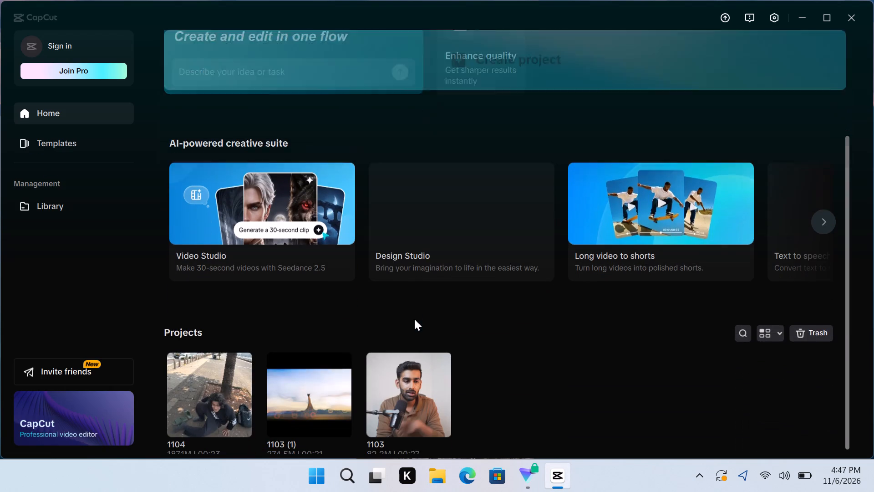
pyautogui.scroll(-1, 414, 319)
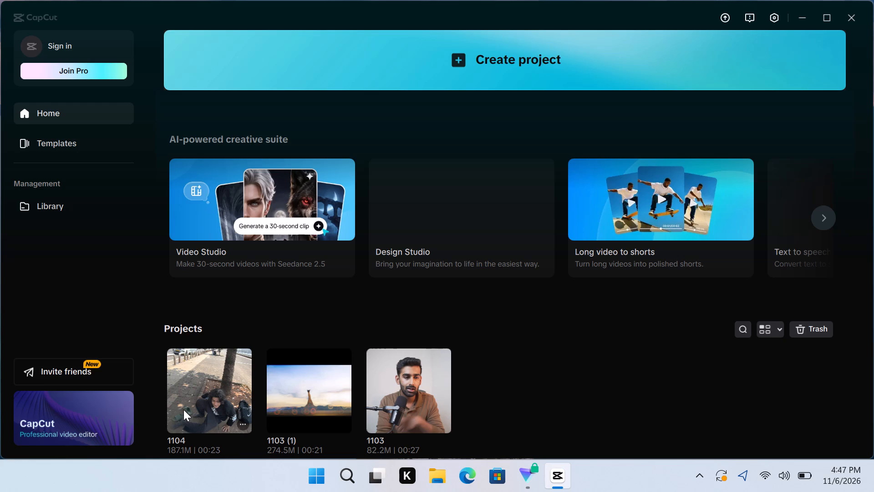
pyautogui.click(183, 410)
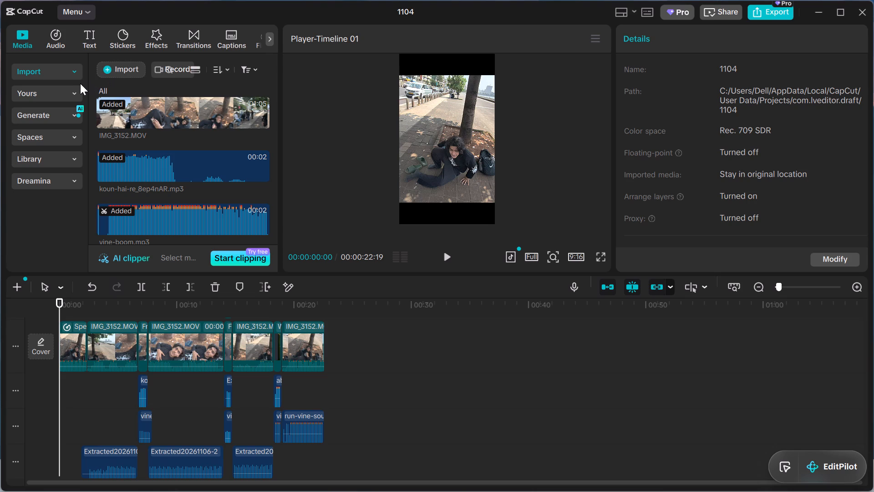
# Dismiss the Pro trial offer and the shortcut-conflict notice, and place the playhead at the start of the goat image, 00:00:18:08.
pyautogui.click(54, 41)
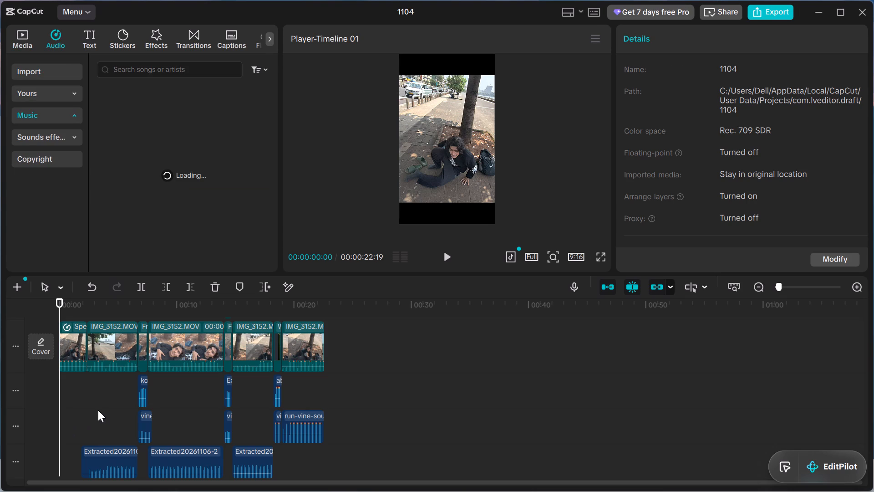
pyautogui.click(86, 399)
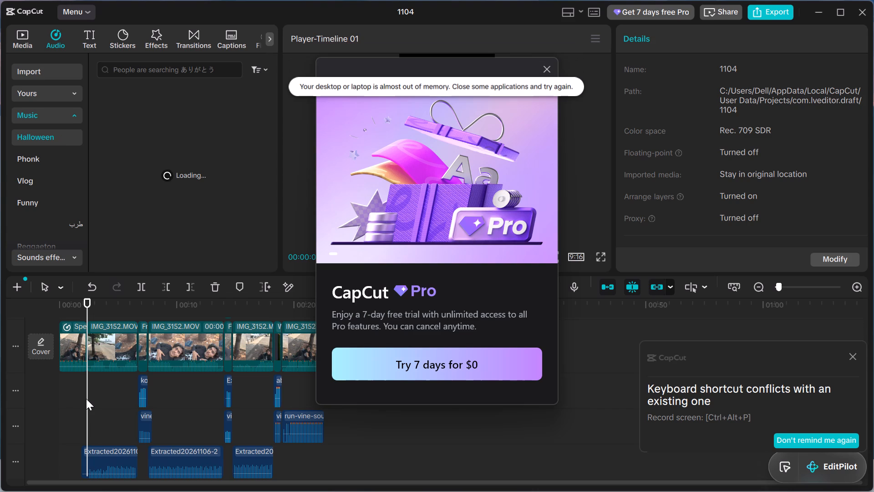
pyautogui.click(544, 64)
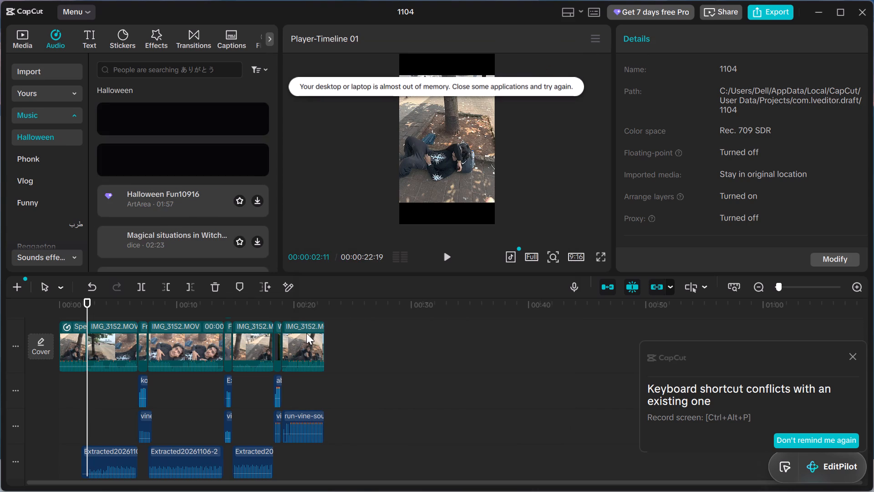
pyautogui.click(251, 392)
pyautogui.moveTo(250, 392); pyautogui.dragTo(267, 398)
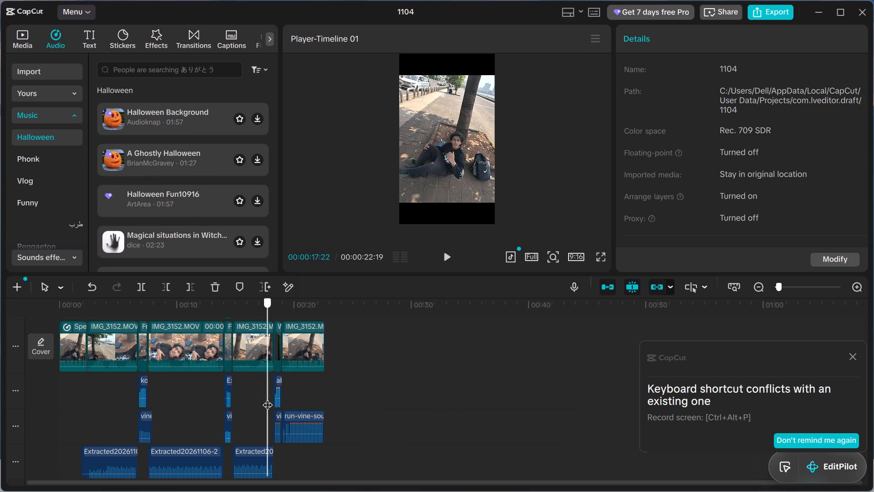
pyautogui.moveTo(267, 398); pyautogui.dragTo(274, 408)
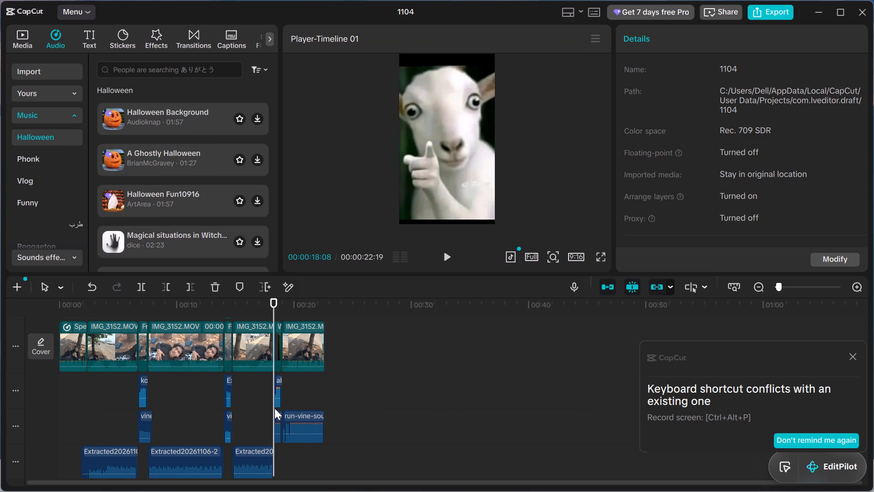
pyautogui.click(857, 286)
pyautogui.tripleClick(857, 286)
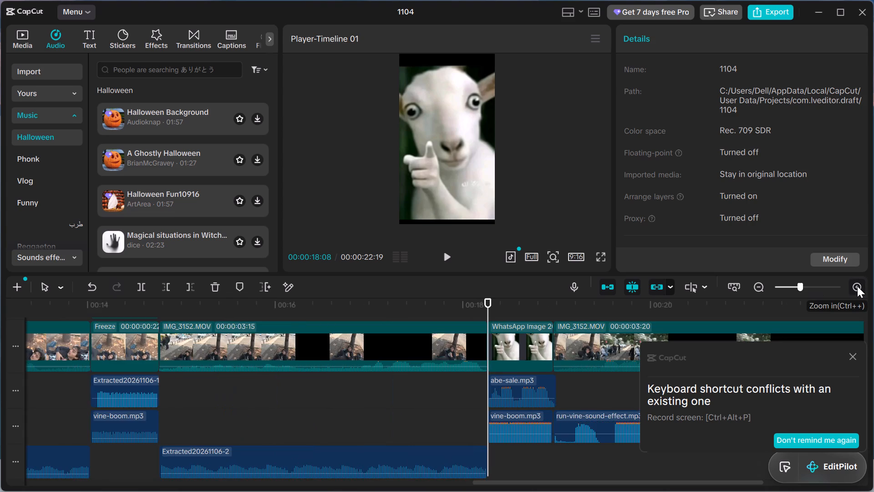
pyautogui.click(752, 289)
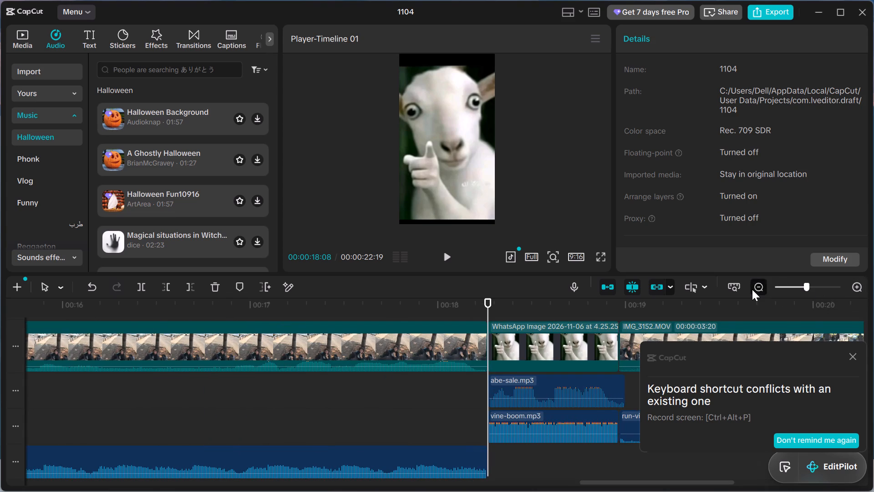
pyautogui.click(752, 289)
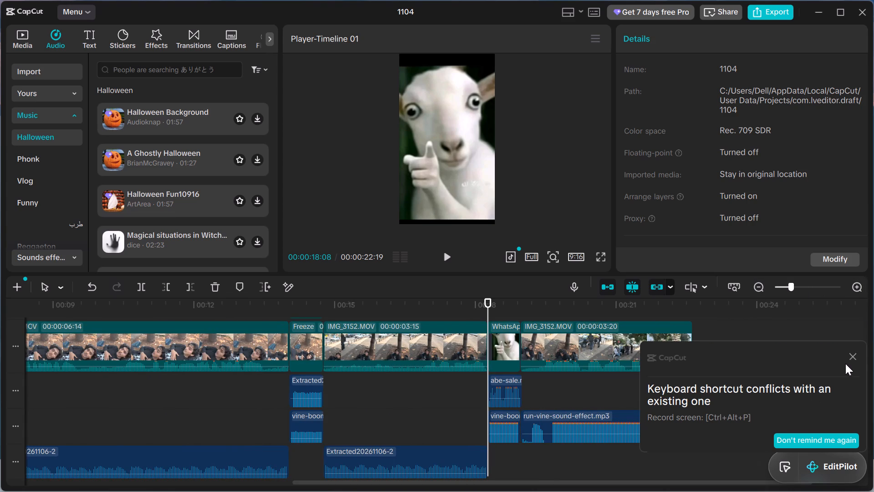
pyautogui.click(853, 353)
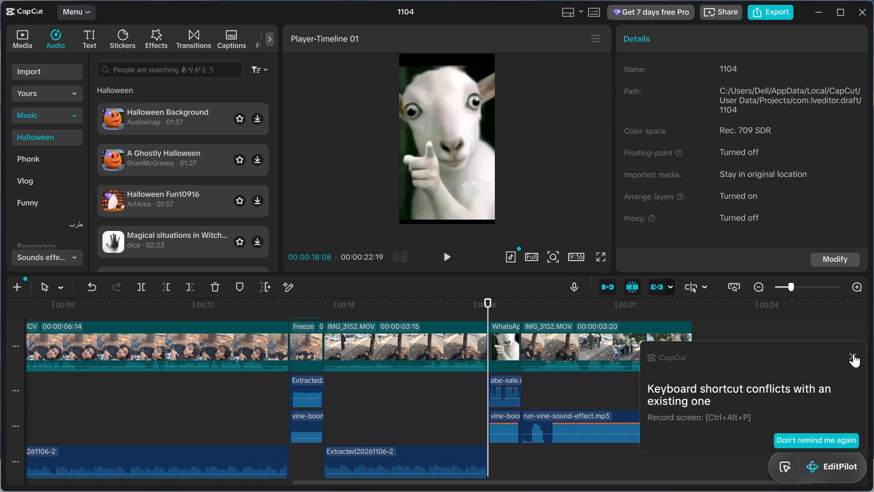
pyautogui.click(853, 357)
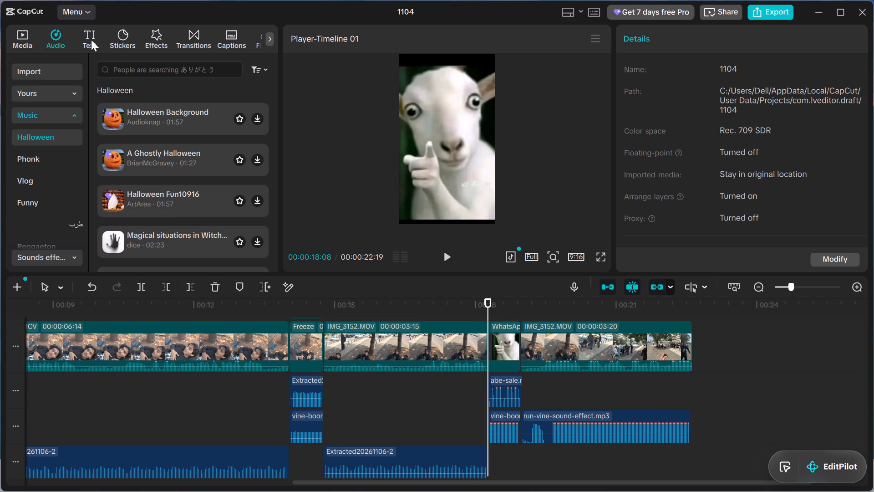
# Search the transitions for flash and add Flash Transition at the cut before the goat image, accepting duplicate frames without further reminders.
pyautogui.click(191, 42)
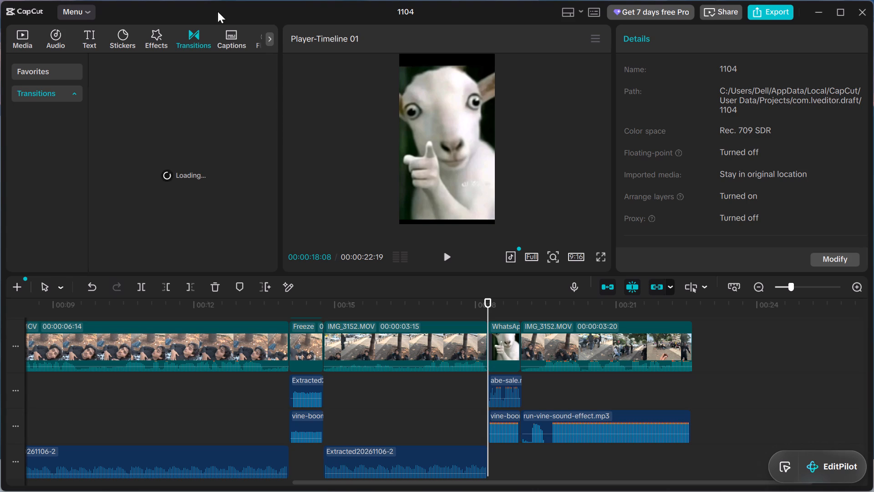
pyautogui.click(186, 70)
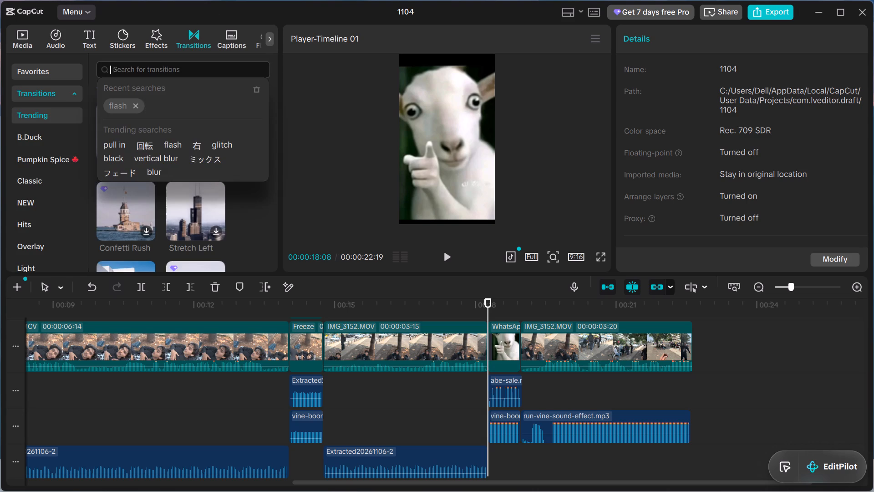
pyautogui.click(118, 105)
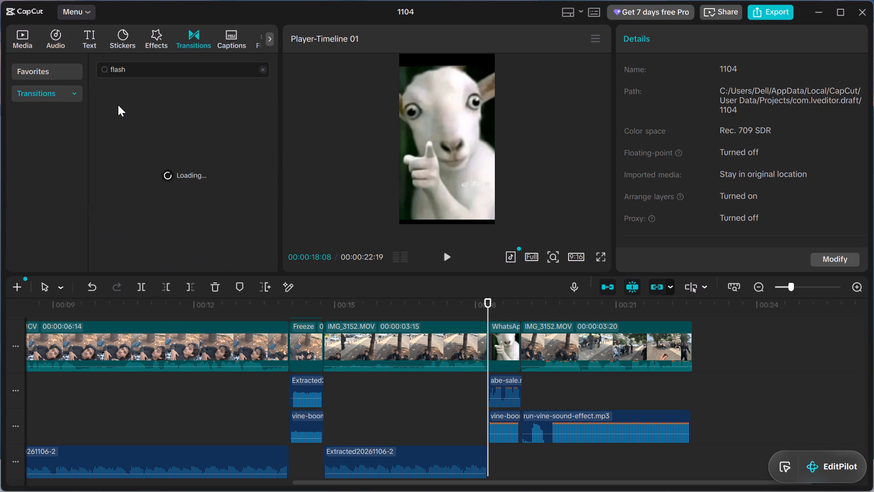
pyautogui.click(117, 111)
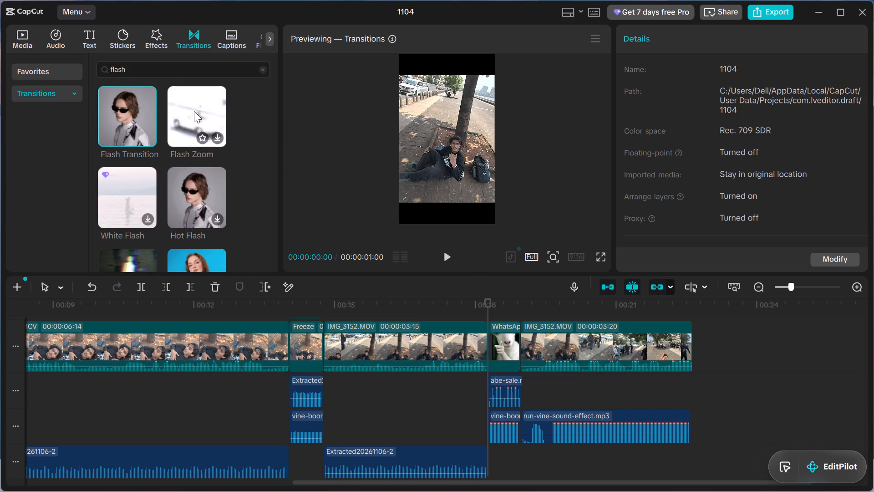
pyautogui.click(132, 95)
pyautogui.click(131, 95)
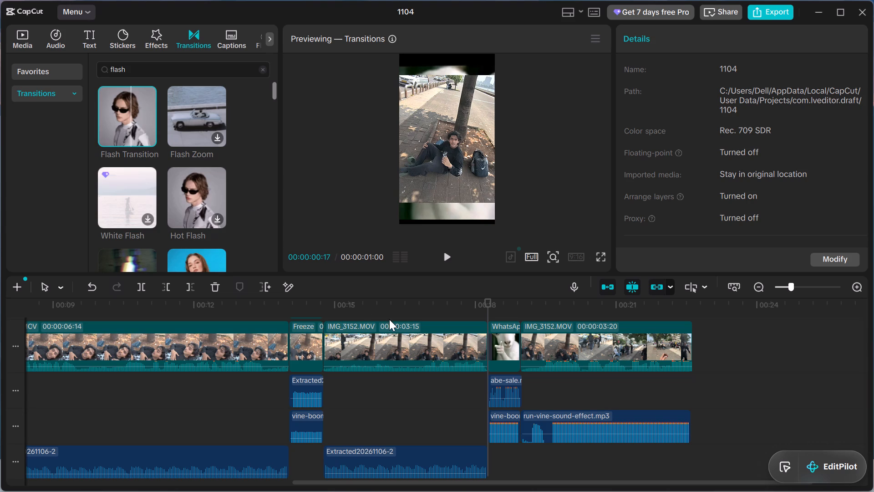
pyautogui.click(488, 311)
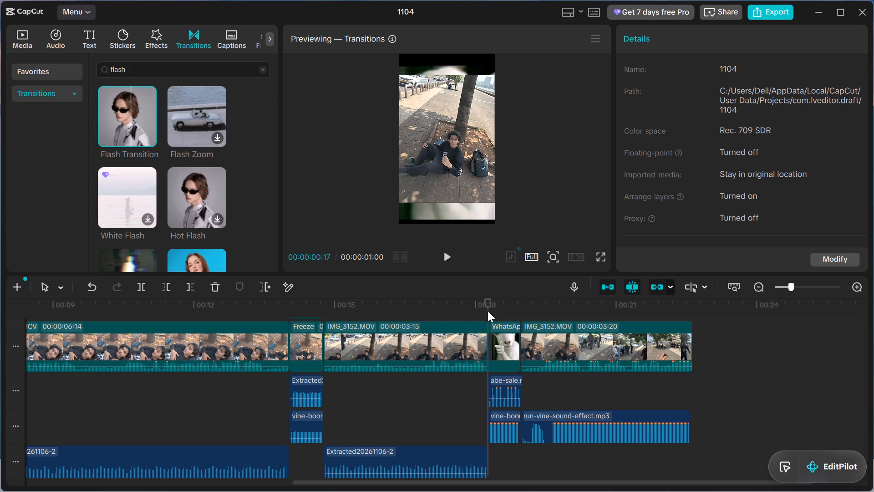
pyautogui.click(486, 308)
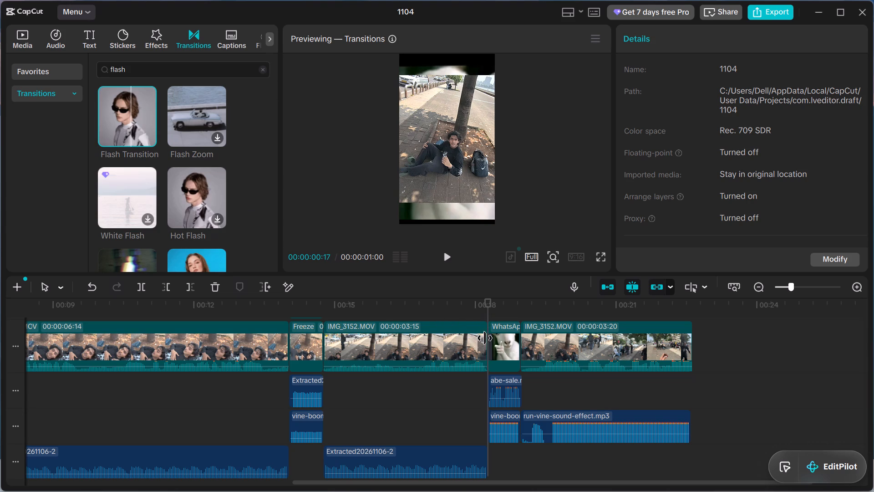
pyautogui.click(486, 332)
pyautogui.click(486, 332)
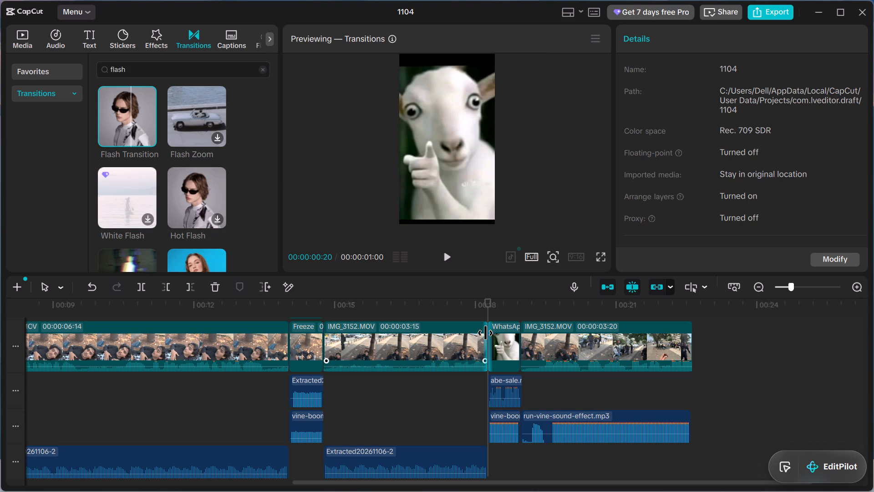
pyautogui.click(485, 339)
pyautogui.click(488, 342)
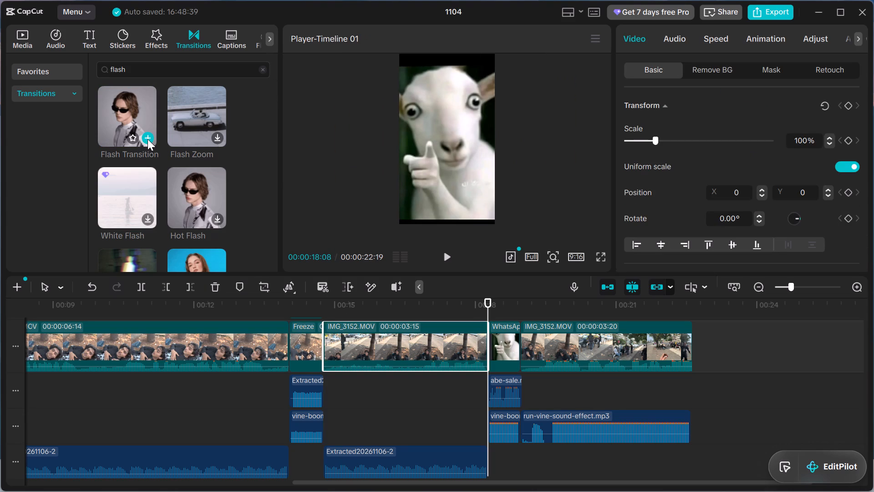
pyautogui.click(147, 138)
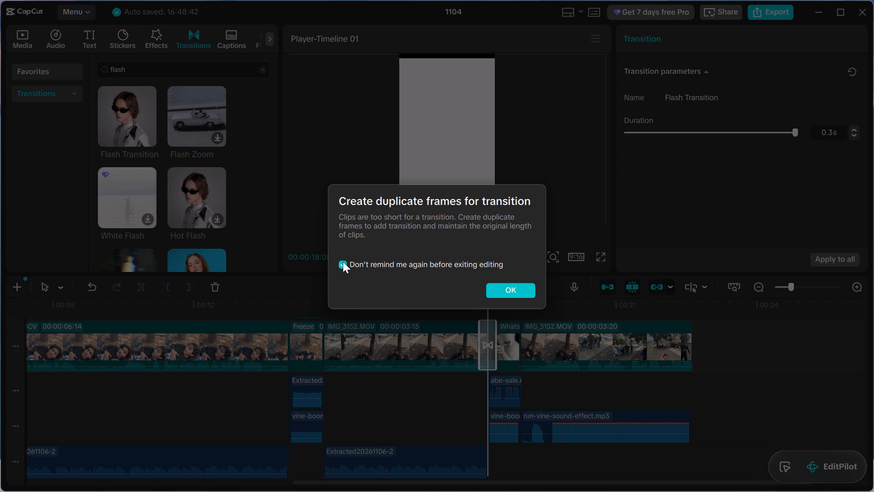
pyautogui.click(499, 294)
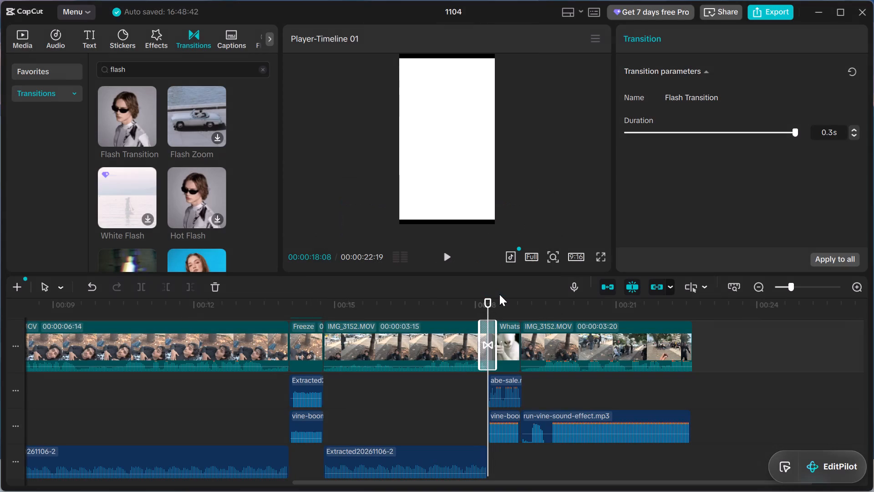
# Shorten the Flash Transition before the goat image to 0.1 s, playing across the cut to check the timing.
pyautogui.click(447, 298)
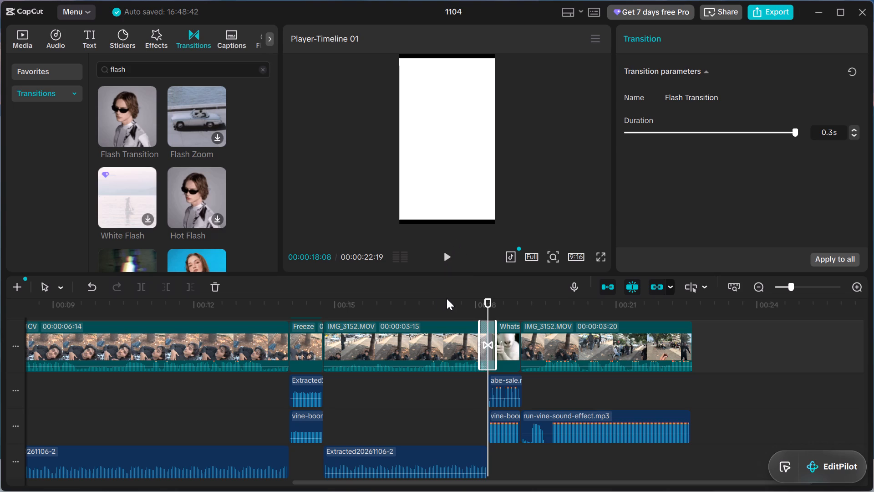
pyautogui.click(447, 250)
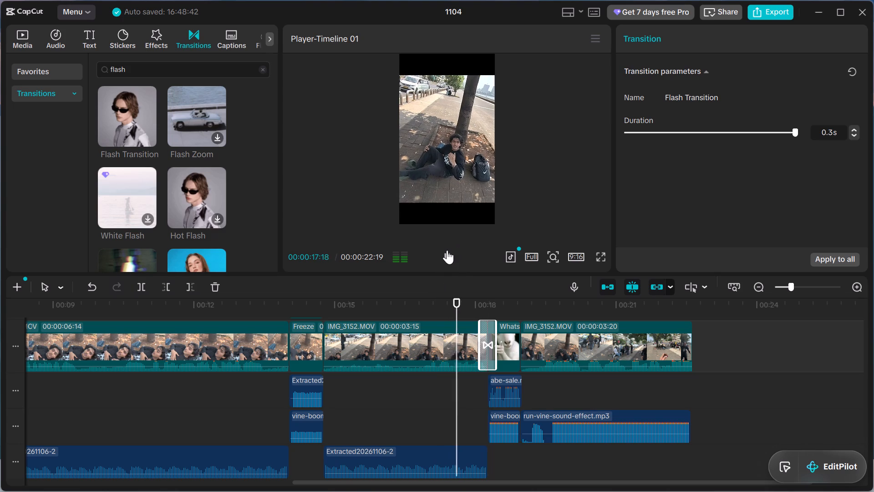
pyautogui.click(447, 250)
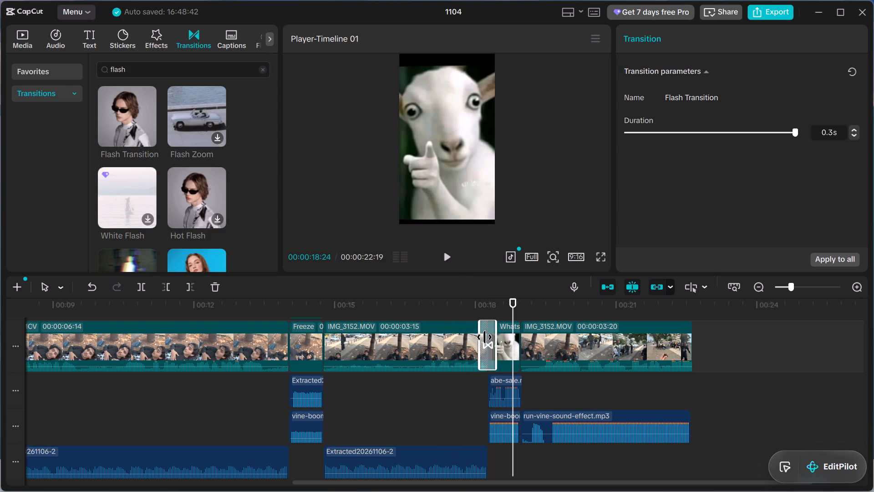
pyautogui.moveTo(478, 340); pyautogui.dragTo(488, 347)
pyautogui.click(449, 299)
pyautogui.click(446, 247)
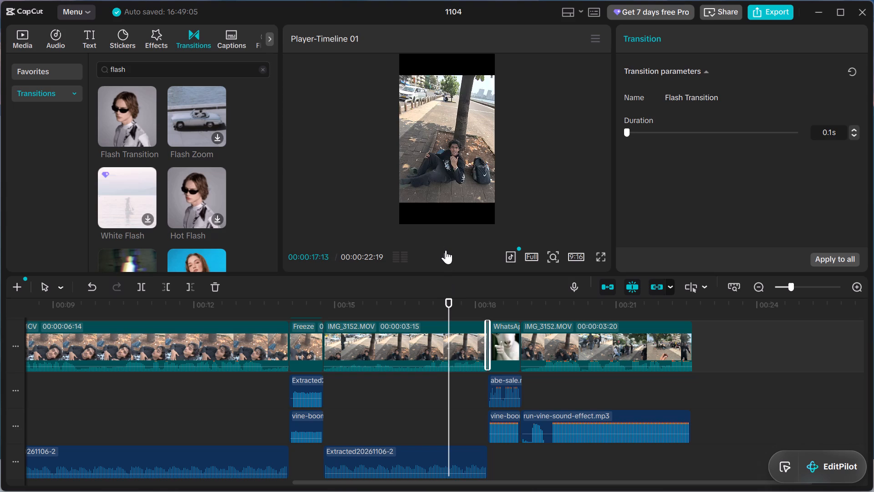
pyautogui.click(446, 250)
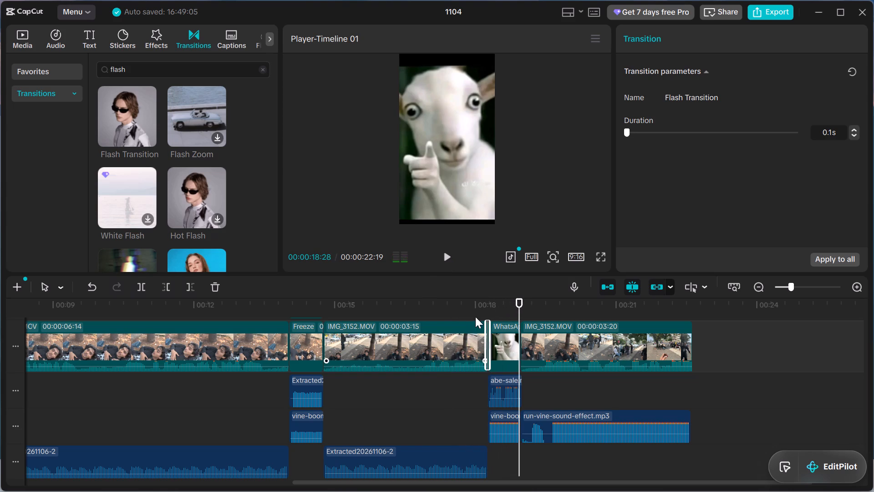
pyautogui.click(475, 316)
pyautogui.click(446, 258)
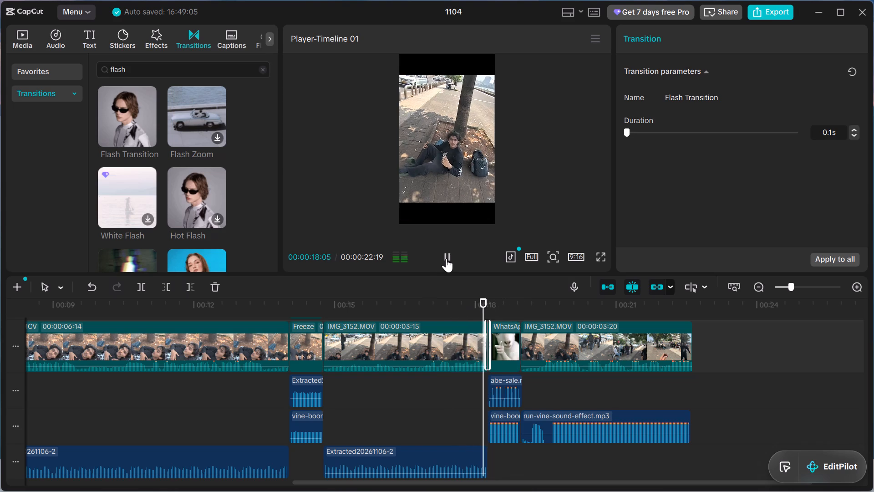
pyautogui.click(446, 258)
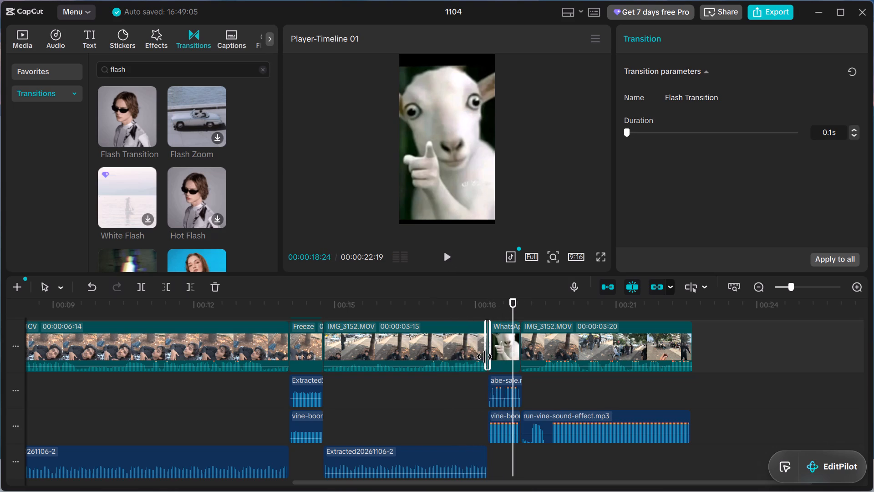
pyautogui.moveTo(484, 357); pyautogui.dragTo(493, 359)
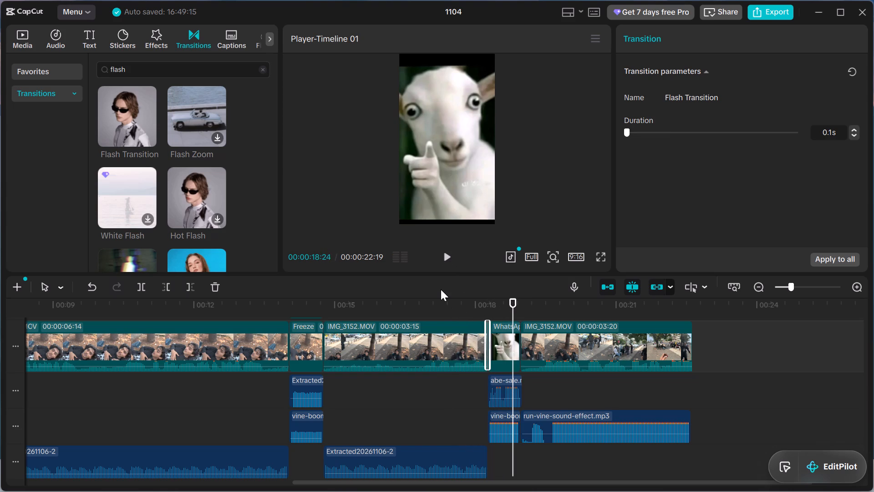
# Replay the cut into the goat image several times to judge the shortened flash transition.
pyautogui.click(442, 294)
pyautogui.click(453, 295)
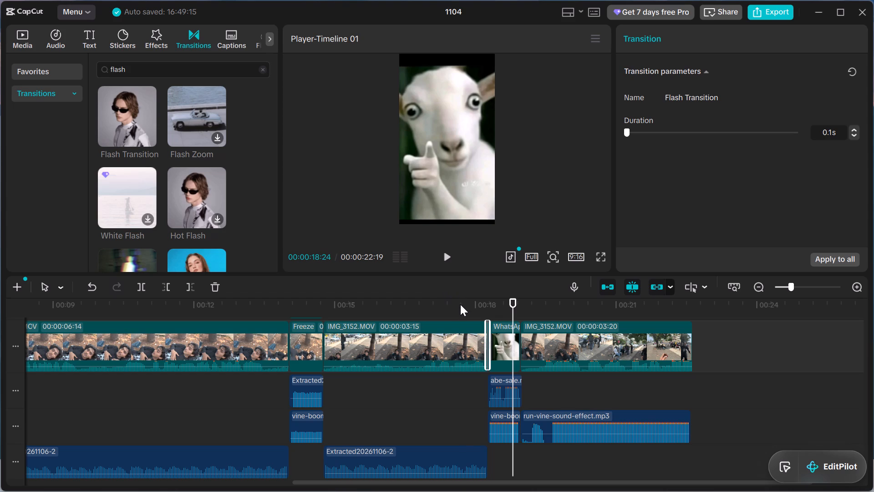
pyautogui.click(460, 304)
pyautogui.click(444, 253)
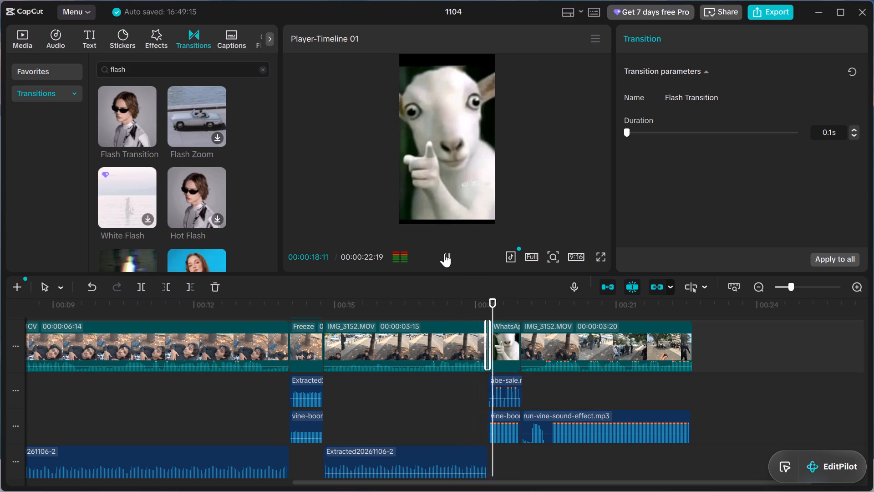
pyautogui.click(444, 253)
pyautogui.click(478, 309)
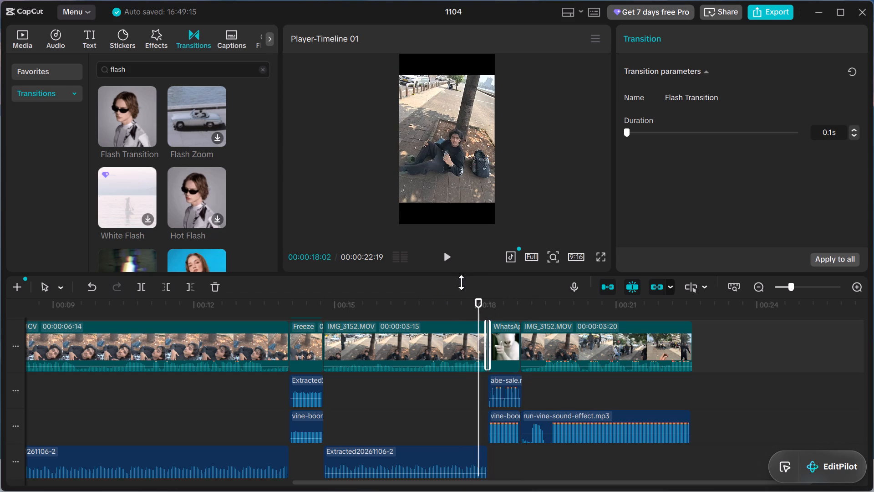
pyautogui.click(451, 255)
pyautogui.click(451, 255)
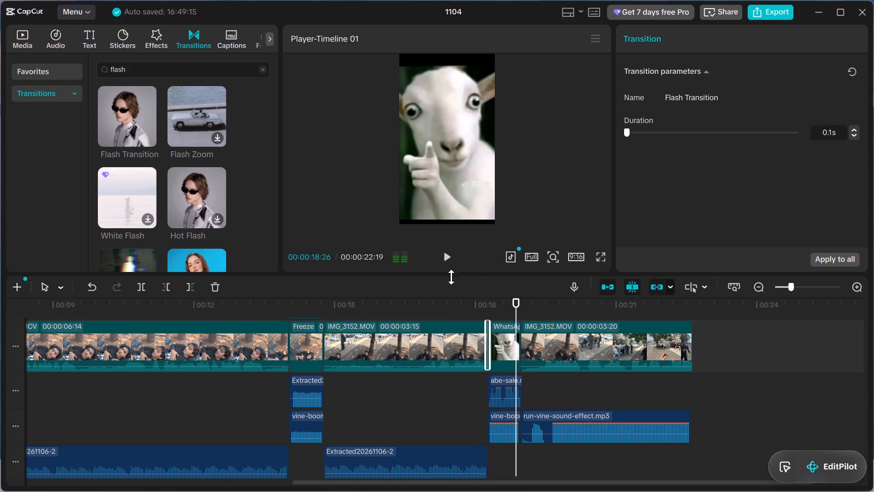
pyautogui.click(450, 290)
pyautogui.click(447, 306)
pyautogui.click(447, 257)
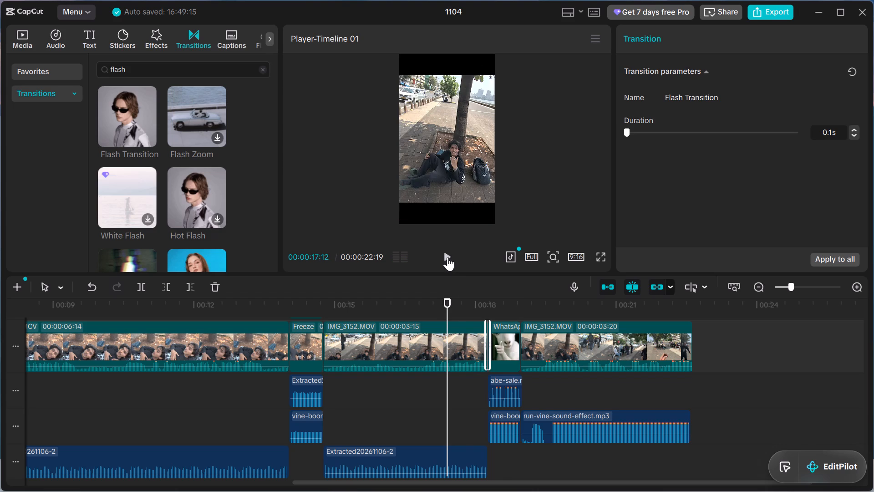
pyautogui.click(447, 256)
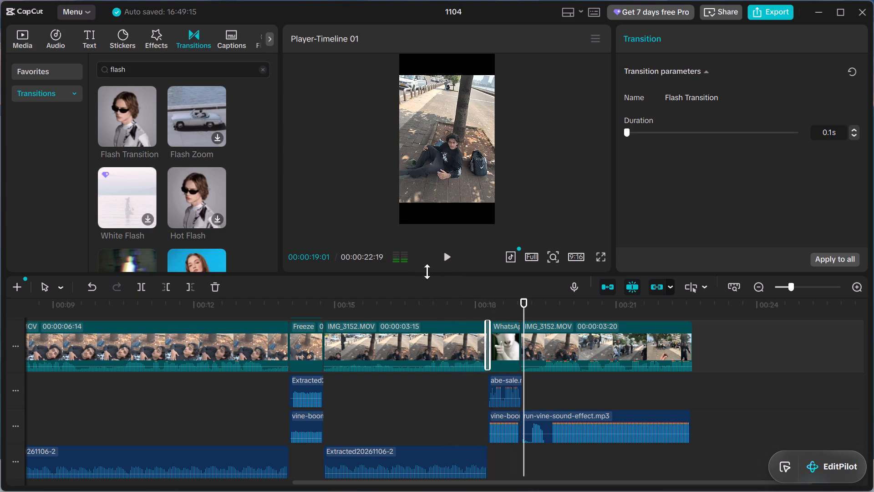
# Play the video from the end of the freeze frame, 00:00:14:23, through to the end, and scrub over the closing section again.
pyautogui.click(326, 300)
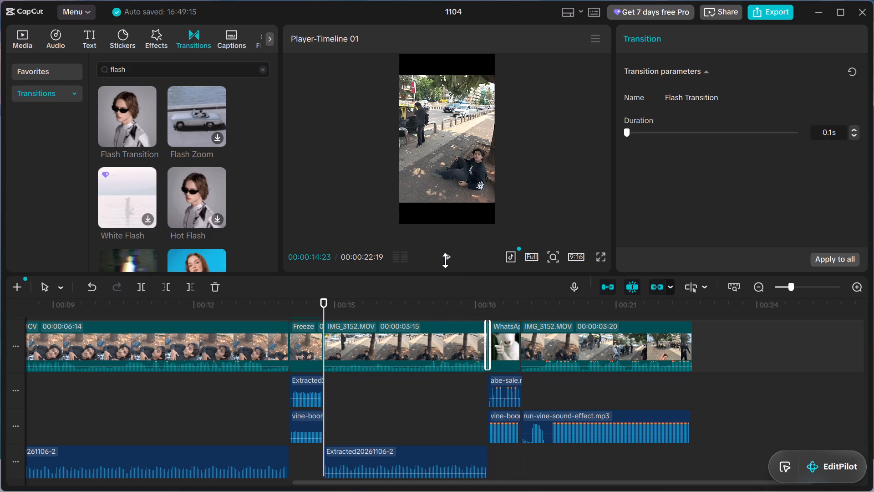
pyautogui.click(445, 261)
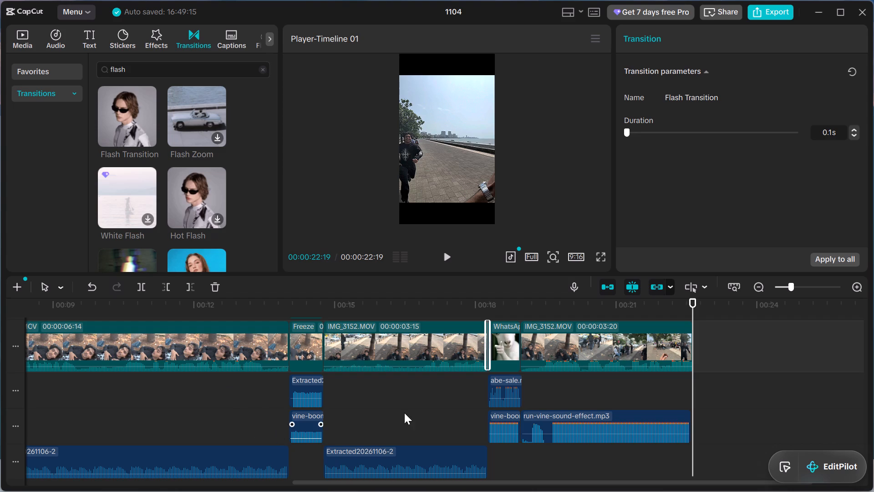
pyautogui.click(442, 372)
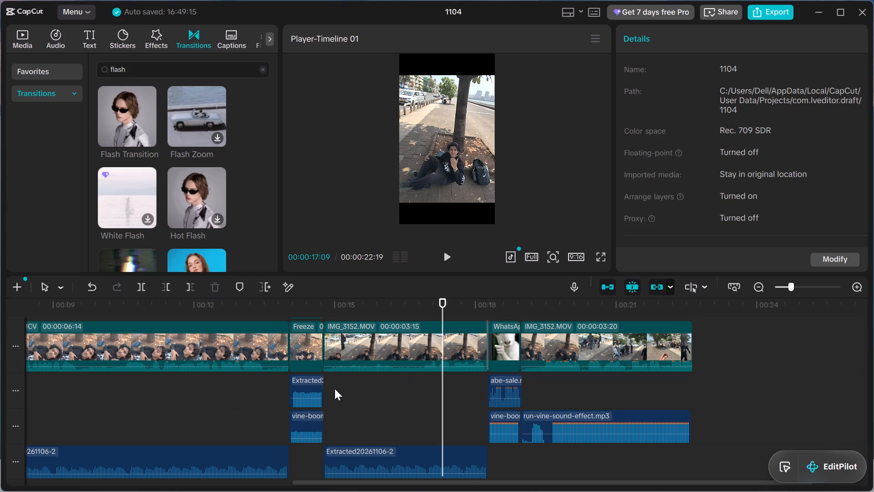
pyautogui.moveTo(445, 407); pyautogui.dragTo(744, 453)
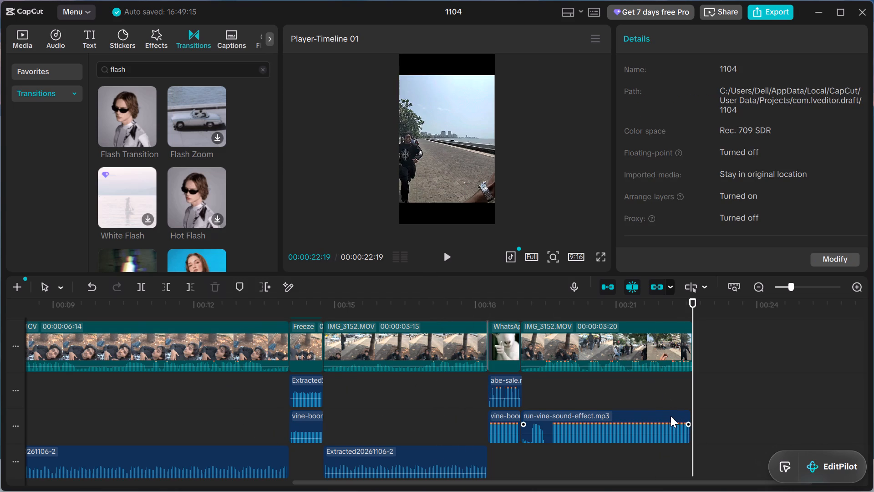
# Browse the templates and the Trending and Featured clips of the stock media library for usable material.
pyautogui.click(671, 416)
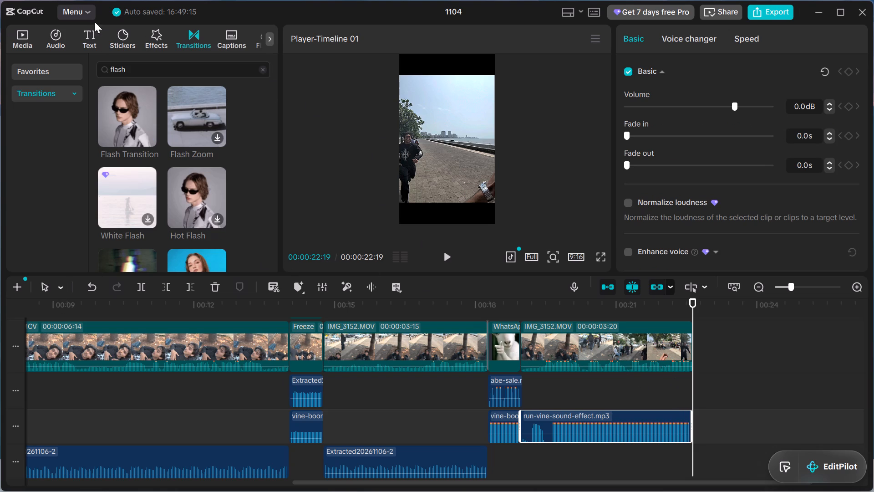
pyautogui.click(267, 36)
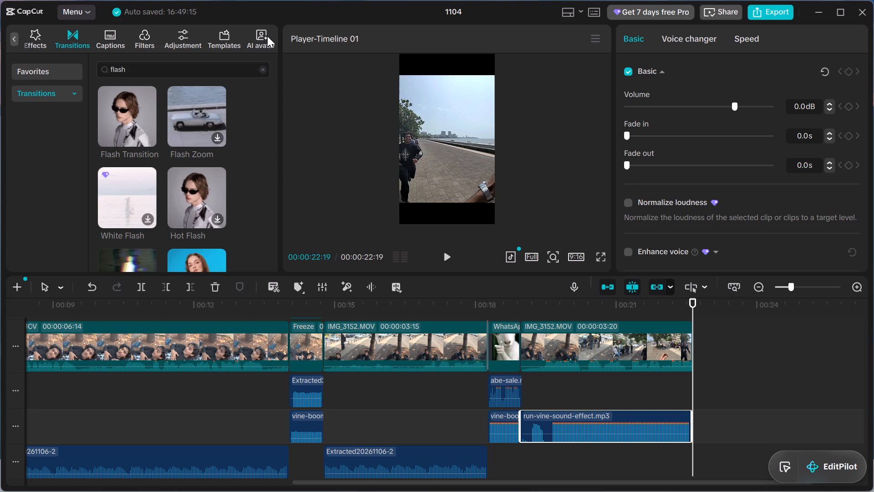
pyautogui.click(227, 34)
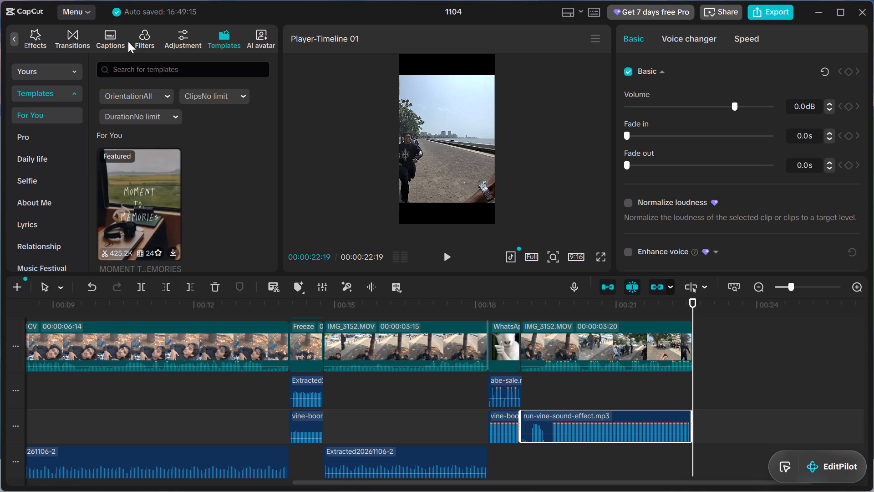
pyautogui.click(13, 34)
pyautogui.click(20, 34)
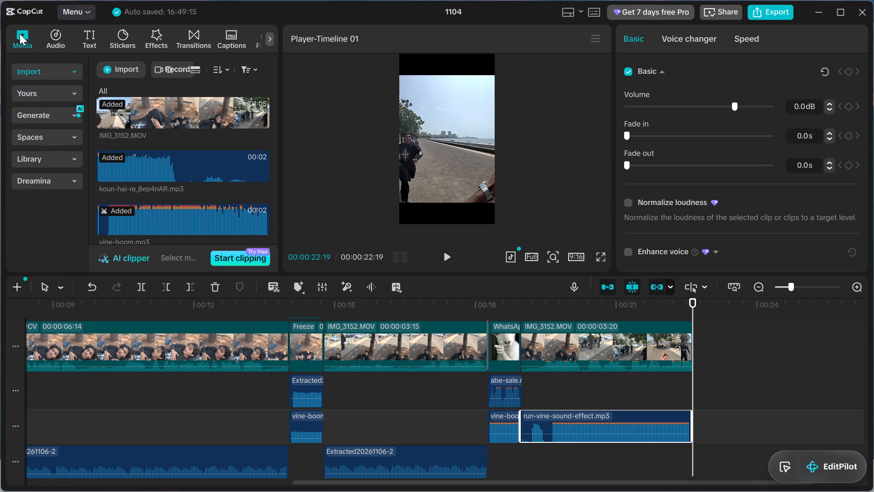
pyautogui.click(16, 161)
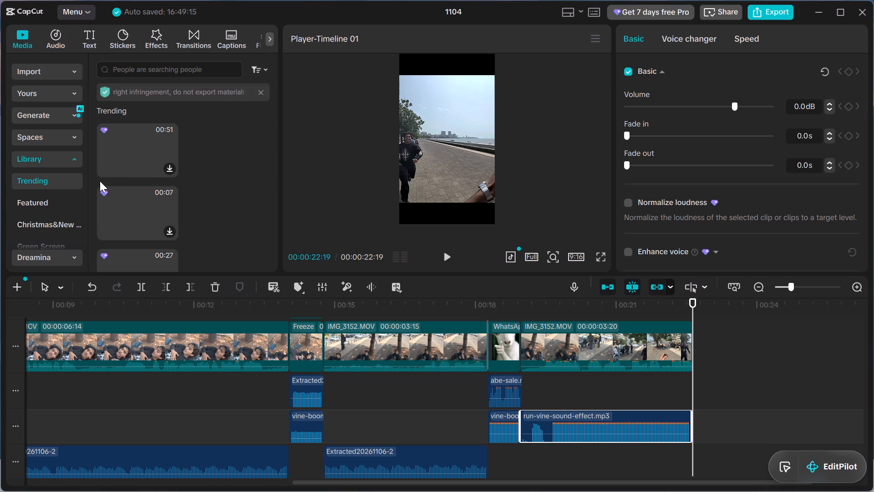
pyautogui.scroll(-1, 100, 181)
pyautogui.scroll(1, 100, 181)
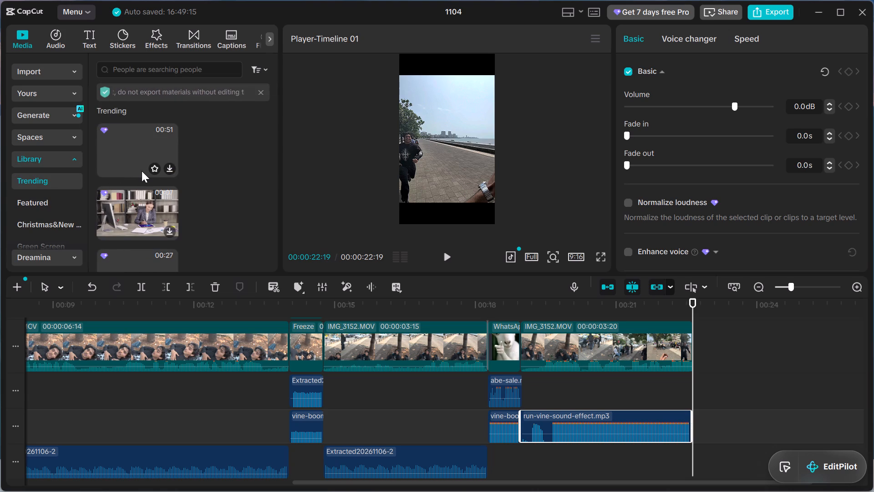
pyautogui.scroll(-3, 142, 171)
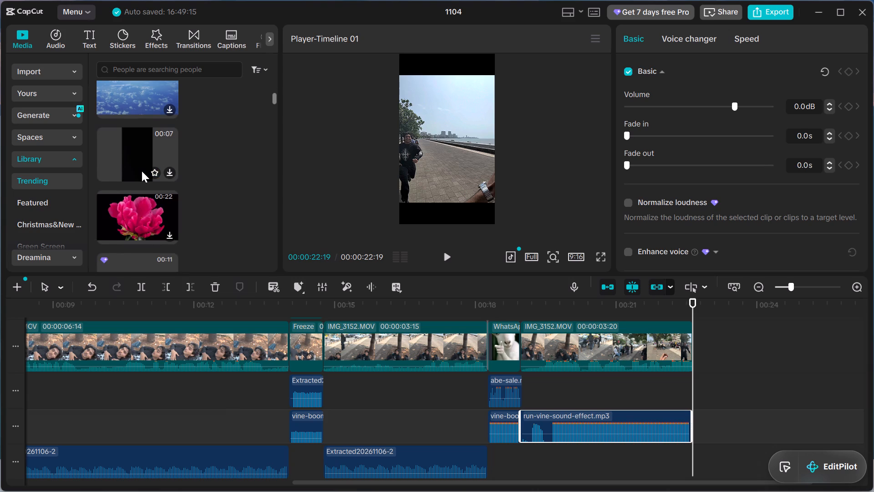
pyautogui.scroll(1, 142, 171)
pyautogui.scroll(-1, 142, 171)
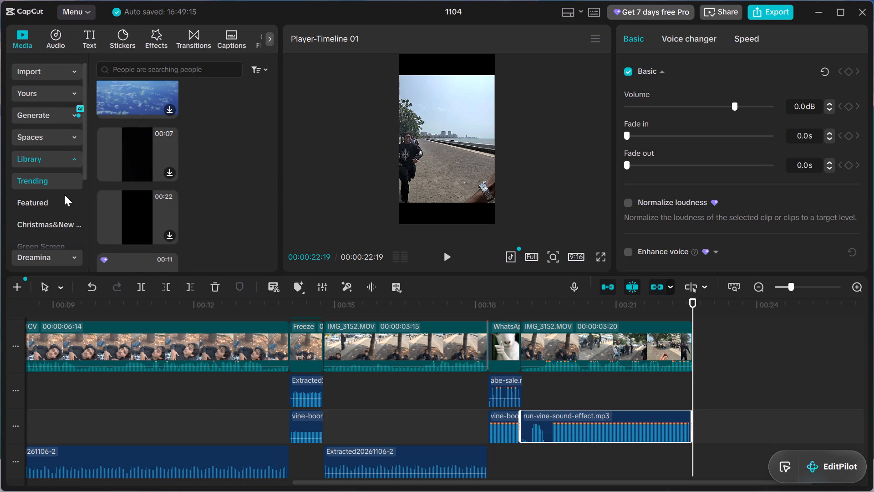
pyautogui.click(48, 201)
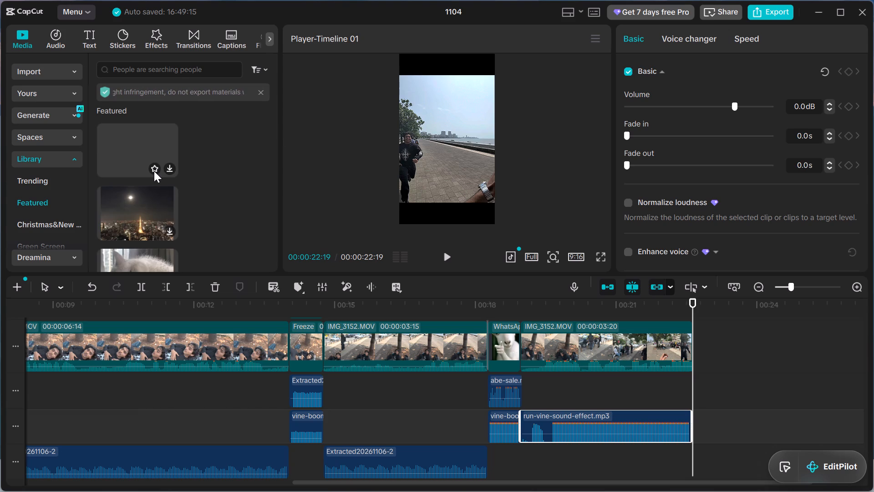
pyautogui.scroll(-2, 154, 171)
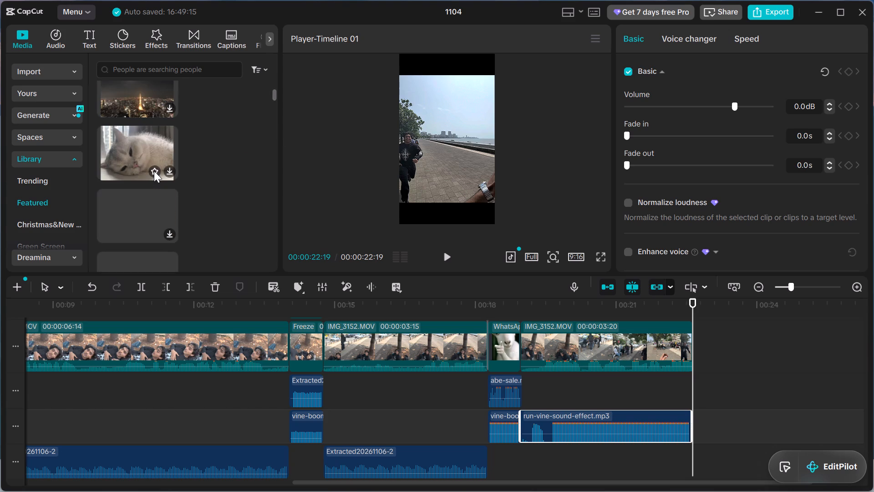
pyautogui.scroll(-1, 154, 171)
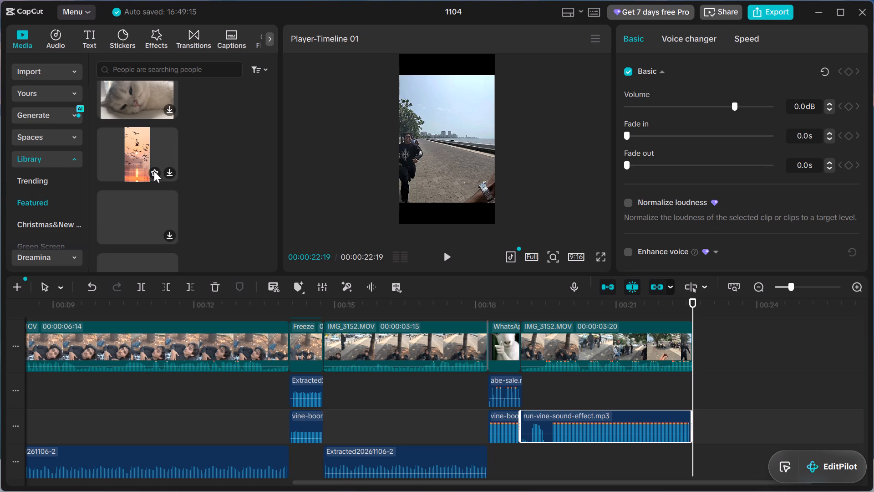
pyautogui.scroll(-1, 154, 171)
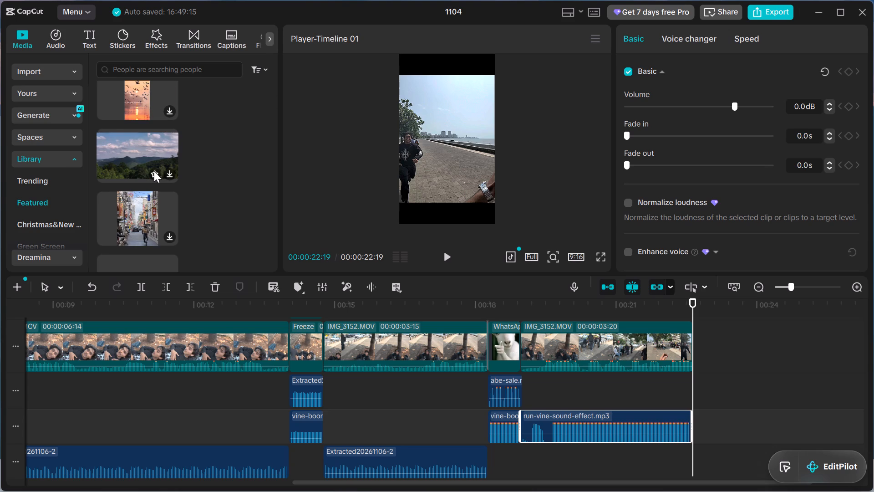
pyautogui.scroll(-2, 154, 171)
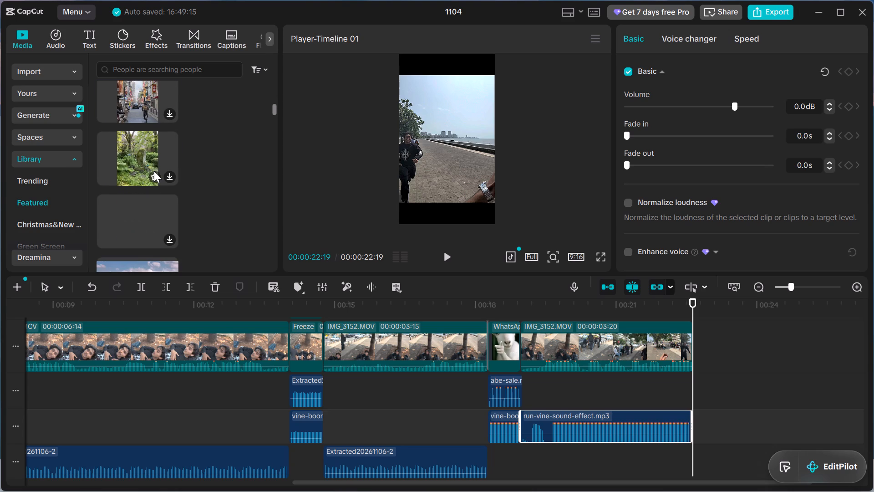
pyautogui.scroll(-2, 154, 171)
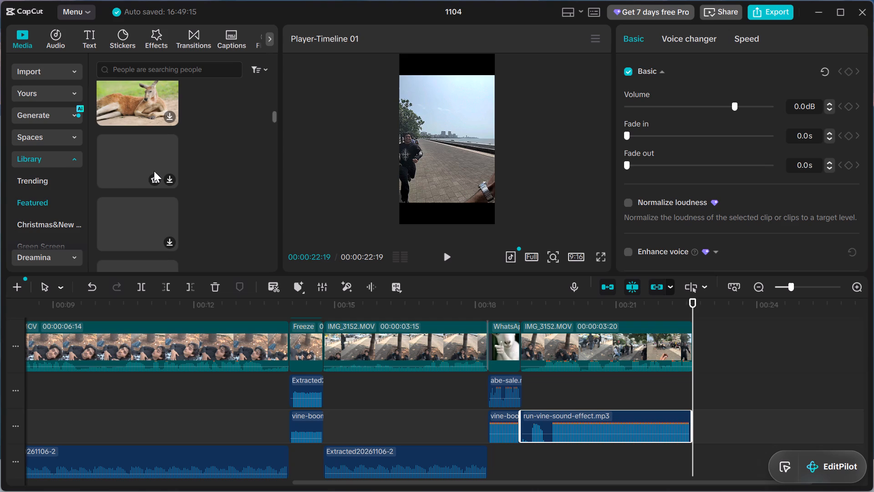
# Place the playhead at 00:00:22:09, search the music library for "beep (short)" and audition the Beep (short) track.
pyautogui.moveTo(691, 384); pyautogui.dragTo(678, 387)
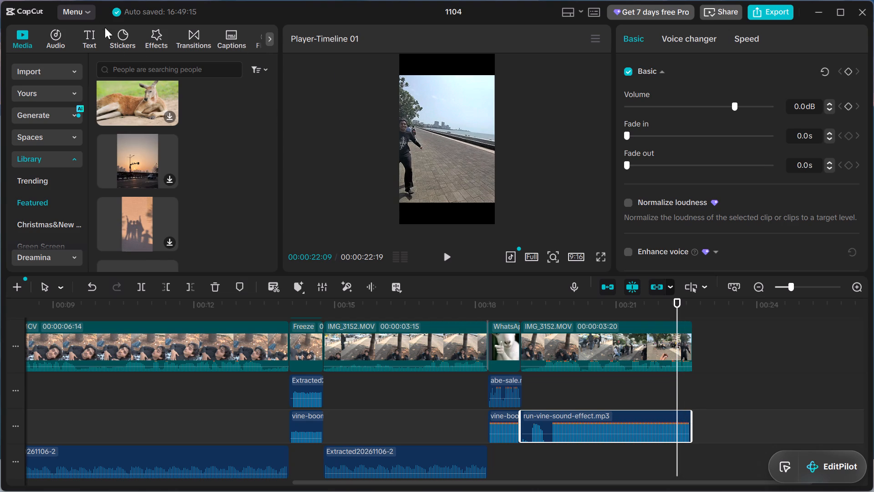
pyautogui.click(55, 31)
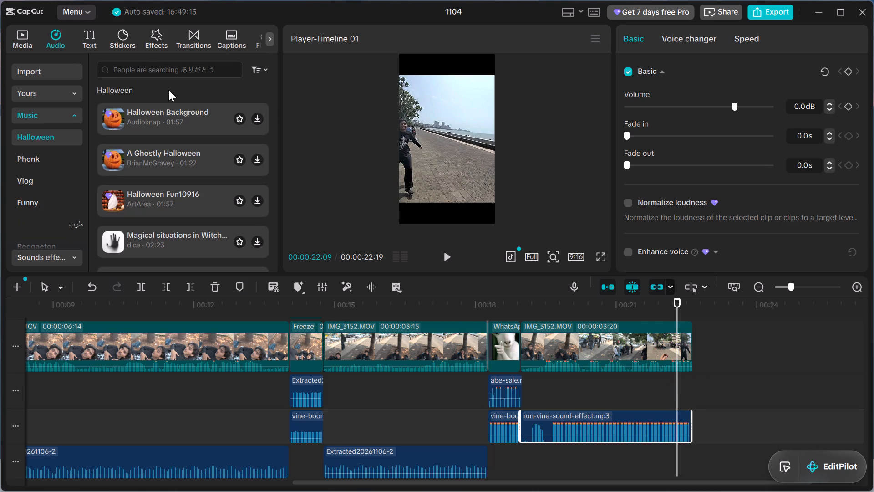
pyautogui.click(180, 70)
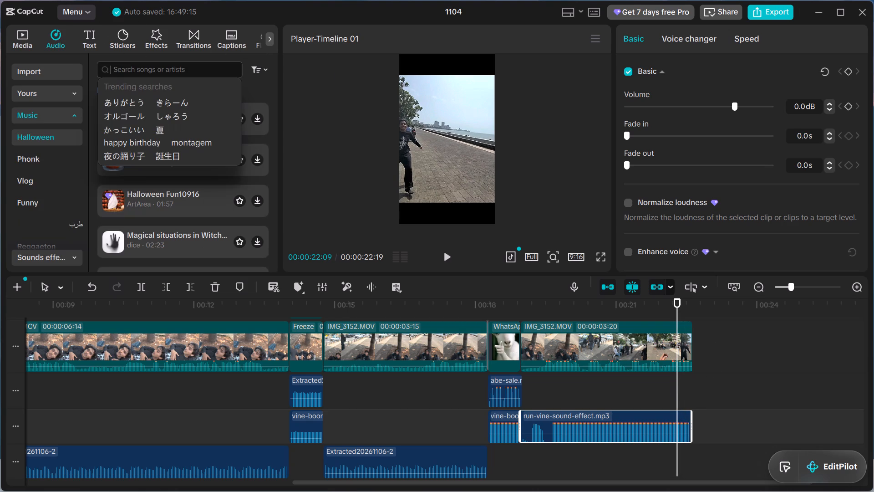
pyautogui.write('beep')
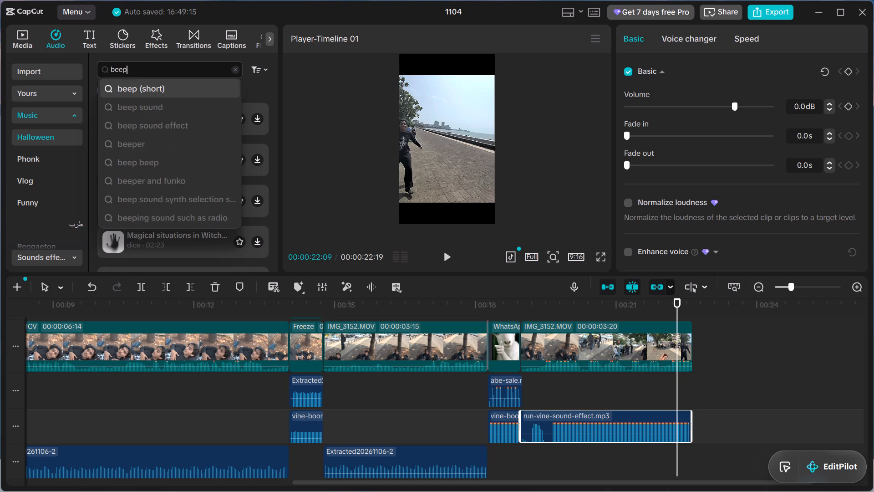
pyautogui.click(165, 90)
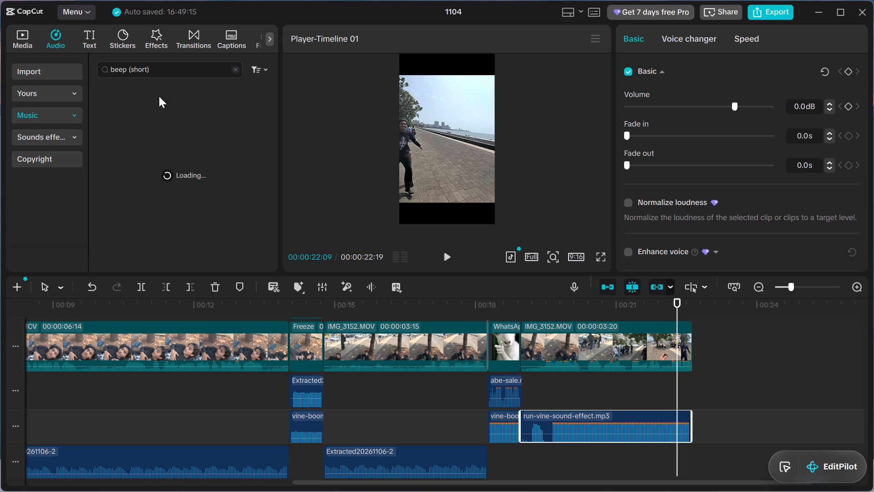
pyautogui.click(203, 99)
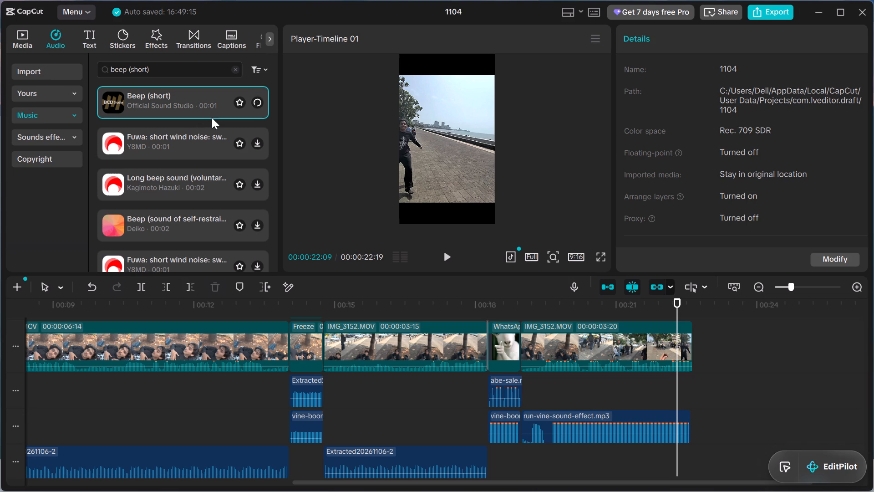
# Add Beep (short) from the sound effects library to the timeline and align it to end with the last video clip.
pyautogui.click(55, 137)
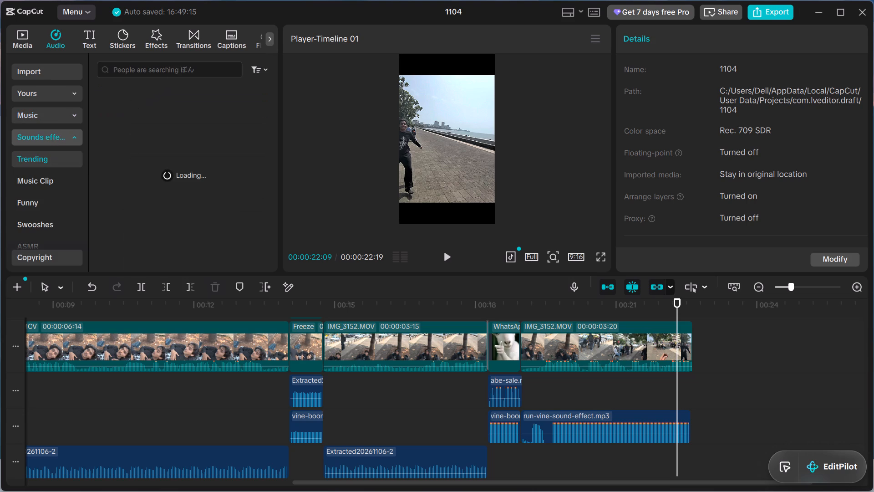
pyautogui.click(178, 67)
pyautogui.press('b')
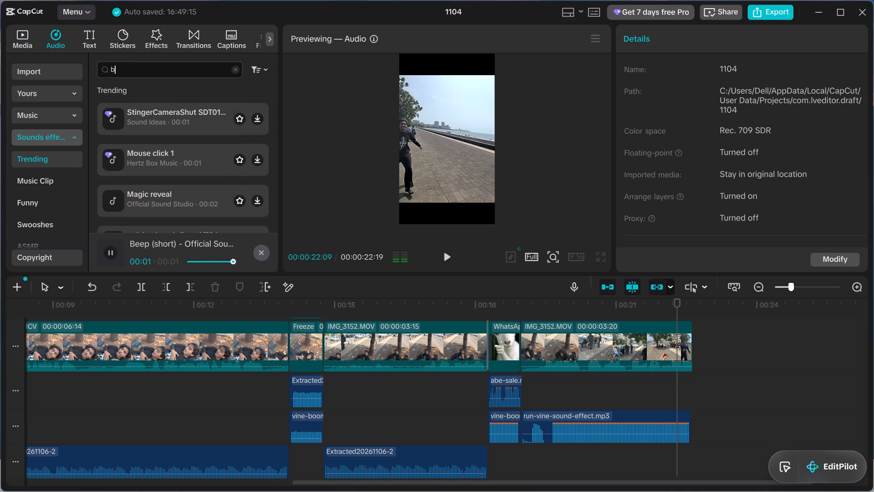
pyautogui.write('ee')
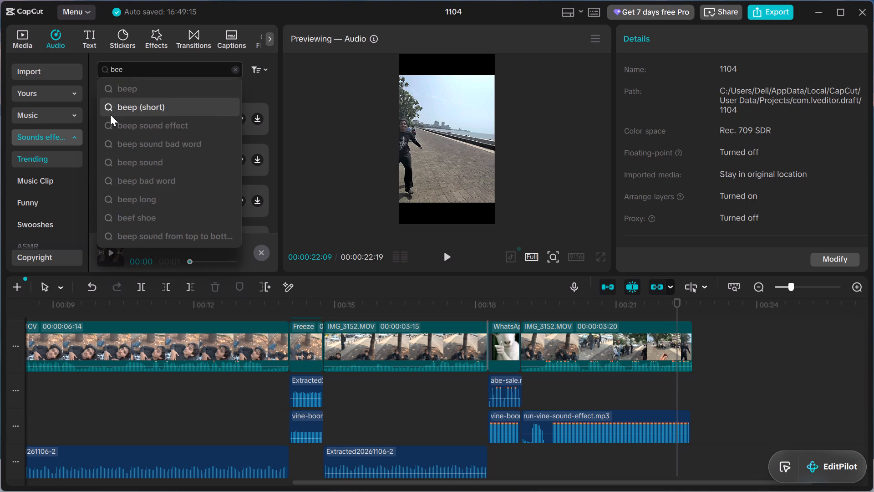
pyautogui.click(127, 109)
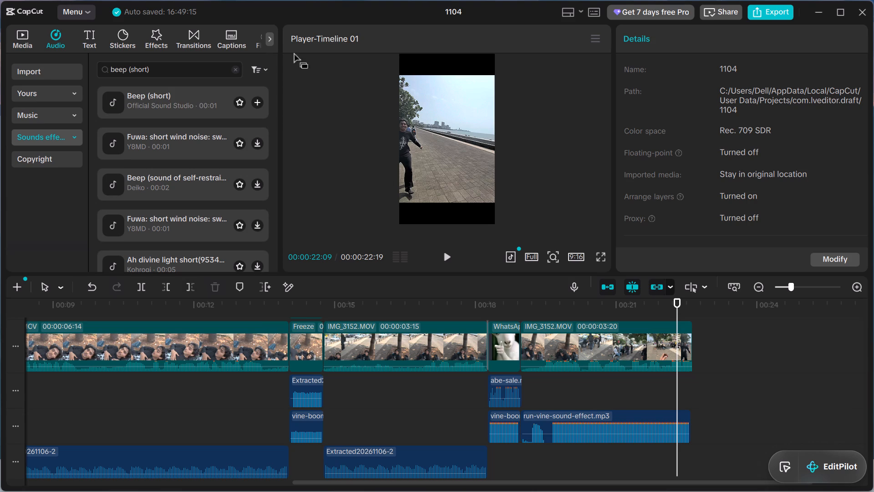
pyautogui.click(161, 95)
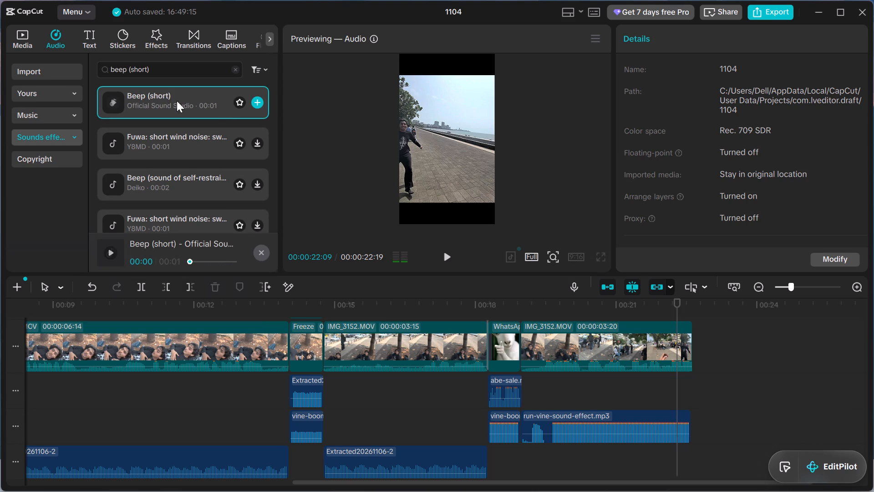
pyautogui.click(259, 104)
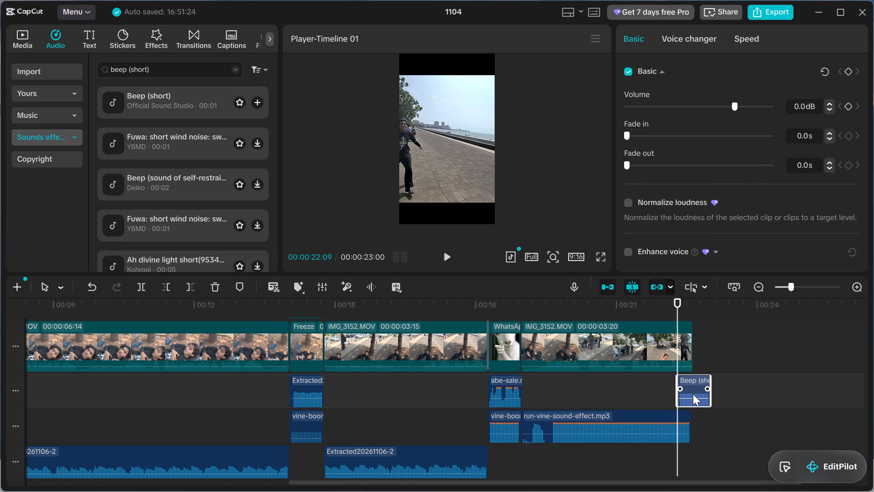
pyautogui.moveTo(692, 384); pyautogui.dragTo(680, 386)
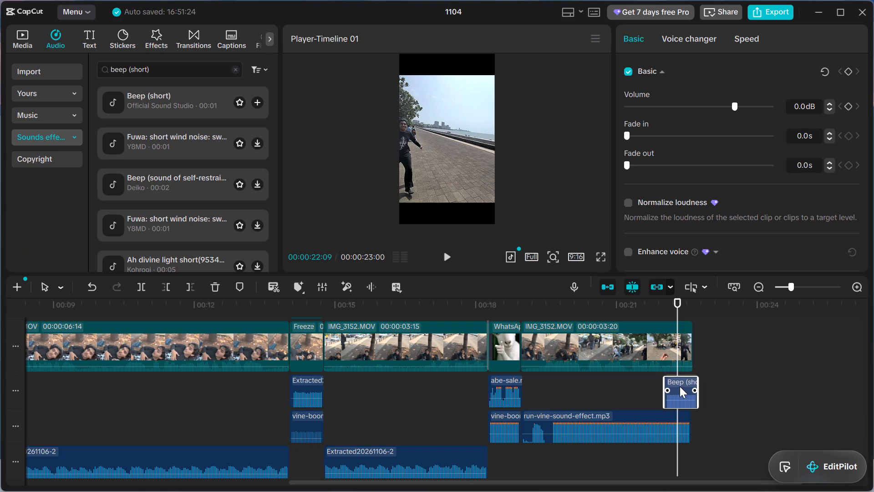
pyautogui.moveTo(680, 386); pyautogui.dragTo(679, 387)
# Play the closing section from 00:00:20:23 to judge the added beep, and scrub over the opening section.
pyautogui.click(605, 398)
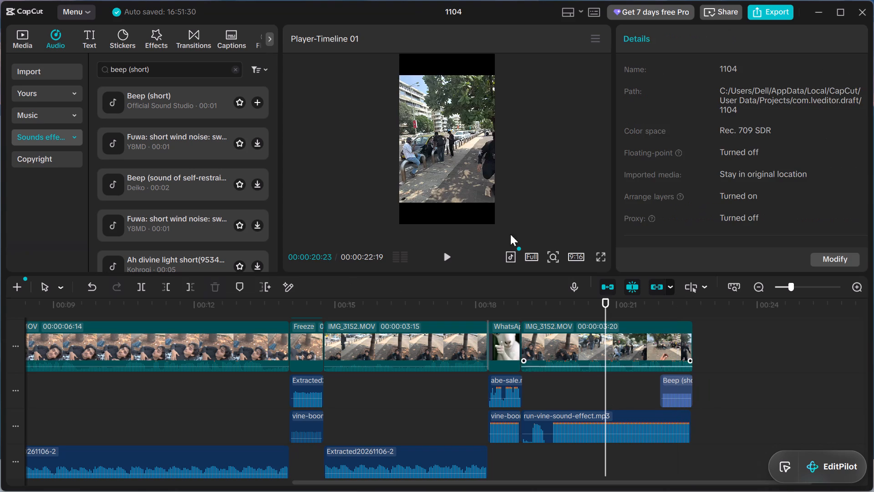
pyautogui.click(439, 259)
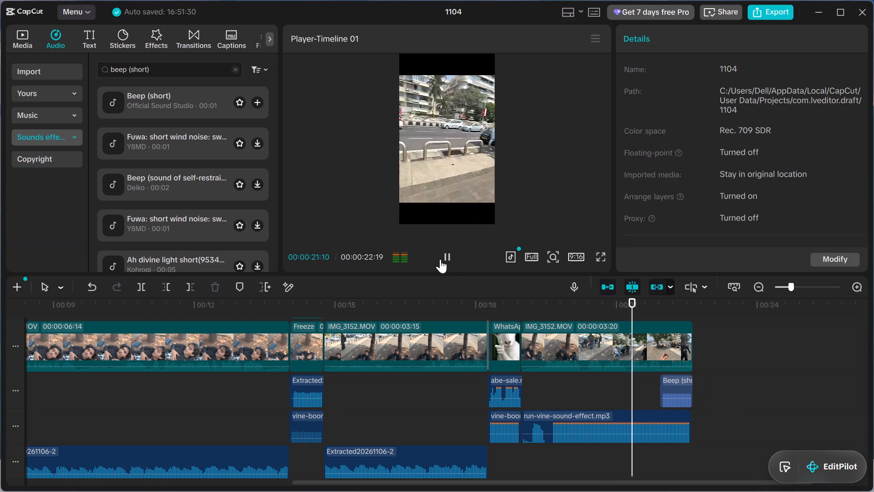
pyautogui.click(440, 259)
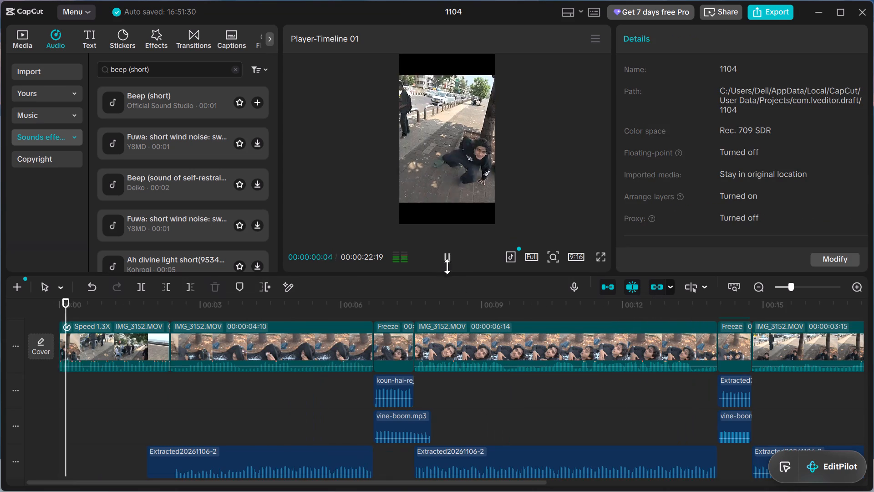
pyautogui.click(132, 399)
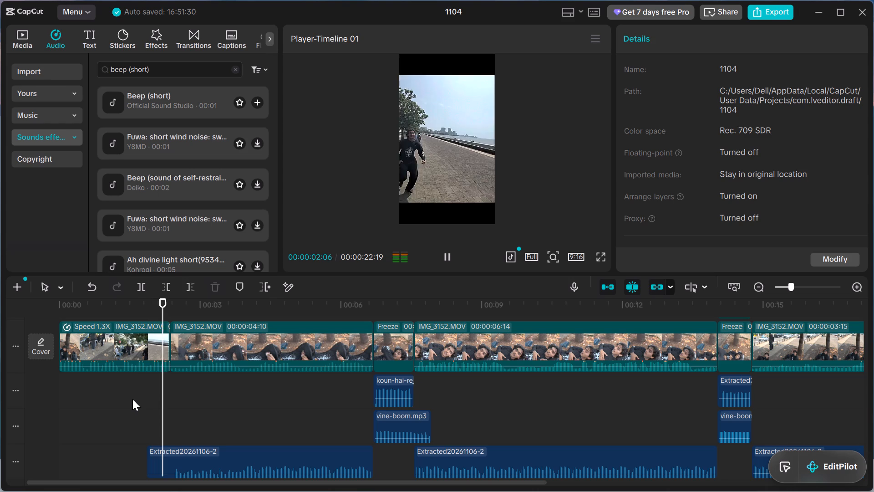
pyautogui.moveTo(128, 408); pyautogui.dragTo(723, 441)
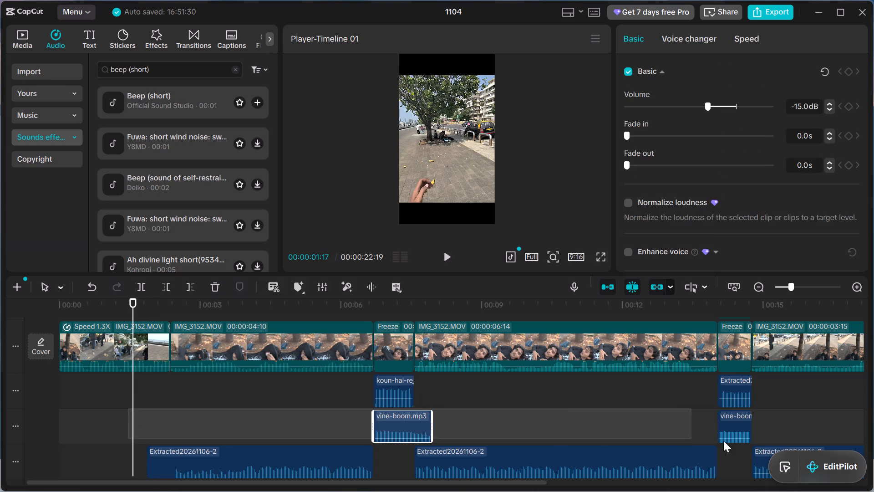
pyautogui.moveTo(723, 441); pyautogui.dragTo(442, 406)
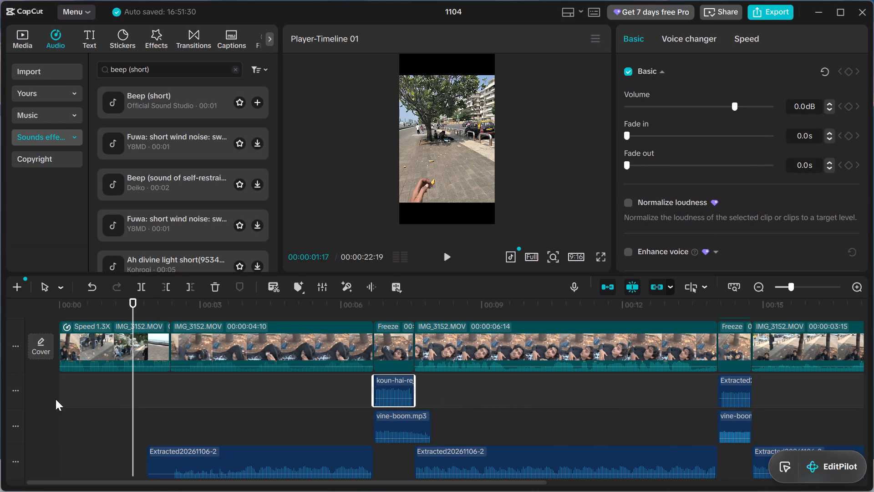
pyautogui.click(71, 408)
pyautogui.moveTo(72, 415); pyautogui.dragTo(299, 456)
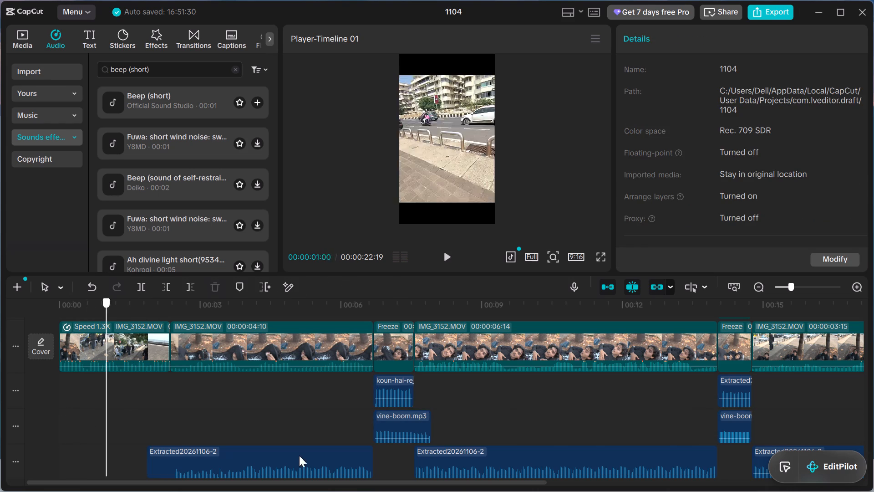
# Raise the volume of the Beep (short) clip at the end of the video to 9.7 dB.
pyautogui.moveTo(299, 456); pyautogui.dragTo(873, 489)
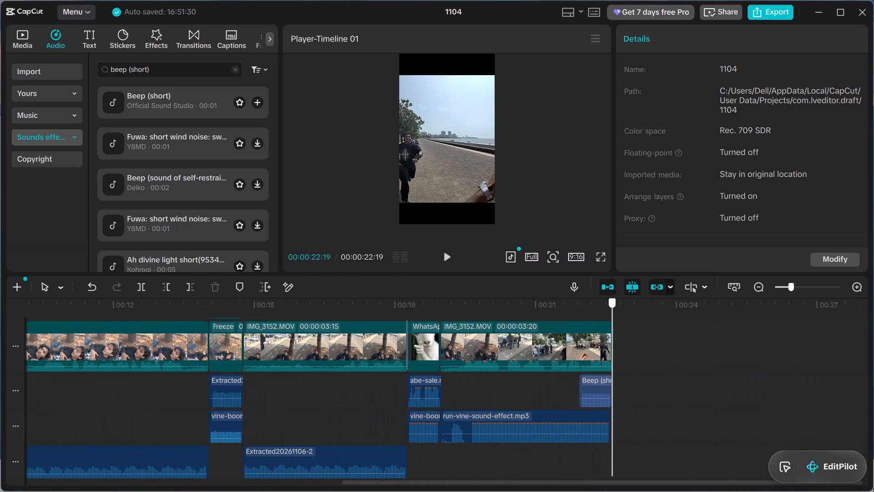
pyautogui.moveTo(873, 489); pyautogui.dragTo(873, 486)
pyautogui.click(558, 392)
pyautogui.moveTo(557, 392); pyautogui.dragTo(583, 391)
pyautogui.click(599, 389)
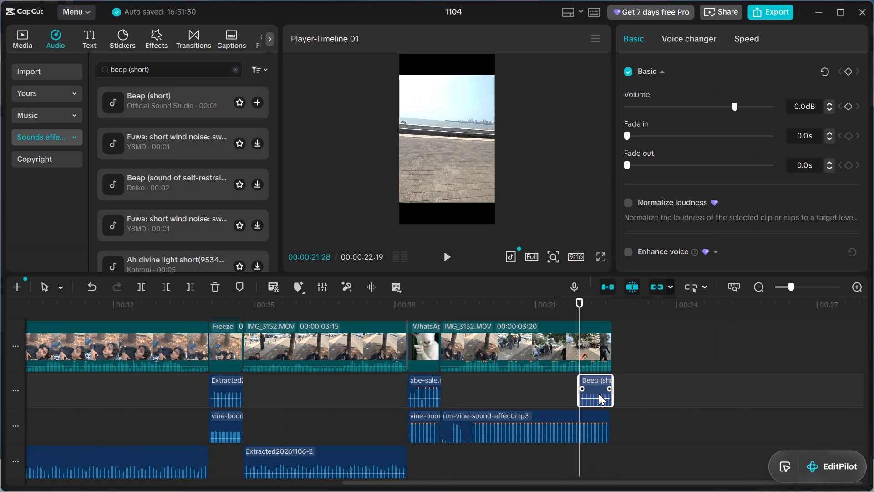
pyautogui.click(600, 400)
pyautogui.moveTo(590, 400); pyautogui.dragTo(589, 394)
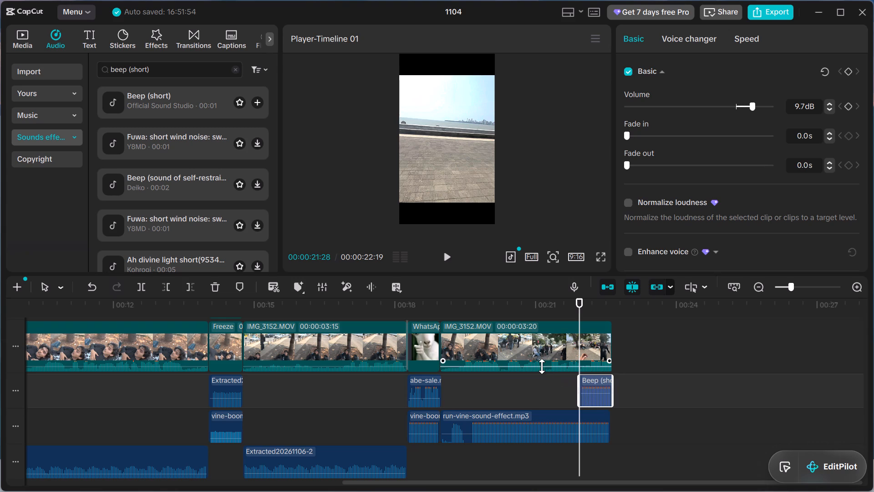
# Replay the closing section from 00:00:21:08 to judge the louder beep, and play the opening seconds again.
pyautogui.click(548, 383)
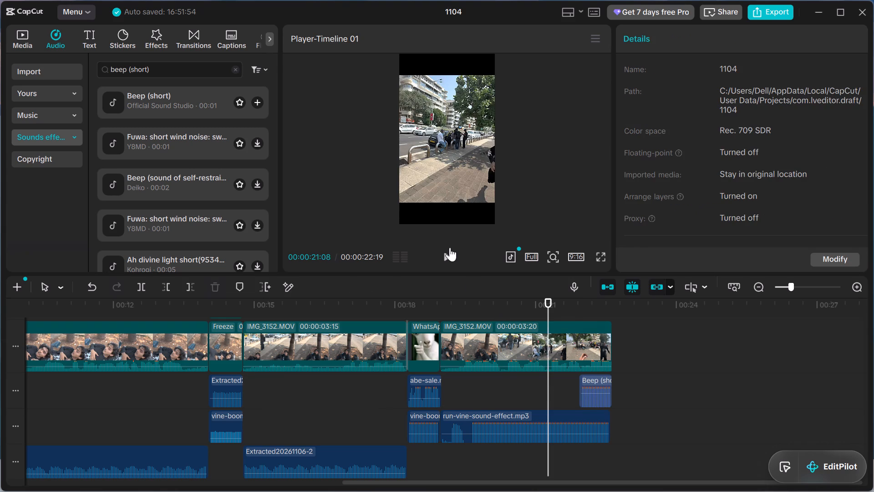
pyautogui.click(441, 251)
pyautogui.click(441, 251)
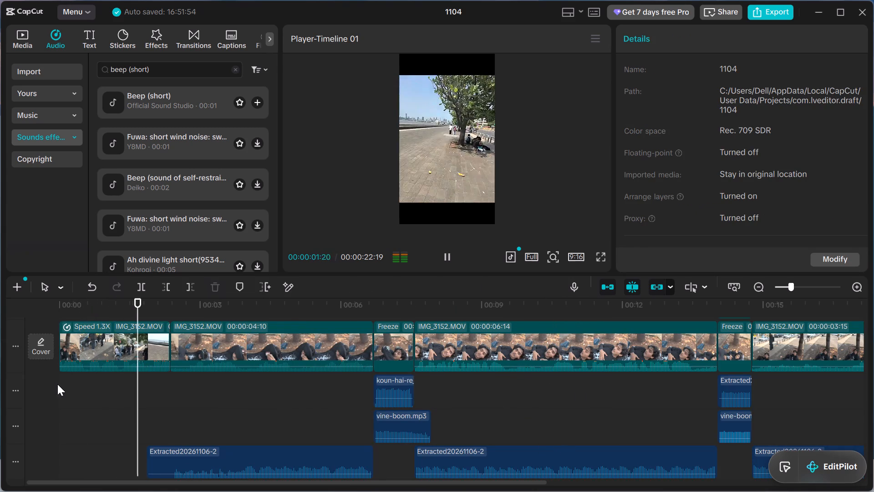
pyautogui.click(59, 385)
pyautogui.click(443, 261)
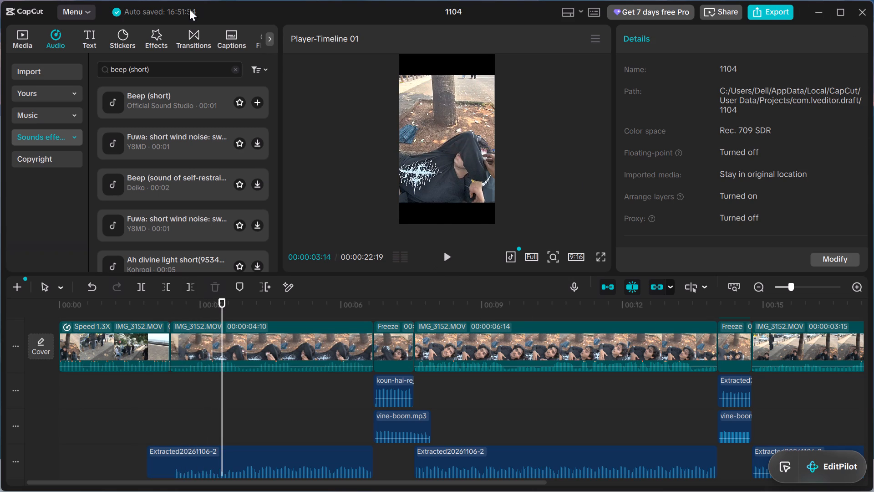
# Switch to Microsoft Edge, dismiss the recommended-settings prompt, and search the web for "pakad pakad cid meme sound effect".
pyautogui.click(813, 12)
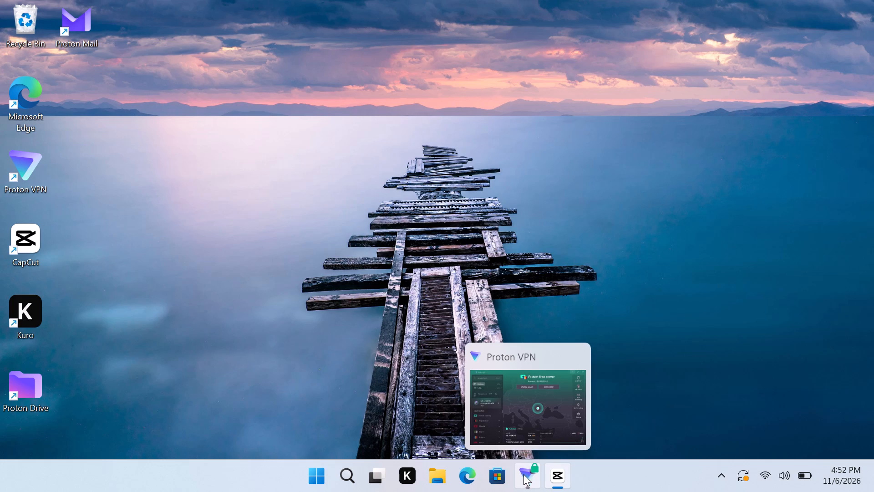
pyautogui.click(458, 480)
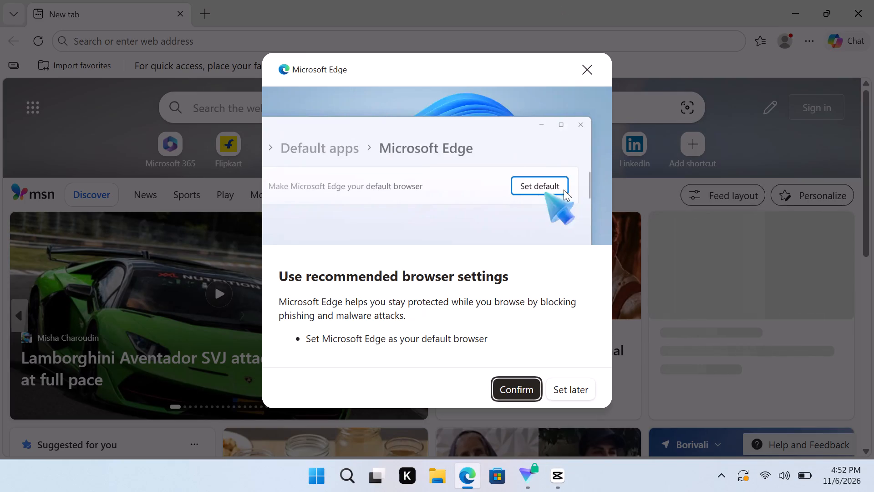
pyautogui.click(596, 74)
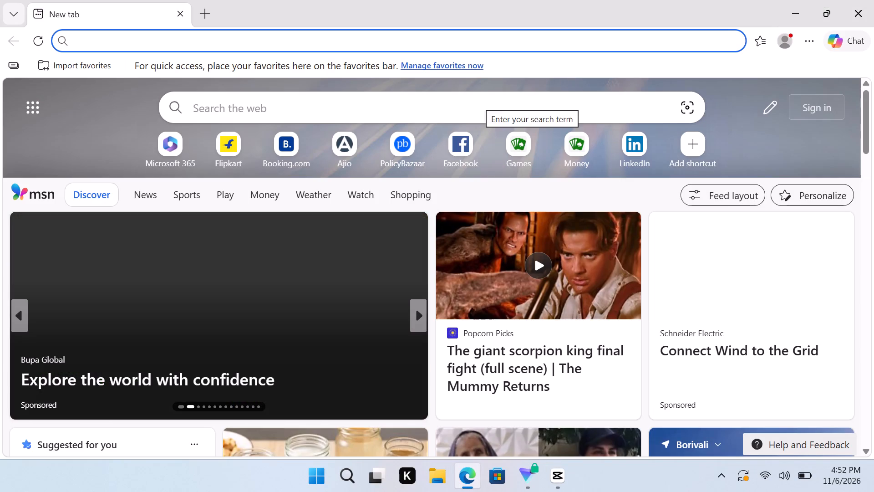
pyautogui.click(479, 100)
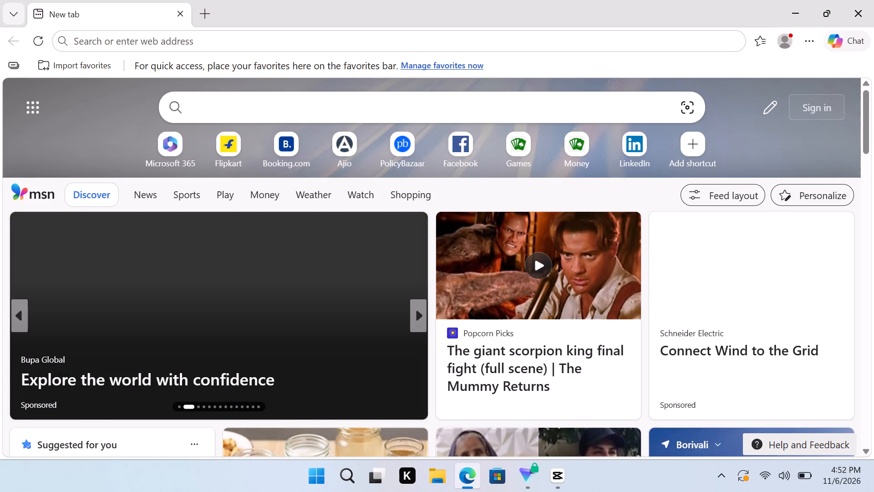
pyautogui.write('pa')
pyautogui.write('ka')
pyautogui.write('d paka')
pyautogui.press('d')
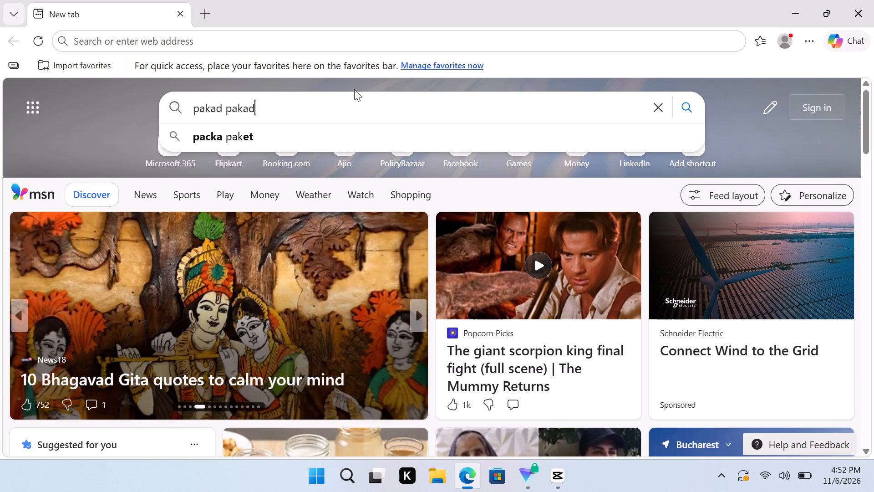
pyautogui.press('space')
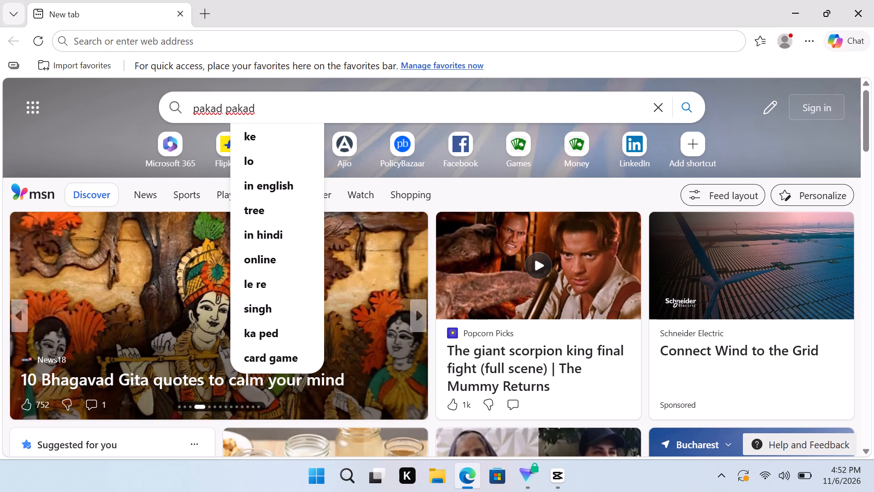
pyautogui.write('ci')
pyautogui.press('BackSpace')
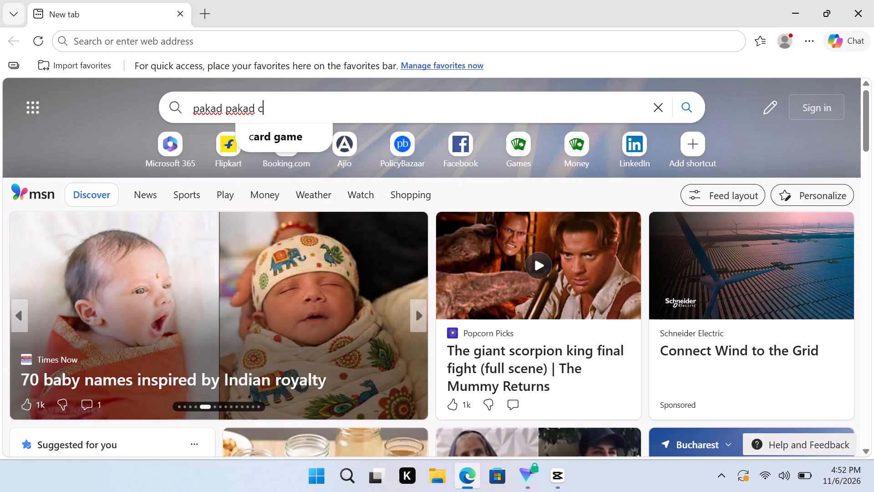
pyautogui.write('id mem')
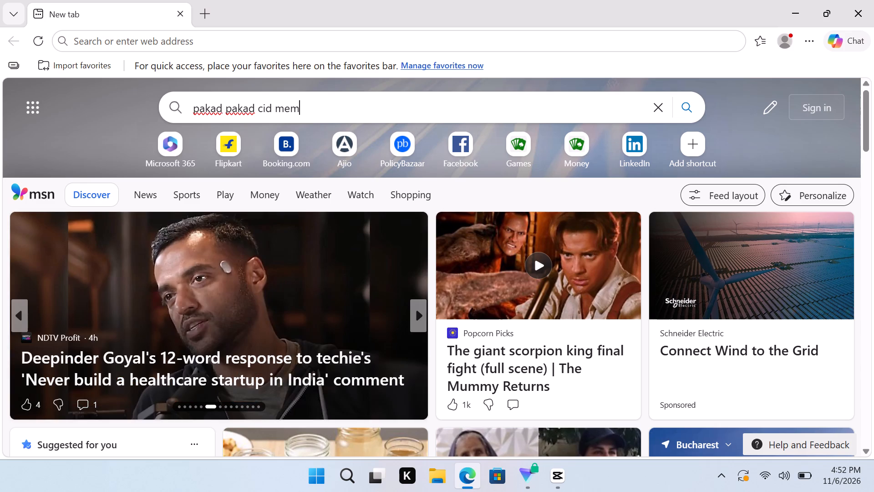
pyautogui.write('e sound ef')
pyautogui.write('fec')
pyautogui.press('t')
pyautogui.press('Return')
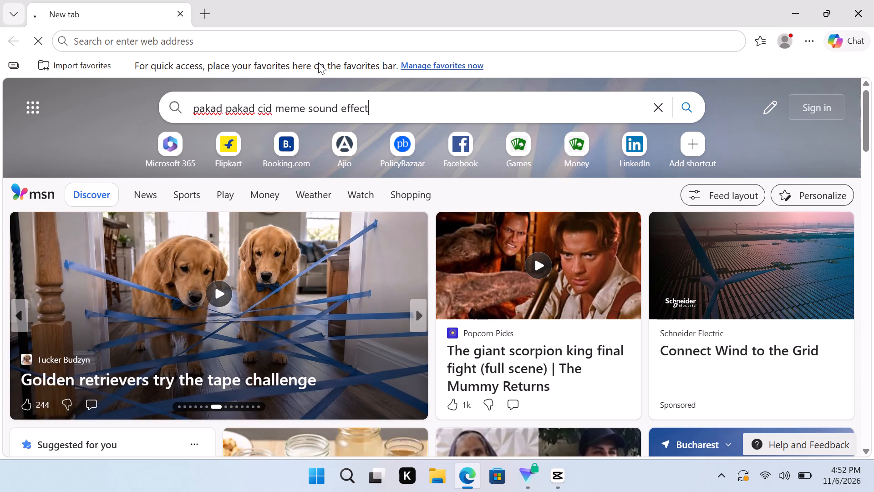
# Open the Pakad MC sound page on Myinstants from the results, preview the sound and download its MP3.
pyautogui.scroll(1, 229, 196)
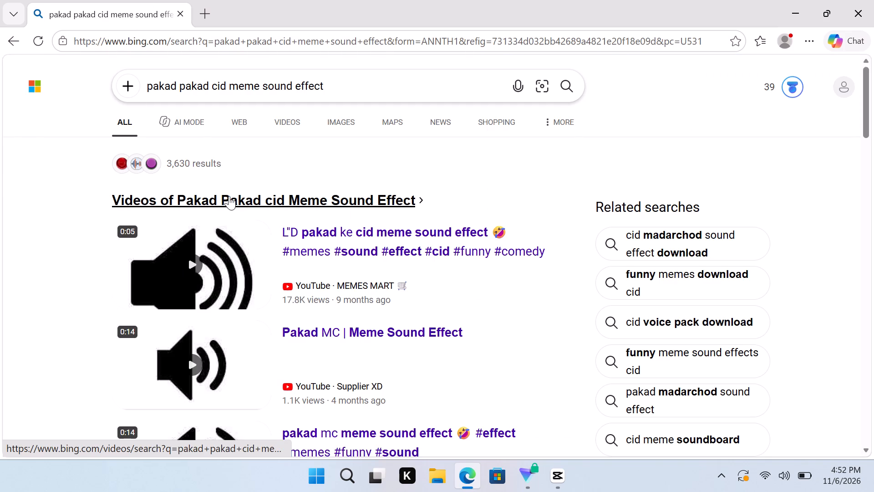
pyautogui.scroll(-2, 229, 192)
pyautogui.scroll(1, 229, 191)
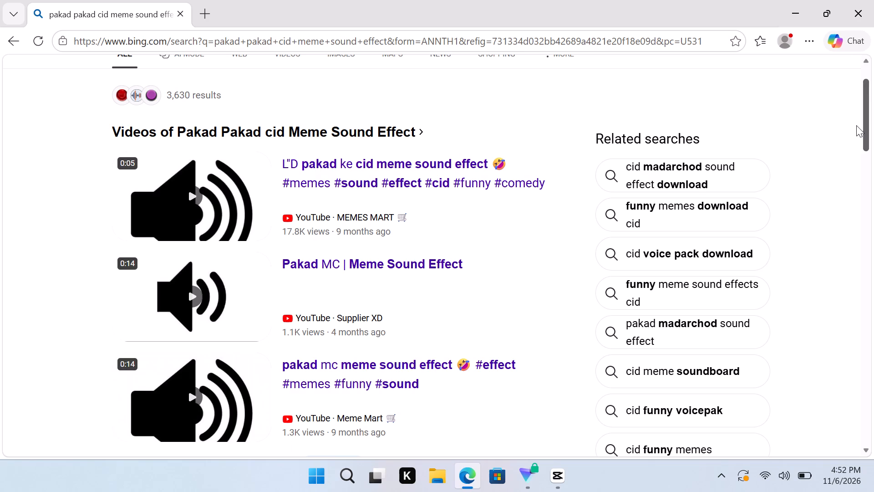
pyautogui.moveTo(865, 126); pyautogui.dragTo(873, 182)
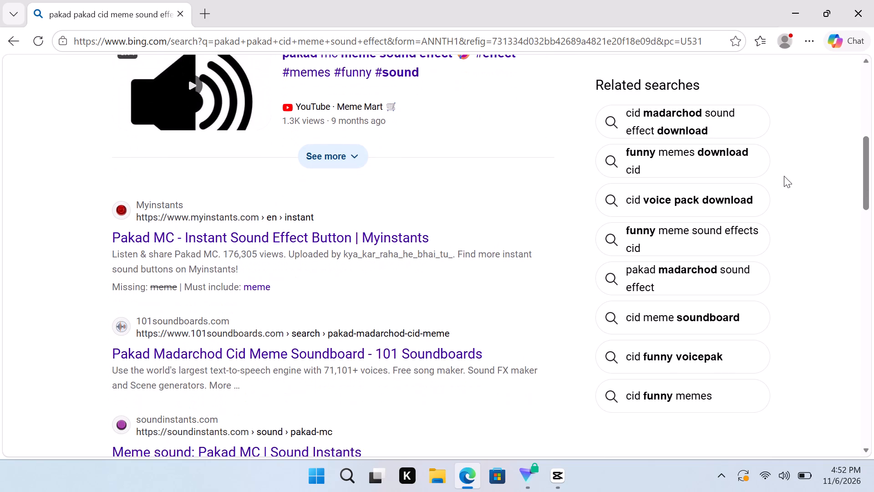
pyautogui.click(223, 231)
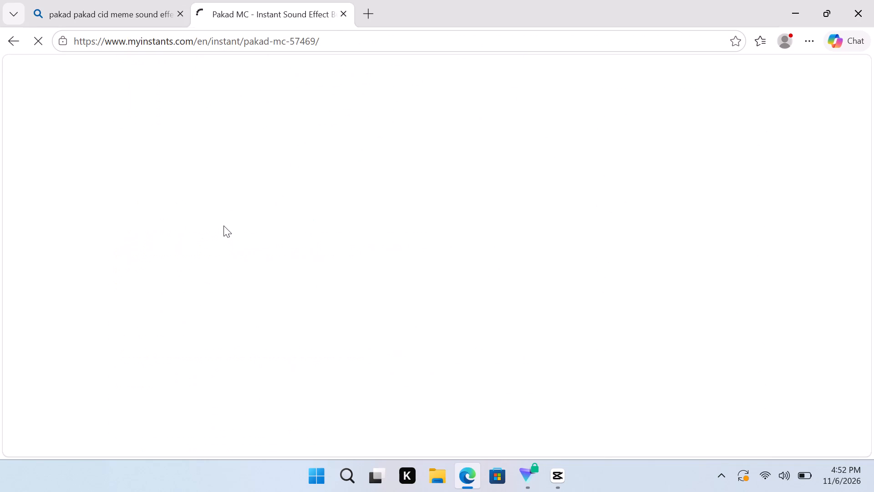
pyautogui.click(428, 350)
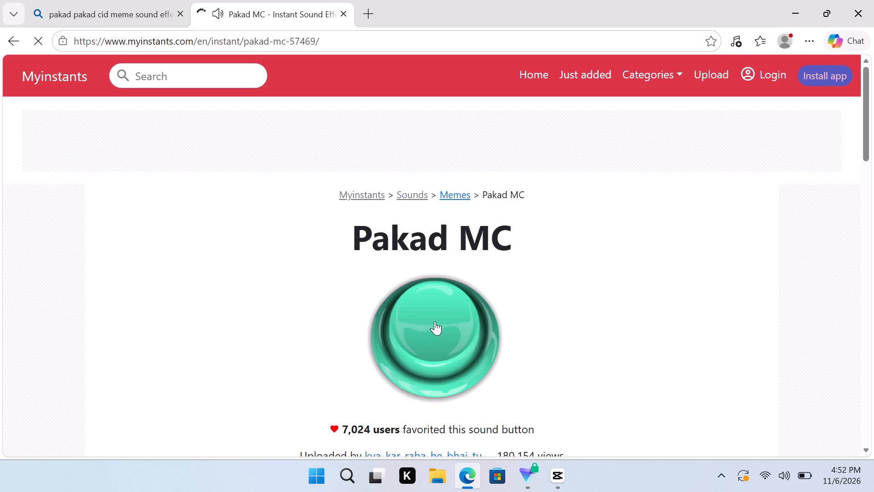
pyautogui.scroll(-4, 434, 320)
pyautogui.click(440, 264)
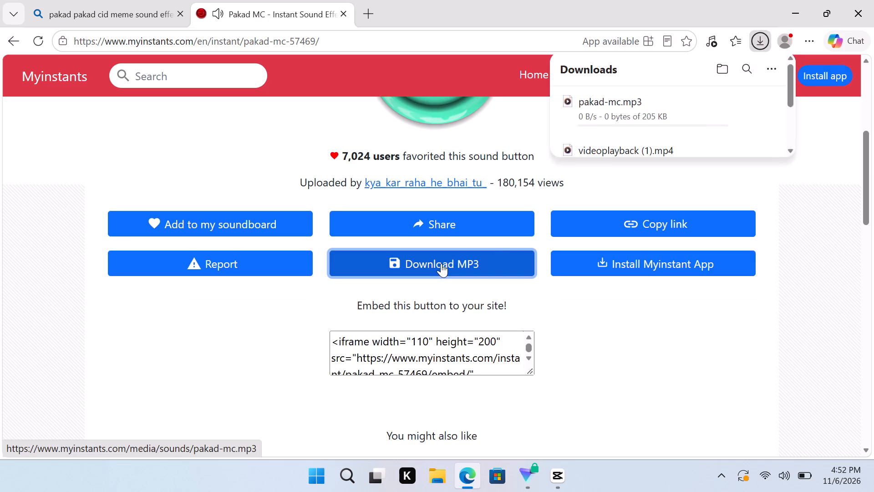
# Switch back to CapCut, import pakad-mc from the Downloads folder and add it to the timeline at 00:00:20:11.
pyautogui.click(544, 466)
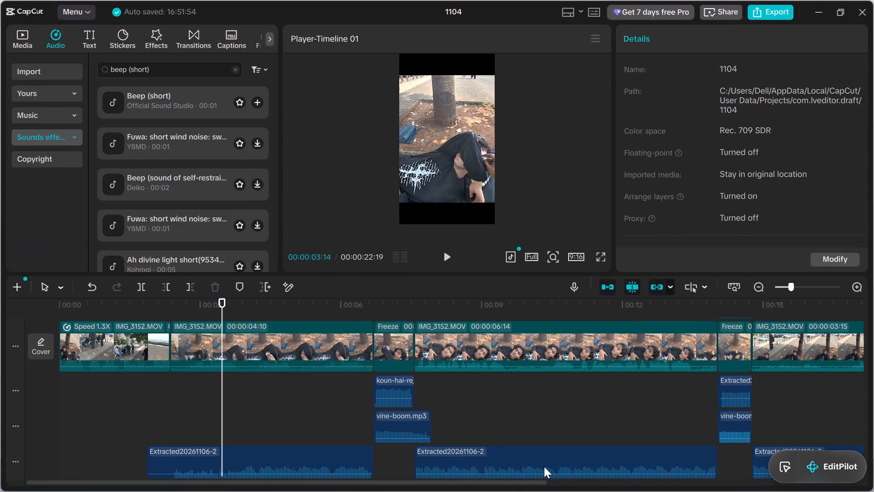
pyautogui.moveTo(218, 391); pyautogui.dragTo(735, 442)
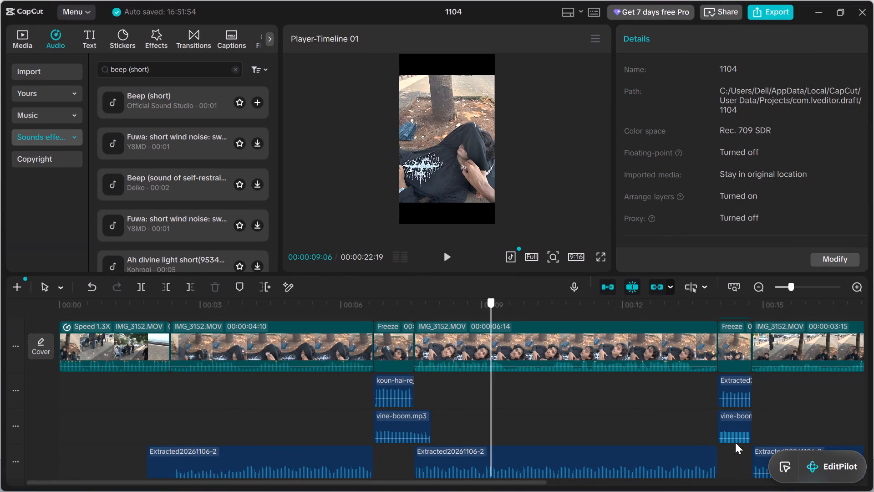
pyautogui.moveTo(735, 442); pyautogui.dragTo(609, 463)
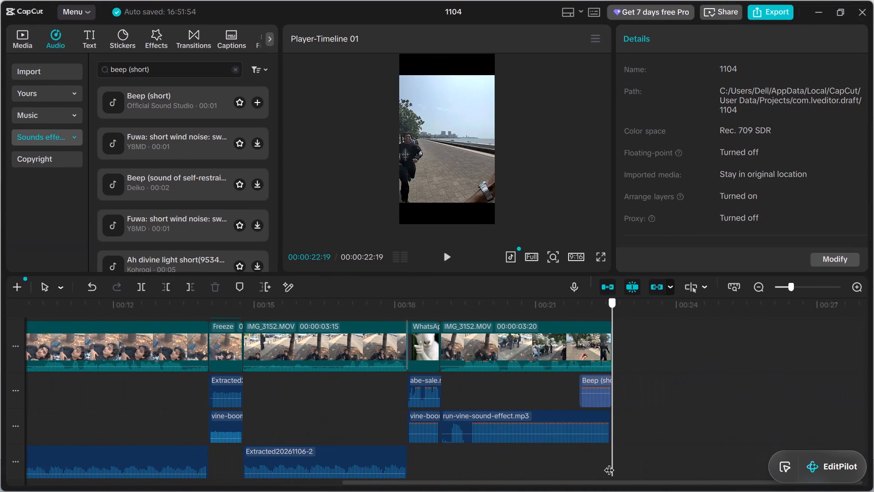
pyautogui.moveTo(609, 463); pyautogui.dragTo(497, 474)
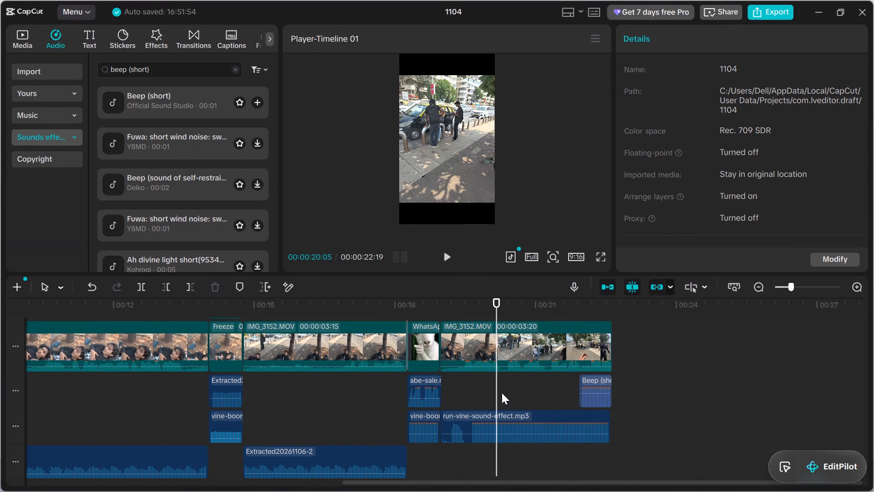
pyautogui.moveTo(494, 395); pyautogui.dragTo(506, 397)
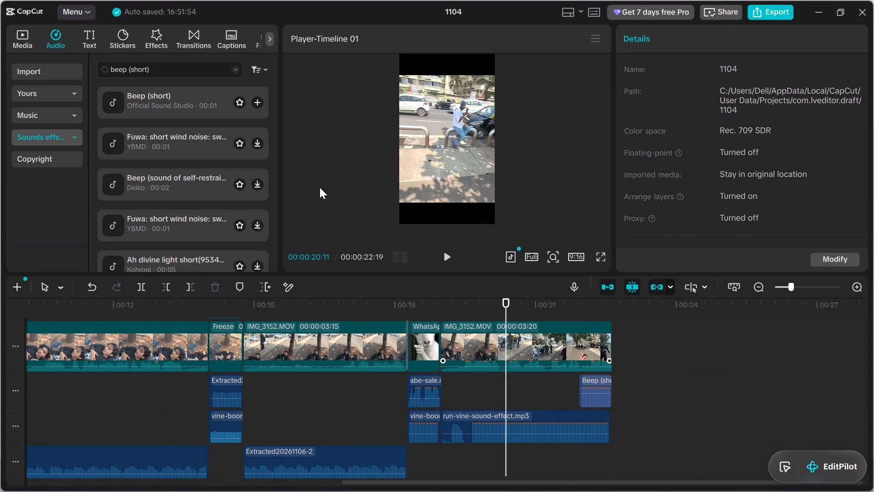
pyautogui.click(20, 35)
pyautogui.click(38, 73)
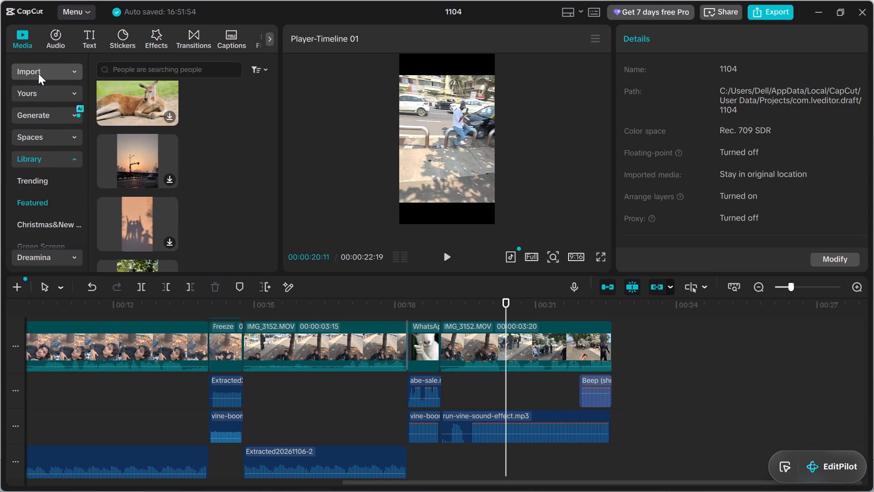
pyautogui.click(116, 74)
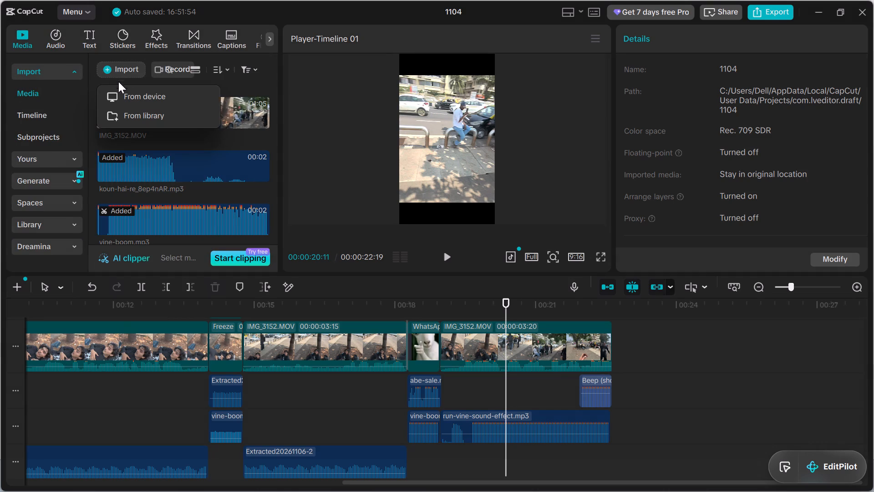
pyautogui.click(122, 92)
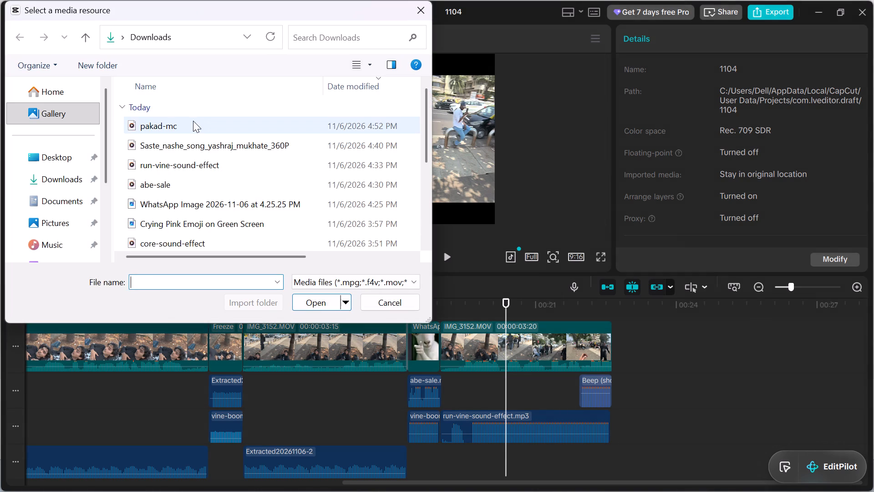
pyautogui.click(193, 121)
pyautogui.click(319, 306)
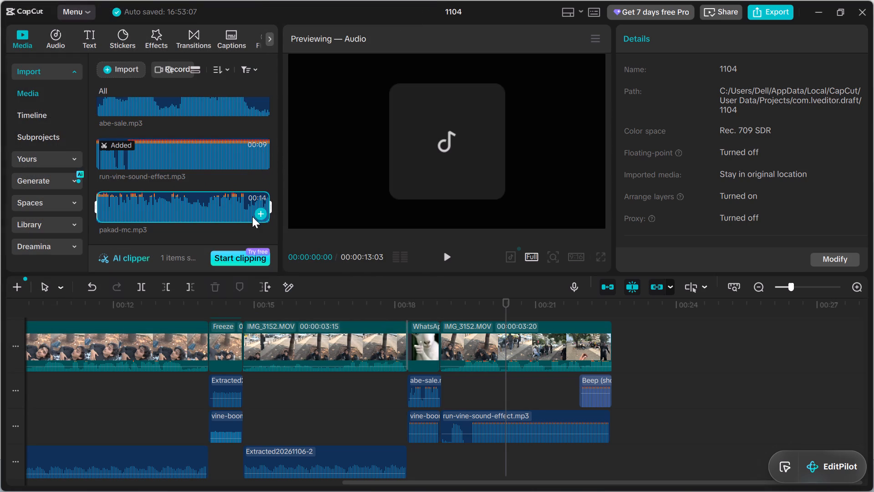
pyautogui.click(262, 212)
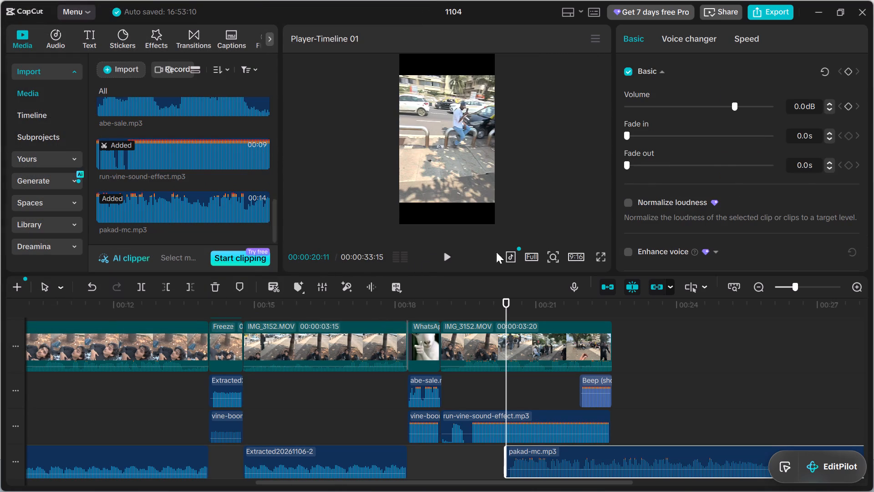
# Play the closing section from 00:00:20:11 to judge the timing of the pakad-mc.mp3 sound against the beep.
pyautogui.click(448, 258)
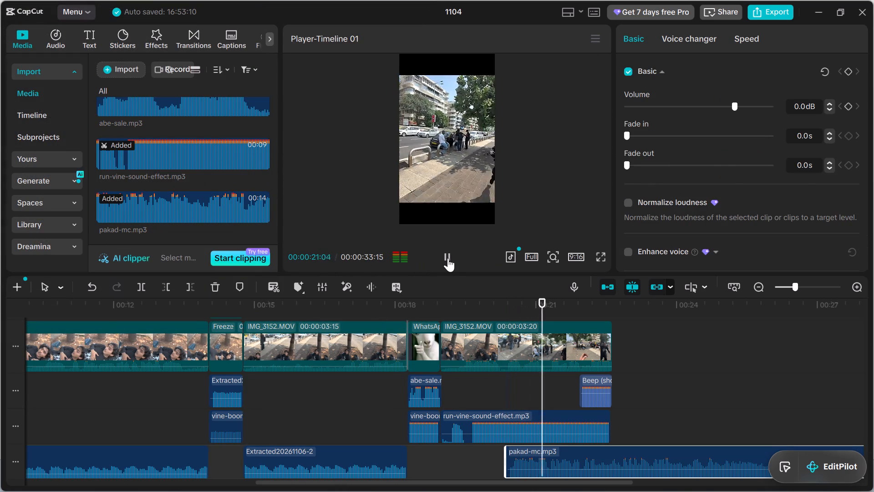
pyautogui.click(447, 258)
pyautogui.tripleClick(448, 258)
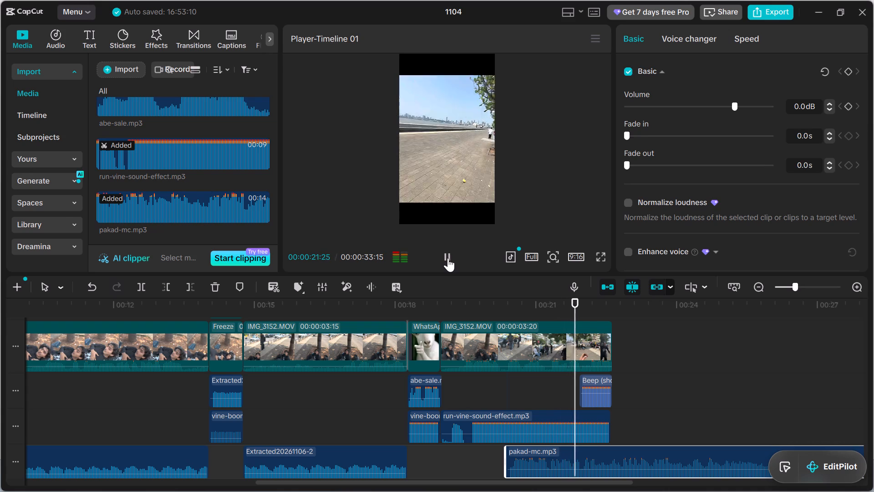
pyautogui.click(448, 258)
# Move the pakad-mc.mp3 clip later on the timeline to start at about 00:00:20:24.
pyautogui.moveTo(555, 451); pyautogui.dragTo(569, 449)
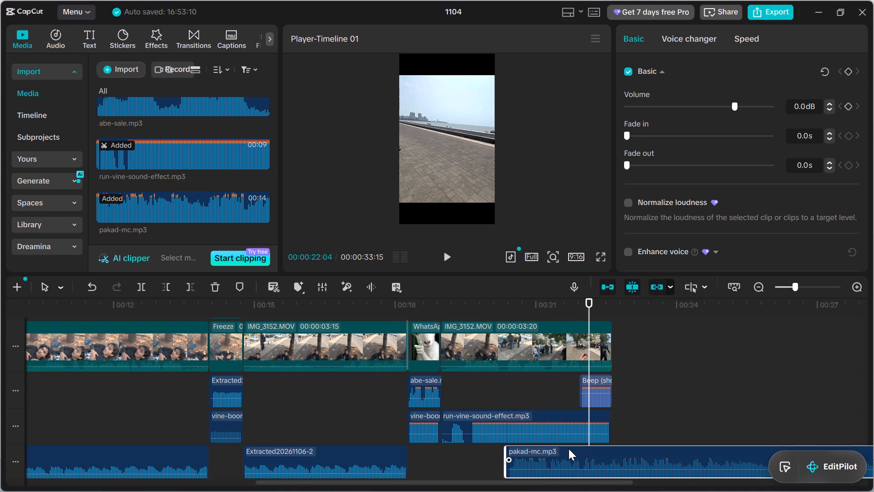
pyautogui.moveTo(569, 449); pyautogui.dragTo(575, 451)
# Replay the closing section from 00:00:19:26 to judge the shifted pakad-mc.mp3 sound, pausing around the beep.
pyautogui.click(483, 372)
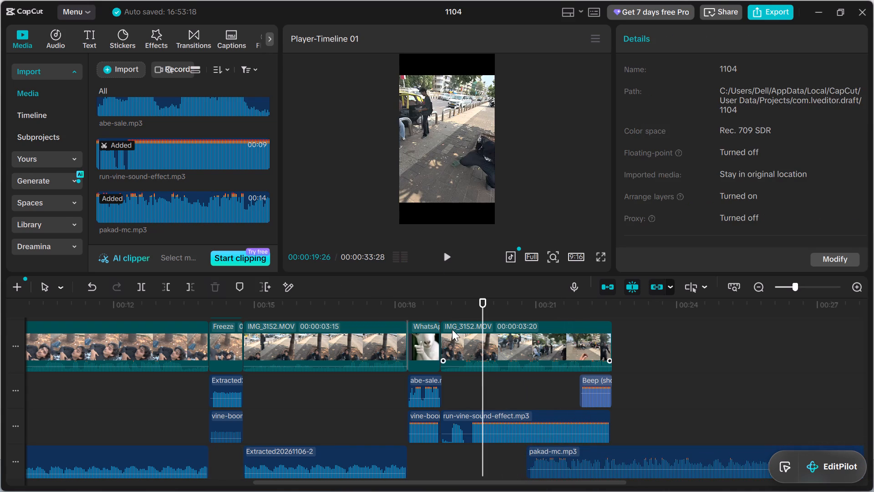
pyautogui.click(452, 255)
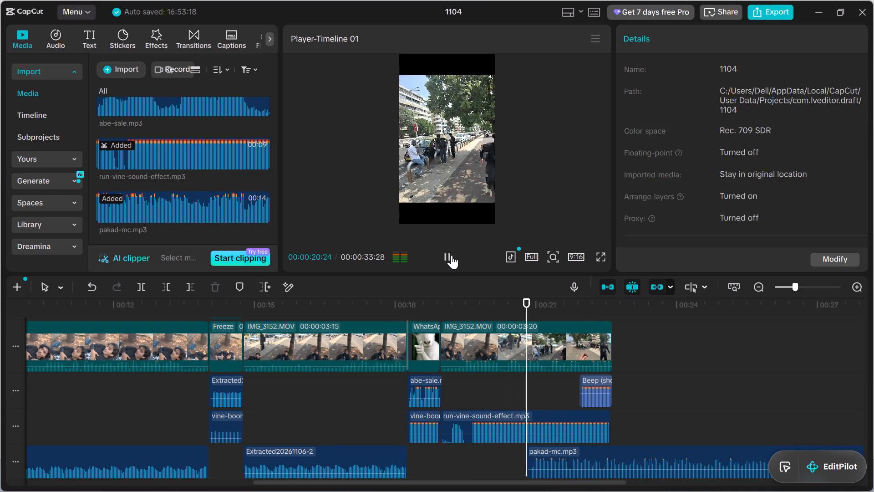
pyautogui.click(452, 255)
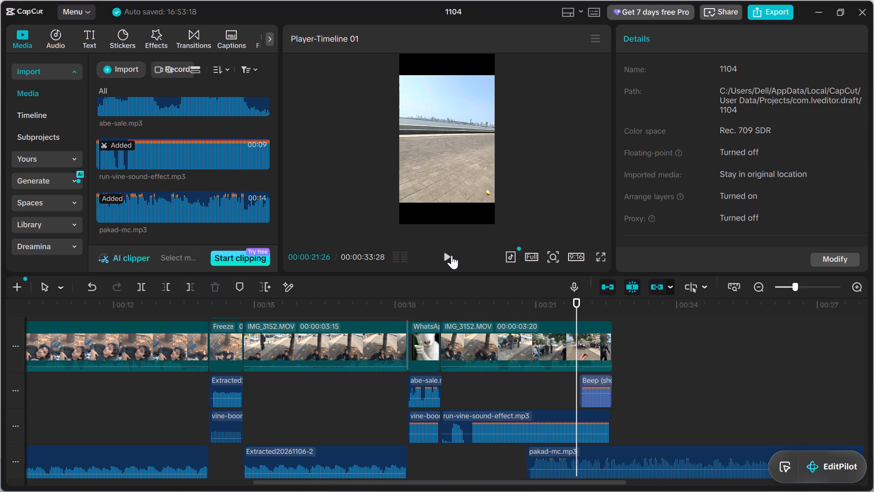
pyautogui.doubleClick(452, 255)
pyautogui.doubleClick(452, 255)
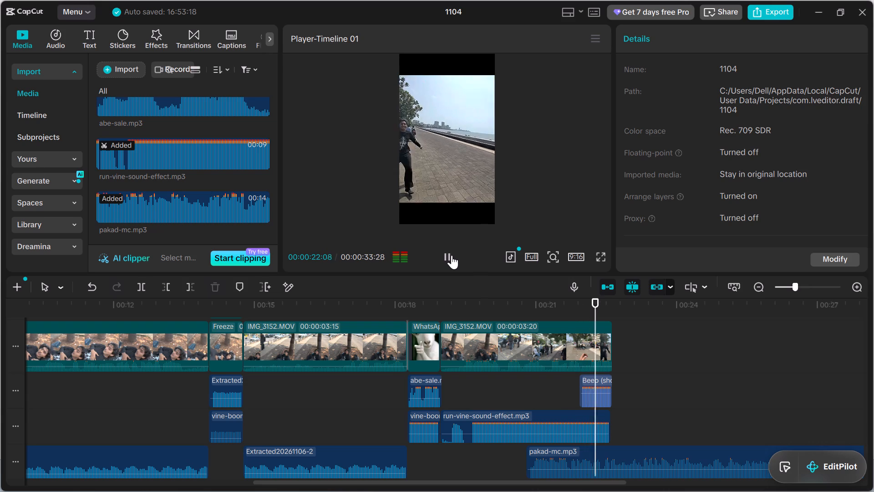
pyautogui.doubleClick(452, 255)
# Split the pakad-mc.mp3 clip at 00:00:21:28, where the Beep (short) clip starts.
pyautogui.click(546, 401)
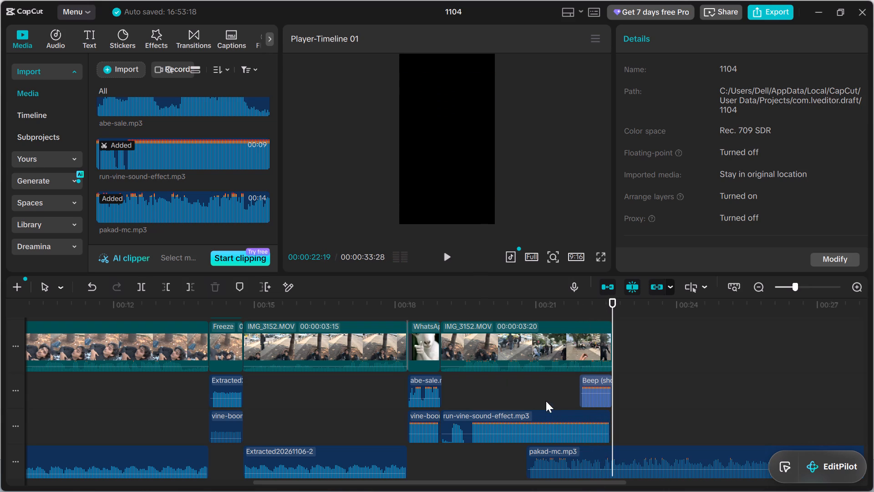
pyautogui.moveTo(546, 389); pyautogui.dragTo(576, 394)
pyautogui.click(563, 467)
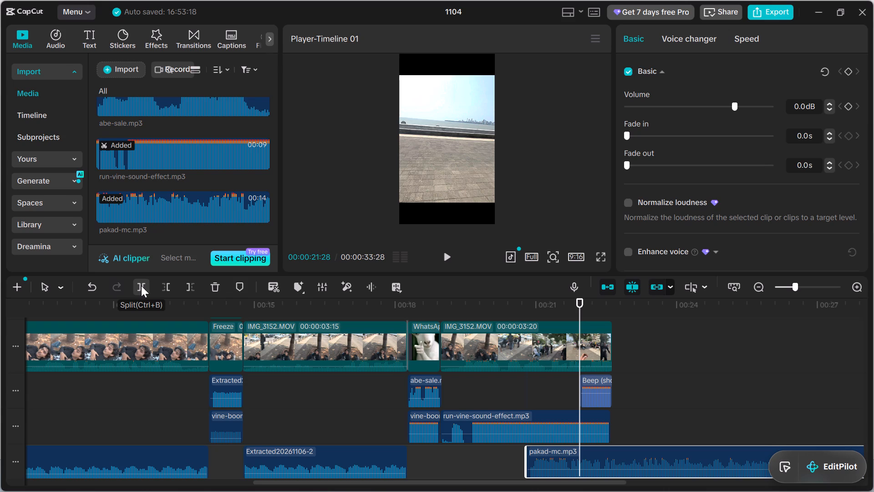
pyautogui.click(141, 286)
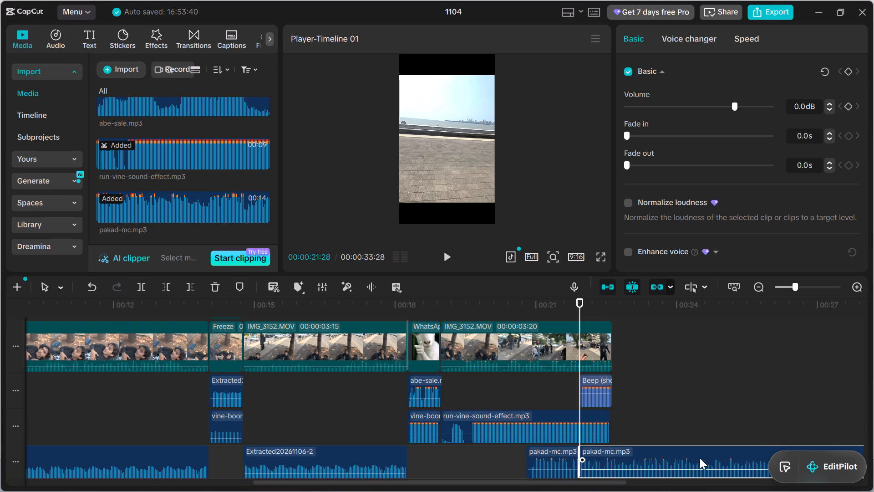
# Delete the part of the pakad-mc.mp3 clip that follows the split at 00:00:21:28.
pyautogui.rightClick(672, 453)
pyautogui.click(672, 453)
pyautogui.rightClick(669, 441)
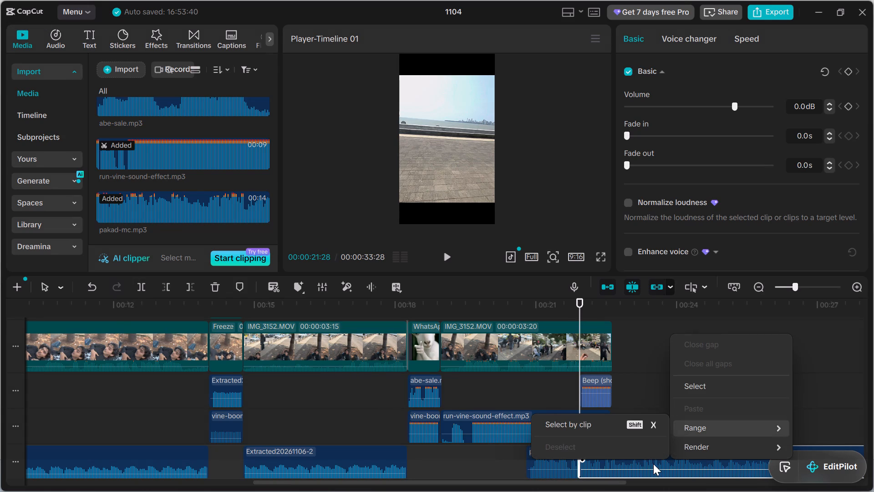
pyautogui.click(654, 464)
pyautogui.rightClick(659, 451)
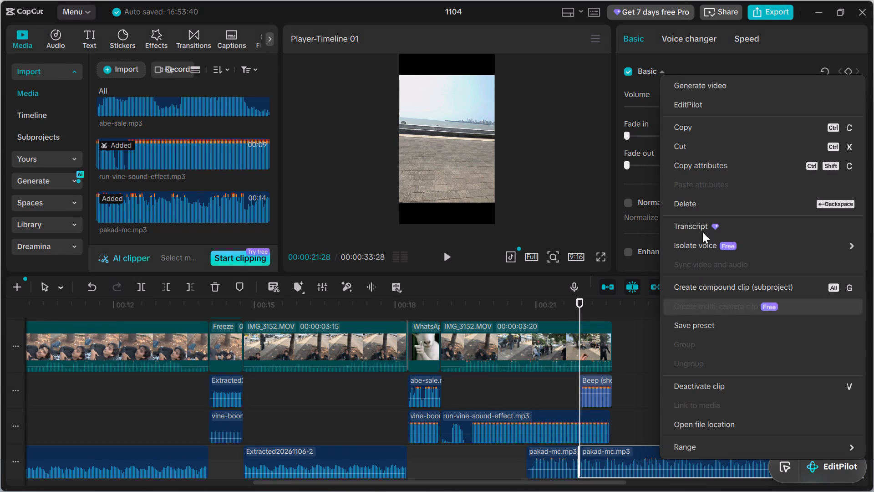
pyautogui.click(743, 199)
# Play the closing section from 00:00:20:15 to check how the trimmed pakad-mc.mp3 sound leads into the beep.
pyautogui.click(509, 395)
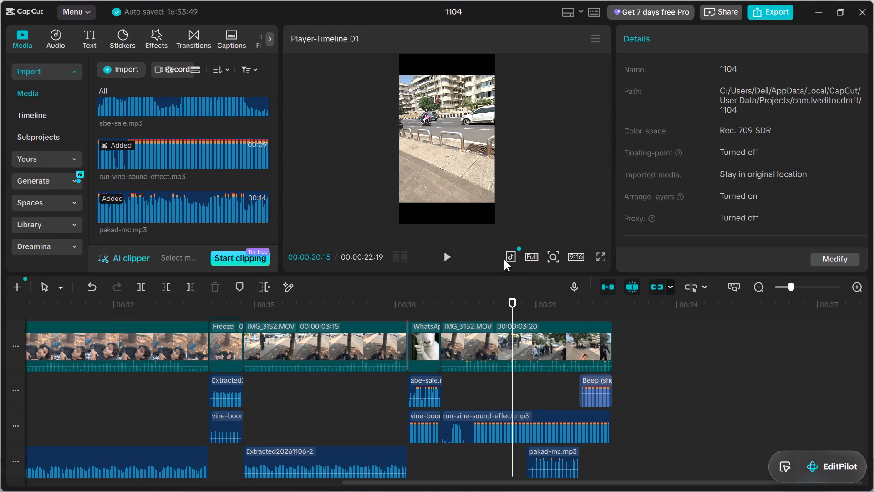
pyautogui.click(443, 254)
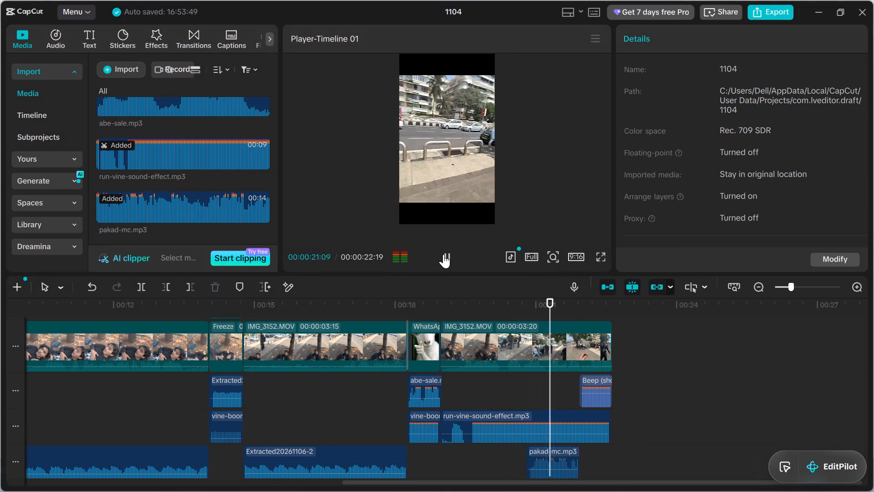
pyautogui.click(443, 254)
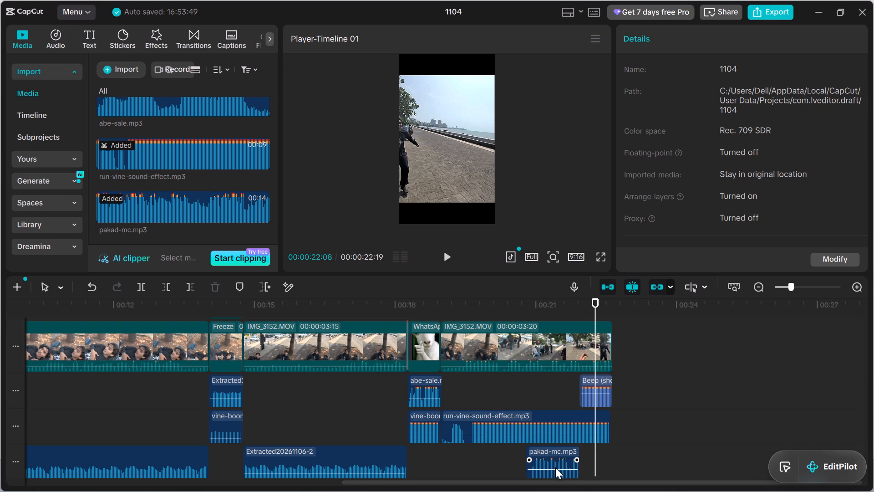
# Raise the volume of the trimmed pakad-mc.mp3 clip to 8.0 dB.
pyautogui.click(555, 467)
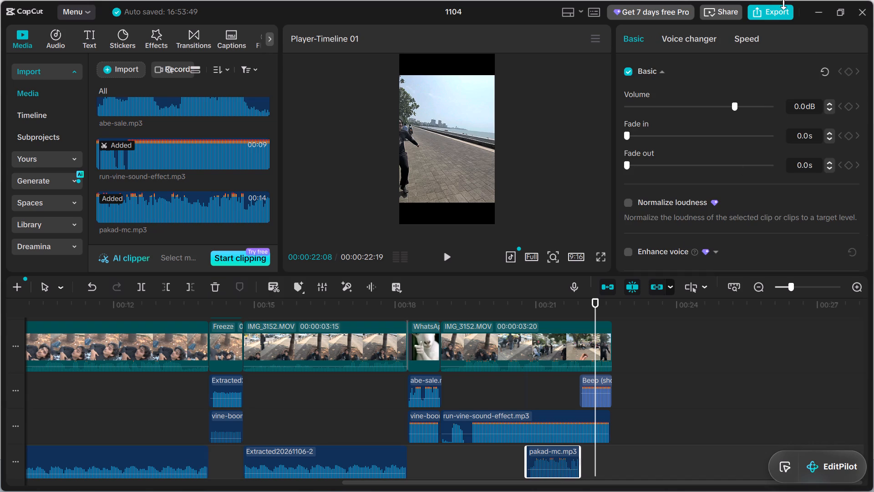
pyautogui.click(747, 104)
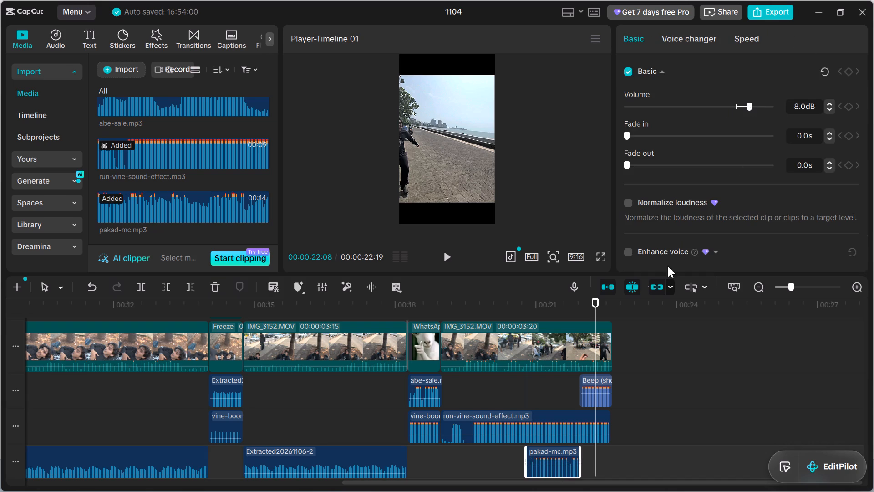
# Replay the closing section from 00:00:20:06 to judge the louder pakad-mc.mp3 sound.
pyautogui.click(491, 364)
pyautogui.click(499, 392)
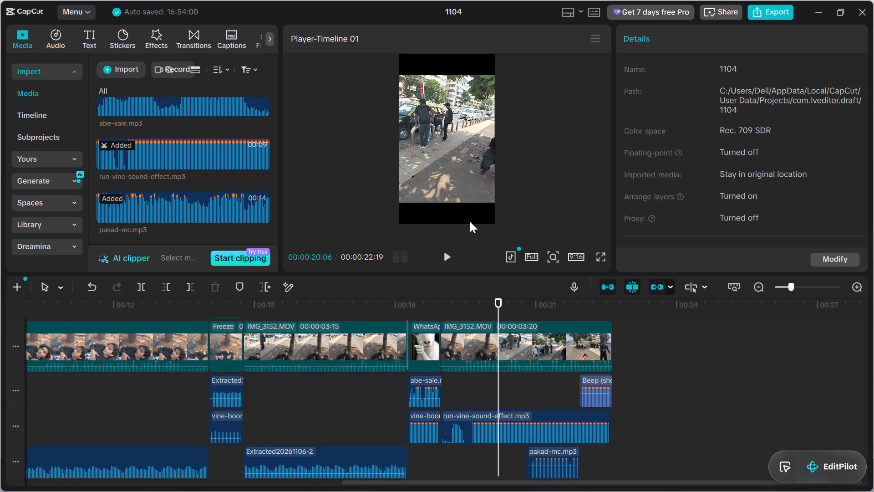
pyautogui.click(444, 260)
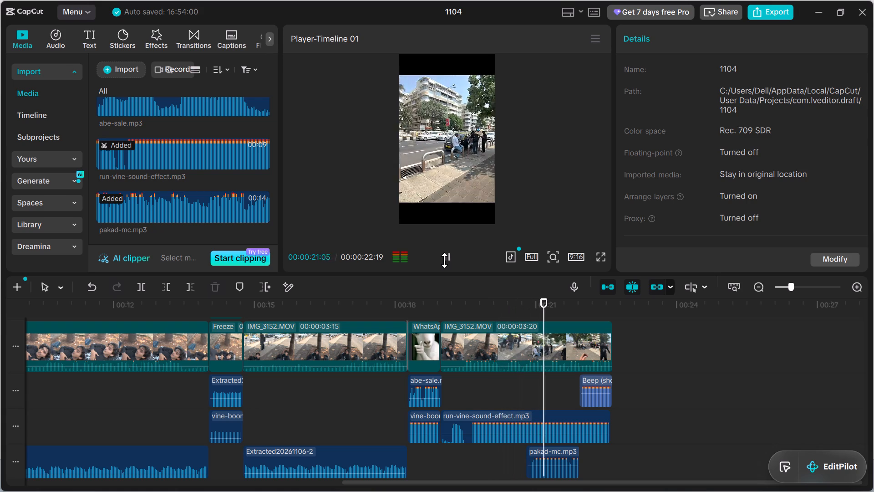
pyautogui.click(444, 259)
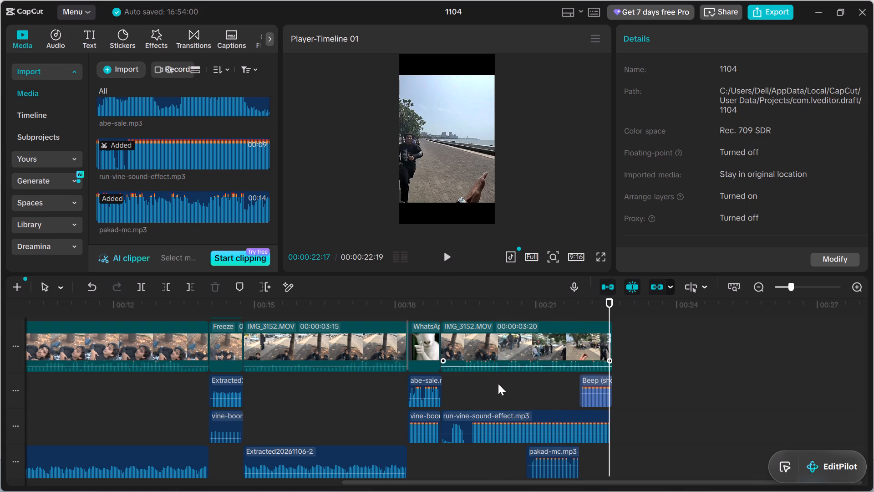
# Move the pakad-mc.mp3 clip earlier to start at about 00:00:20:20 and extend its end to 00:00:21:28.
pyautogui.click(501, 386)
pyautogui.click(557, 459)
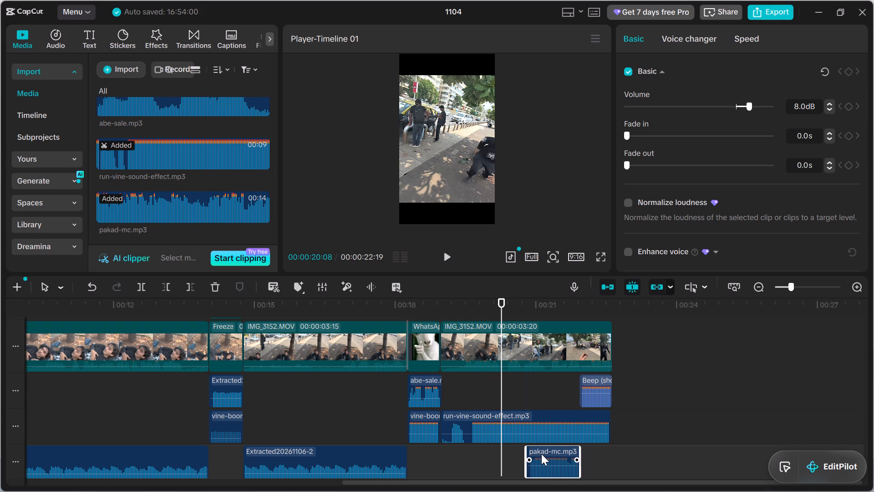
pyautogui.moveTo(541, 454); pyautogui.dragTo(534, 454)
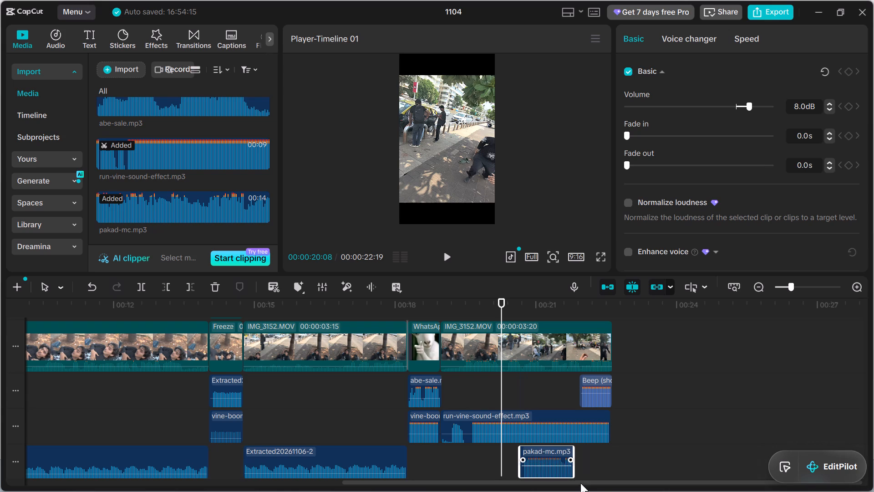
pyautogui.moveTo(574, 462); pyautogui.dragTo(579, 461)
pyautogui.click(544, 467)
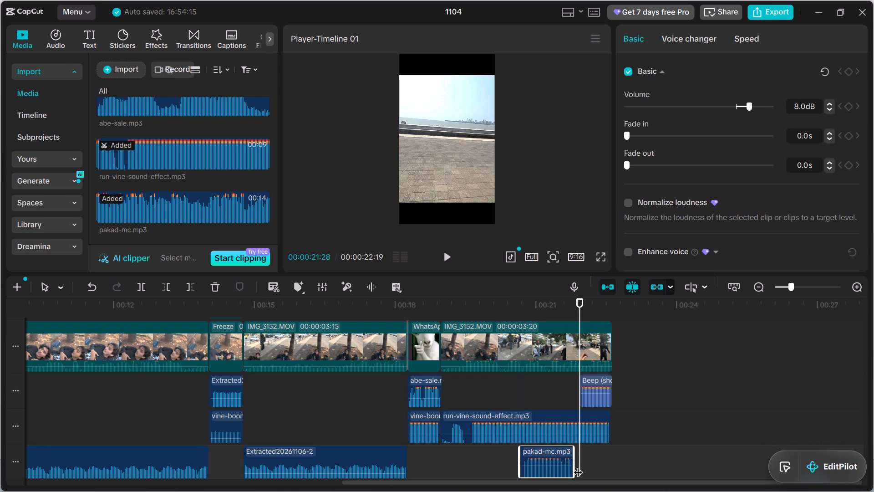
pyautogui.moveTo(572, 468); pyautogui.dragTo(581, 467)
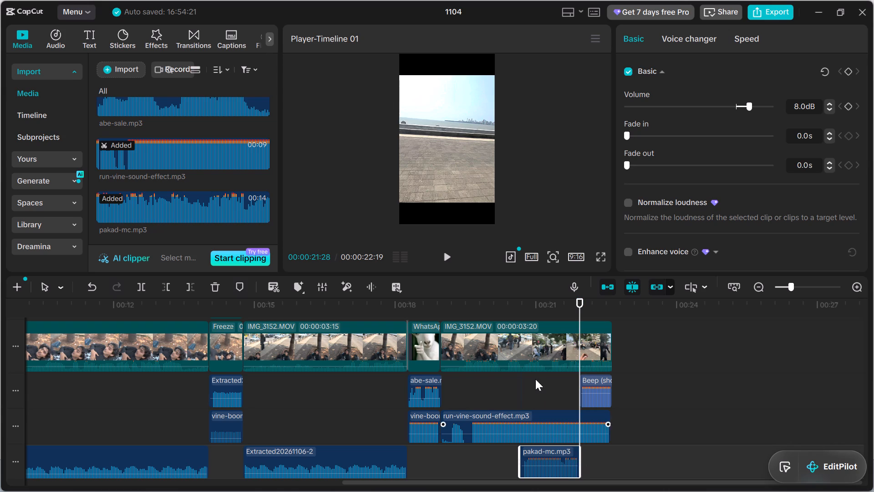
# Replay the ending from 00:00:20:20 to judge the pakad-mc.mp3 timing against the beep.
pyautogui.click(521, 374)
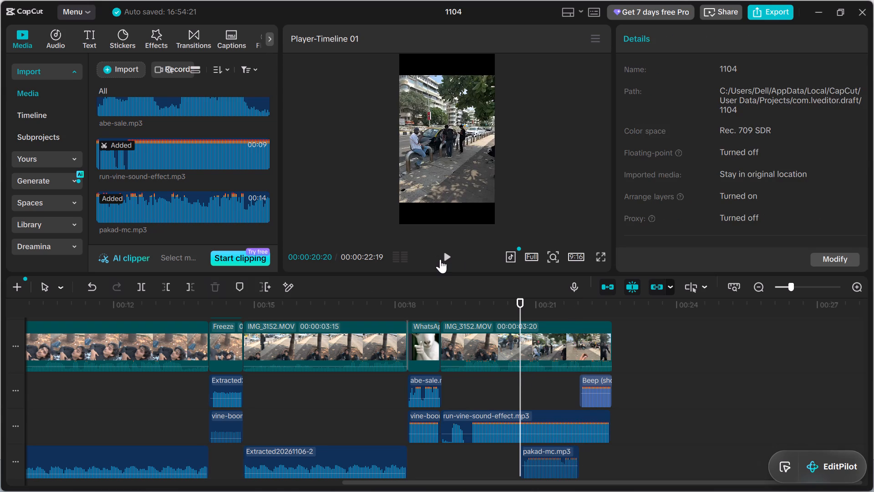
pyautogui.click(443, 256)
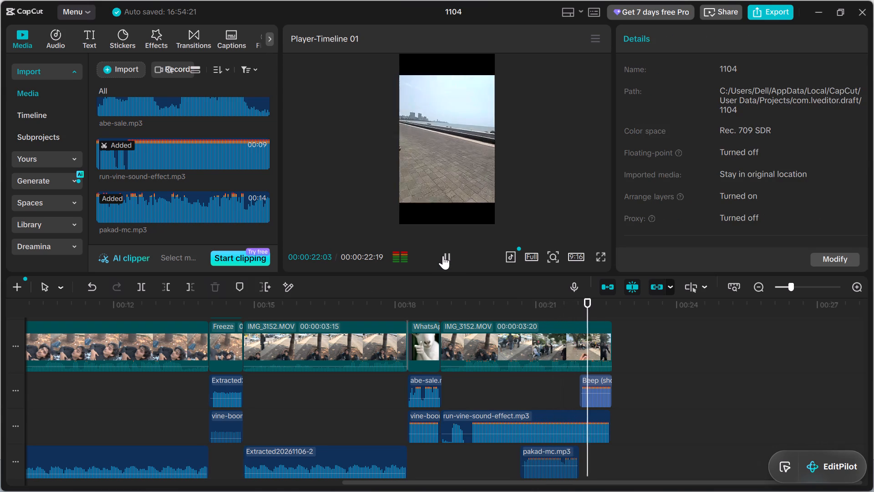
pyautogui.click(443, 256)
# Move the pakad-mc.mp3 clip earlier to start at about 00:00:20:16 and extend its end up to about 00:00:21:28.
pyautogui.click(548, 460)
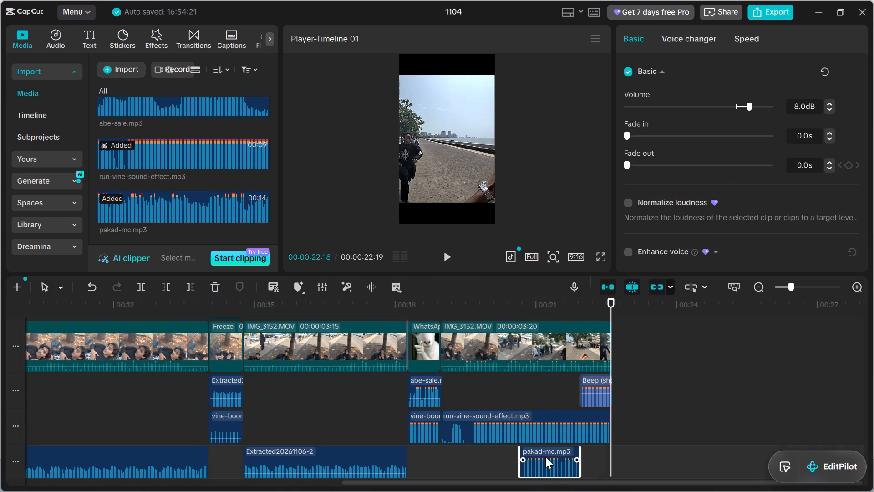
pyautogui.moveTo(545, 456); pyautogui.dragTo(539, 456)
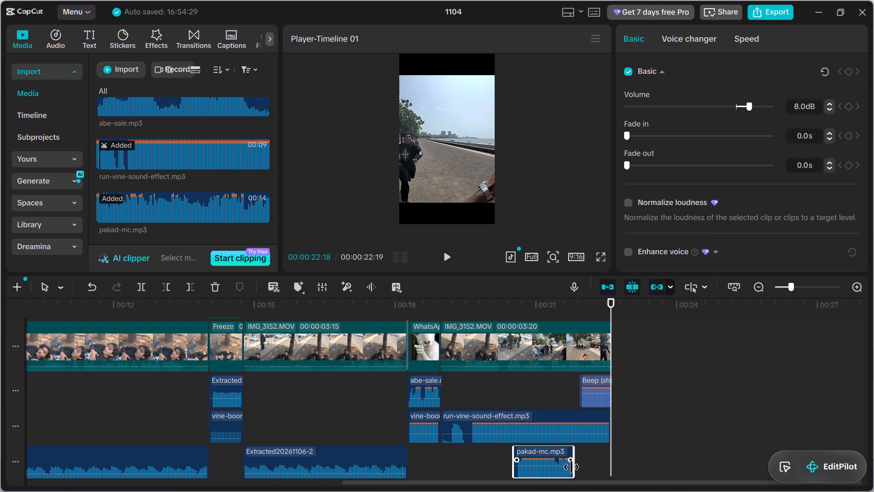
pyautogui.moveTo(571, 467); pyautogui.dragTo(579, 465)
# Replay the closing section from 00:00:20:03 to judge the adjusted pakad-mc.mp3 clip with the beep.
pyautogui.click(494, 390)
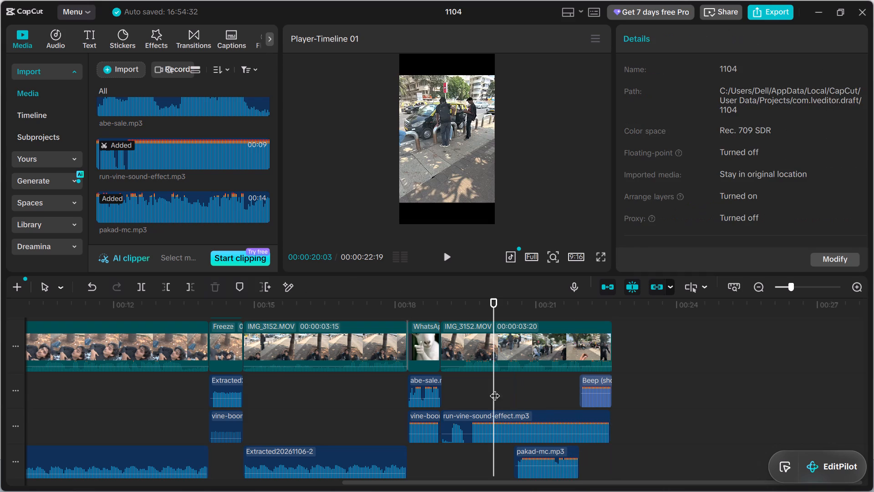
pyautogui.click(446, 257)
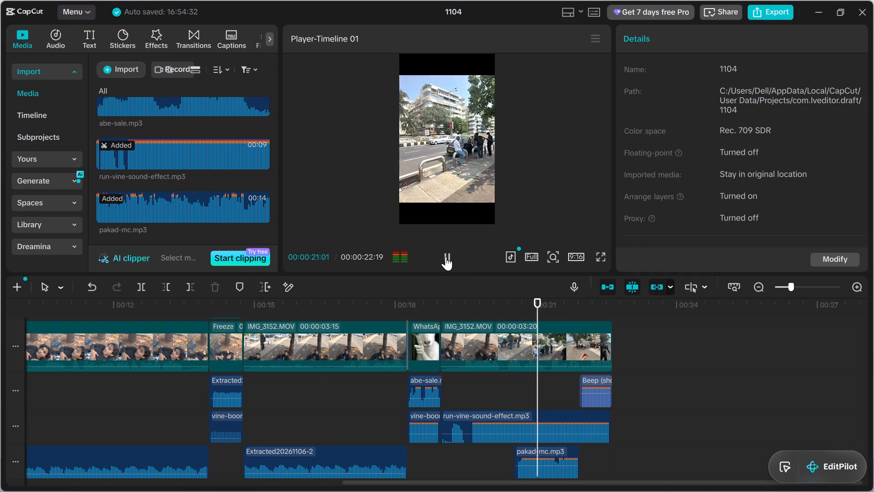
pyautogui.click(539, 386)
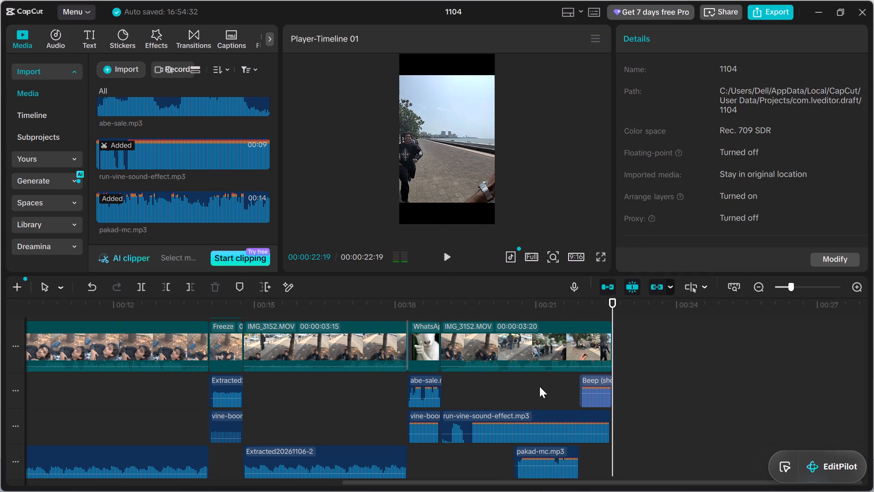
# Lower the volume of the Beep (short) clip to 5.7 dB.
pyautogui.click(585, 400)
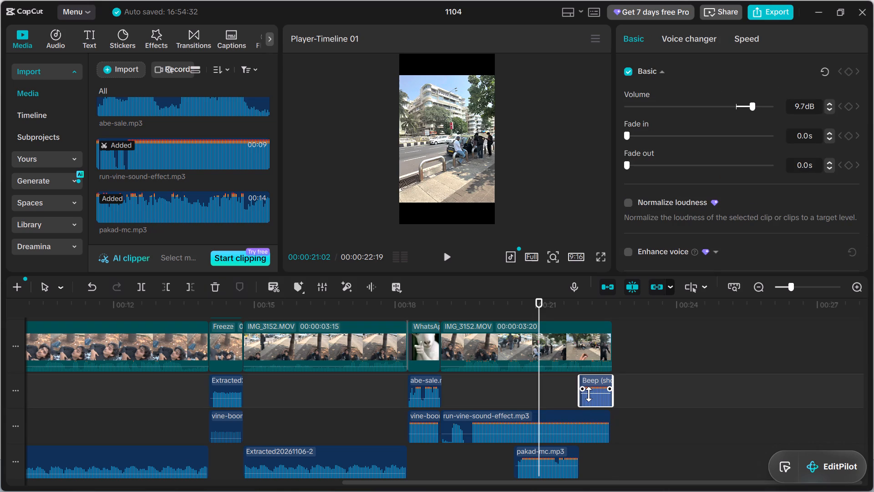
pyautogui.moveTo(589, 393); pyautogui.dragTo(583, 396)
# Move the Beep (short) clip earlier on its track to start at about 00:00:21:22.
pyautogui.moveTo(593, 380); pyautogui.dragTo(589, 379)
pyautogui.moveTo(589, 379); pyautogui.dragTo(583, 379)
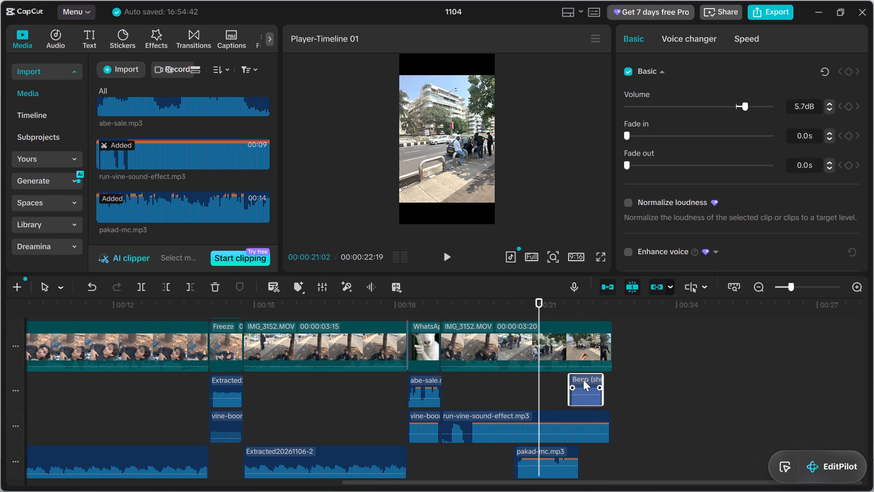
pyautogui.moveTo(583, 379); pyautogui.dragTo(584, 379)
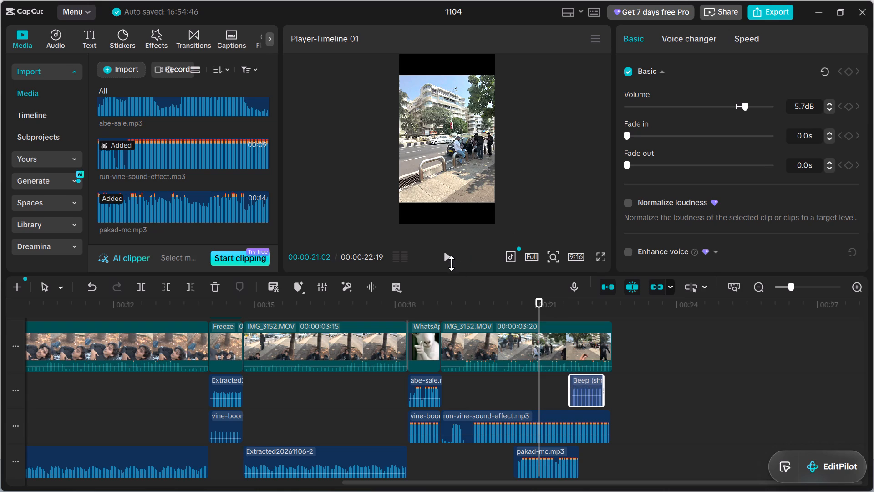
# Replay the ending repeatedly, pausing around the beep, to judge the shifted Beep (short) clip against the pakad-mc.mp3 sound.
pyautogui.click(445, 256)
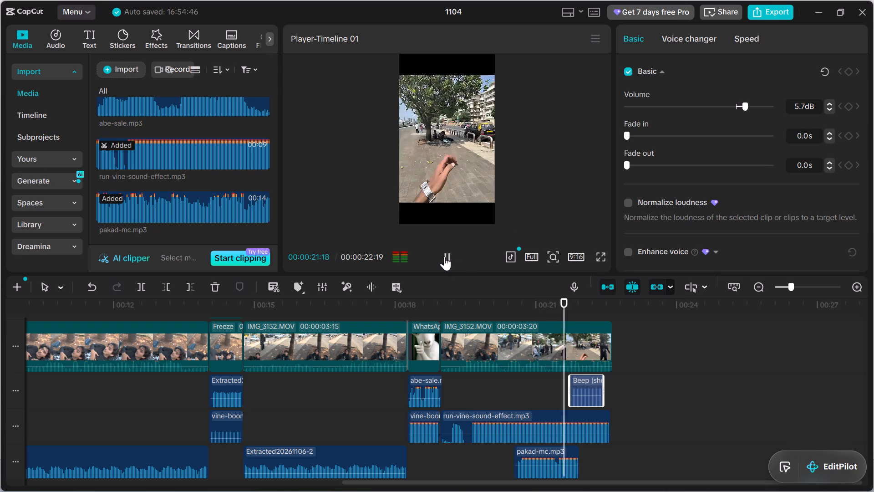
pyautogui.click(444, 256)
pyautogui.click(444, 256)
pyautogui.click(444, 256)
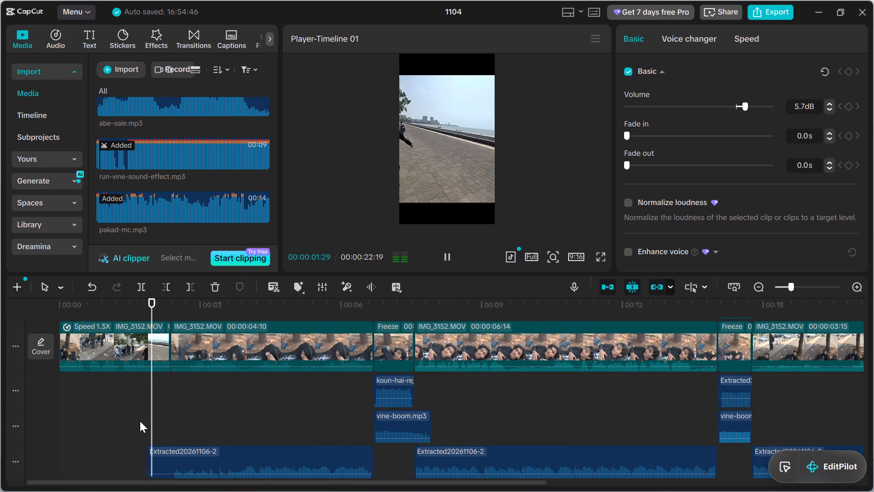
pyautogui.click(141, 421)
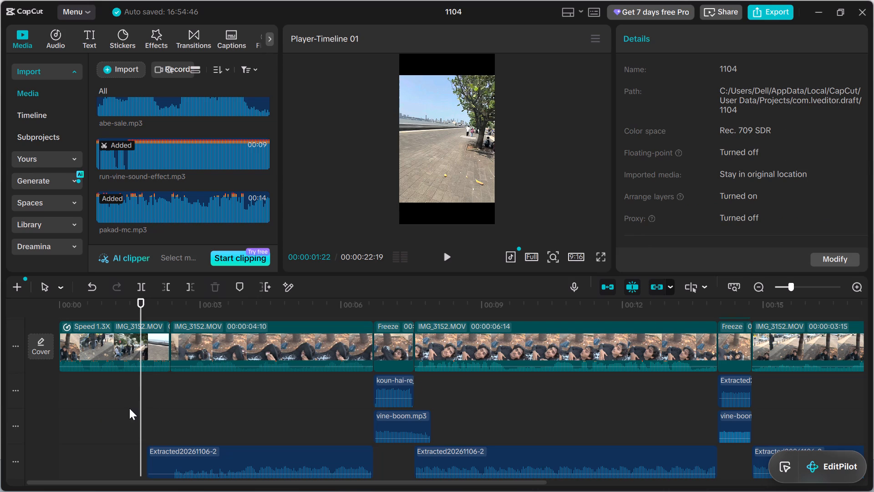
pyautogui.moveTo(142, 405); pyautogui.dragTo(873, 349)
pyautogui.click(482, 384)
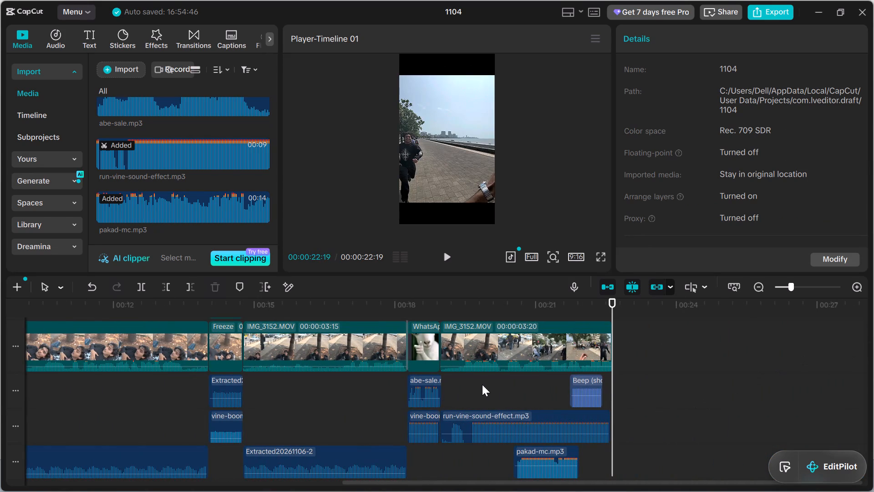
pyautogui.click(448, 255)
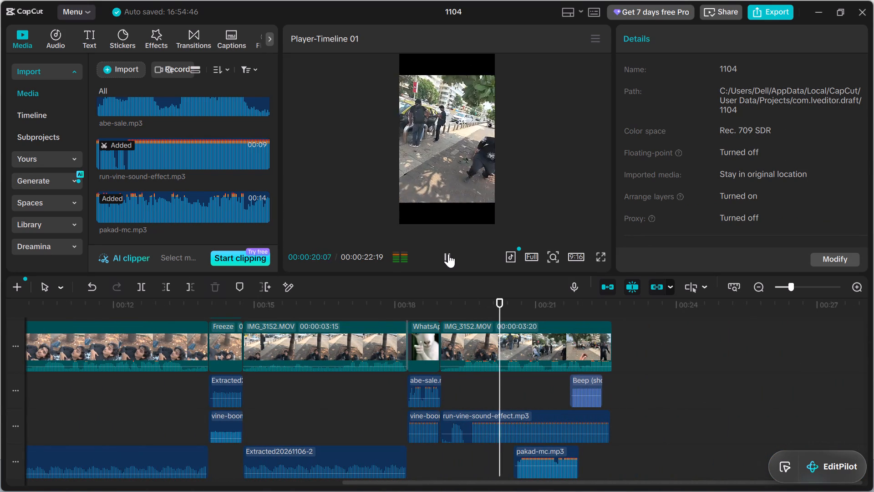
pyautogui.click(448, 253)
pyautogui.doubleClick(448, 253)
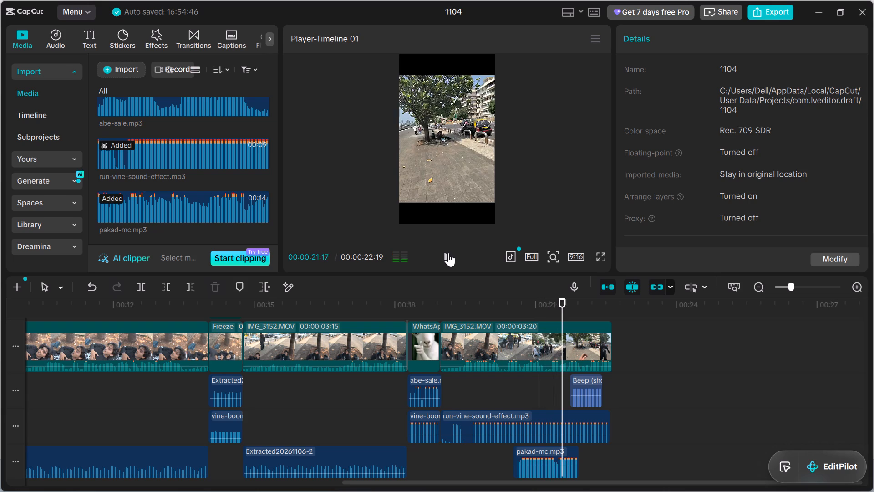
pyautogui.doubleClick(448, 253)
pyautogui.doubleClick(448, 253)
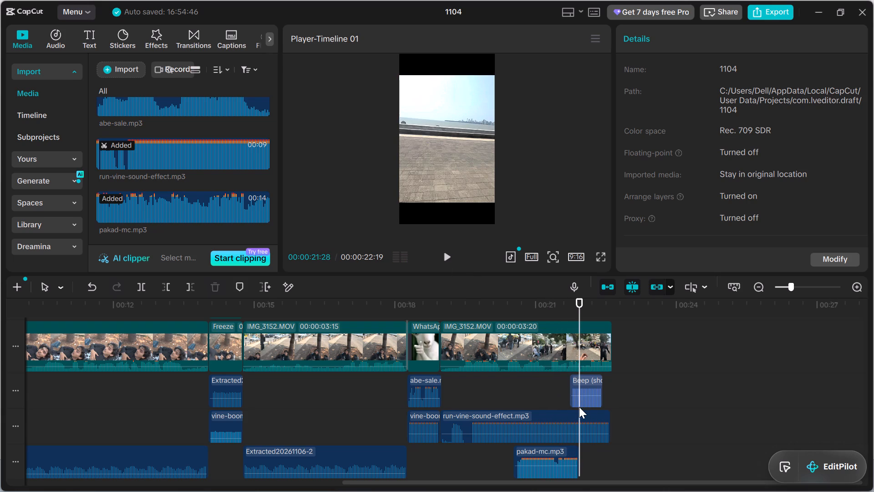
# Move the Beep (short) clip later on its track to start at 00:00:21:28, where the pakad-mc.mp3 clip ends.
pyautogui.moveTo(582, 312); pyautogui.dragTo(579, 314)
pyautogui.moveTo(579, 314); pyautogui.dragTo(571, 318)
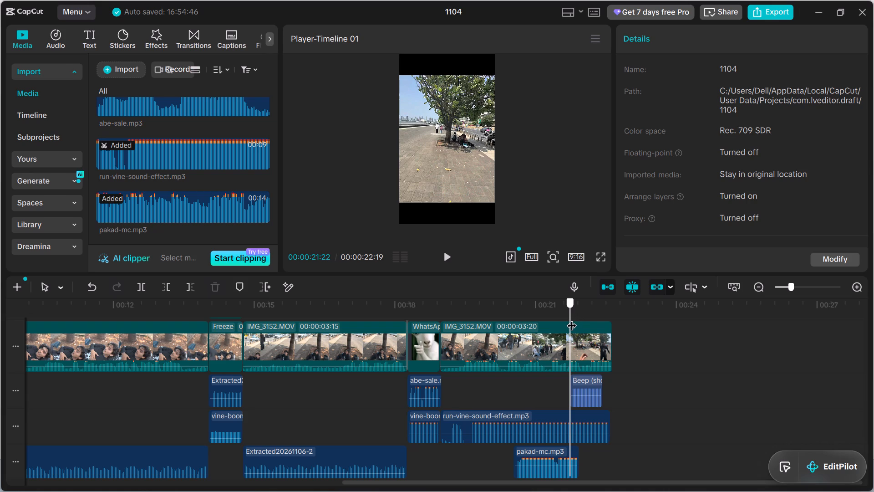
pyautogui.moveTo(571, 318); pyautogui.dragTo(575, 325)
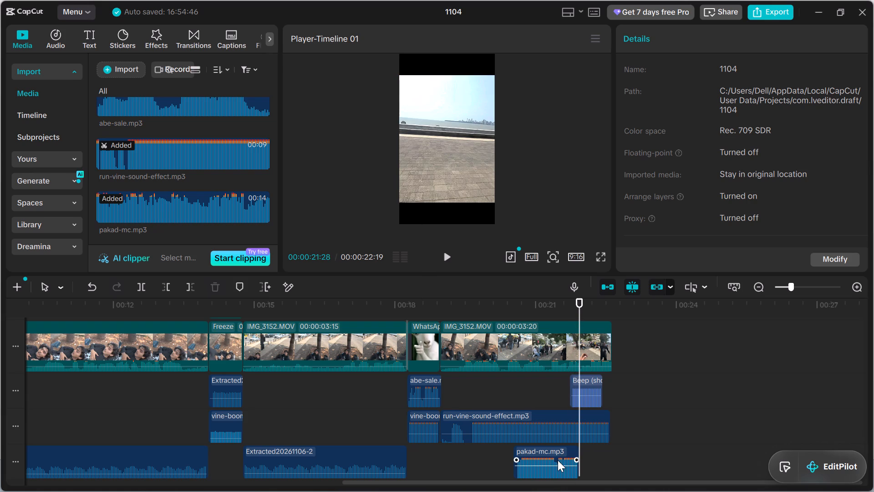
pyautogui.click(558, 460)
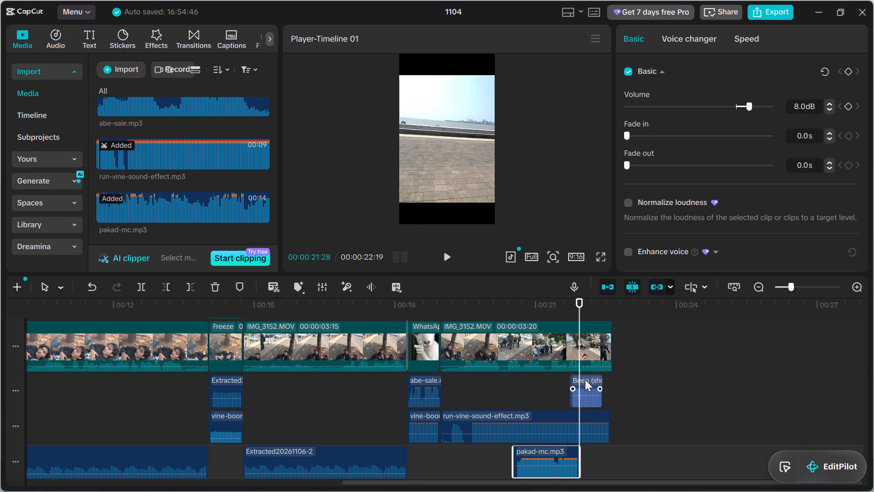
pyautogui.moveTo(577, 304); pyautogui.dragTo(567, 313)
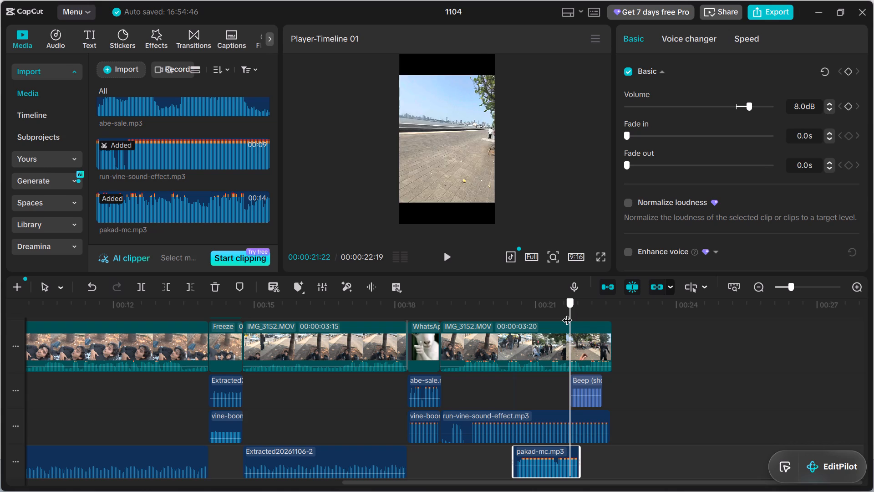
pyautogui.moveTo(567, 313); pyautogui.dragTo(579, 313)
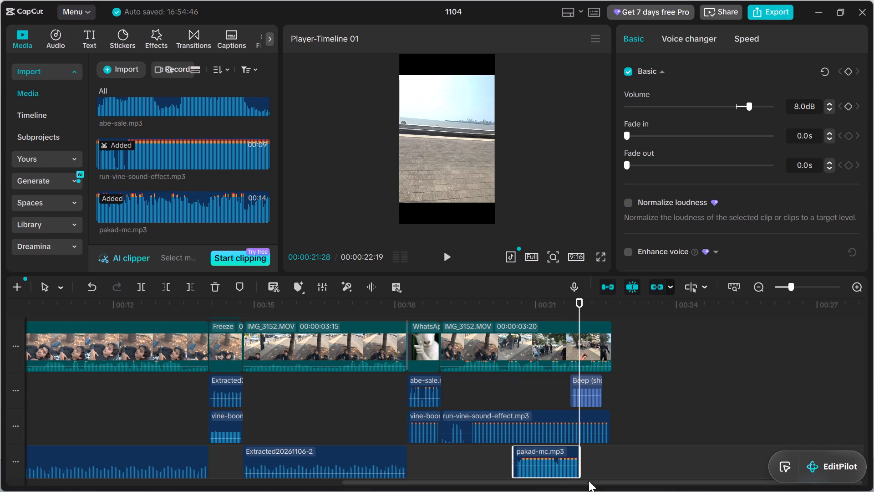
pyautogui.click(575, 457)
pyautogui.click(576, 392)
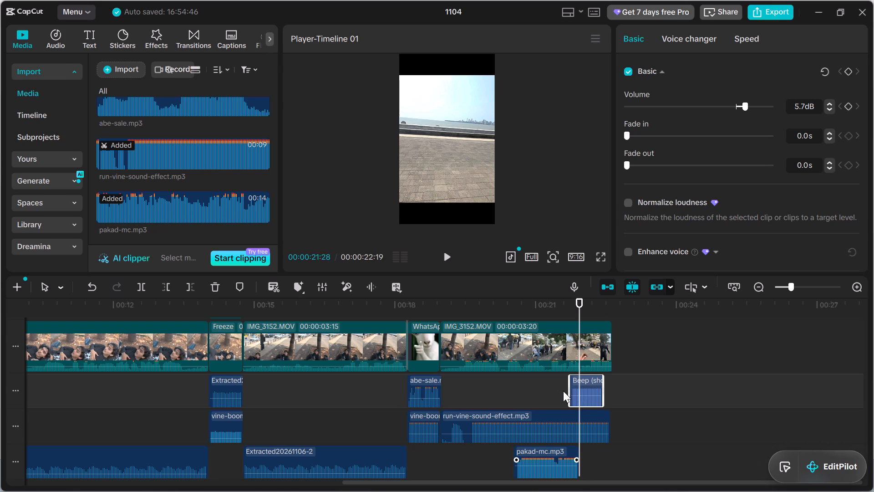
pyautogui.moveTo(590, 386); pyautogui.dragTo(599, 381)
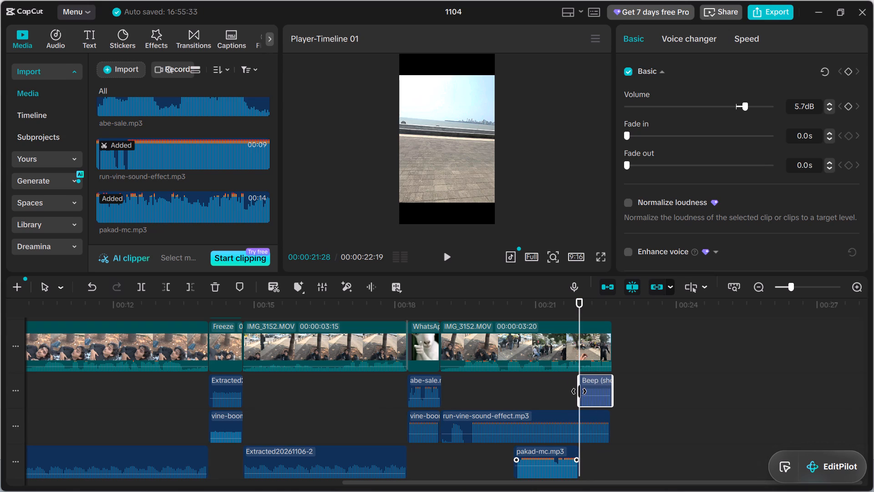
pyautogui.click(616, 412)
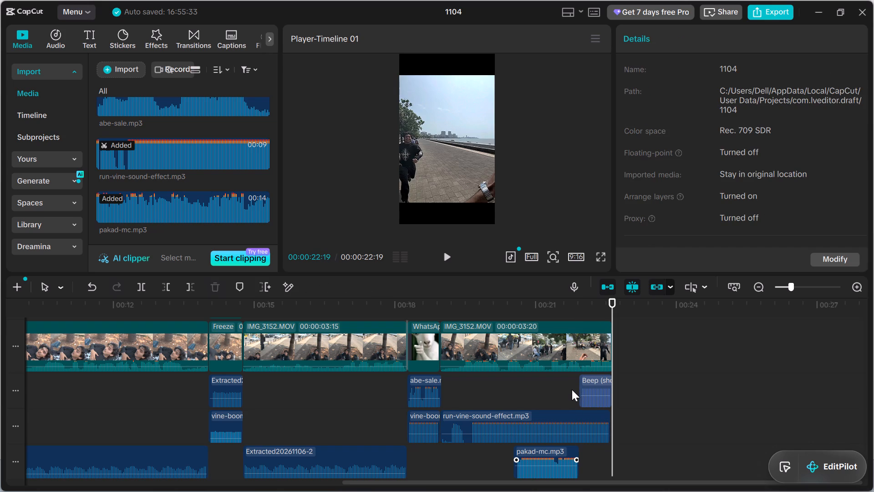
# Give the pakad-mc.mp3 clip near the ending a 0.2 s fade-out.
pyautogui.click(576, 394)
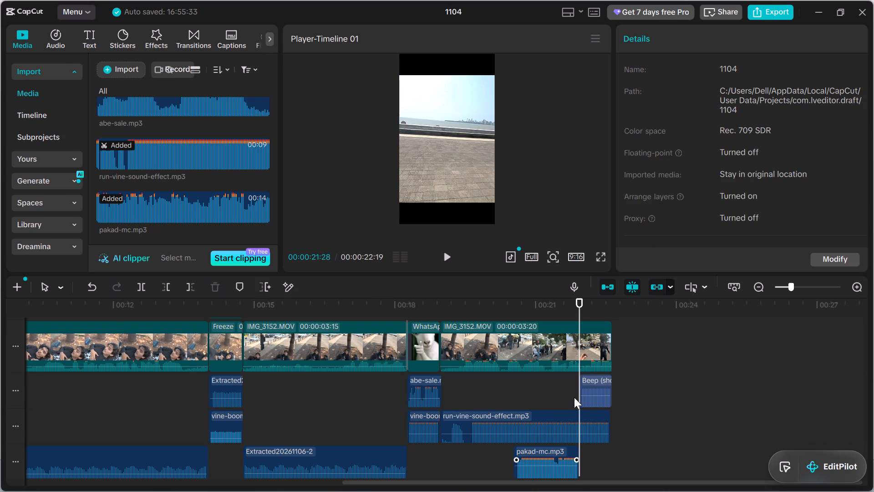
pyautogui.click(574, 398)
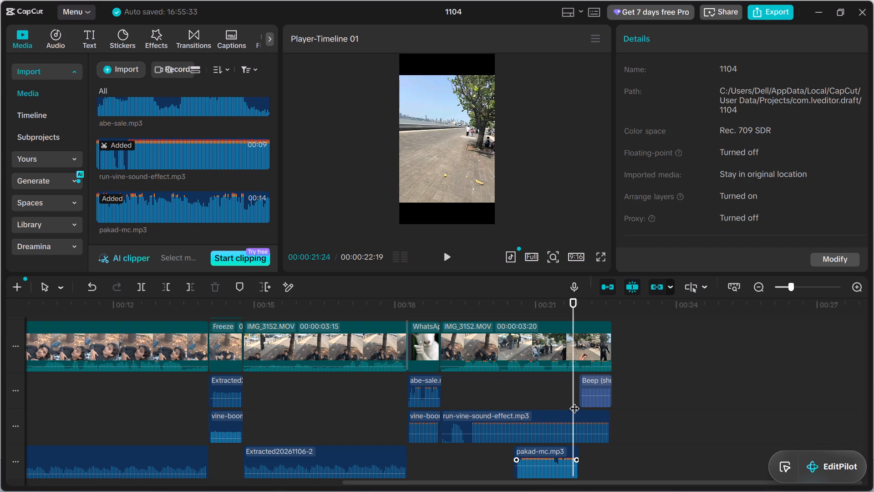
pyautogui.click(562, 456)
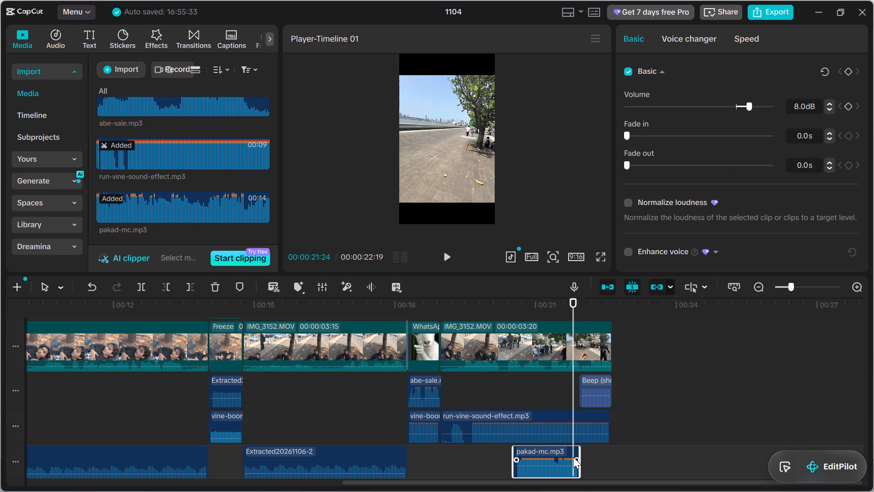
pyautogui.moveTo(578, 462); pyautogui.dragTo(569, 472)
pyautogui.moveTo(569, 472); pyautogui.dragTo(573, 482)
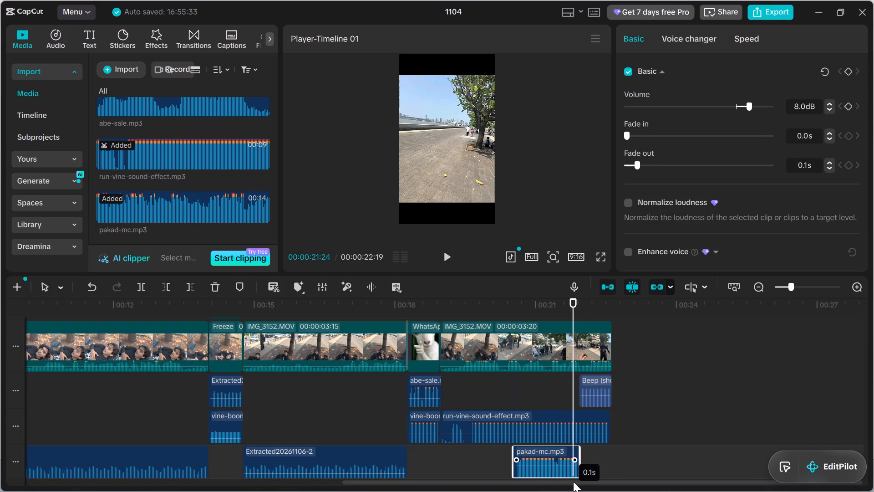
pyautogui.moveTo(573, 482); pyautogui.dragTo(566, 489)
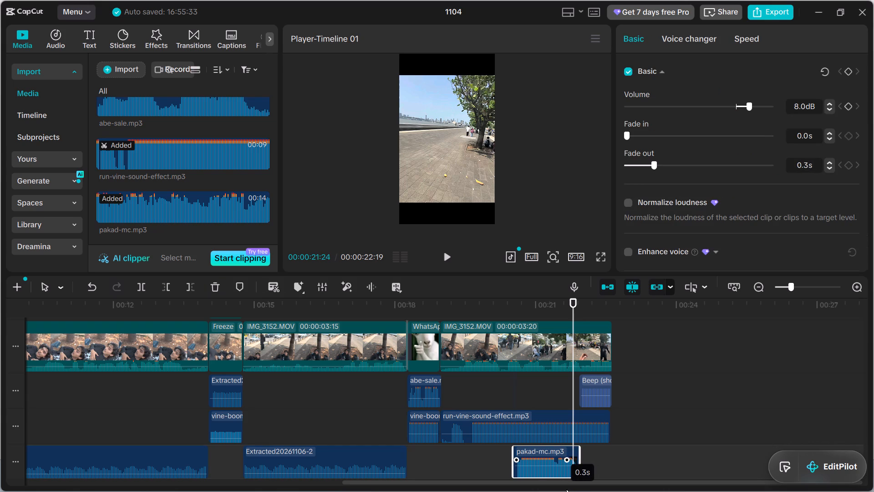
pyautogui.moveTo(566, 489); pyautogui.dragTo(570, 490)
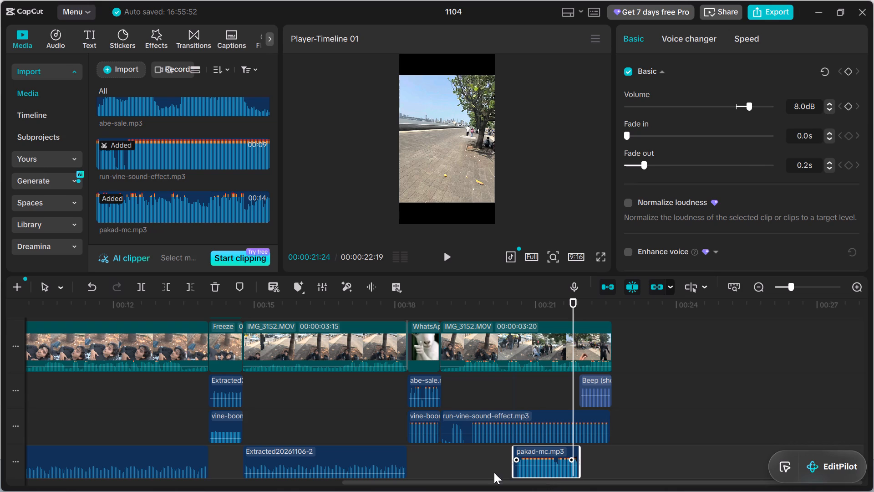
pyautogui.click(493, 472)
# Play the ending from 00:00:21:24, and replay the opening seconds from 00:00:00:00 to review the edit.
pyautogui.click(445, 259)
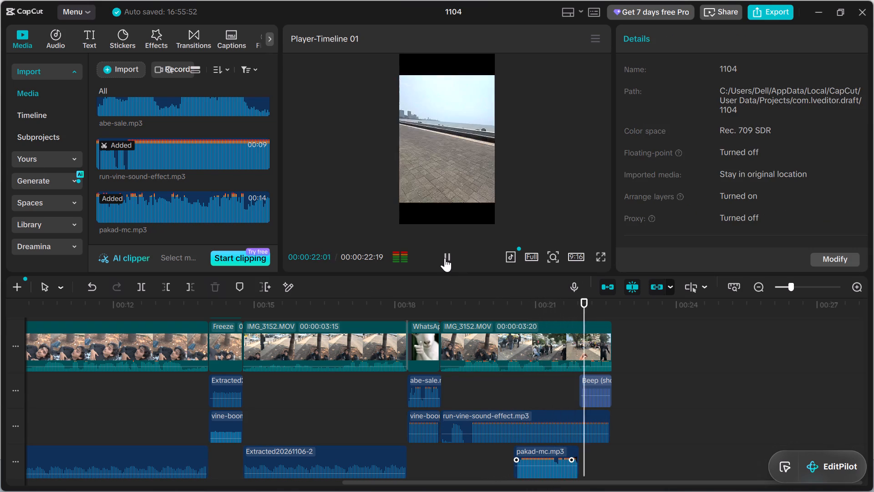
pyautogui.click(445, 258)
pyautogui.click(445, 258)
pyautogui.click(445, 258)
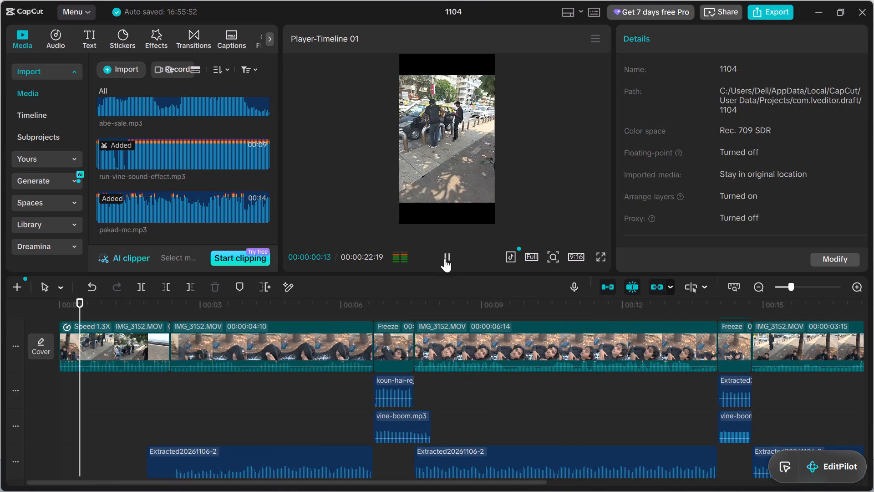
pyautogui.click(543, 387)
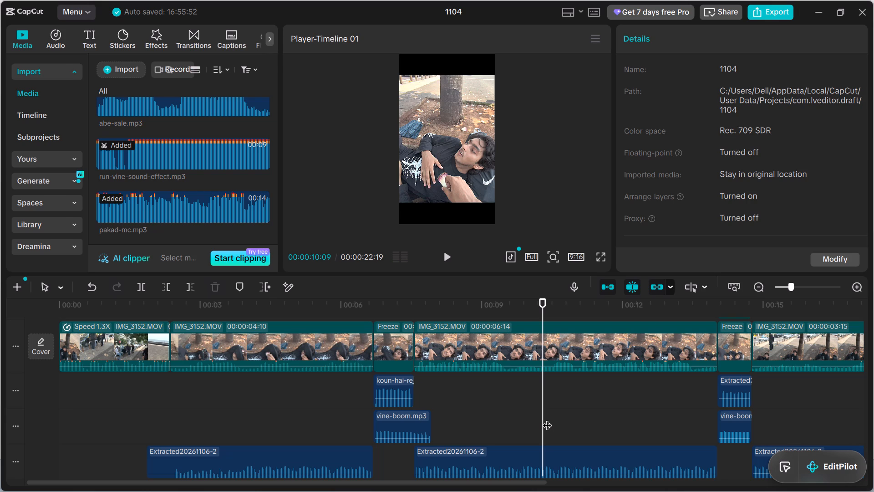
pyautogui.click(59, 427)
pyautogui.click(45, 414)
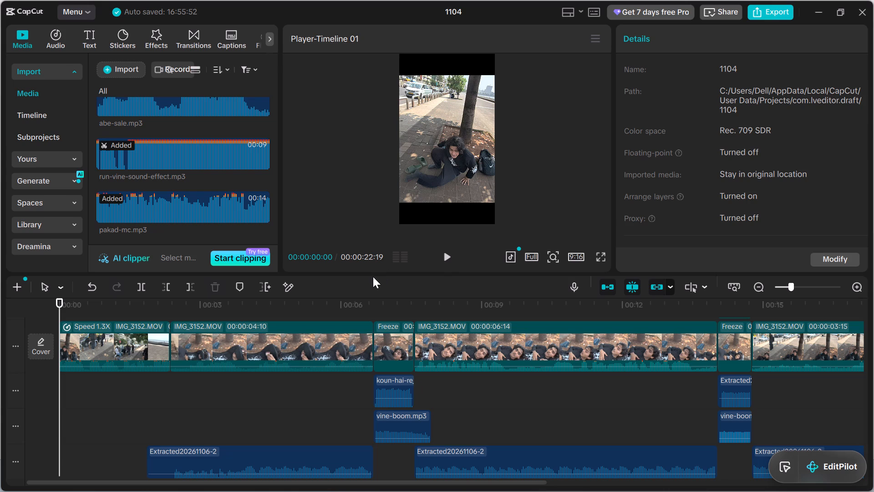
pyautogui.click(450, 257)
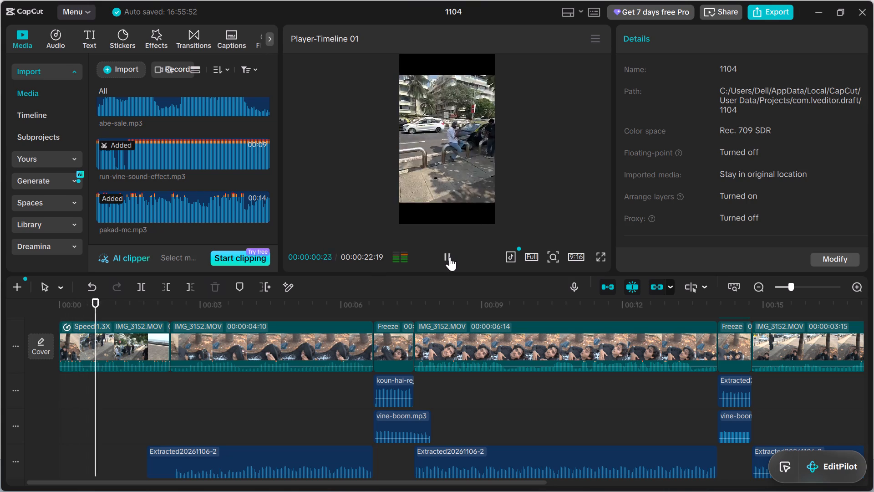
pyautogui.click(450, 257)
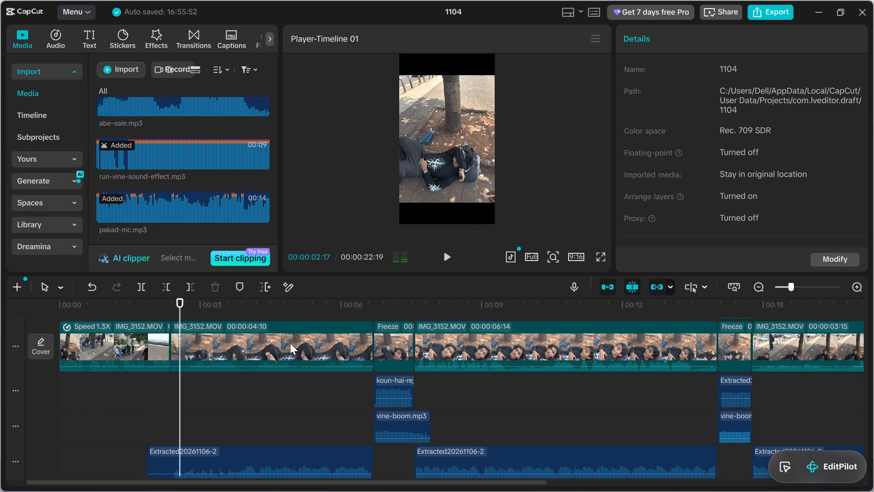
pyautogui.click(47, 414)
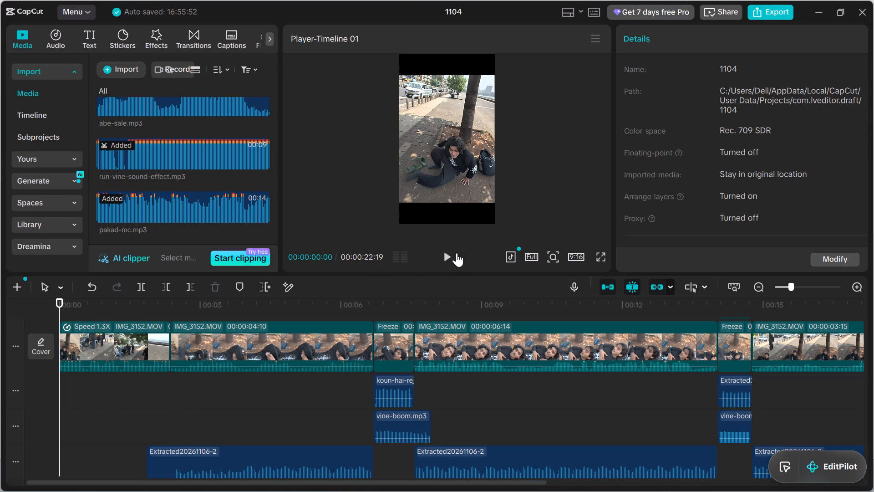
pyautogui.click(449, 249)
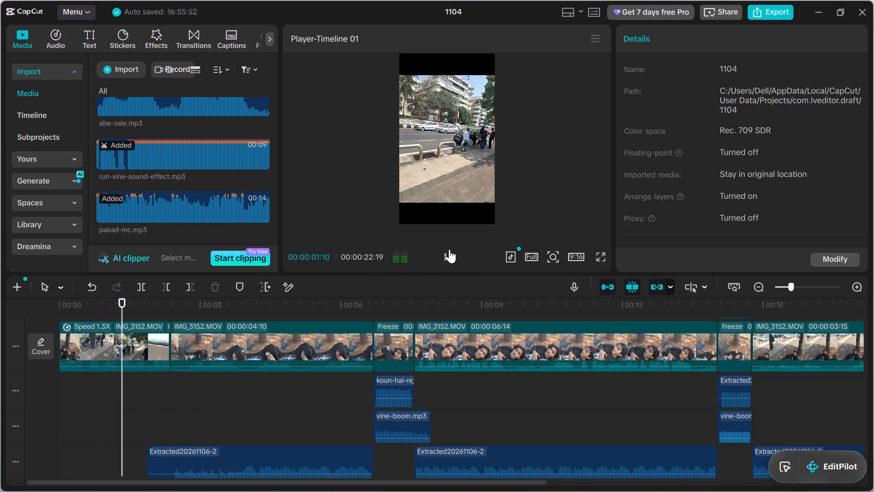
pyautogui.click(449, 249)
pyautogui.click(39, 410)
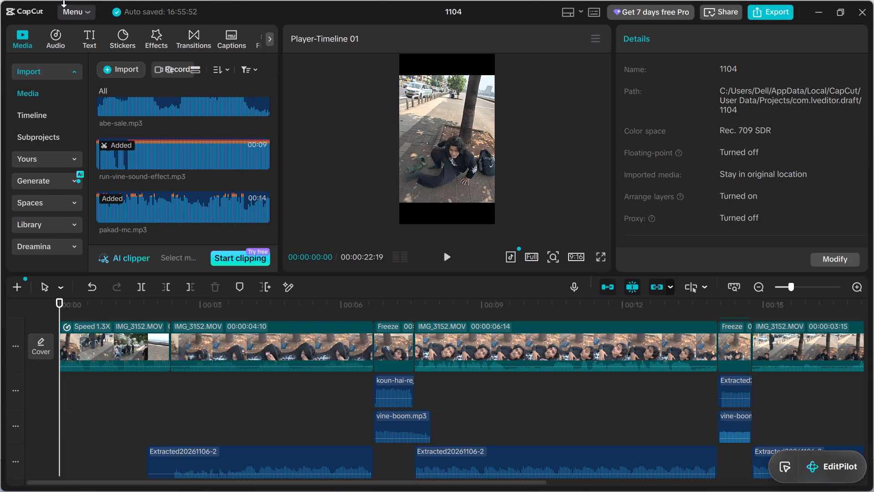
# Add a default text clip at the start of the timeline, at 00:00:00:00.
pyautogui.click(77, 41)
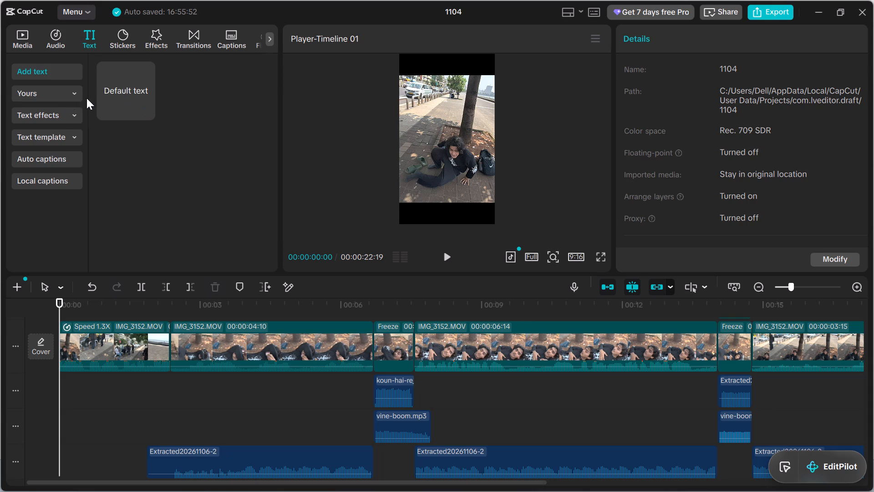
pyautogui.click(54, 94)
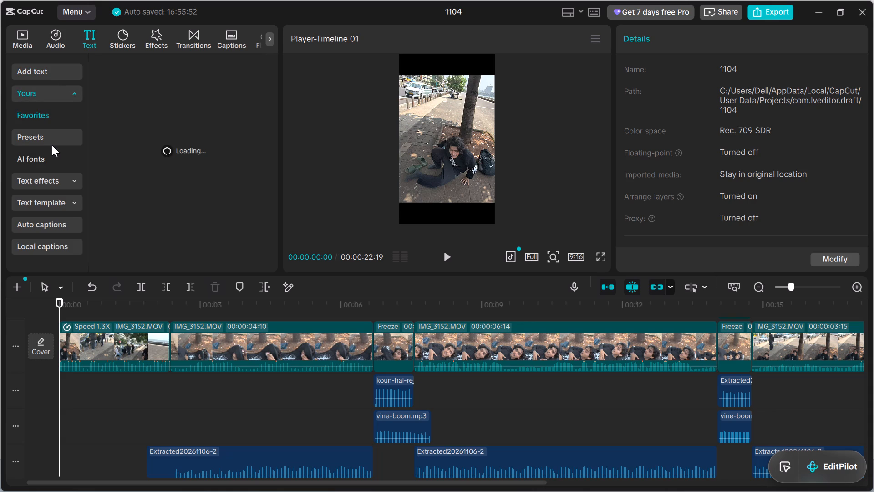
pyautogui.click(51, 179)
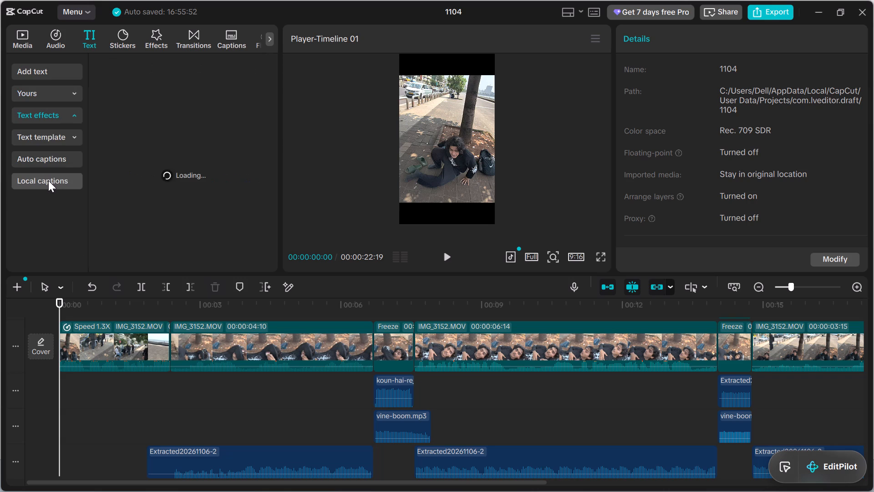
pyautogui.click(56, 94)
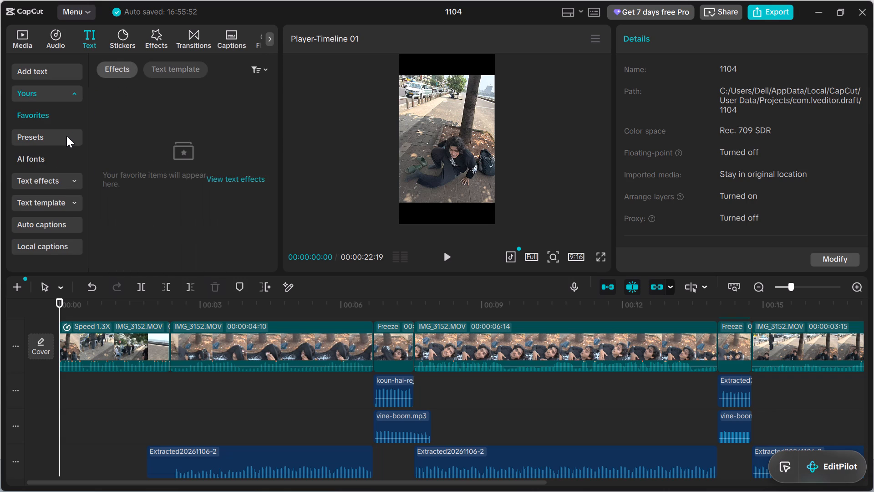
pyautogui.click(67, 139)
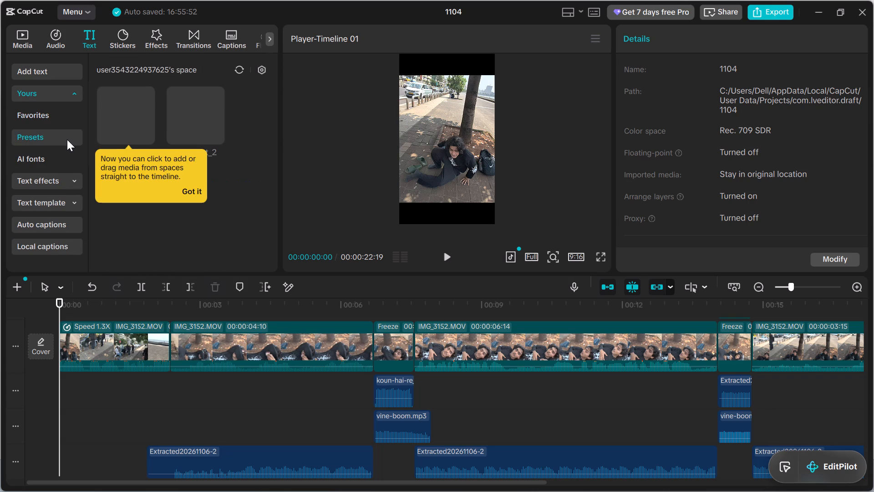
pyautogui.click(38, 179)
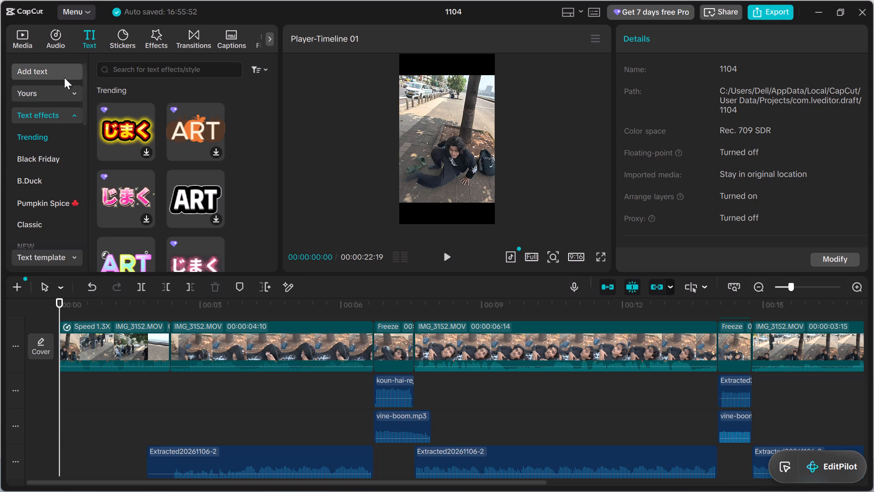
pyautogui.click(58, 91)
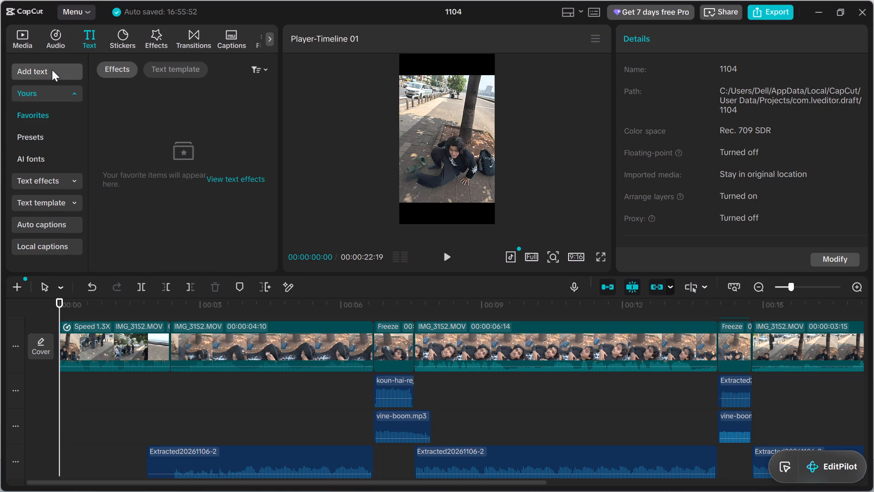
pyautogui.click(52, 70)
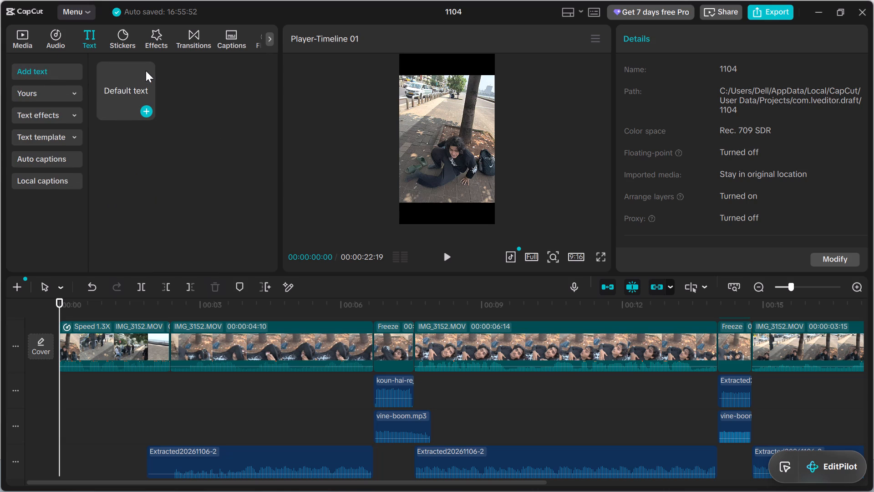
pyautogui.click(146, 110)
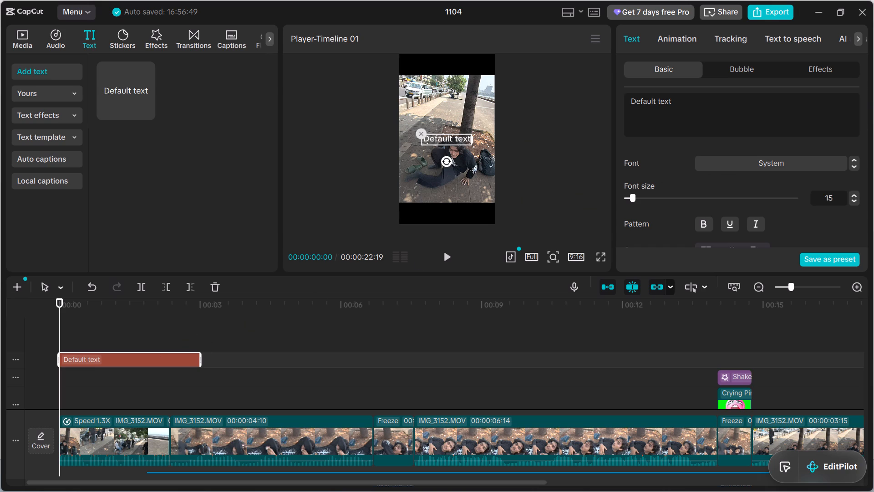
# Clear the placeholder wording from the new text clip.
pyautogui.moveTo(676, 99); pyautogui.dragTo(634, 97)
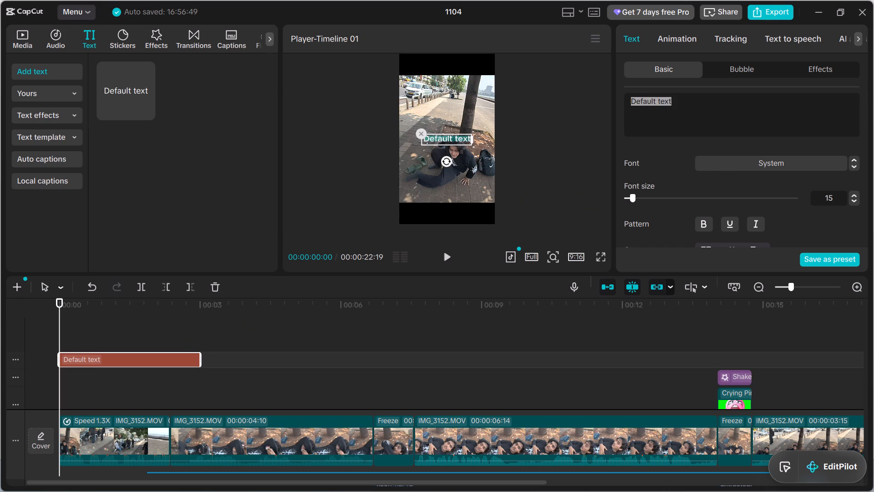
pyautogui.press('BackSpace')
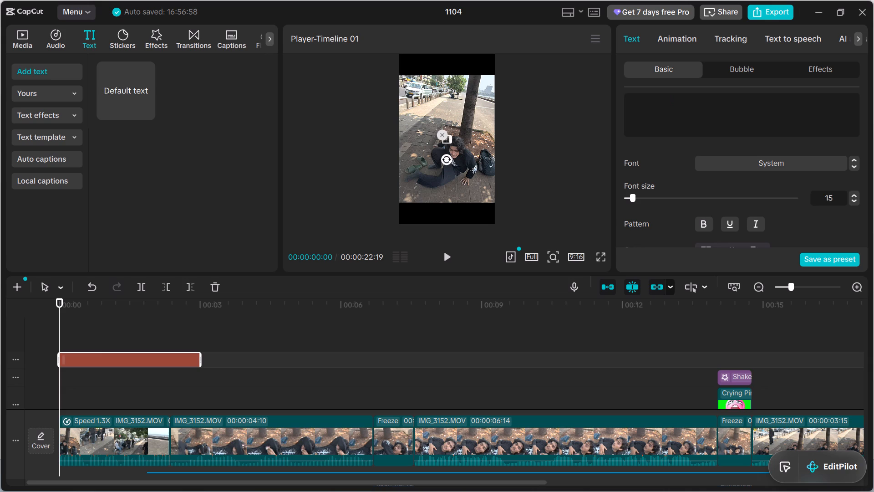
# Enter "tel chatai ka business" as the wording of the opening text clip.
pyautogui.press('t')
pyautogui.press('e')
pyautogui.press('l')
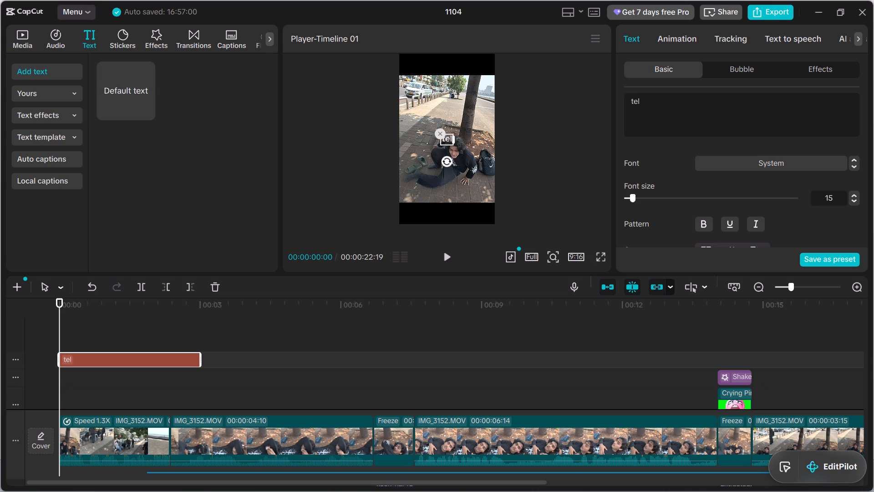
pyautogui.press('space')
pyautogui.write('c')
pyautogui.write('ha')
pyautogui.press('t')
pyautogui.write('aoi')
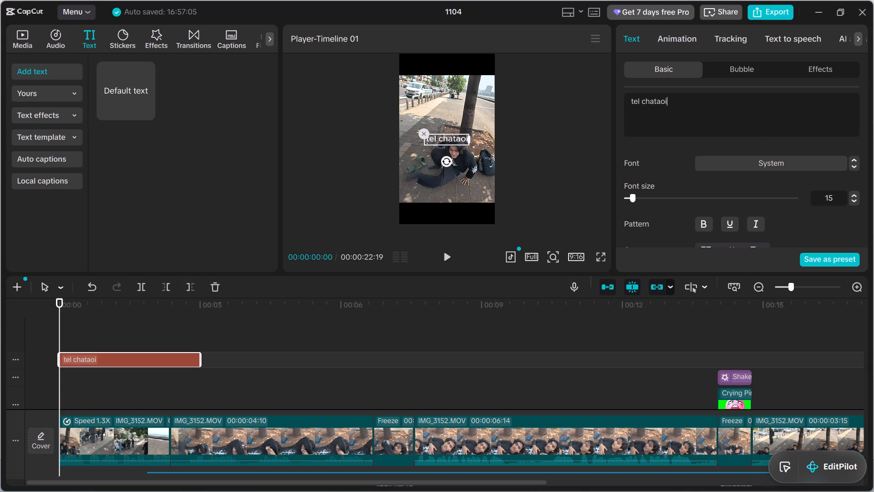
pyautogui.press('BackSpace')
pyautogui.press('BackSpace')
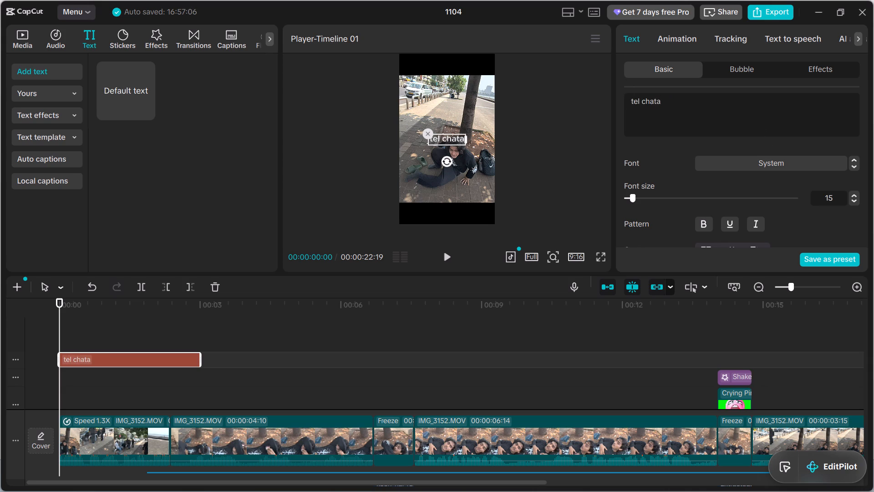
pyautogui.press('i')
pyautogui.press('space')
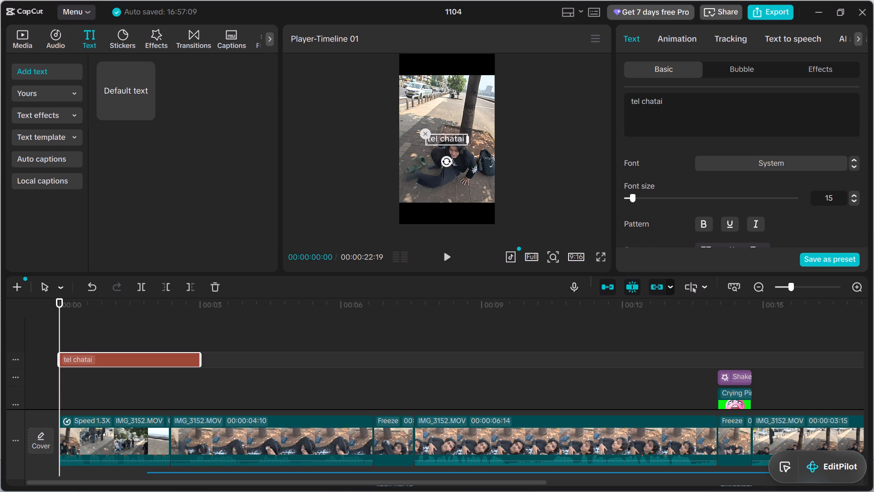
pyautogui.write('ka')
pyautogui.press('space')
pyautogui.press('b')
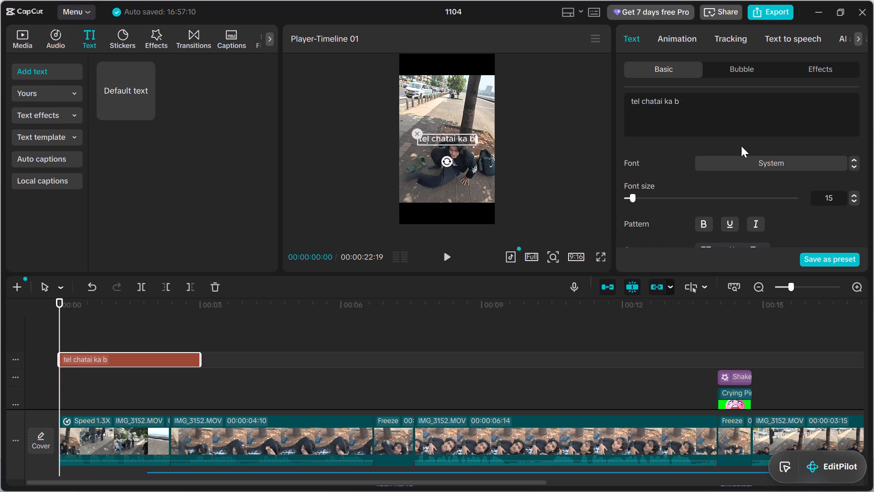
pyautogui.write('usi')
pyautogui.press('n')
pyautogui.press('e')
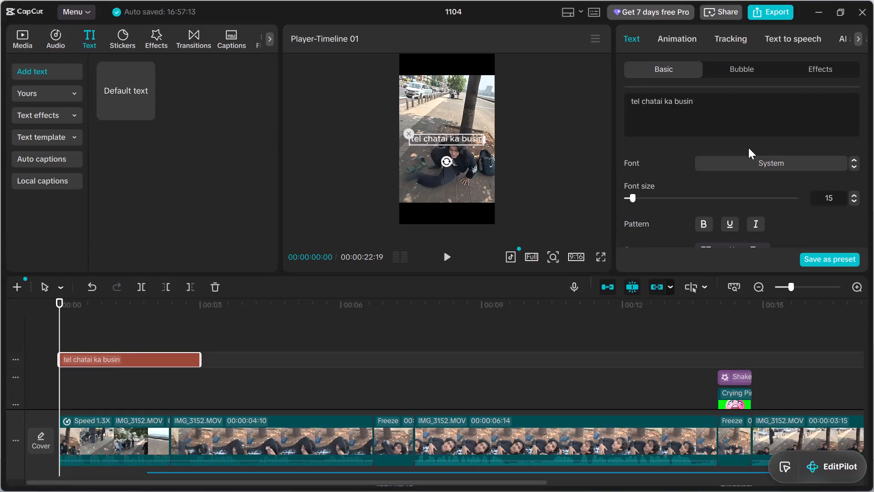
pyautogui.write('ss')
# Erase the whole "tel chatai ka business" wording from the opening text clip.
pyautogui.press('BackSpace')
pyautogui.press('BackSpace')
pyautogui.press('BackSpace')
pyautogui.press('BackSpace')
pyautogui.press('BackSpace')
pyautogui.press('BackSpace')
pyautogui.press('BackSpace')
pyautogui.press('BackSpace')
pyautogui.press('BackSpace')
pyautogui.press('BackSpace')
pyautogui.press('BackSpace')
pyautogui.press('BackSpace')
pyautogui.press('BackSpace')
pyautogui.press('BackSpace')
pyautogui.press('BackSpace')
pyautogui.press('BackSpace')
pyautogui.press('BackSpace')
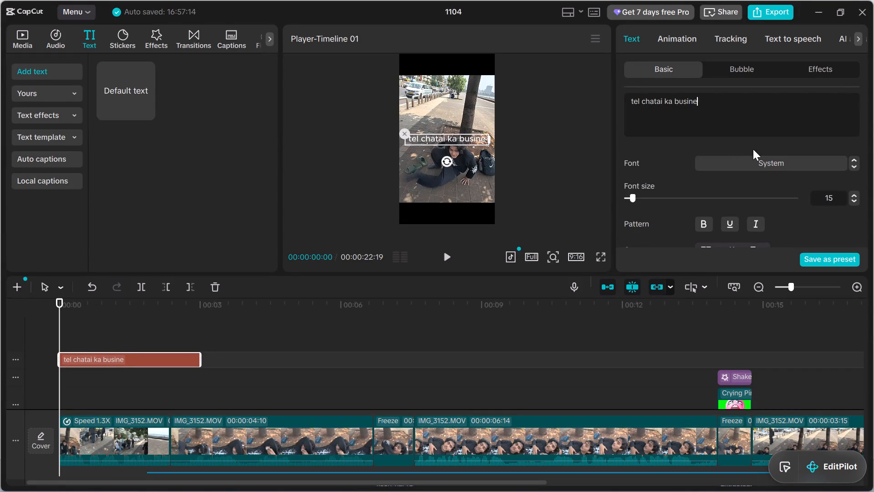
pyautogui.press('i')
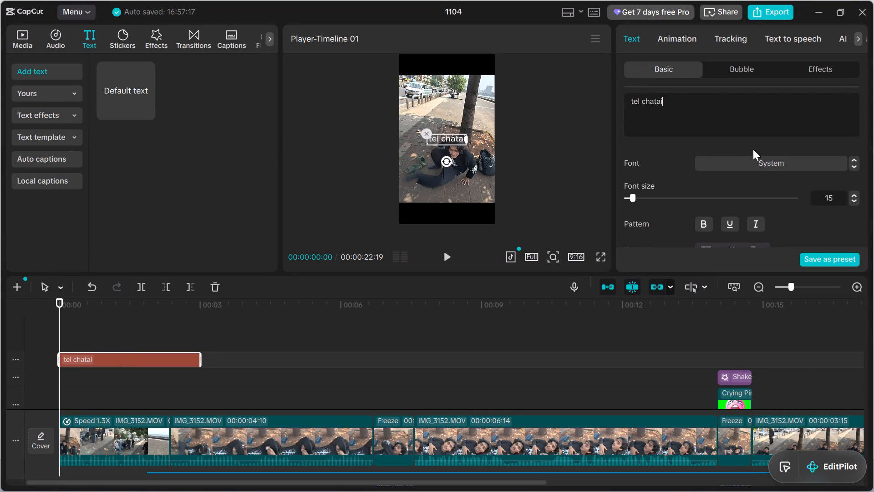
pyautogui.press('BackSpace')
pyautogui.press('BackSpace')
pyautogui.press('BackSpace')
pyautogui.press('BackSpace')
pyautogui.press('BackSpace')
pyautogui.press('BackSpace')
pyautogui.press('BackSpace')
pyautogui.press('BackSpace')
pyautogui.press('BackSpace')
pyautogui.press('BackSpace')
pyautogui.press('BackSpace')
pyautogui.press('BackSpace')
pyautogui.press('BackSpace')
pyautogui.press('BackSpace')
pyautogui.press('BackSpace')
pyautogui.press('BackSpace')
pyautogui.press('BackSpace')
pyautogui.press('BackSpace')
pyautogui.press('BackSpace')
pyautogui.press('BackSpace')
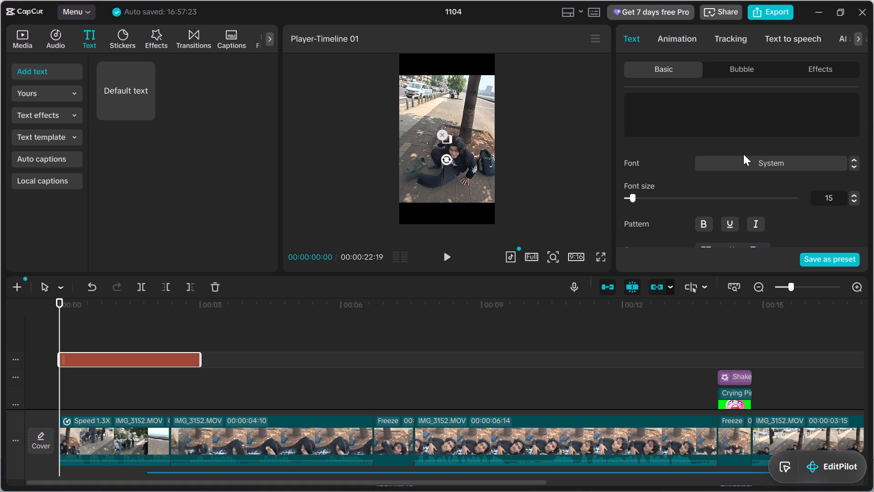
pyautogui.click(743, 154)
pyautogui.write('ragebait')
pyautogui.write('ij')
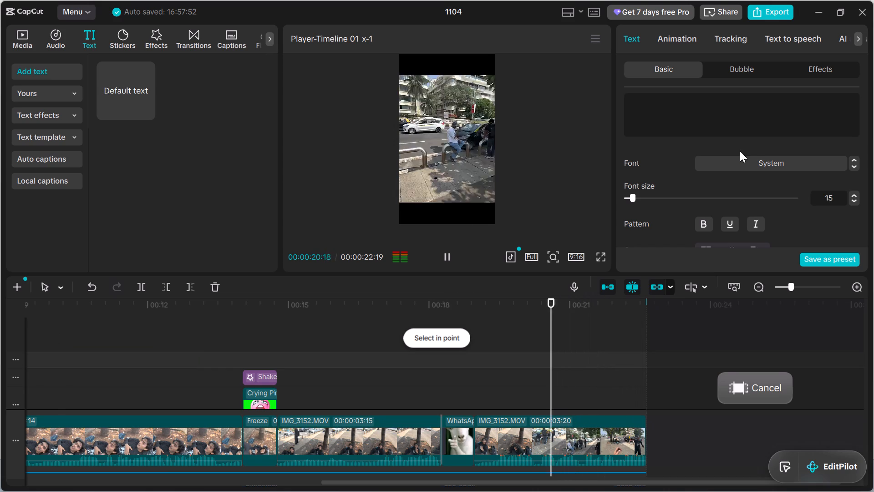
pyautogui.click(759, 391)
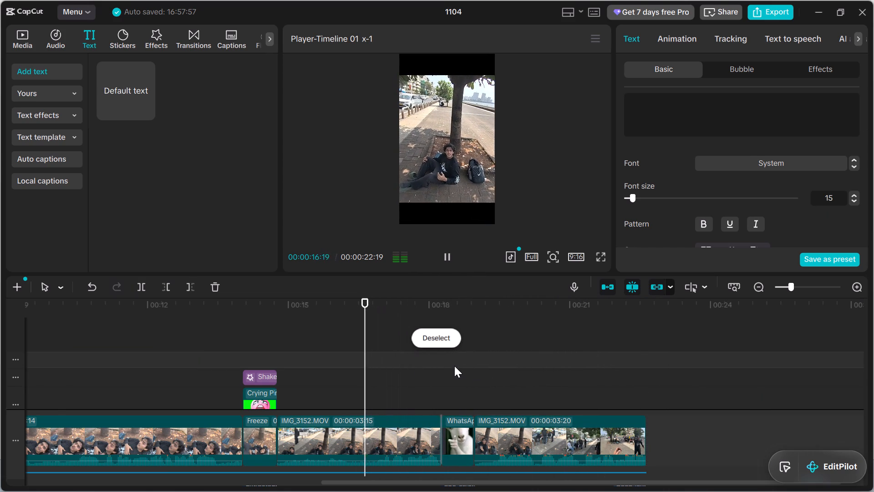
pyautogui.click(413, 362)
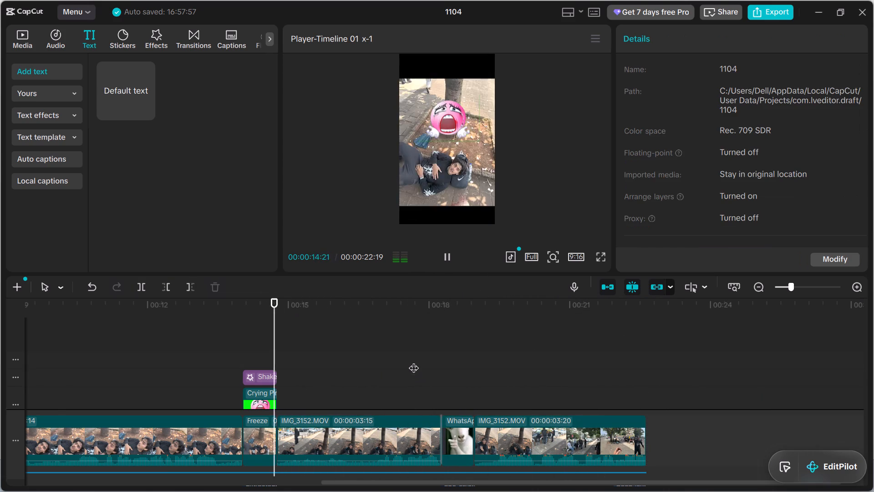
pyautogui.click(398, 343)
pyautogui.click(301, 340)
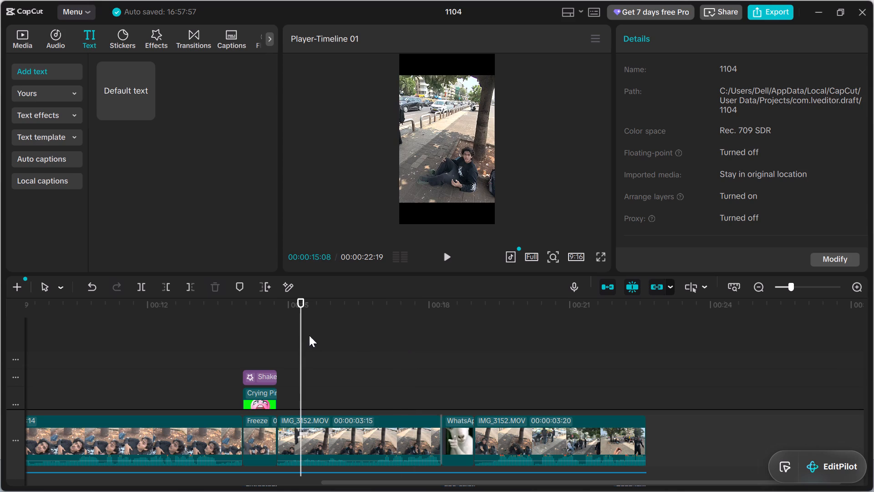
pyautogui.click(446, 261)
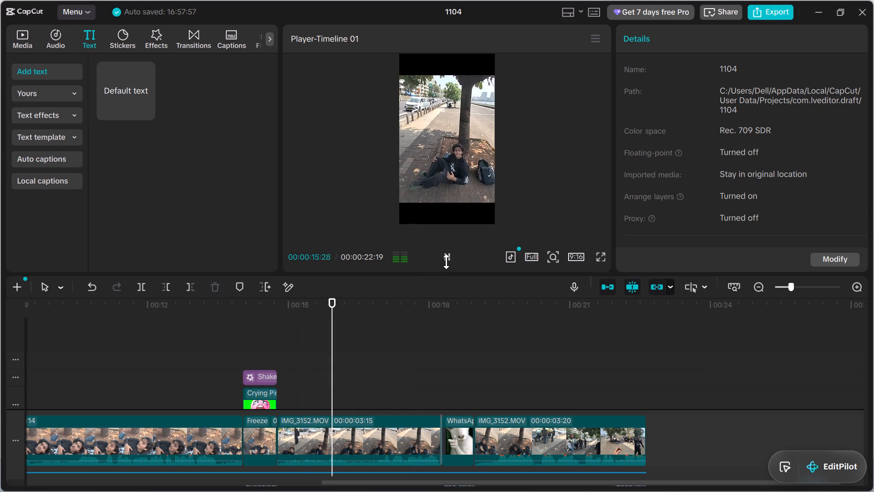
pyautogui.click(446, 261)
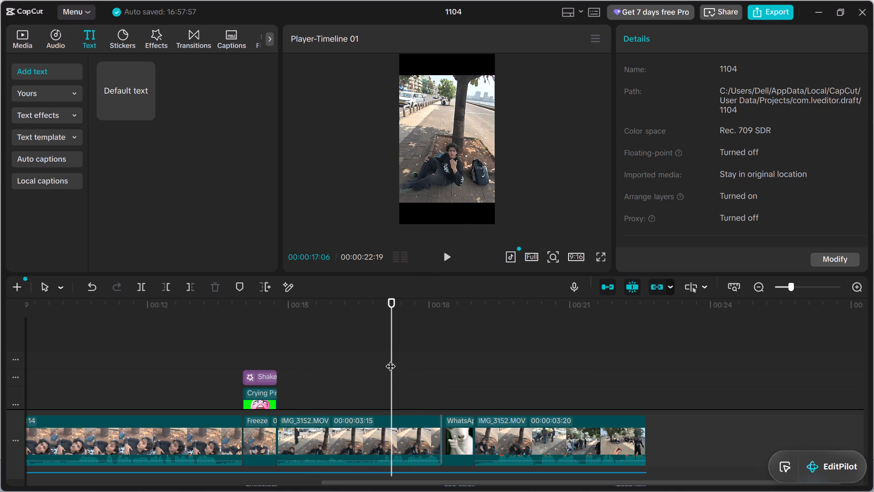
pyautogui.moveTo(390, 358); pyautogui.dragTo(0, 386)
# Fill the empty opening text clip with "ragebaiting ultra pro max", breaking the line after "ragebaiting".
pyautogui.click(125, 361)
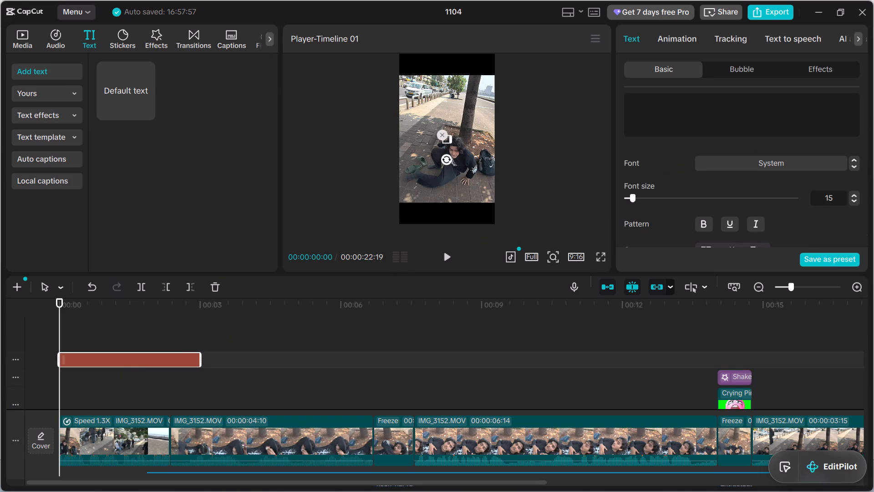
pyautogui.click(642, 112)
pyautogui.write('rageb')
pyautogui.write('aiting')
pyautogui.press('space')
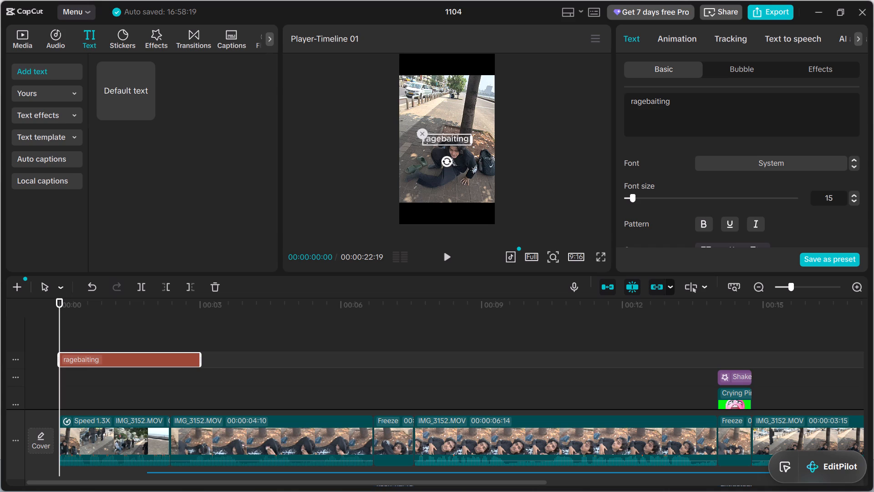
pyautogui.press('u')
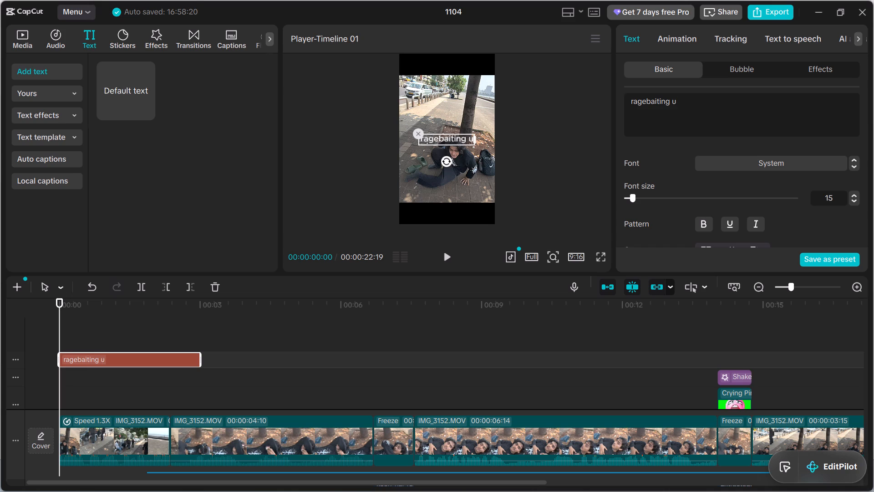
pyautogui.write('ltra')
pyautogui.press('space')
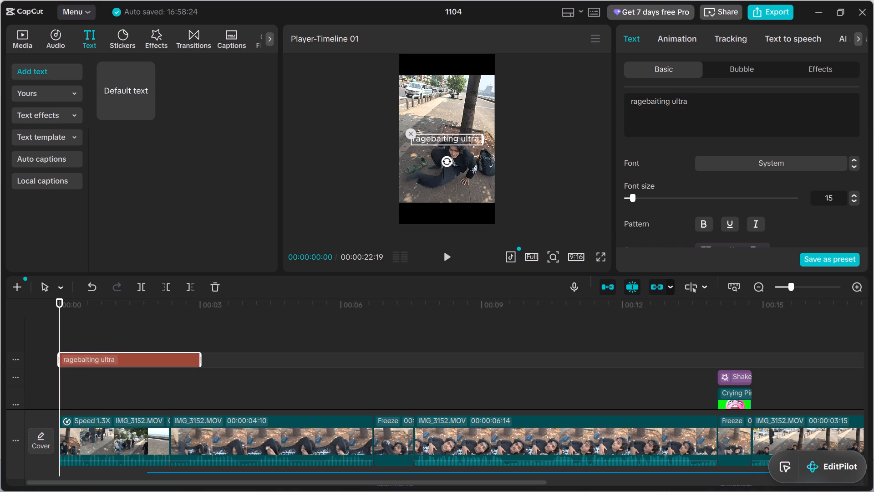
pyautogui.write('pro max')
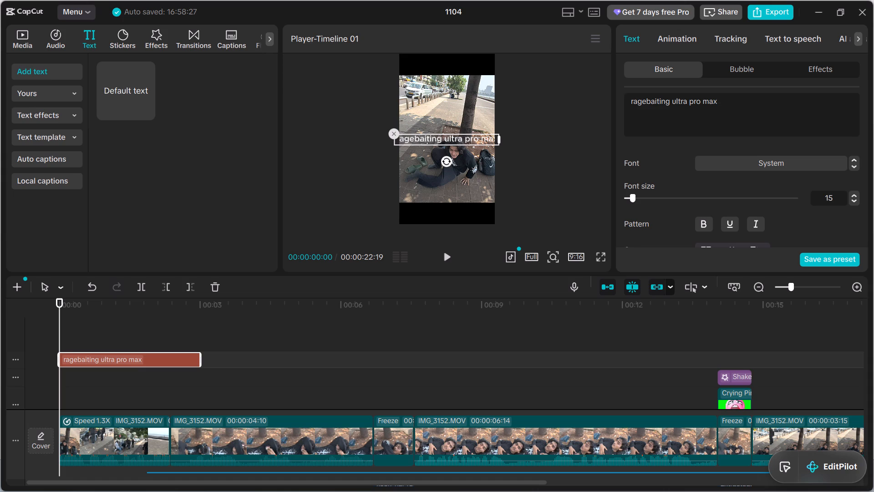
pyautogui.click(668, 99)
pyautogui.hotkey('shift', 'Return')
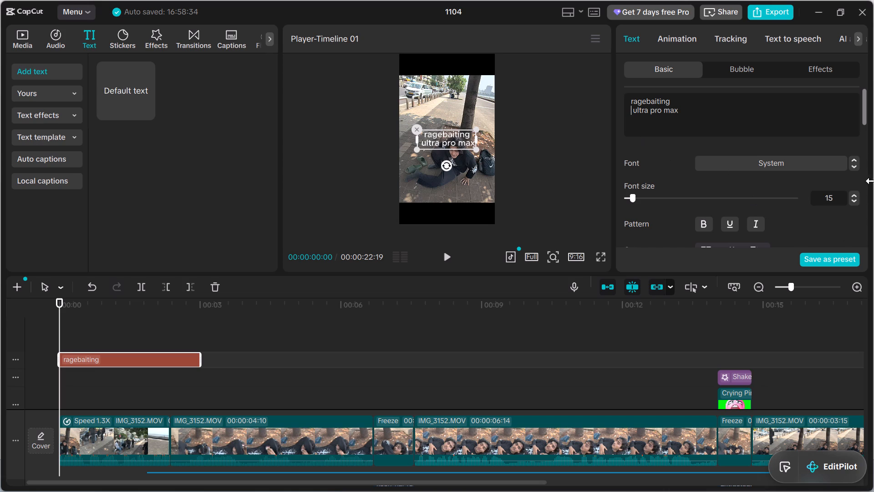
# Change the font of the "ragebaiting ultra pro max" text to Arial.
pyautogui.click(853, 164)
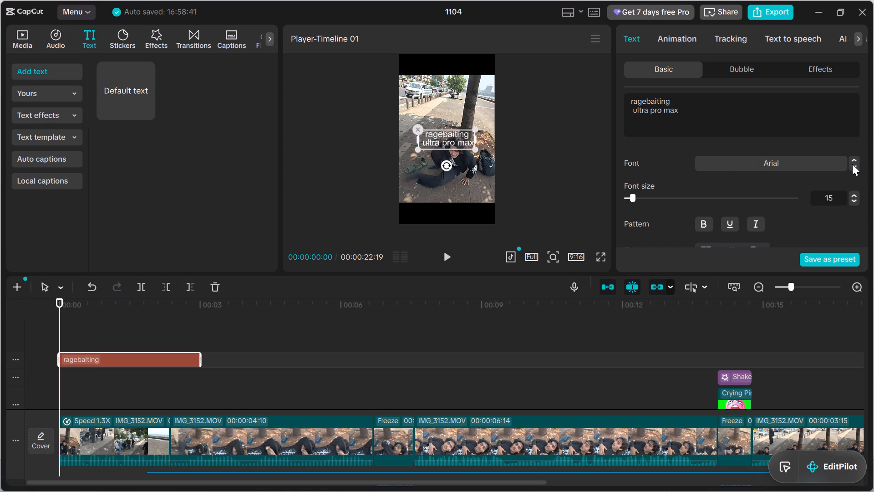
# Change the font of the "ragebaiting ultra pro max" text to Arial Black.
pyautogui.click(852, 164)
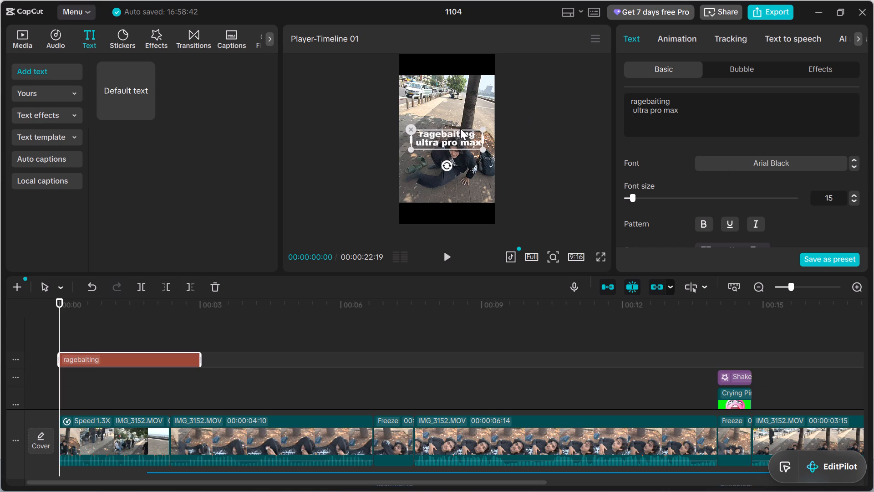
# Move the "ragebaiting ultra pro max" text up to the top of the video frame, keeping it horizontally centred.
pyautogui.moveTo(456, 132); pyautogui.dragTo(459, 74)
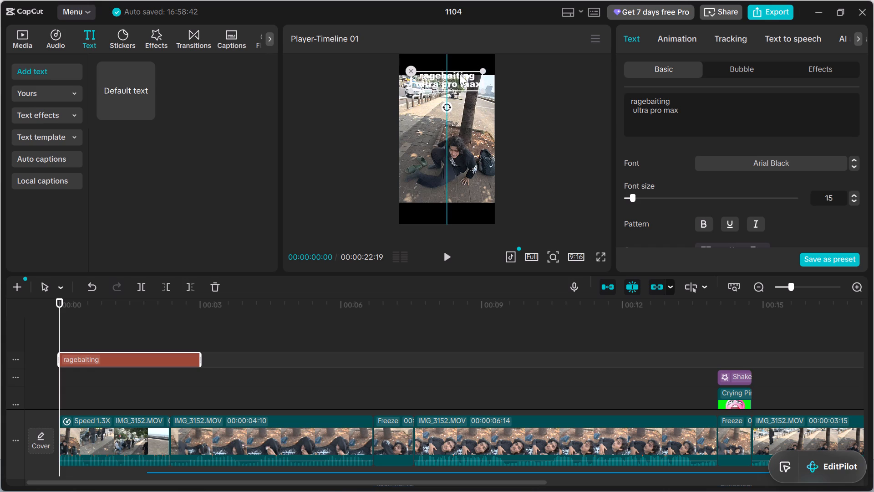
pyautogui.moveTo(459, 74); pyautogui.dragTo(459, 68)
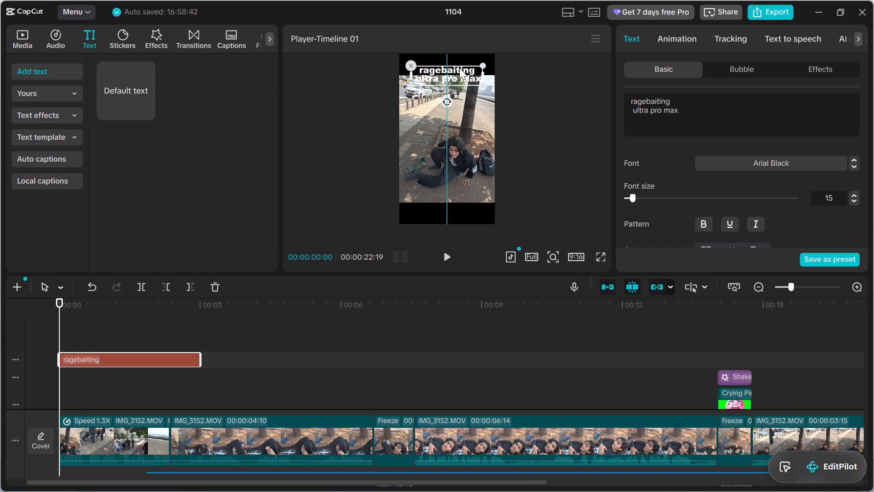
pyautogui.moveTo(459, 68); pyautogui.dragTo(459, 67)
pyautogui.click(532, 102)
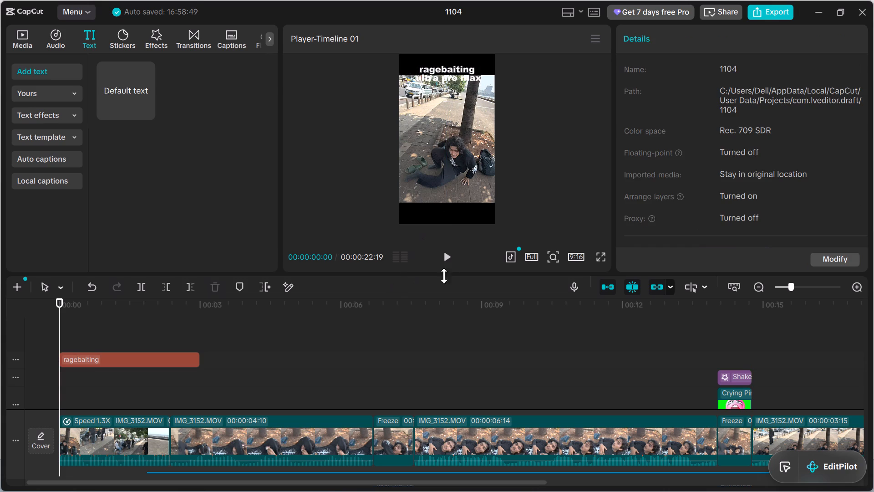
# Extend the "ragebaiting ultra pro max" text clip to the end of the last video clip.
pyautogui.click(447, 253)
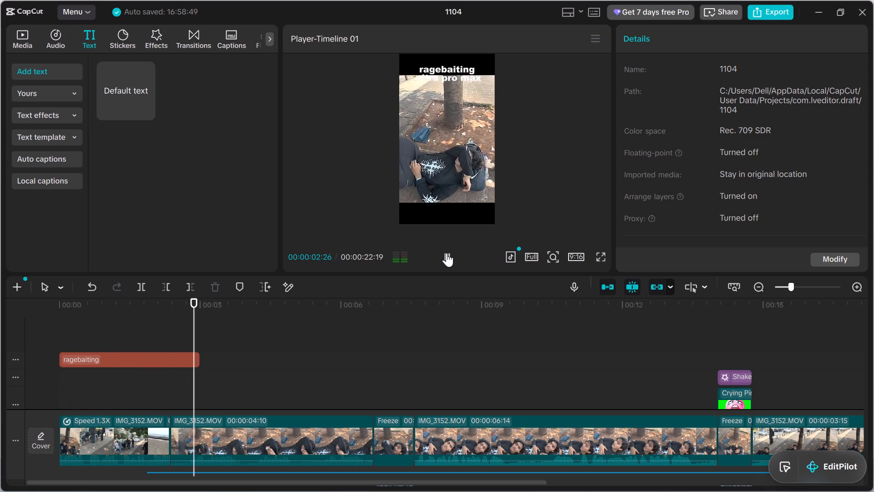
pyautogui.click(446, 254)
pyautogui.doubleClick(446, 254)
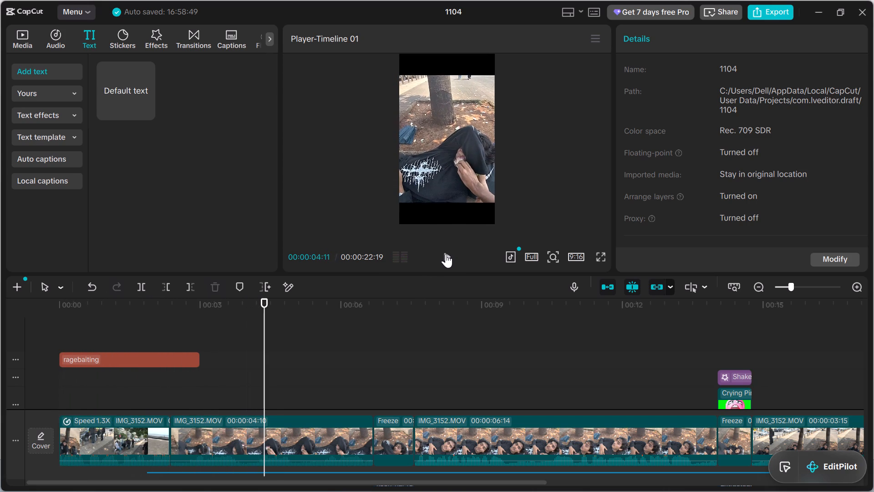
pyautogui.click(191, 355)
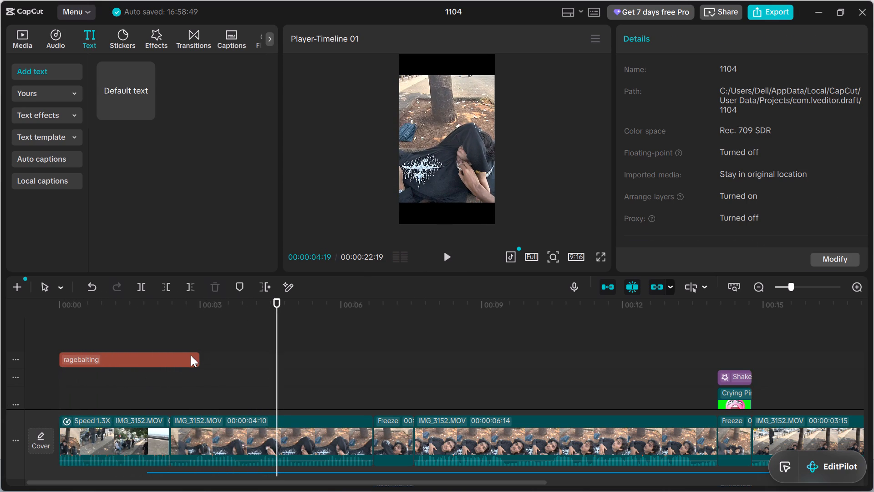
pyautogui.moveTo(203, 358); pyautogui.dragTo(873, 491)
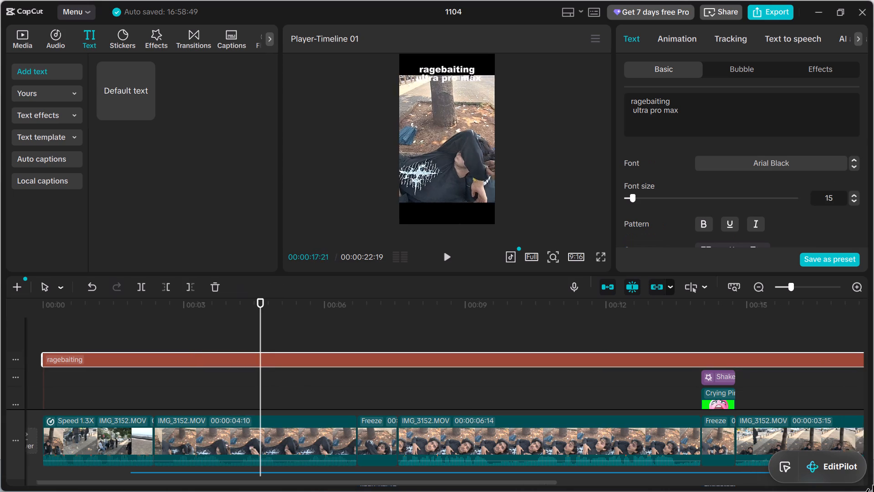
pyautogui.moveTo(873, 491); pyautogui.dragTo(431, 491)
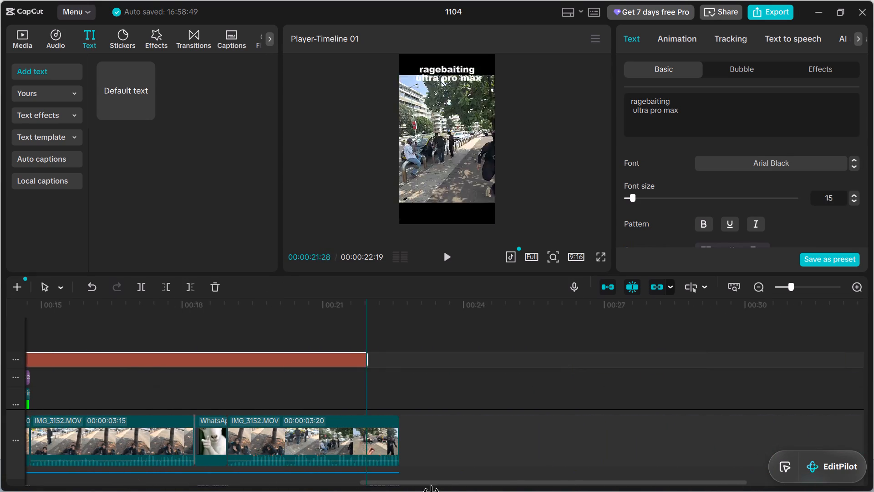
pyautogui.moveTo(431, 491); pyautogui.dragTo(398, 491)
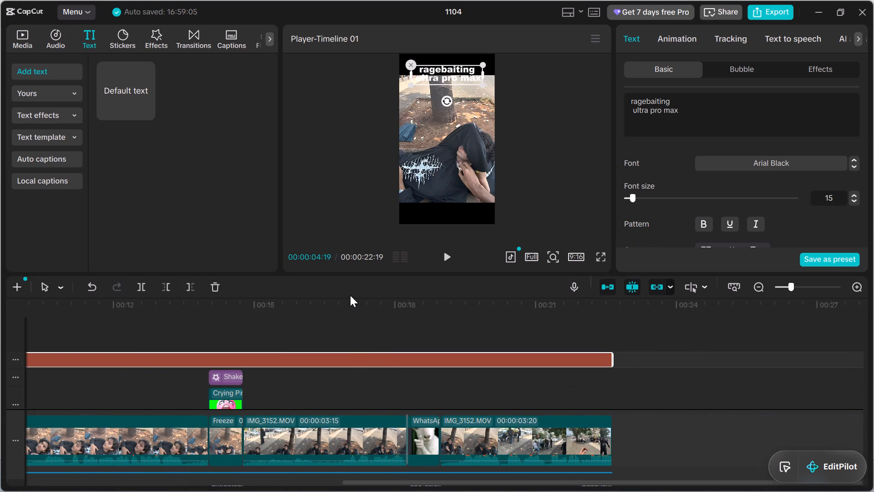
# Cut the title clip at 00:00:14:23 and 00:00:14:01 and delete the piece above the crying pink sticker's freeze frame.
pyautogui.click(244, 326)
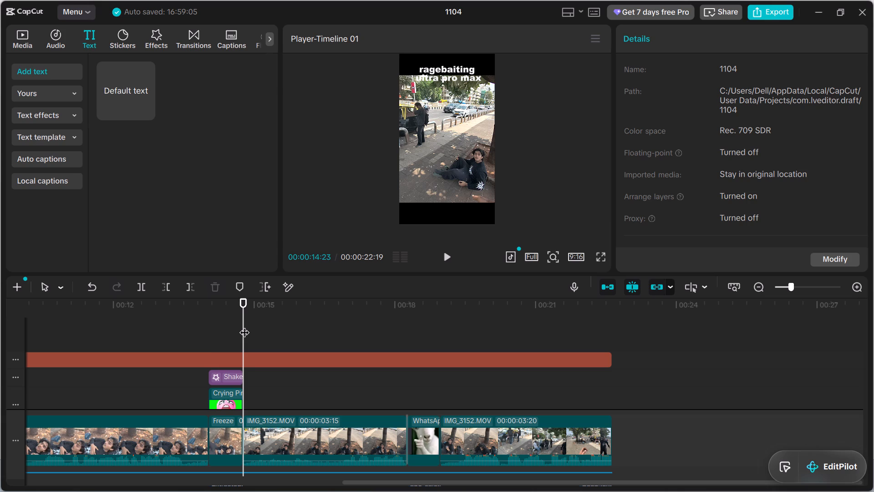
pyautogui.click(203, 354)
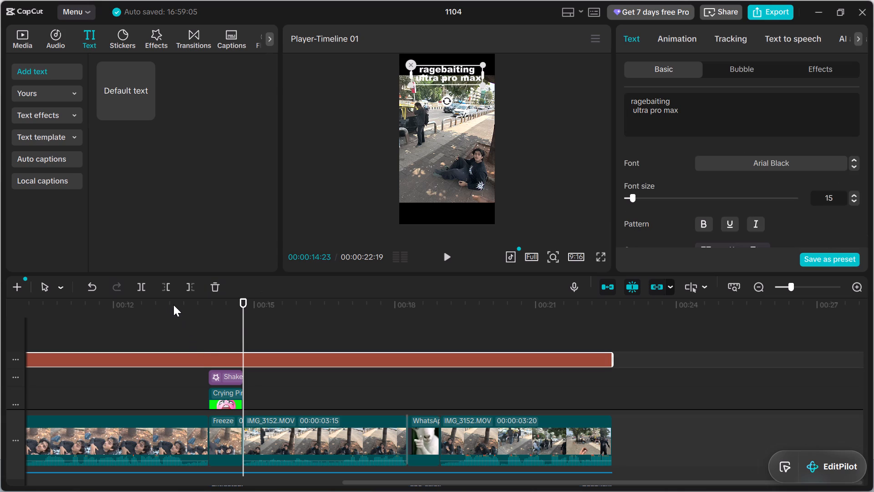
pyautogui.click(132, 279)
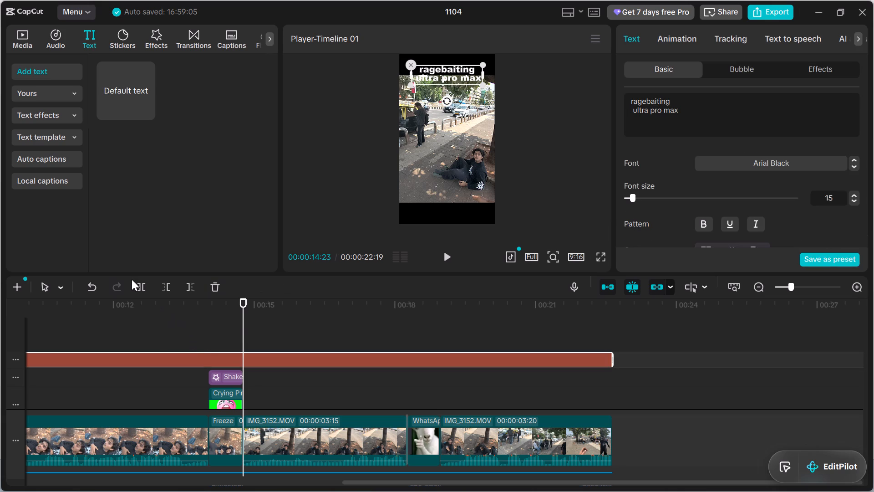
pyautogui.click(138, 287)
pyautogui.click(188, 333)
pyautogui.moveTo(190, 333); pyautogui.dragTo(191, 333)
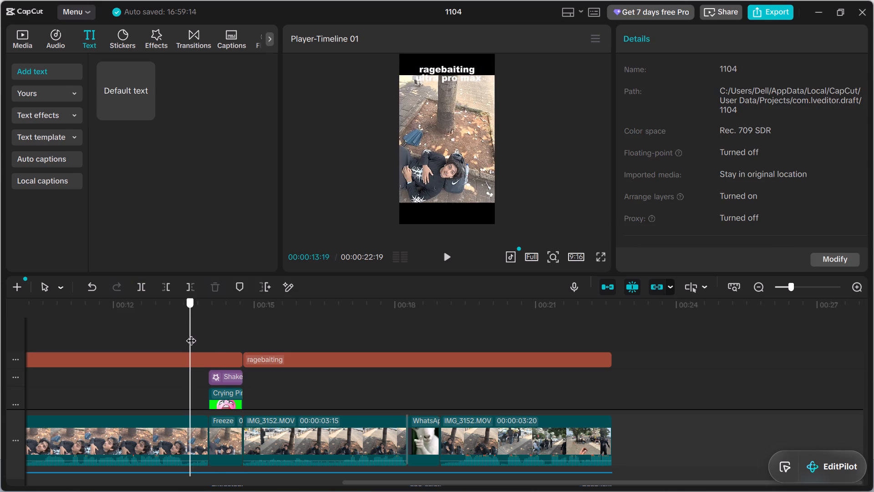
pyautogui.moveTo(191, 333); pyautogui.dragTo(205, 341)
pyautogui.click(216, 357)
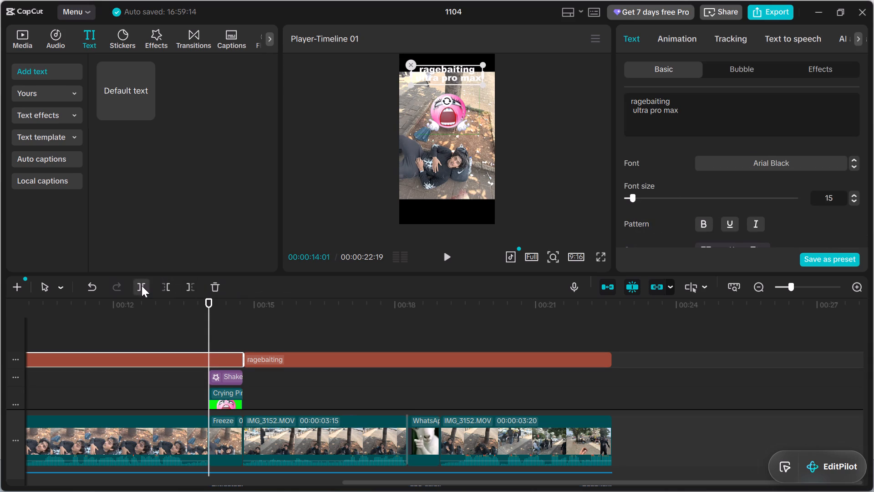
pyautogui.click(142, 286)
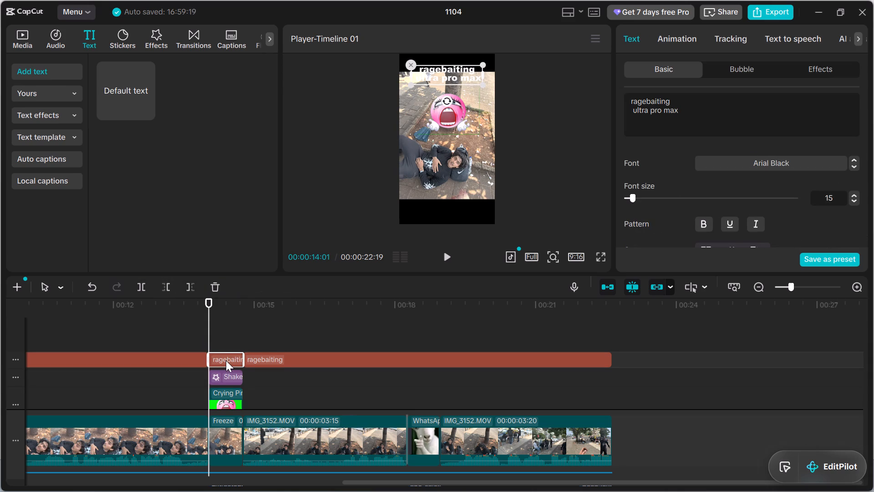
pyautogui.rightClick(226, 360)
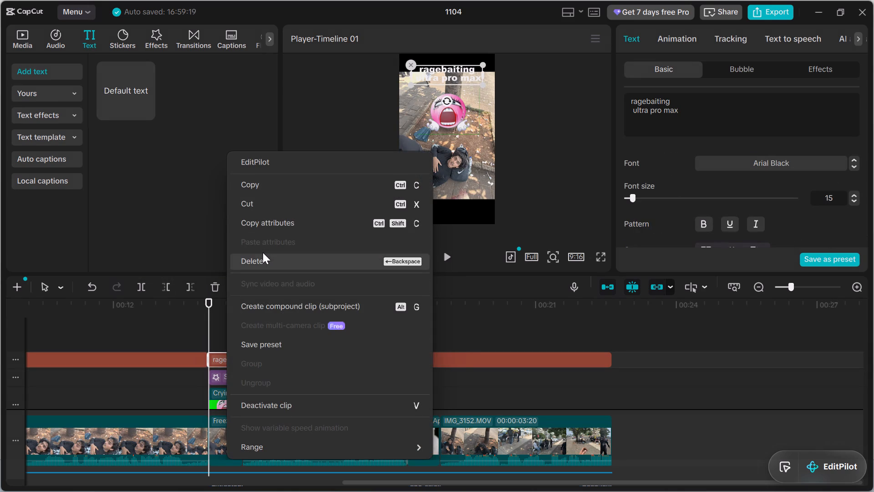
pyautogui.click(263, 252)
# Cut the title clip at 00:00:18:09 and 00:00:18:29 and delete the piece above the WhatsApp goat image.
pyautogui.click(412, 387)
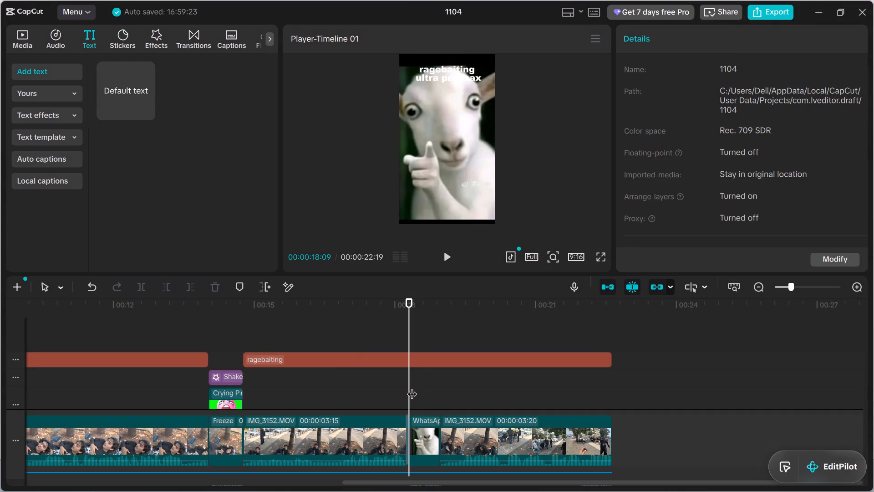
pyautogui.click(410, 391)
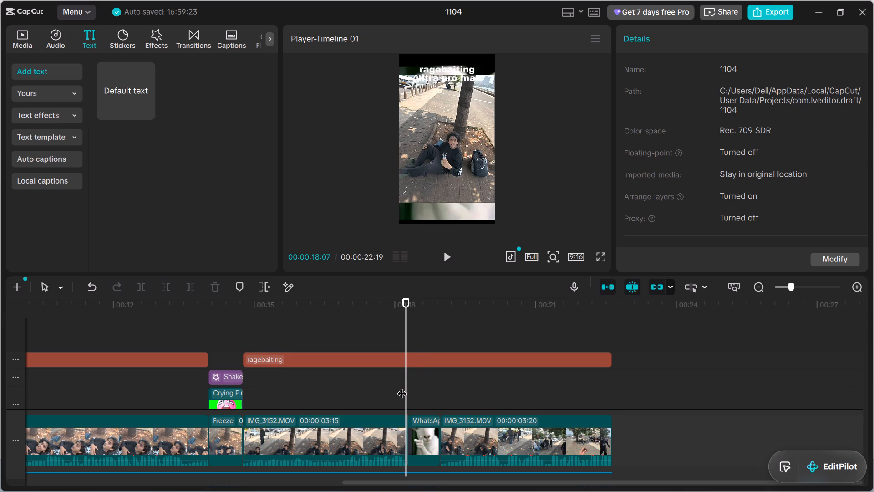
pyautogui.moveTo(405, 386); pyautogui.dragTo(412, 385)
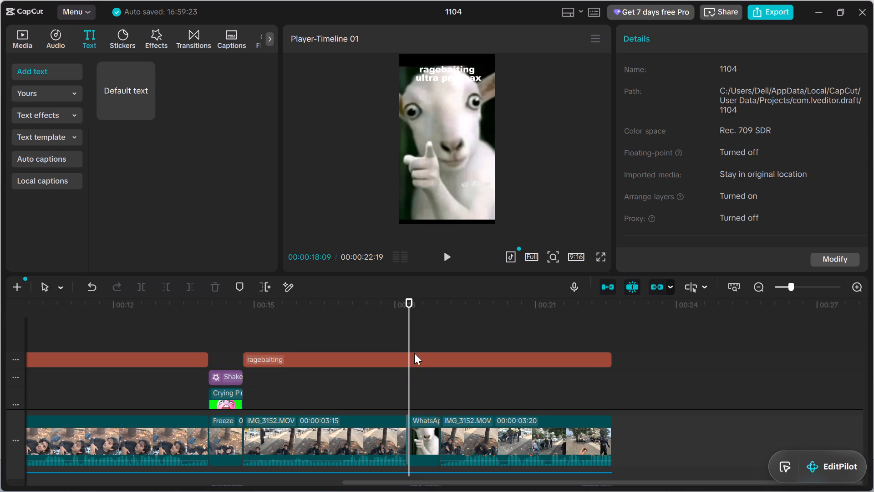
pyautogui.click(414, 353)
pyautogui.click(141, 283)
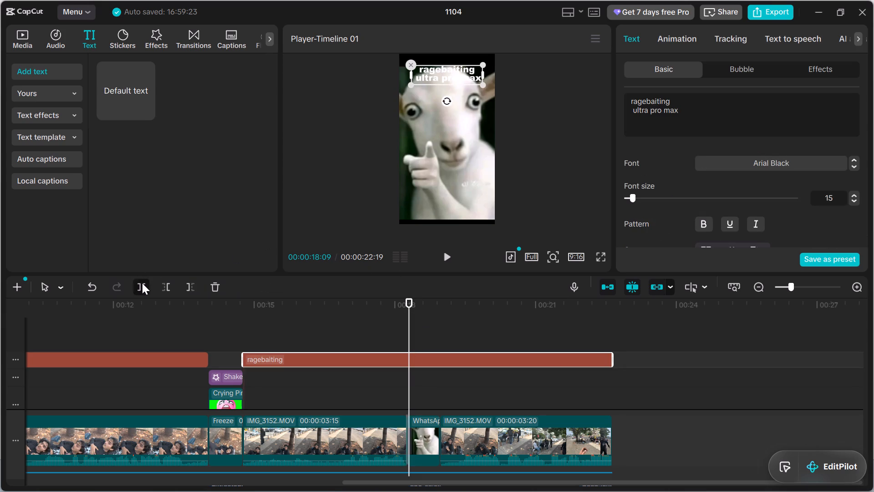
pyautogui.moveTo(412, 320); pyautogui.dragTo(435, 327)
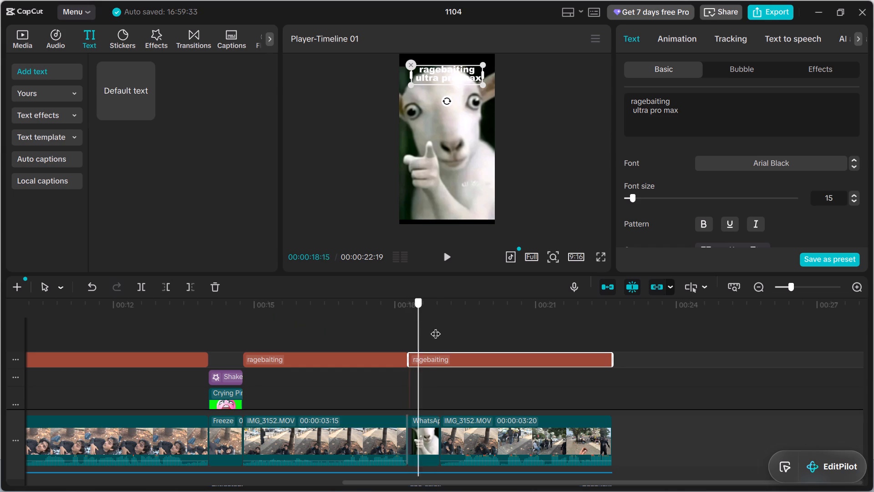
pyautogui.moveTo(435, 327); pyautogui.dragTo(444, 329)
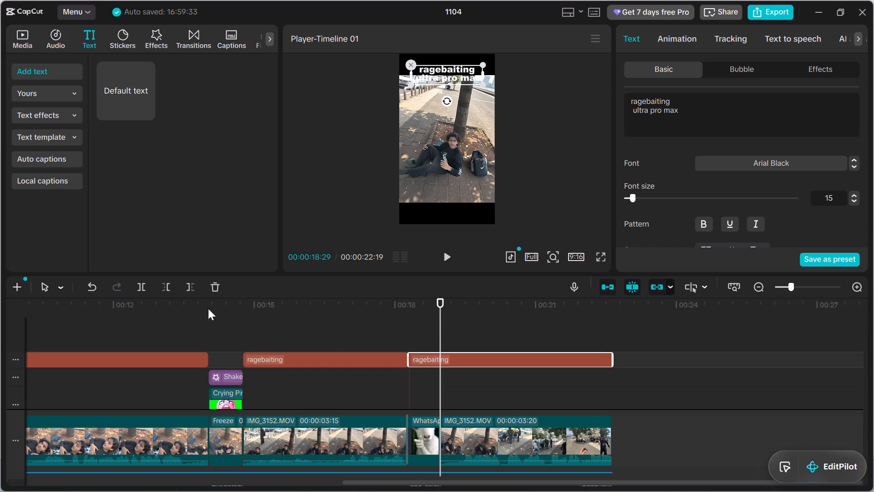
pyautogui.click(145, 285)
pyautogui.click(418, 359)
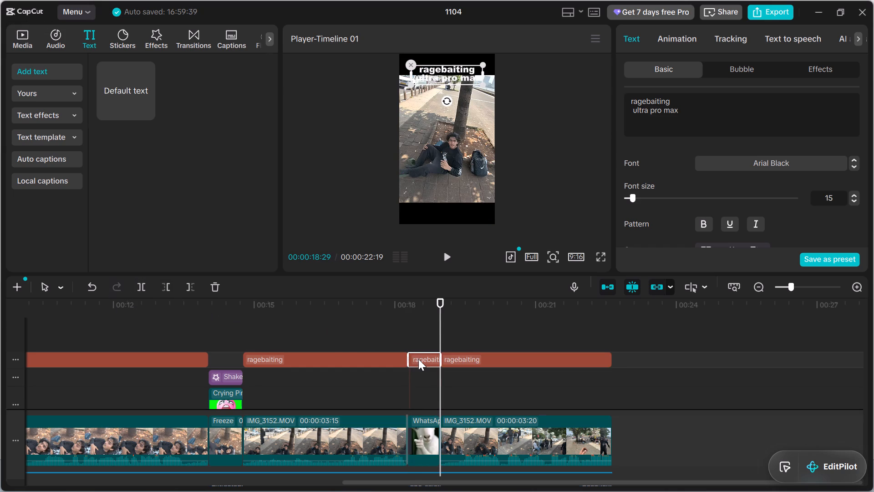
pyautogui.rightClick(418, 359)
pyautogui.click(418, 359)
pyautogui.rightClick(418, 357)
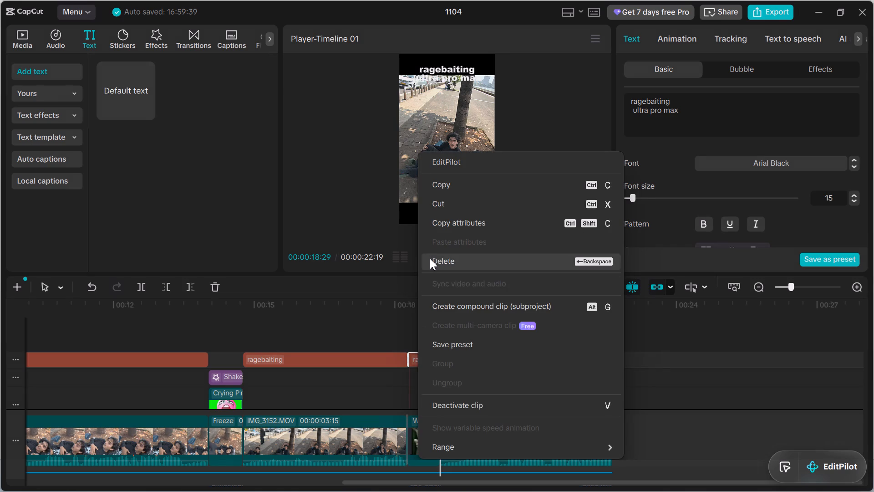
pyautogui.click(431, 260)
# Cut the title clip at 00:00:07:17 and 00:00:06:21 and delete the piece above the first long freeze frame.
pyautogui.moveTo(441, 327); pyautogui.dragTo(455, 326)
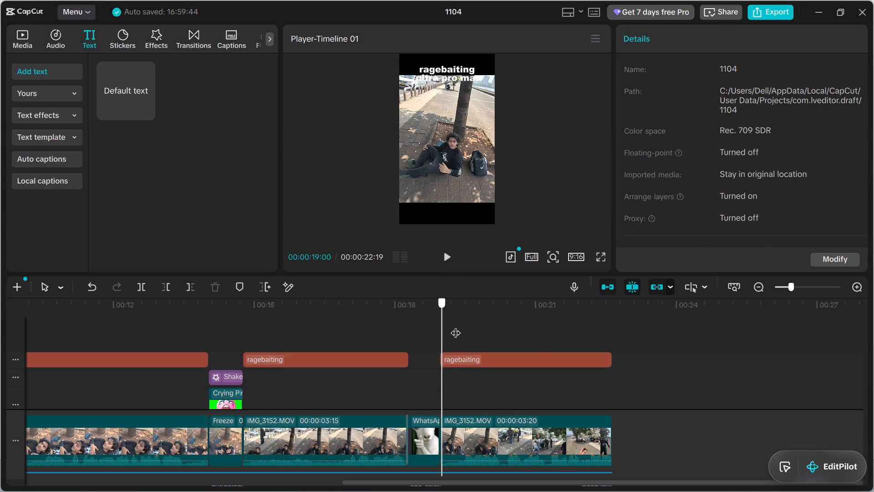
pyautogui.moveTo(455, 326); pyautogui.dragTo(593, 378)
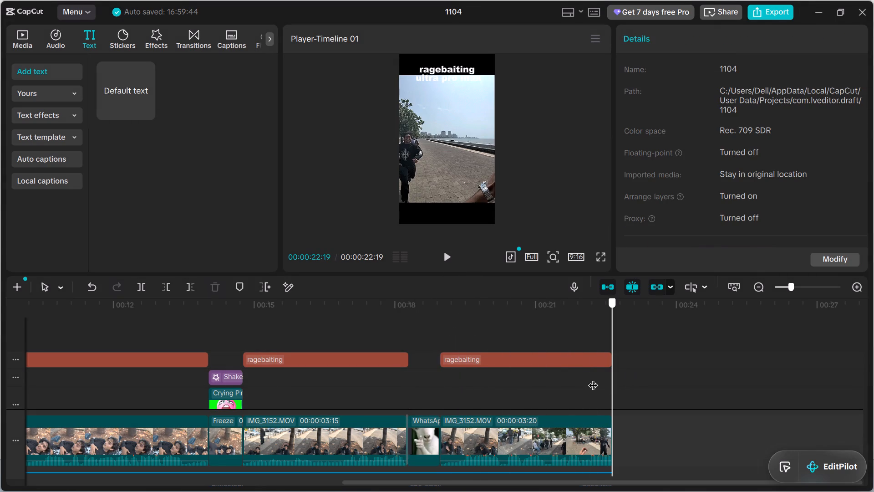
pyautogui.moveTo(593, 378); pyautogui.dragTo(5, 406)
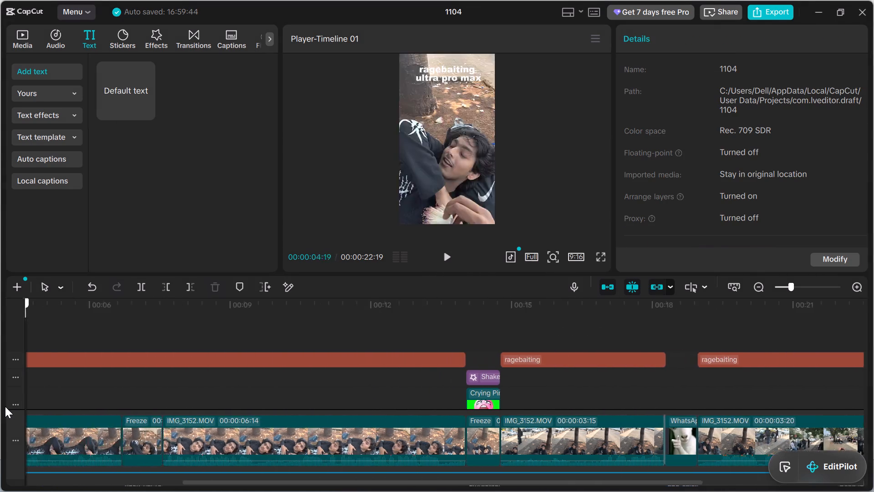
pyautogui.moveTo(5, 406); pyautogui.dragTo(355, 463)
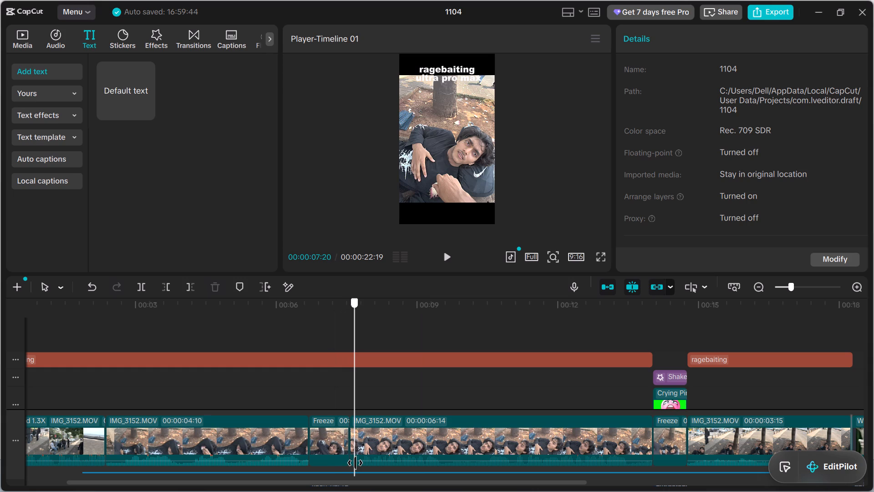
pyautogui.moveTo(355, 463); pyautogui.dragTo(350, 464)
pyautogui.click(329, 361)
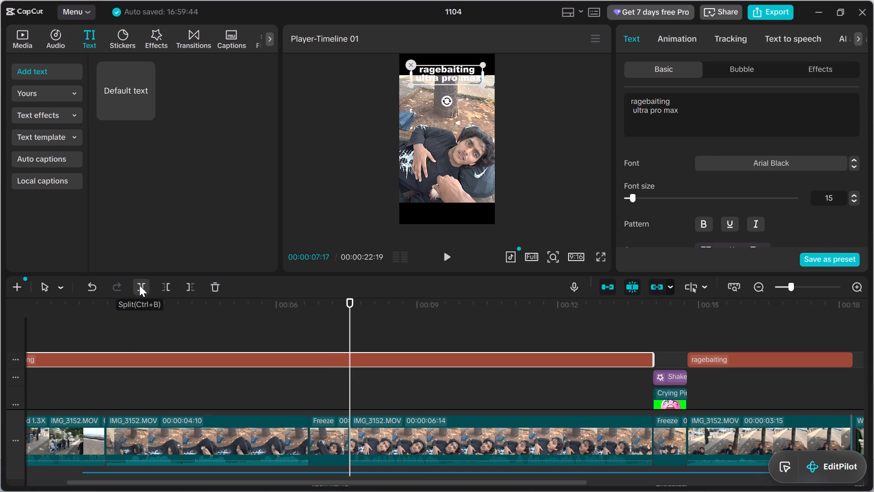
pyautogui.click(139, 285)
pyautogui.click(271, 328)
pyautogui.moveTo(271, 327); pyautogui.dragTo(305, 328)
pyautogui.click(310, 362)
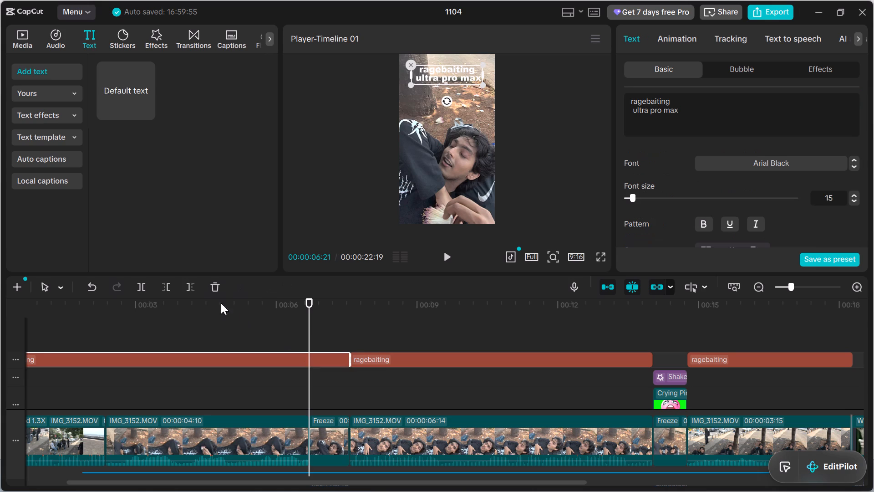
pyautogui.click(137, 283)
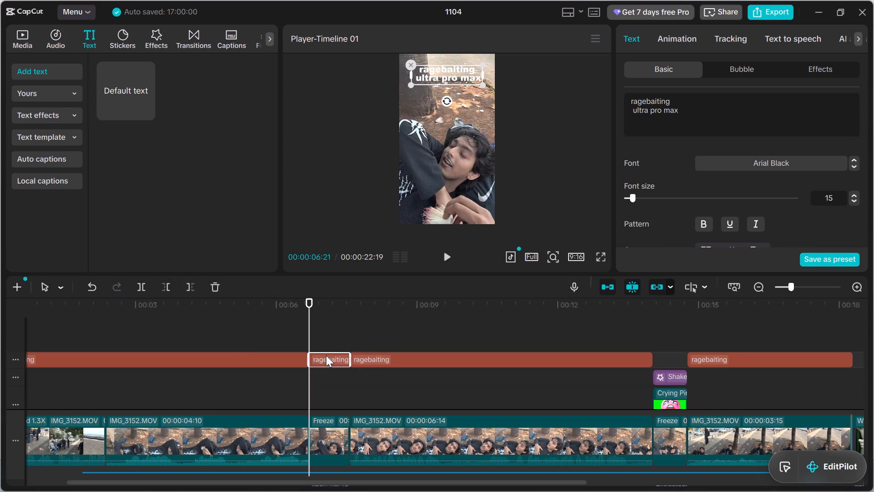
pyautogui.rightClick(326, 355)
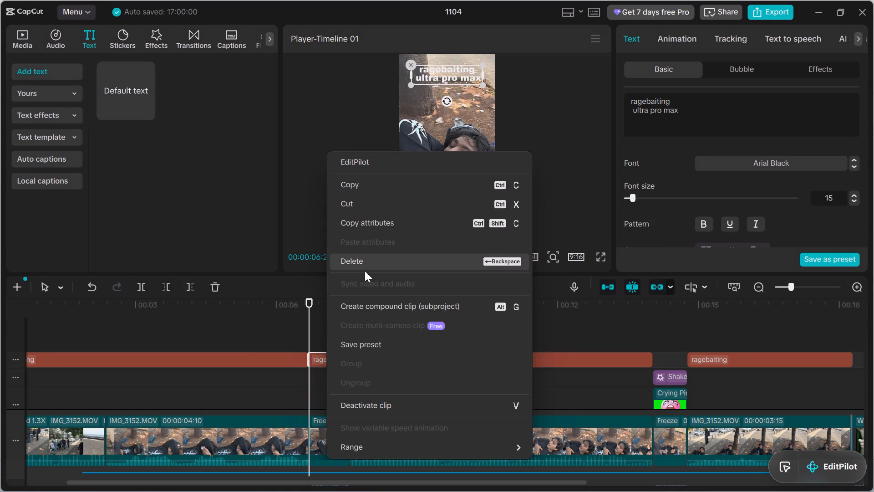
pyautogui.click(365, 269)
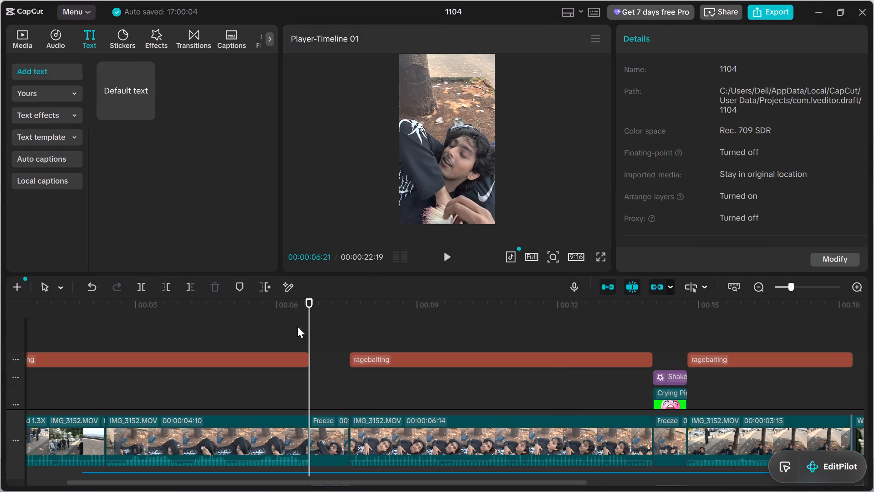
# Review the titled timeline and play the section between the crying pink sticker's freeze frame and the final clip to find a caption spot.
pyautogui.moveTo(309, 326); pyautogui.dragTo(161, 403)
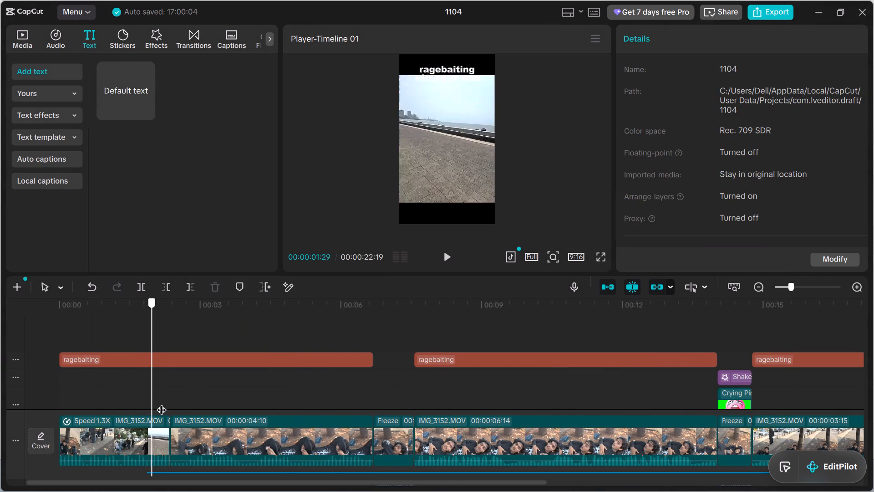
pyautogui.moveTo(161, 403); pyautogui.dragTo(168, 409)
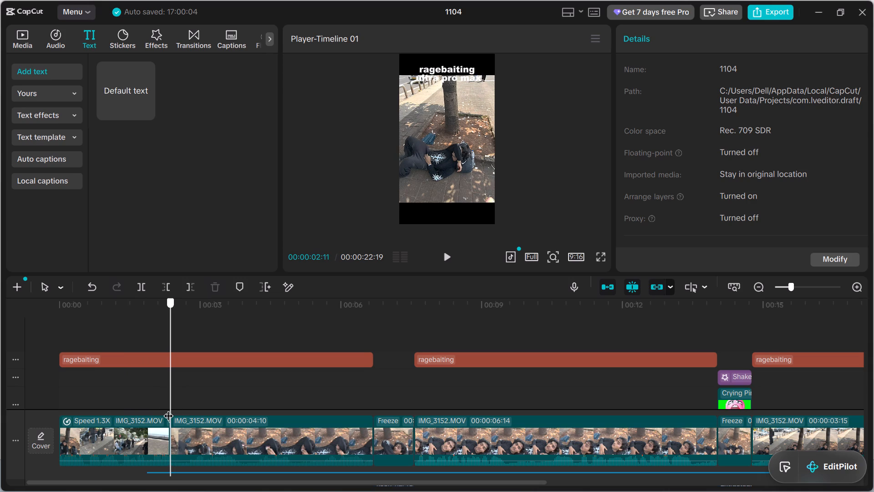
pyautogui.moveTo(168, 409); pyautogui.dragTo(869, 460)
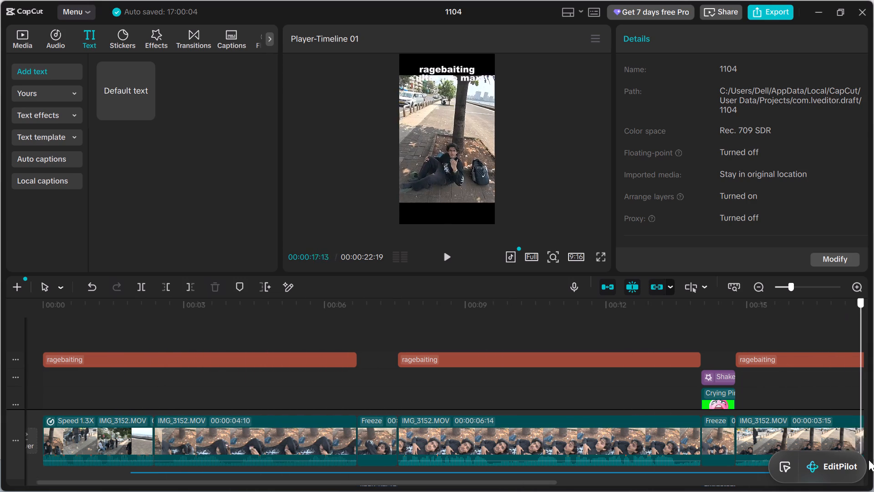
pyautogui.moveTo(869, 460); pyautogui.dragTo(511, 444)
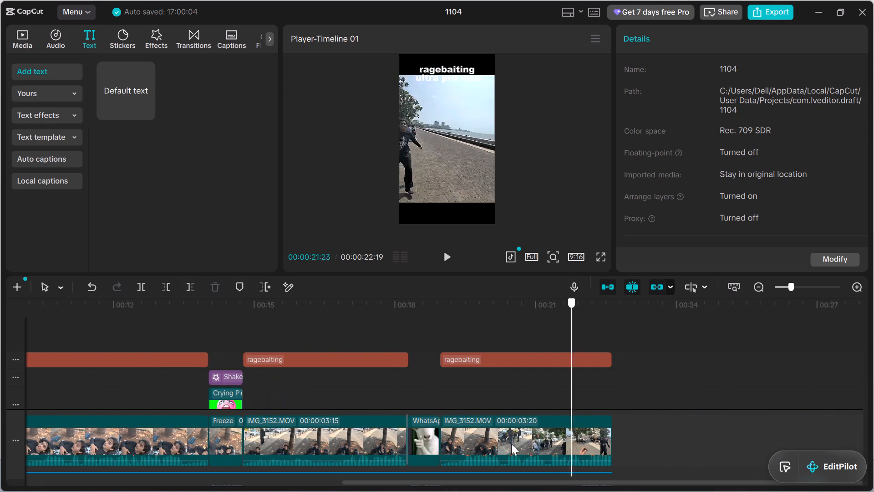
pyautogui.moveTo(511, 444); pyautogui.dragTo(455, 441)
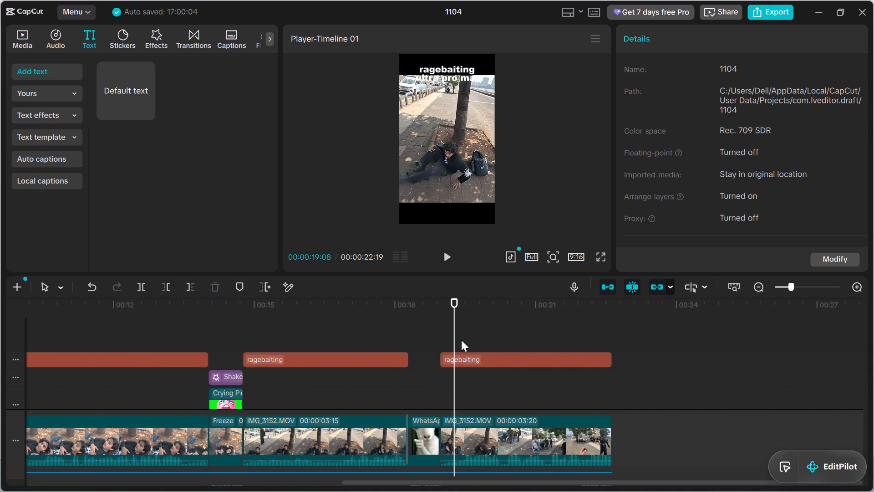
pyautogui.click(447, 261)
pyautogui.click(447, 261)
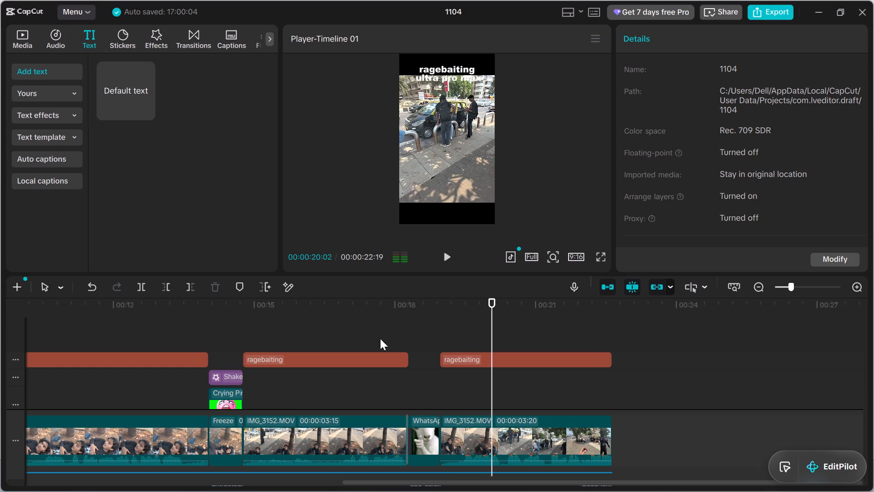
pyautogui.click(359, 398)
pyautogui.click(443, 256)
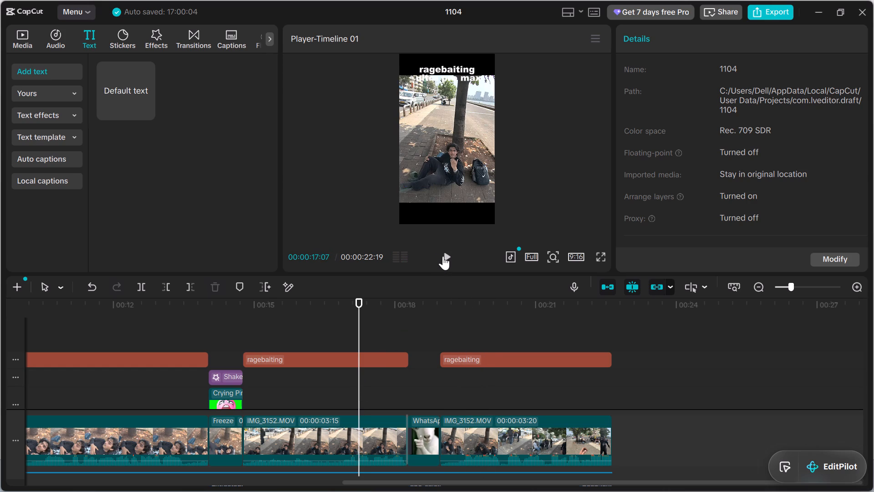
pyautogui.click(443, 256)
pyautogui.click(318, 385)
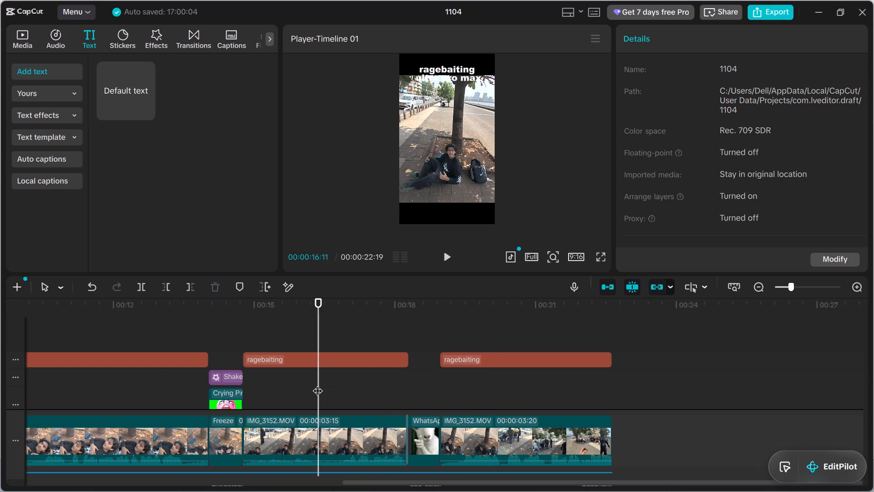
pyautogui.click(449, 254)
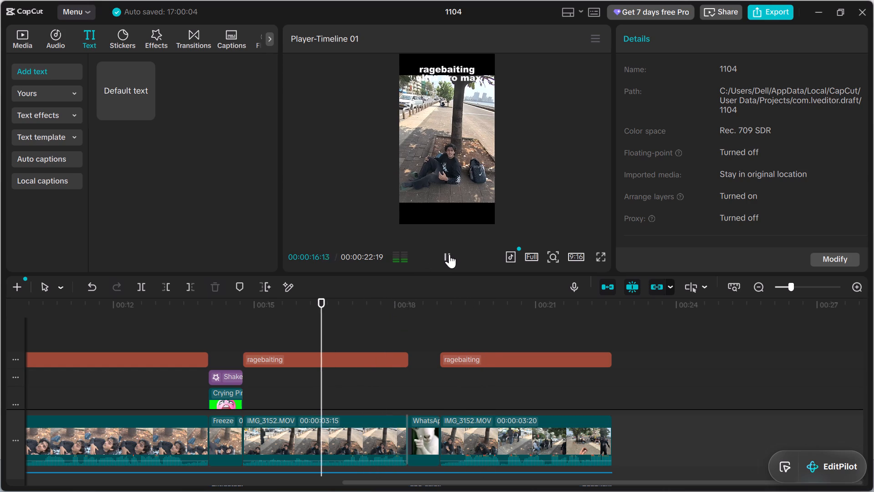
pyautogui.click(449, 254)
pyautogui.click(257, 379)
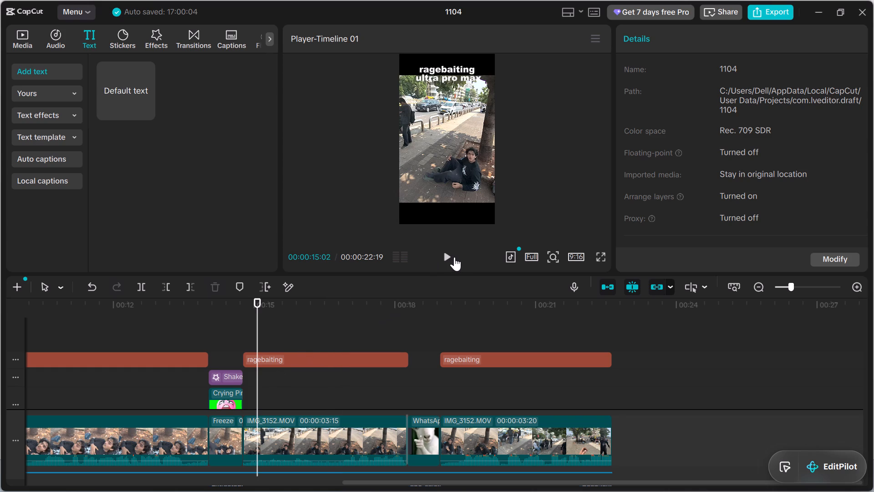
pyautogui.click(453, 256)
pyautogui.click(453, 256)
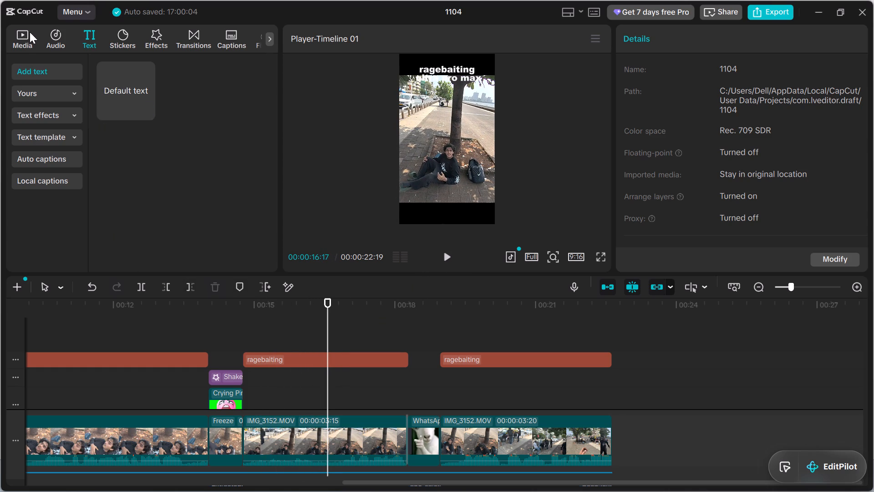
# Add a default text clip at 00:00:16:17 reading "bro knows everything".
pyautogui.click(144, 107)
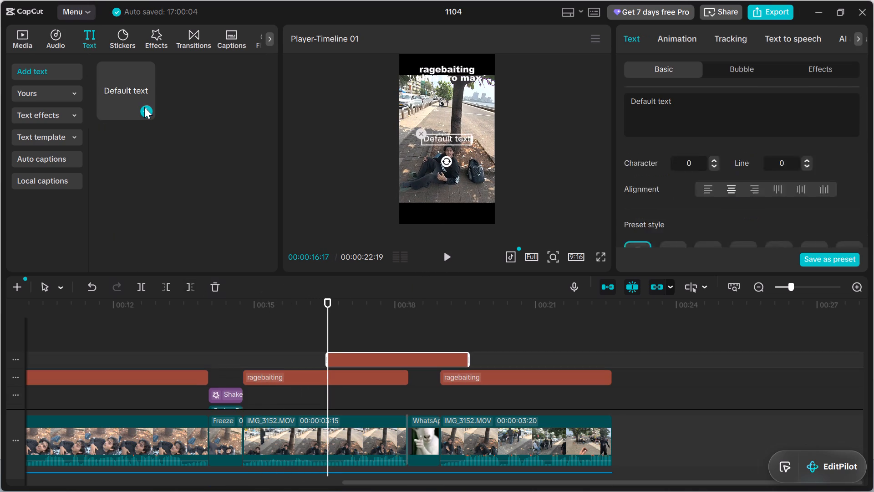
pyautogui.click(688, 97)
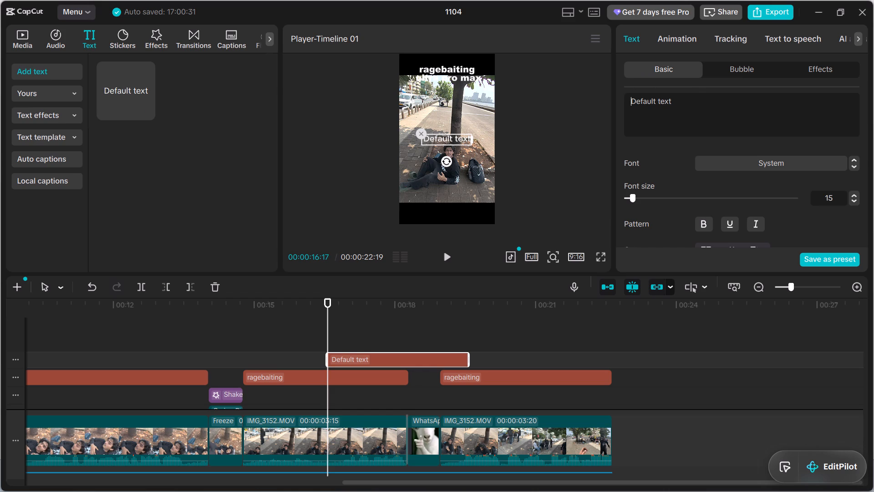
pyautogui.press('b')
pyautogui.write('ro')
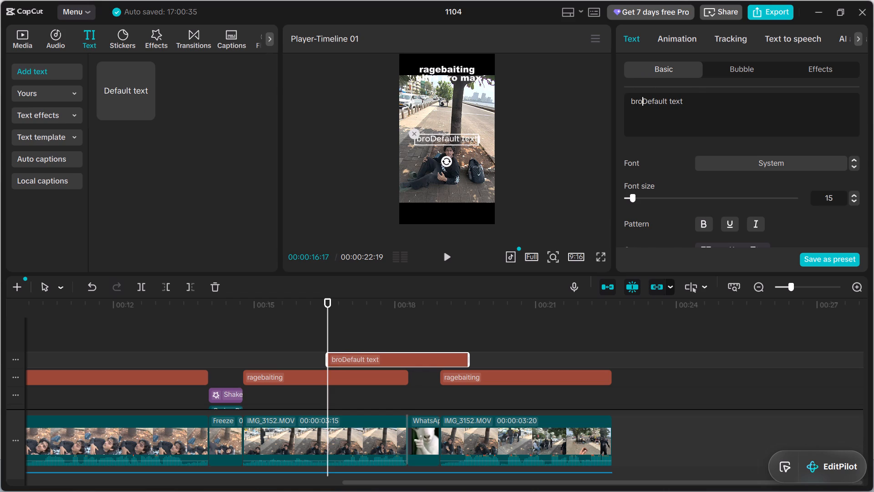
pyautogui.press('space')
pyautogui.write('knows')
pyautogui.press('space')
pyautogui.write('everything')
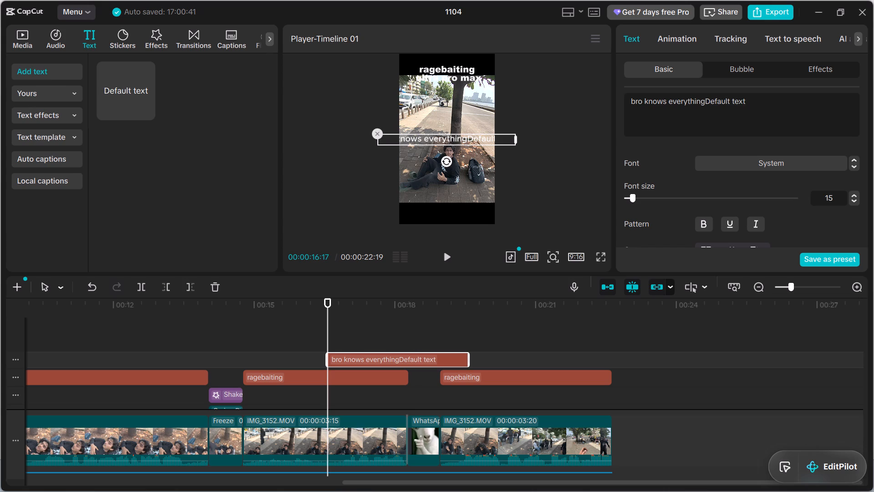
pyautogui.click(749, 103)
pyautogui.click(749, 103)
pyautogui.press('BackSpace')
pyautogui.press('BackSpace')
pyautogui.press('BackSpace')
pyautogui.press('BackSpace')
pyautogui.press('BackSpace')
pyautogui.press('BackSpace')
pyautogui.press('BackSpace')
pyautogui.press('BackSpace')
pyautogui.press('BackSpace')
pyautogui.press('BackSpace')
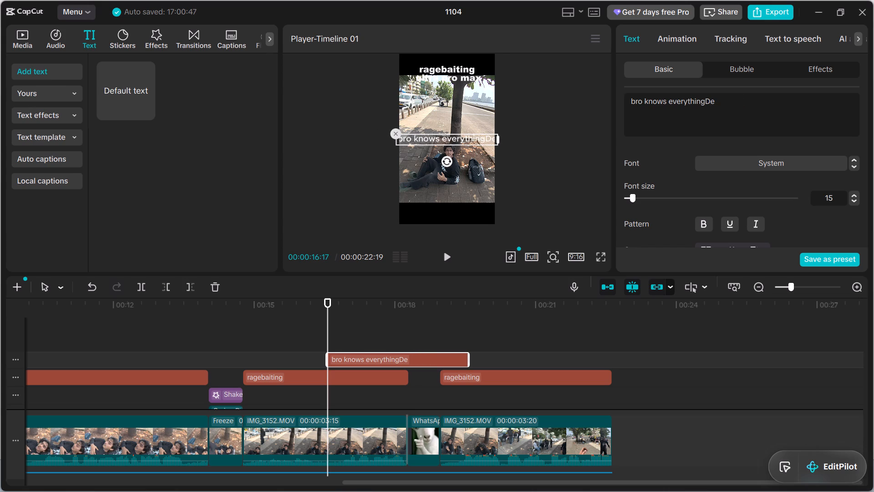
pyautogui.press('BackSpace')
pyautogui.press('BackSpace')
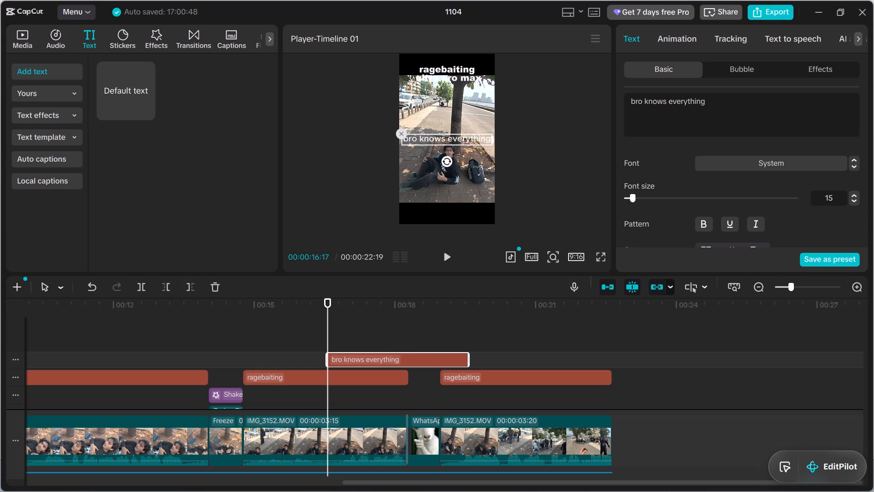
# Break the "bro knows everything" caption into two lines after "knows".
pyautogui.click(433, 139)
pyautogui.click(667, 102)
pyautogui.hotkey('shift', 'Return')
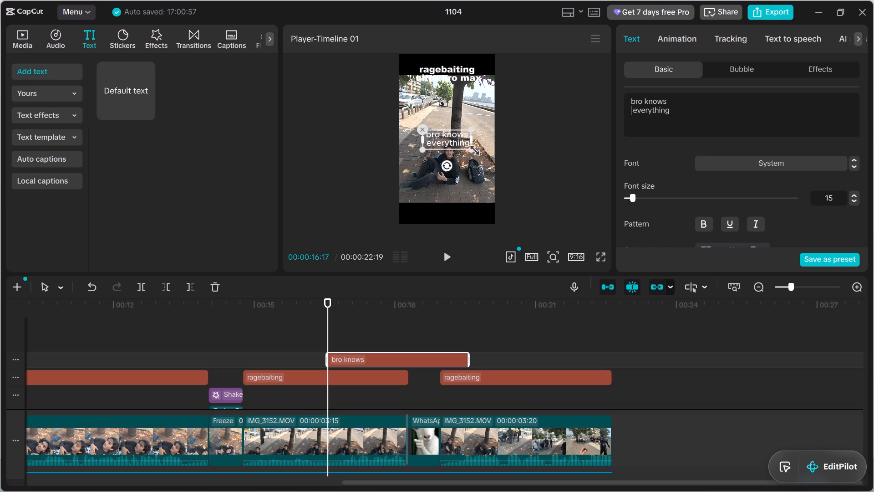
# Shrink the caption to about half size and place it beside the seated man's head, above the backpack.
pyautogui.moveTo(467, 148); pyautogui.dragTo(459, 132)
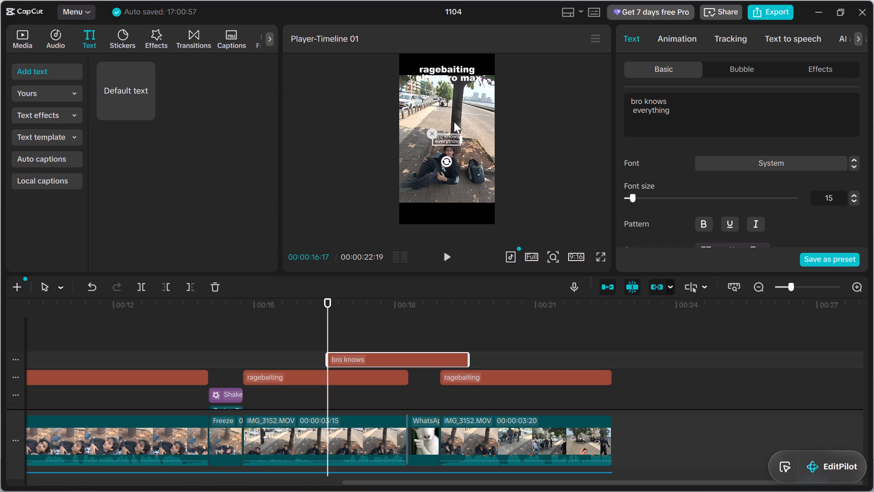
pyautogui.click(450, 130)
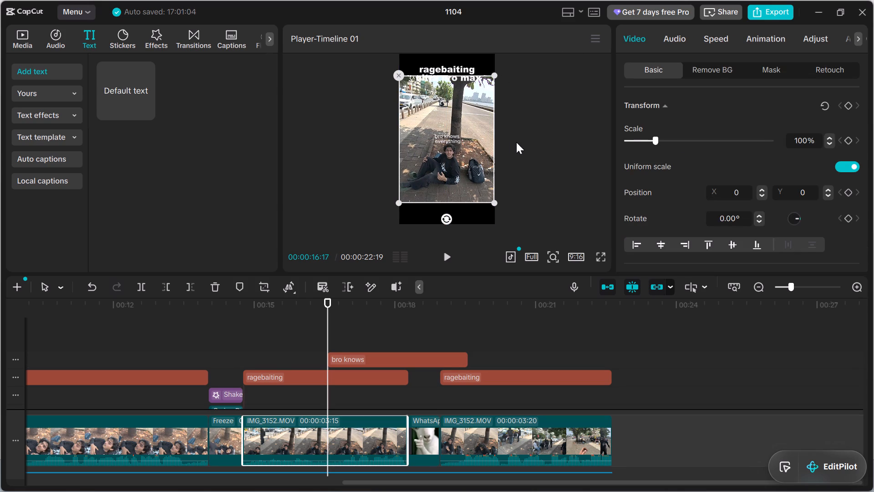
pyautogui.click(452, 134)
pyautogui.click(450, 137)
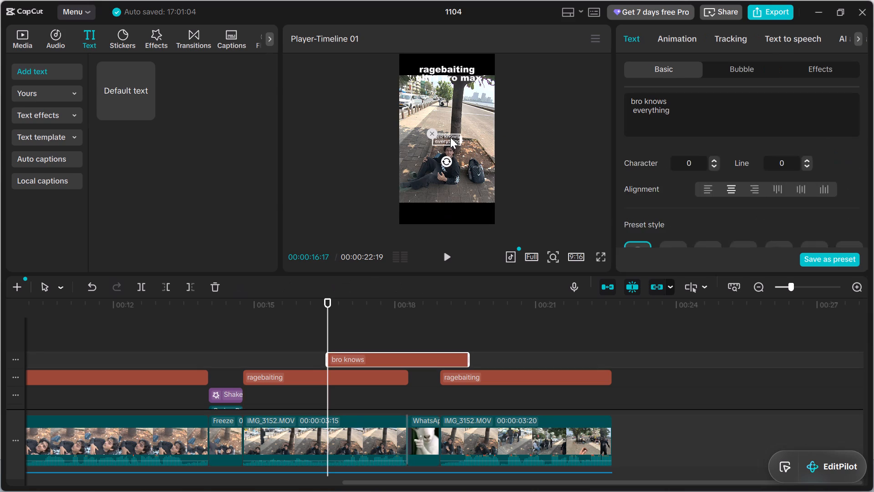
pyautogui.moveTo(450, 137); pyautogui.dragTo(463, 151)
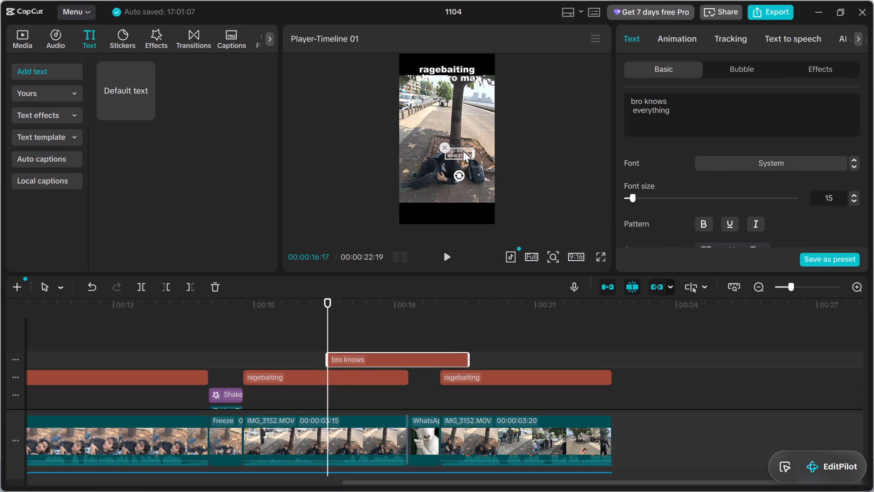
pyautogui.moveTo(463, 151); pyautogui.dragTo(469, 143)
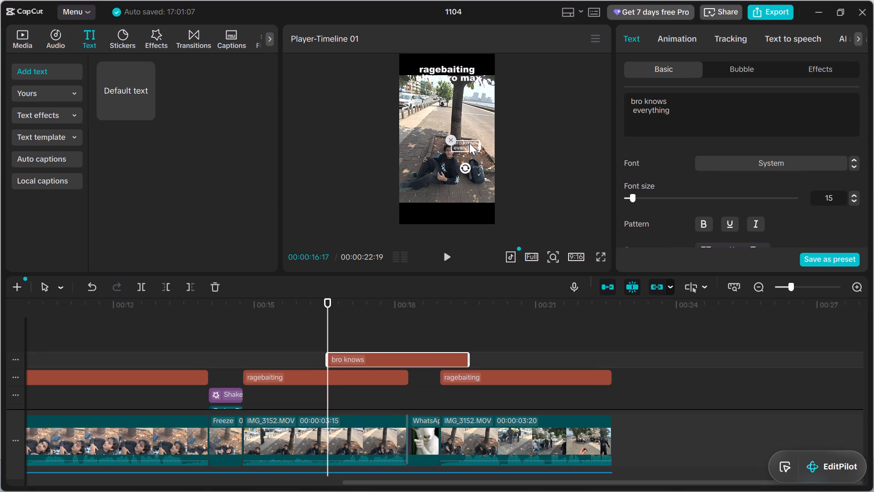
pyautogui.moveTo(469, 143); pyautogui.dragTo(471, 145)
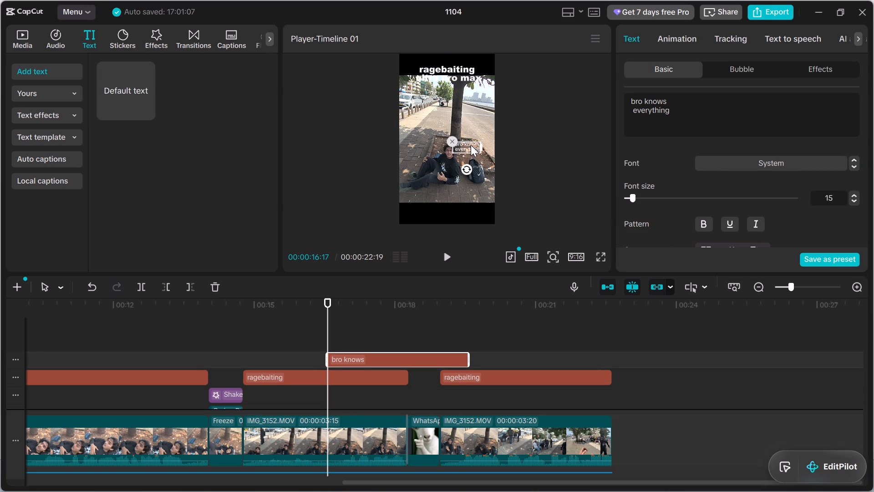
pyautogui.moveTo(471, 145); pyautogui.dragTo(473, 135)
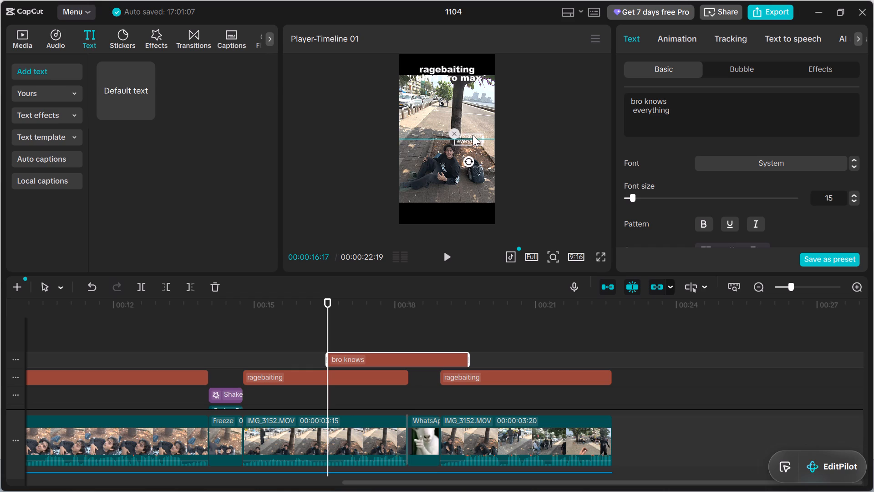
pyautogui.moveTo(473, 135); pyautogui.dragTo(473, 134)
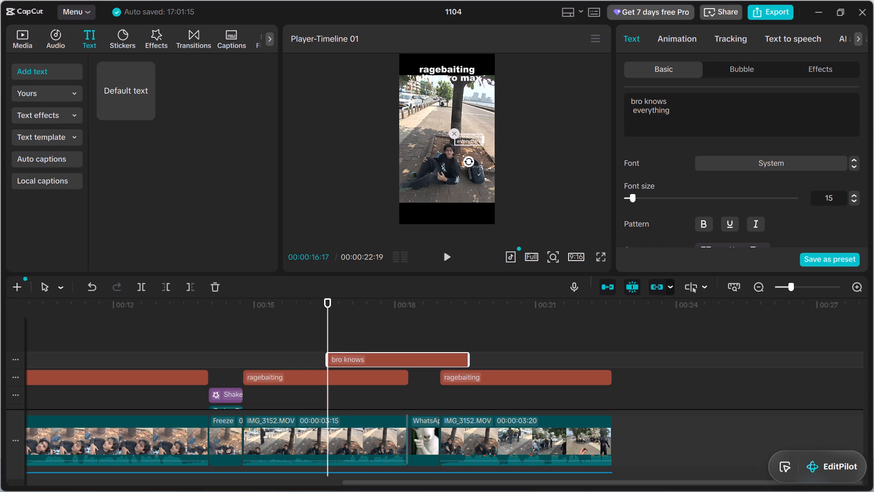
# Add an asterisk before "bro" at the start of the caption.
pyautogui.click(630, 100)
pyautogui.hotkey('shift', '*')
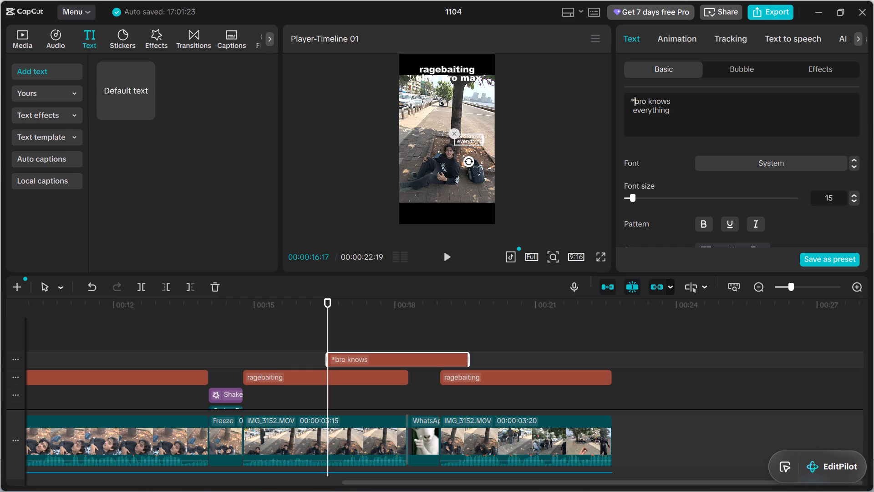
pyautogui.click(507, 167)
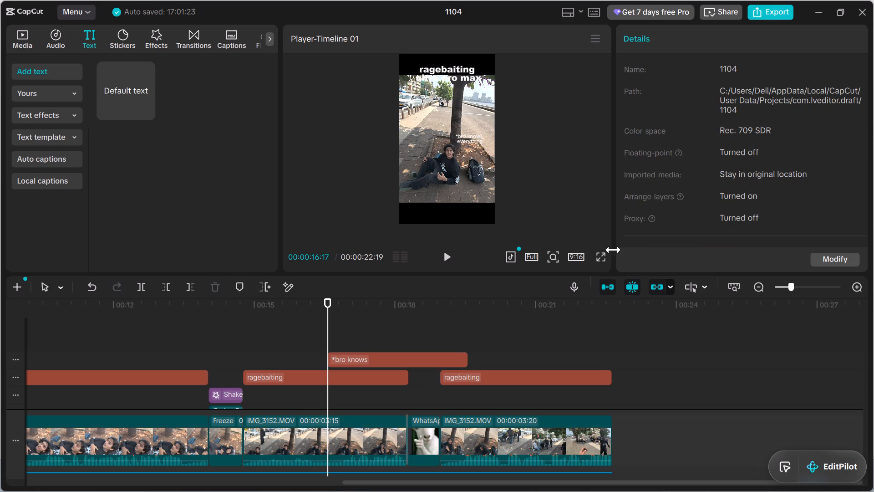
# Review the caption in the full-screen preview and play the footage from about 00:00:15 to judge when it should appear.
pyautogui.click(605, 258)
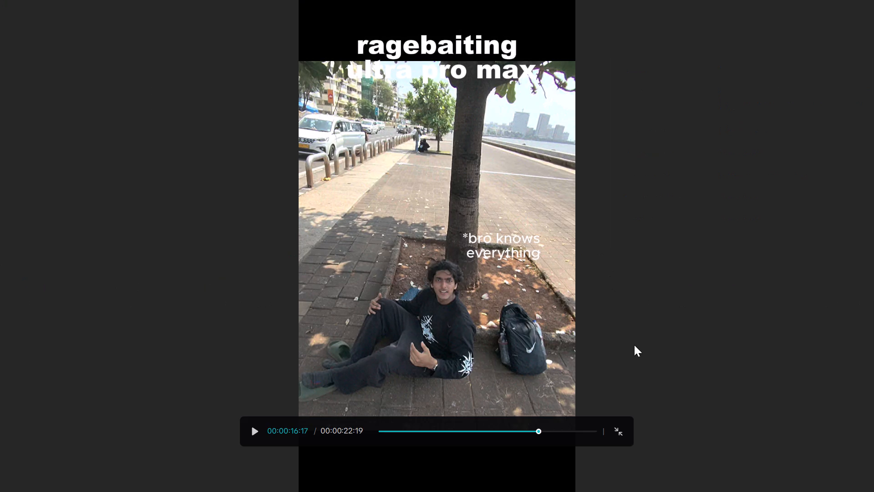
pyautogui.click(618, 427)
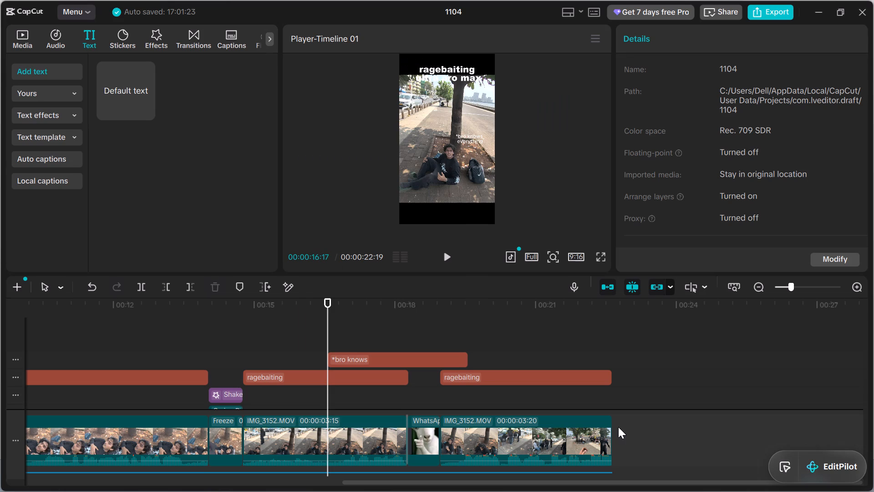
pyautogui.click(272, 339)
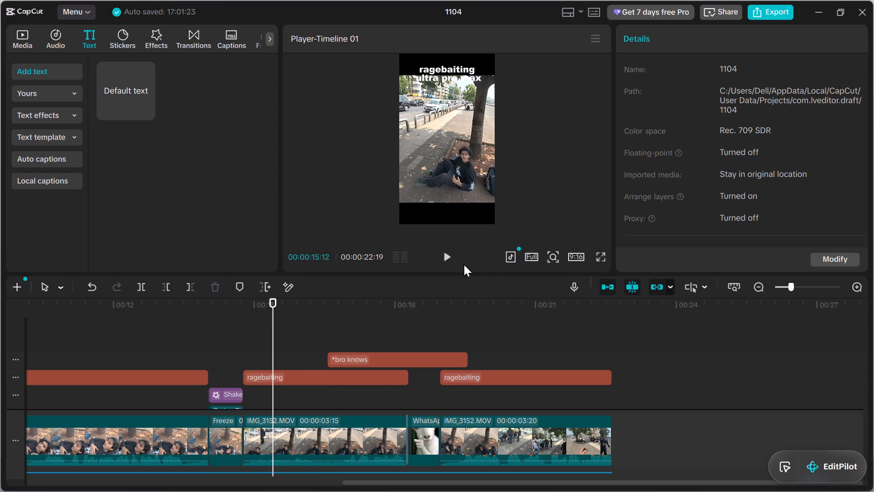
pyautogui.click(448, 256)
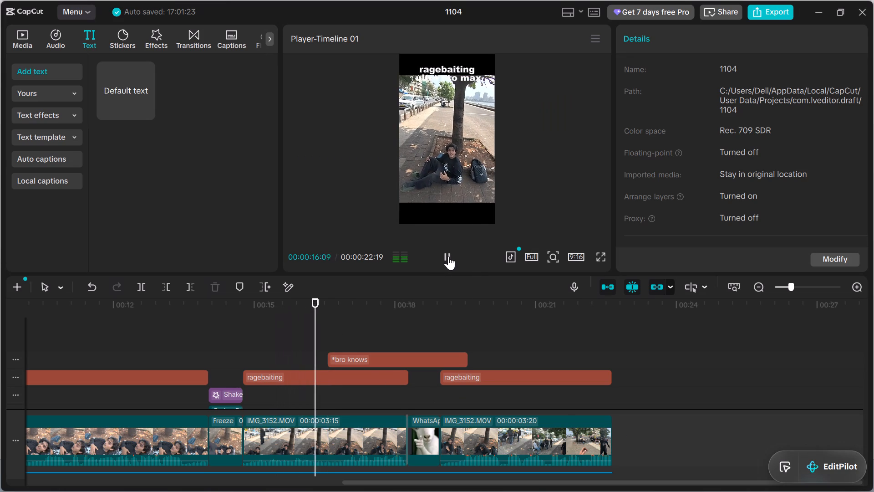
pyautogui.click(448, 256)
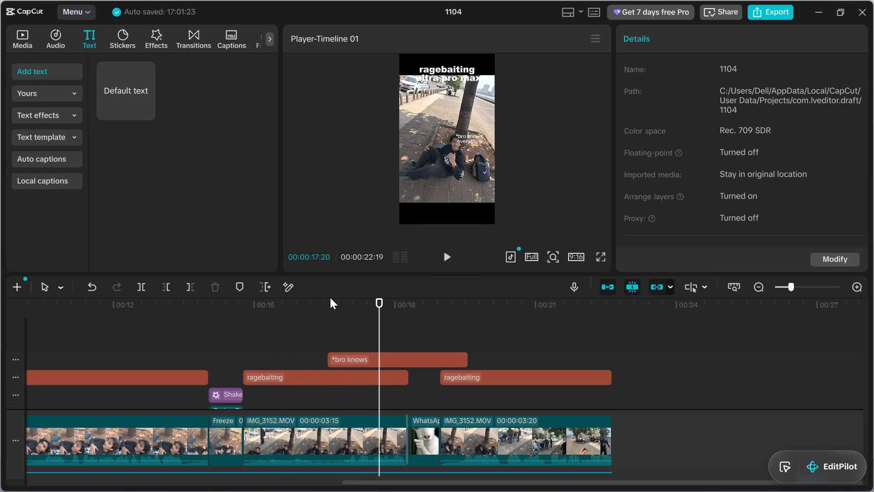
pyautogui.click(271, 323)
pyautogui.click(450, 254)
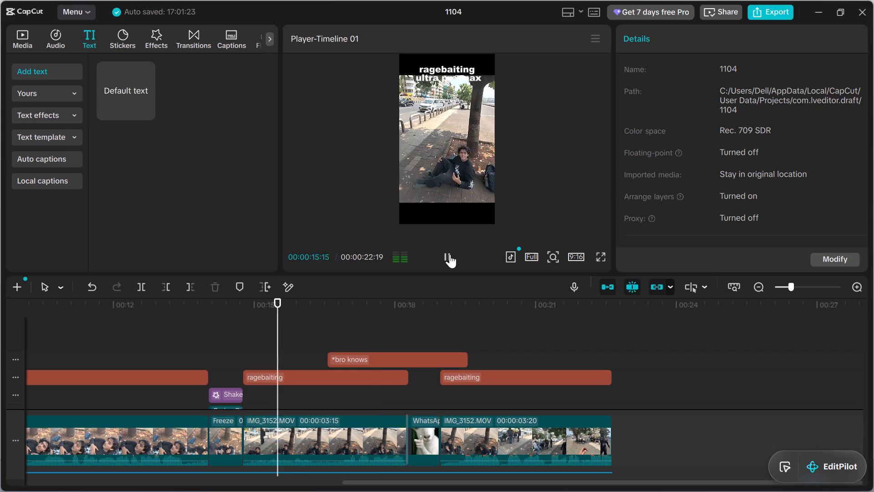
pyautogui.click(450, 254)
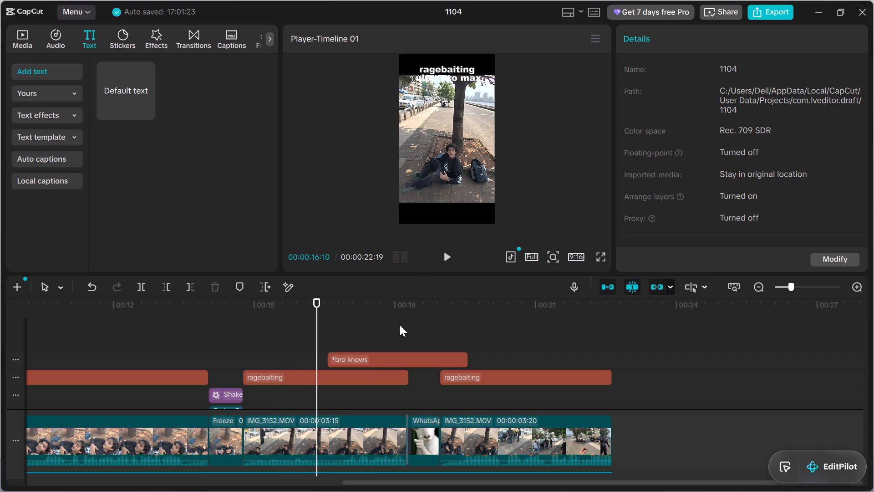
pyautogui.click(363, 352)
pyautogui.click(253, 355)
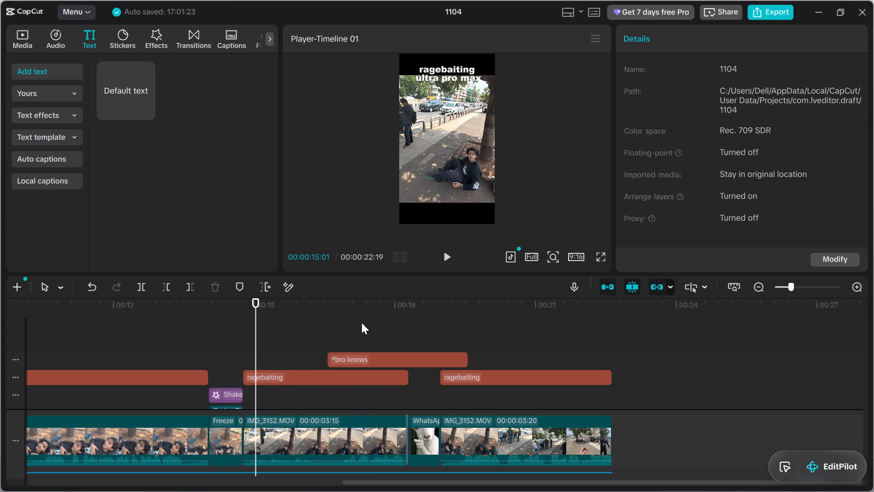
pyautogui.click(446, 256)
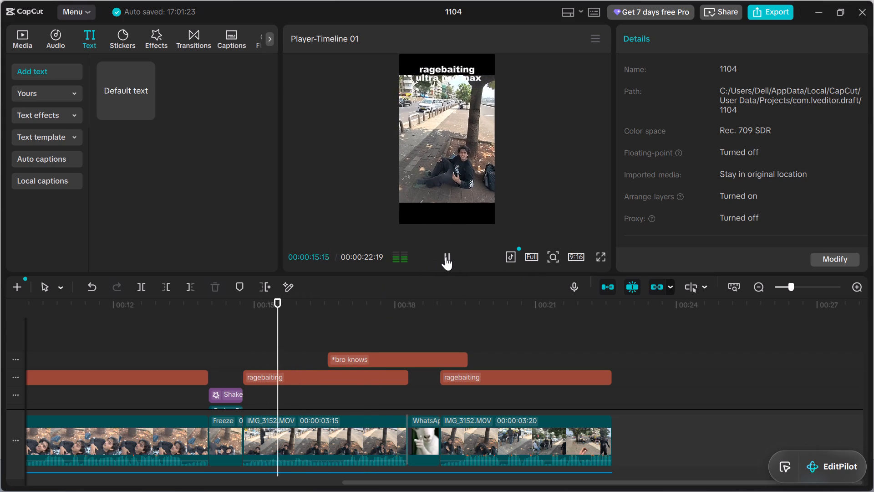
pyautogui.click(446, 255)
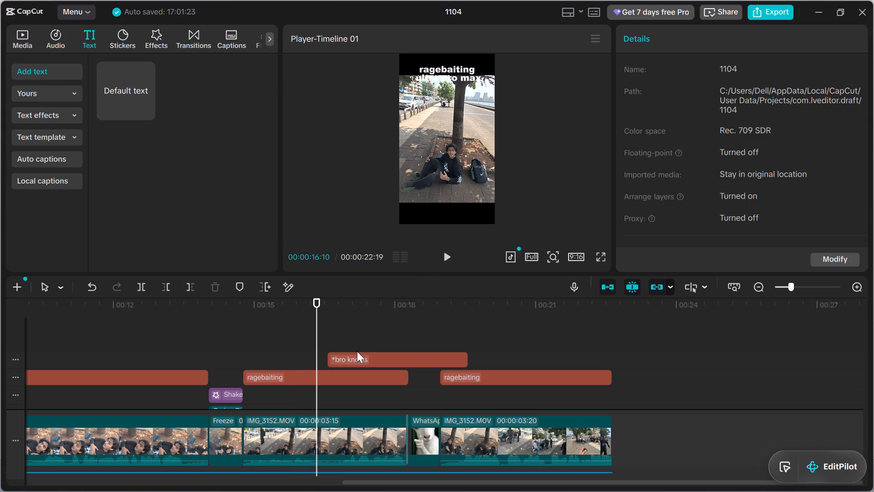
pyautogui.click(357, 352)
# Extend the start of the "*bro knows everything" caption back to 00:00:16:06.
pyautogui.click(311, 331)
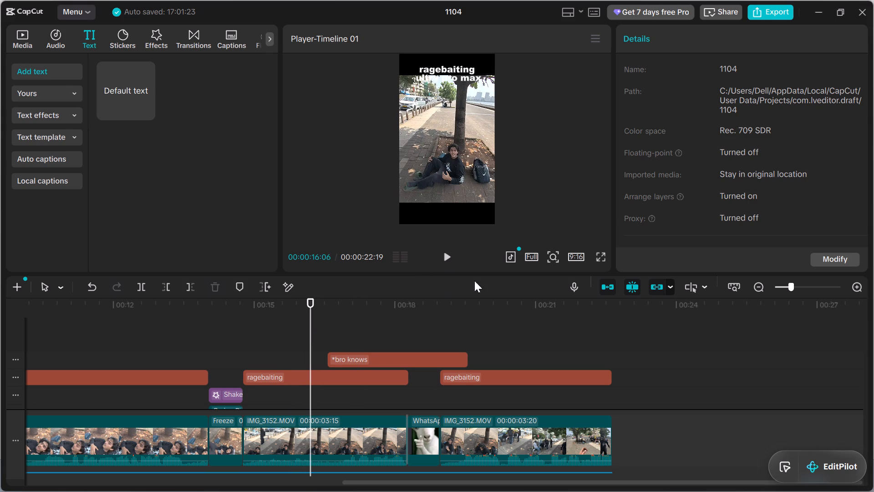
pyautogui.click(393, 359)
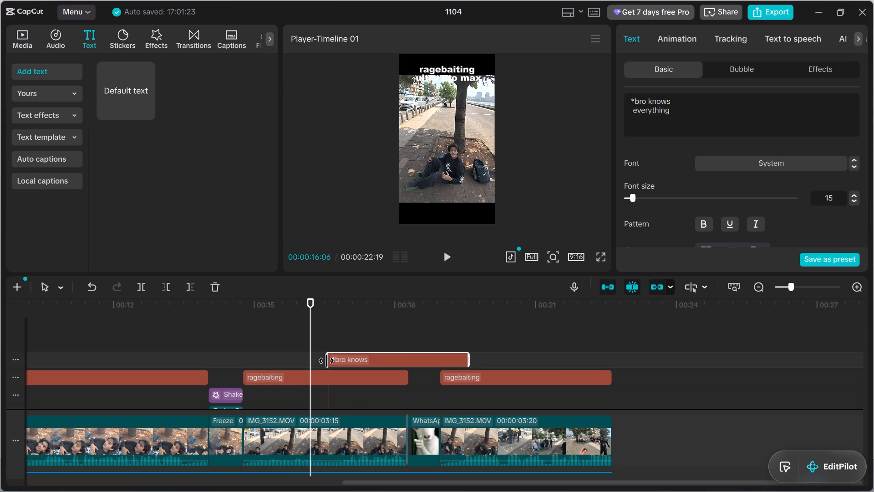
pyautogui.moveTo(328, 362); pyautogui.dragTo(316, 361)
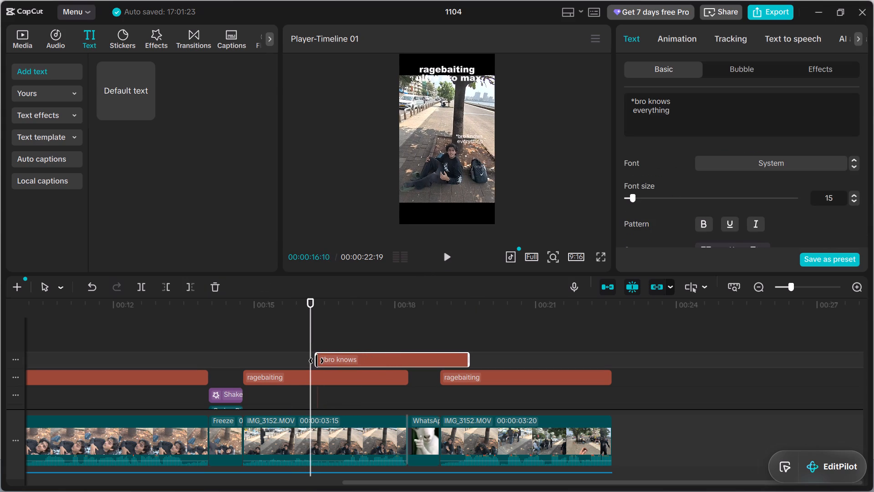
pyautogui.moveTo(316, 361); pyautogui.dragTo(313, 361)
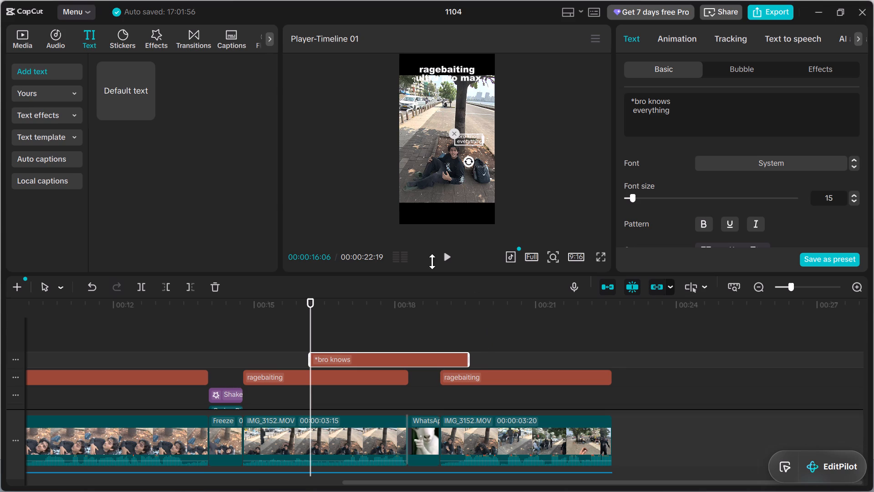
# Play through the caption to find its end point and trim its end to 00:00:17:01.
pyautogui.click(452, 256)
pyautogui.click(452, 256)
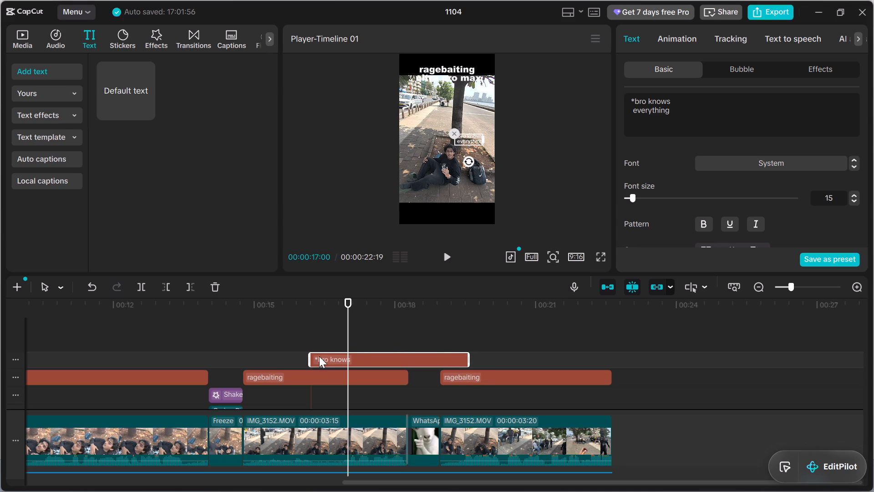
pyautogui.click(308, 329)
pyautogui.click(448, 258)
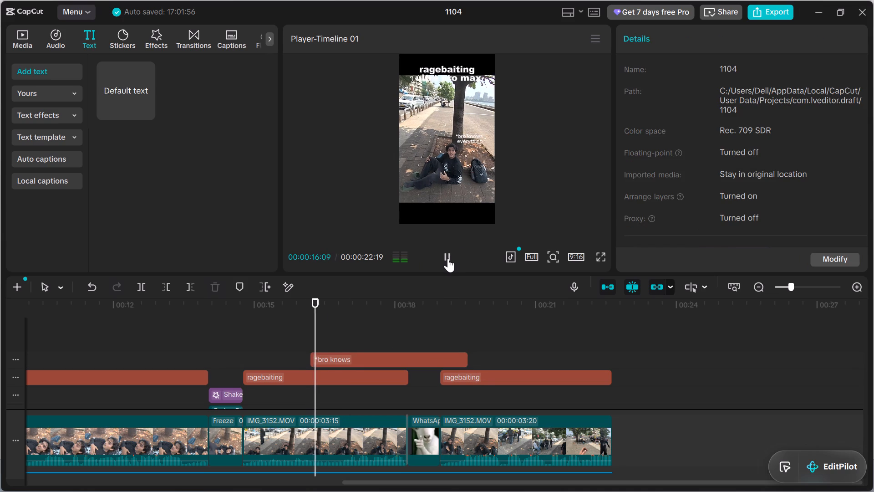
pyautogui.click(448, 258)
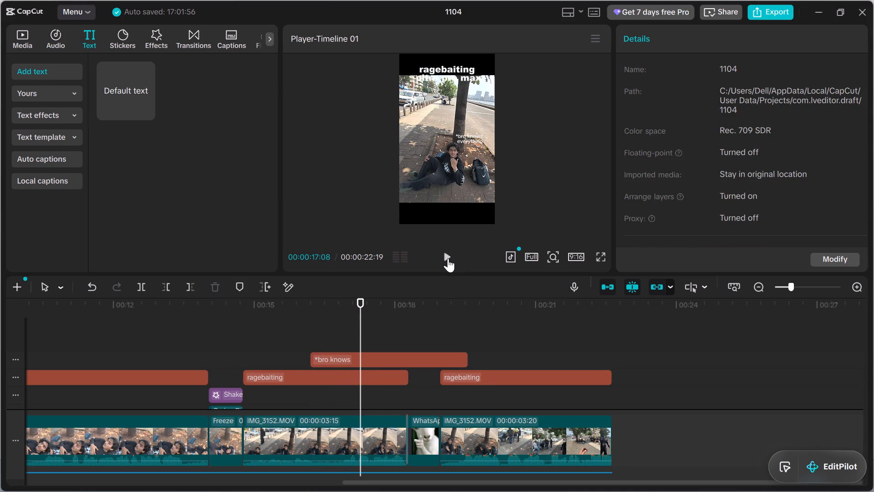
pyautogui.click(358, 331)
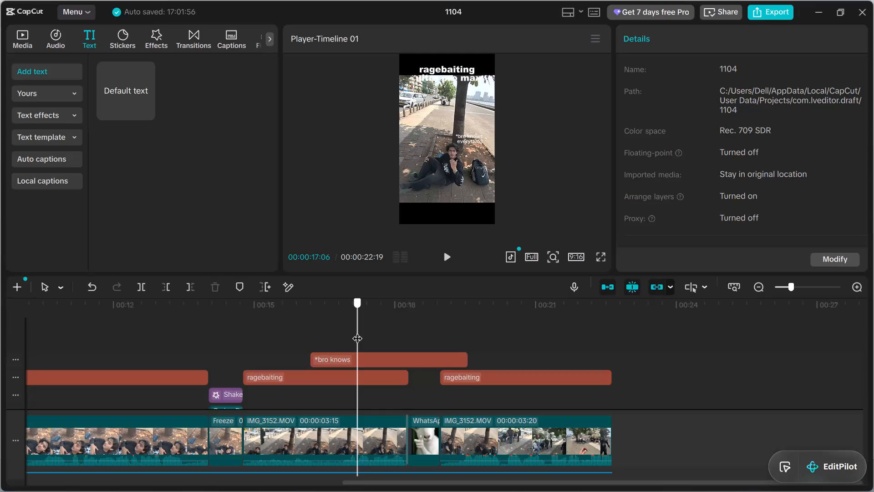
pyautogui.moveTo(354, 327); pyautogui.dragTo(354, 328)
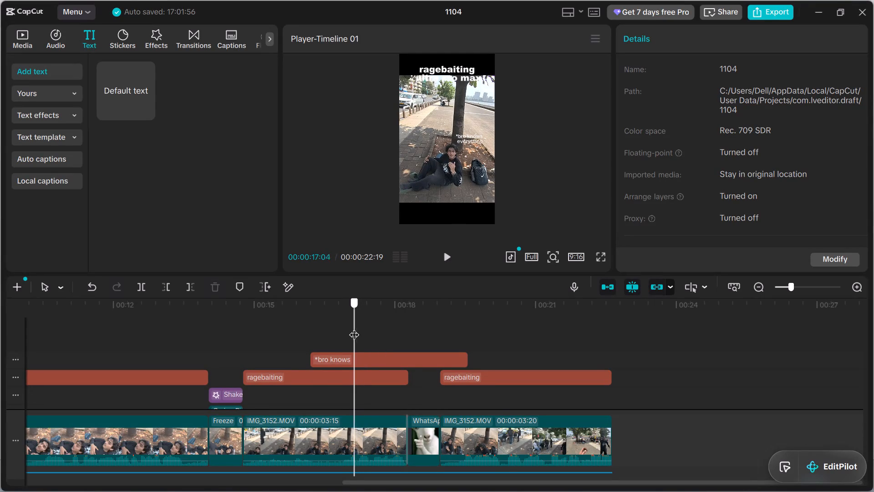
pyautogui.moveTo(354, 328); pyautogui.dragTo(350, 334)
pyautogui.click(432, 357)
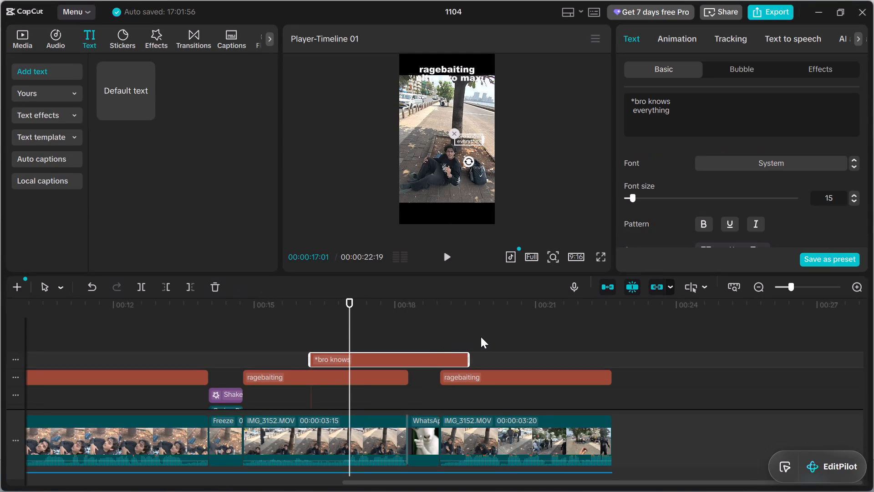
pyautogui.moveTo(468, 356); pyautogui.dragTo(347, 382)
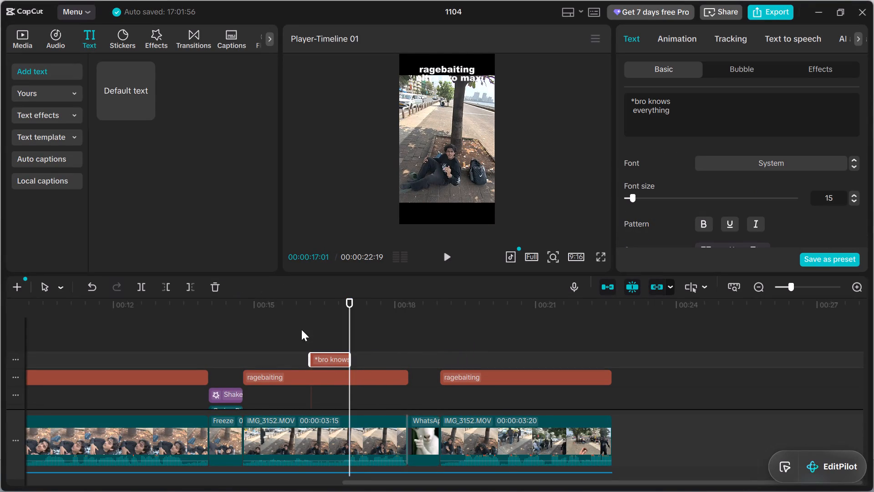
# Play back the retimed caption section and the remaining footage through the end of the video.
pyautogui.click(295, 321)
pyautogui.click(441, 250)
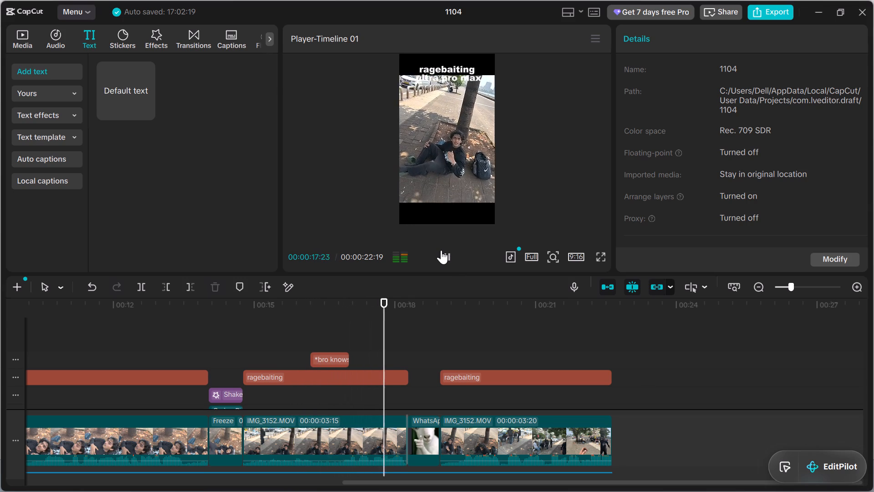
pyautogui.click(441, 250)
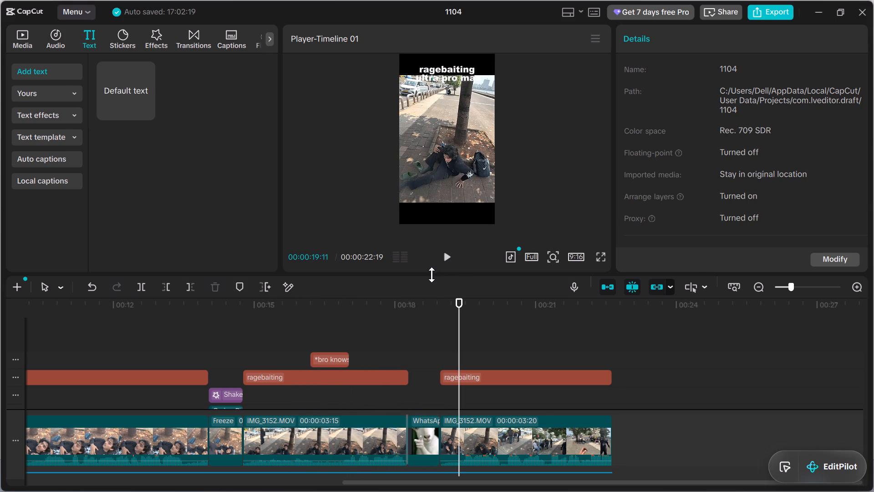
pyautogui.click(416, 316)
pyautogui.click(402, 324)
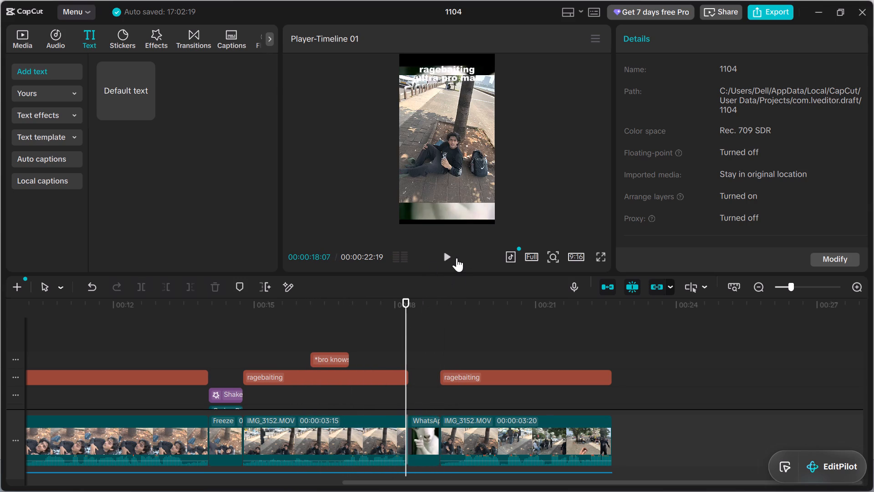
pyautogui.click(453, 259)
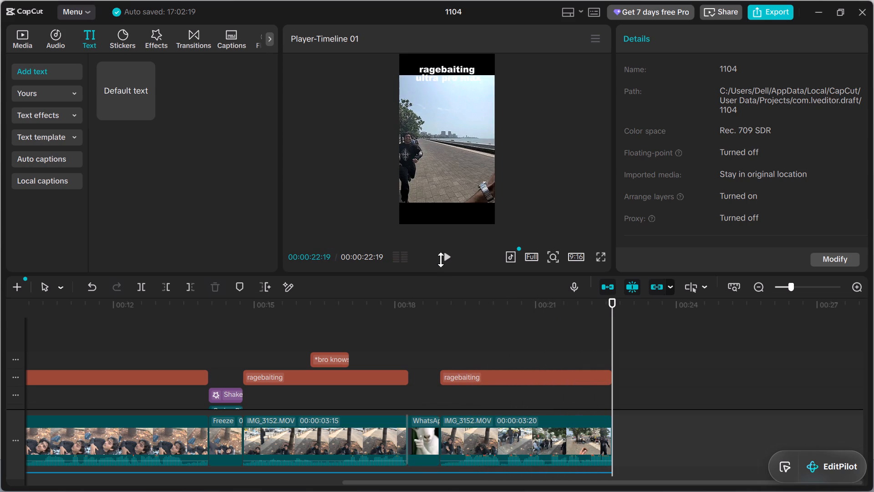
# Browse the Trending, Black Friday, B.Duck and Classic stickers for one to use at 00:00:19:23.
pyautogui.click(478, 318)
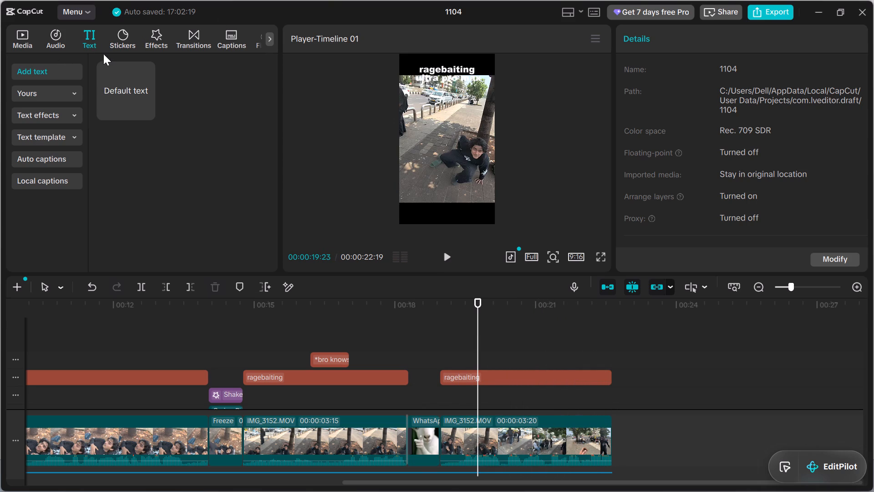
pyautogui.click(122, 31)
pyautogui.click(119, 36)
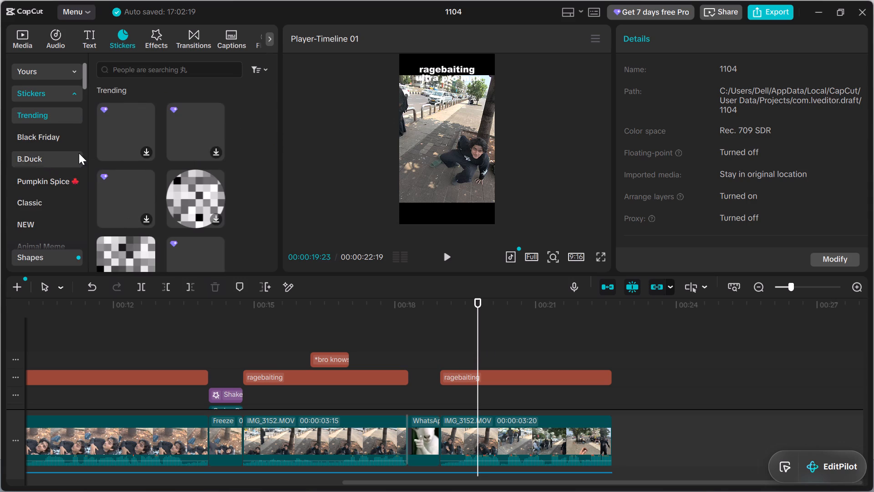
pyautogui.click(71, 143)
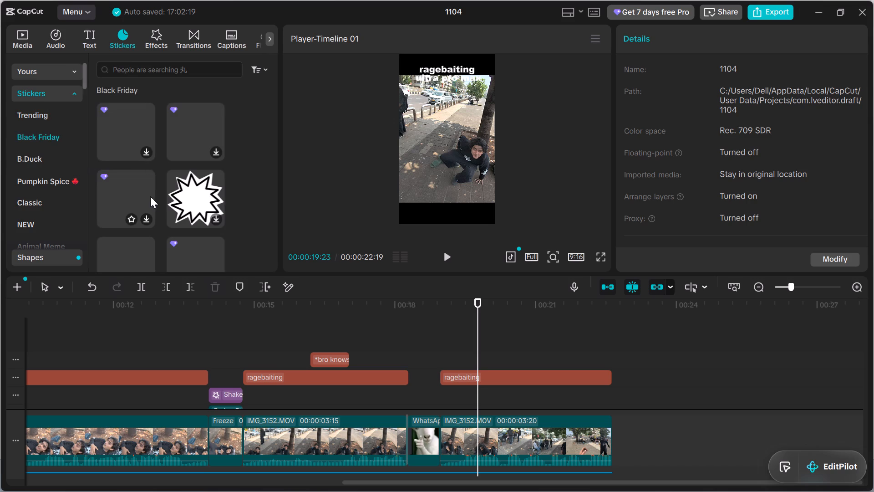
pyautogui.click(59, 162)
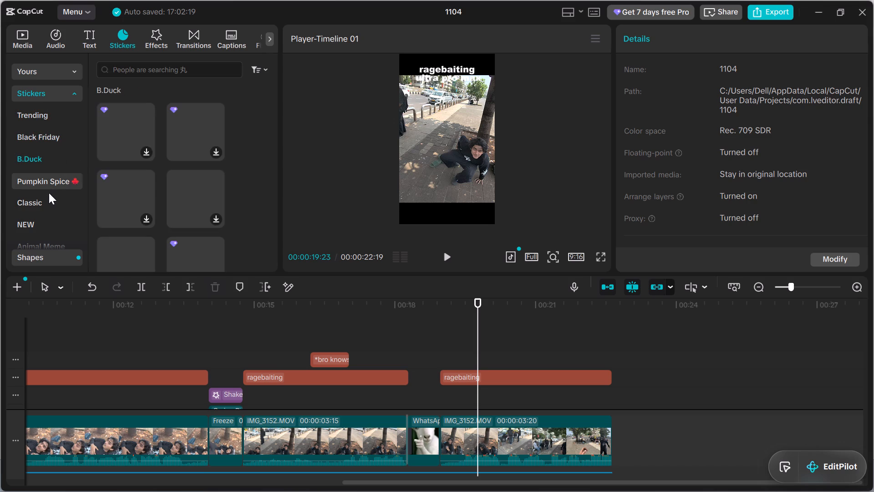
pyautogui.click(48, 196)
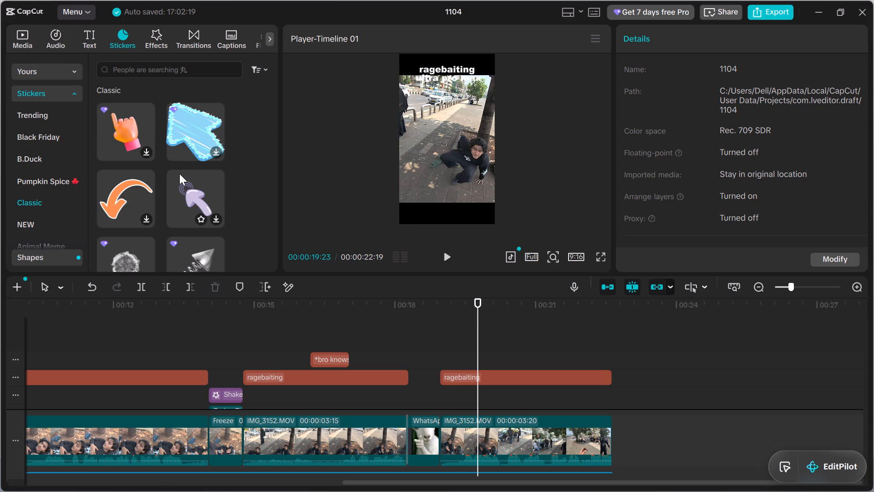
pyautogui.scroll(-3, 179, 174)
pyautogui.scroll(1, 179, 174)
pyautogui.scroll(-1, 179, 174)
pyautogui.scroll(2, 179, 174)
pyautogui.scroll(-2, 179, 174)
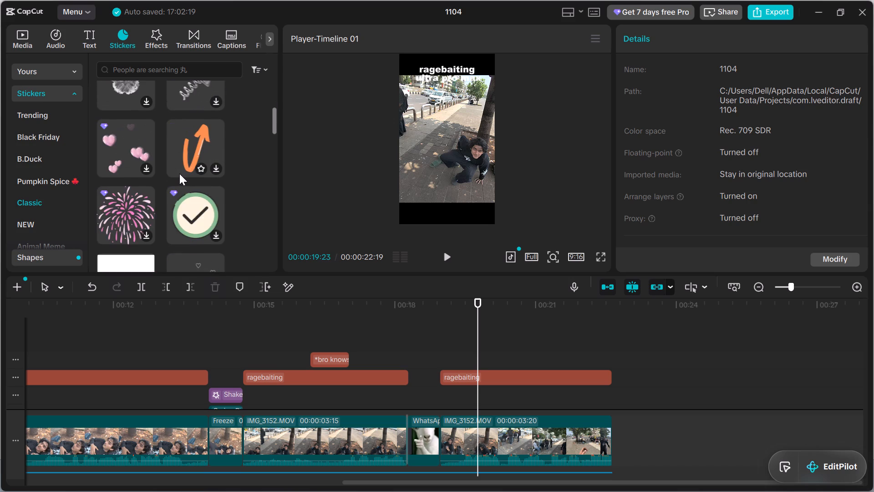
pyautogui.scroll(-3, 179, 174)
pyautogui.scroll(2, 179, 174)
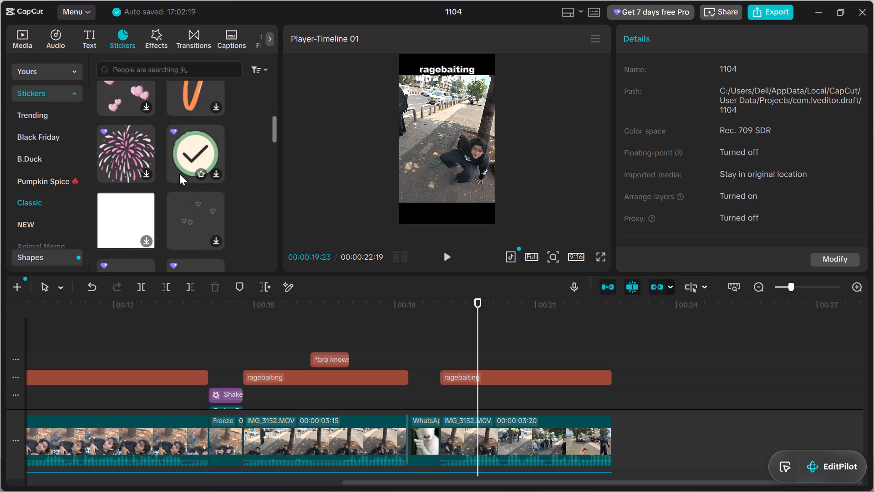
pyautogui.scroll(-1, 179, 174)
# Search the sticker library for "scared emoji cartoon".
pyautogui.click(204, 66)
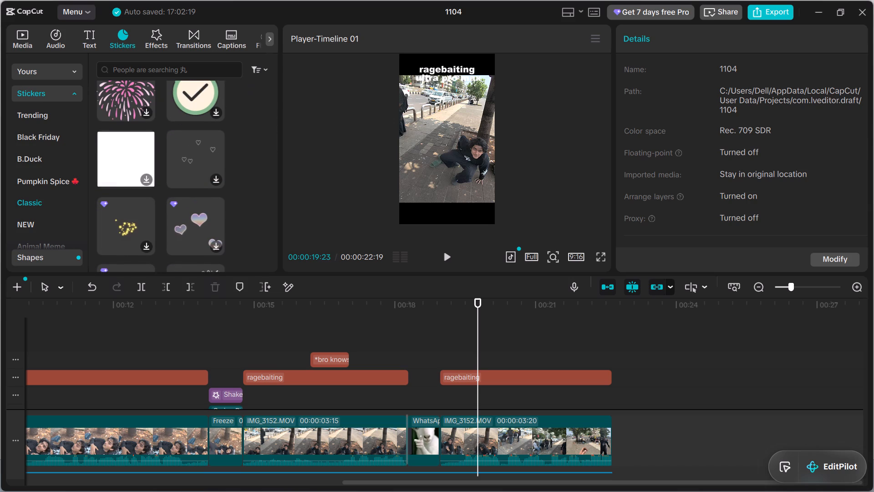
pyautogui.write('scared emoji')
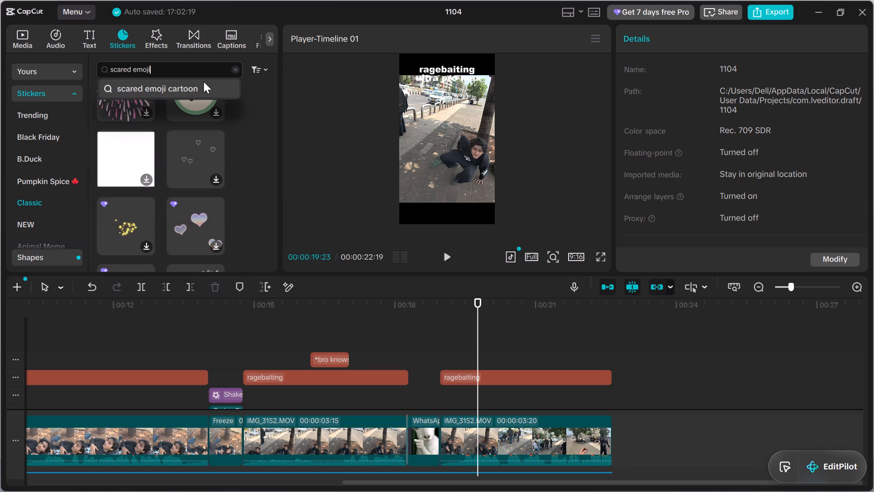
pyautogui.click(195, 82)
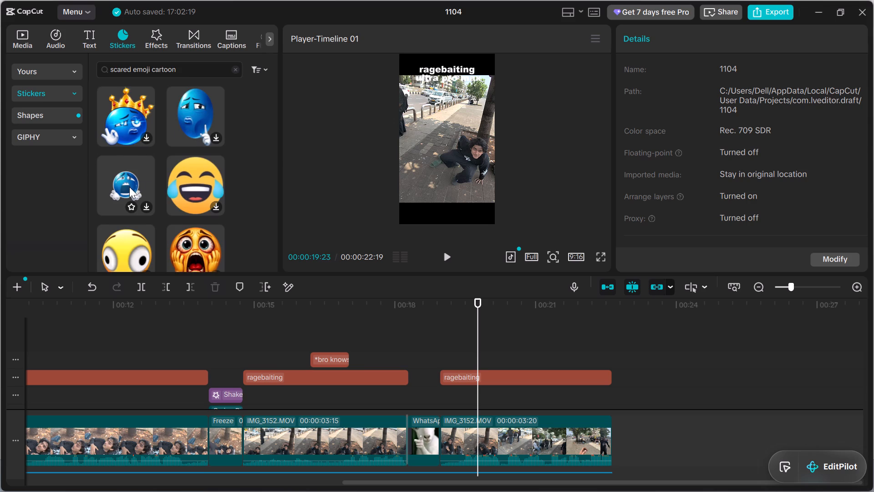
# Look through the "scared emoji cartoon" sticker results for a suitable screaming or frightened emoji.
pyautogui.scroll(-1, 155, 192)
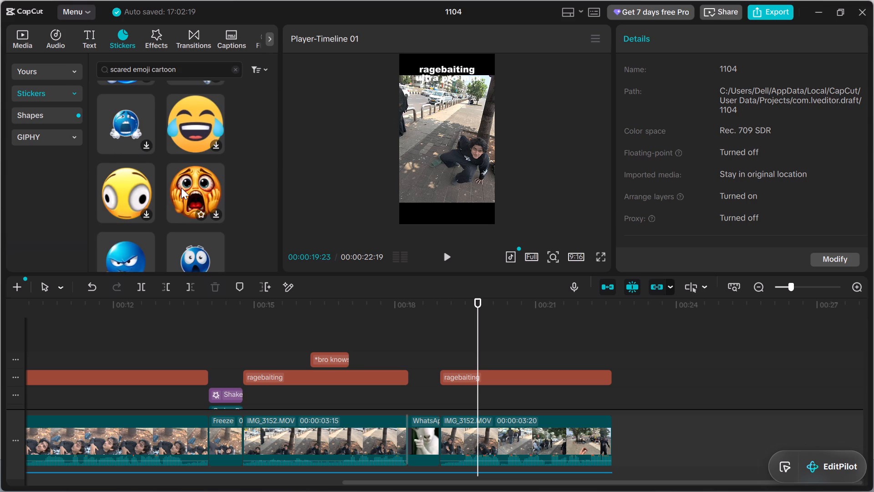
pyautogui.scroll(-1, 148, 205)
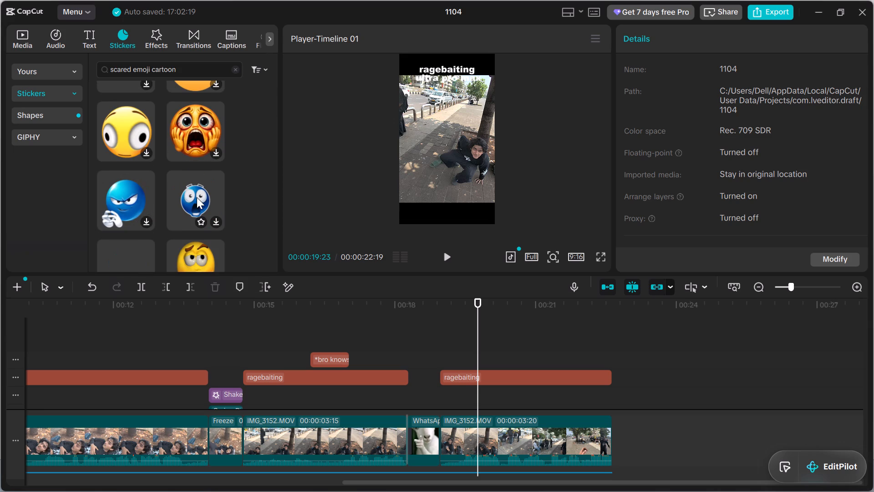
pyautogui.scroll(-1, 130, 188)
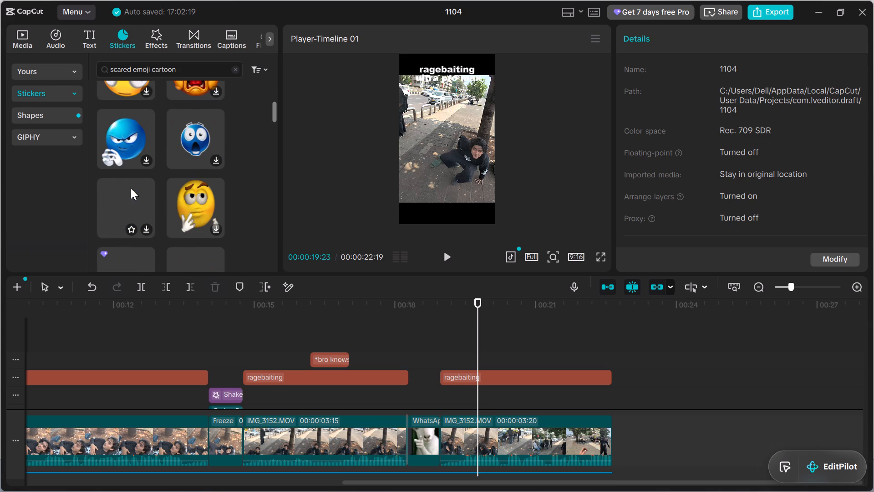
pyautogui.scroll(1, 184, 209)
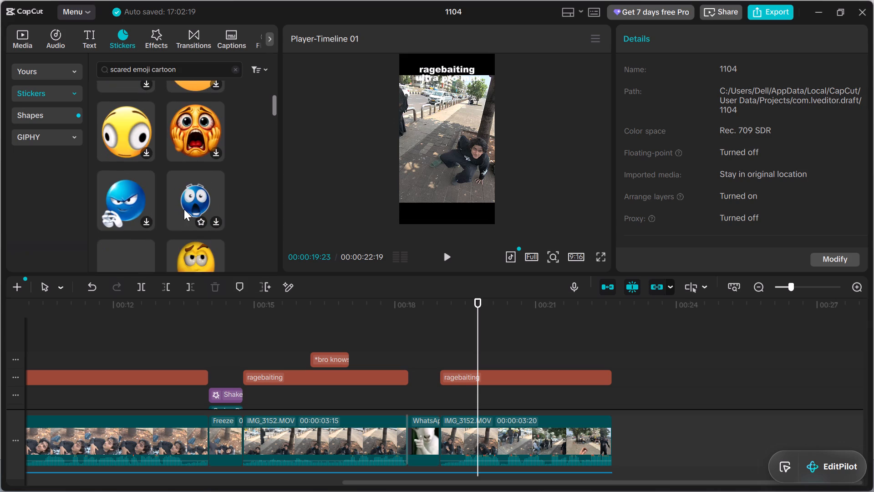
pyautogui.scroll(1, 184, 209)
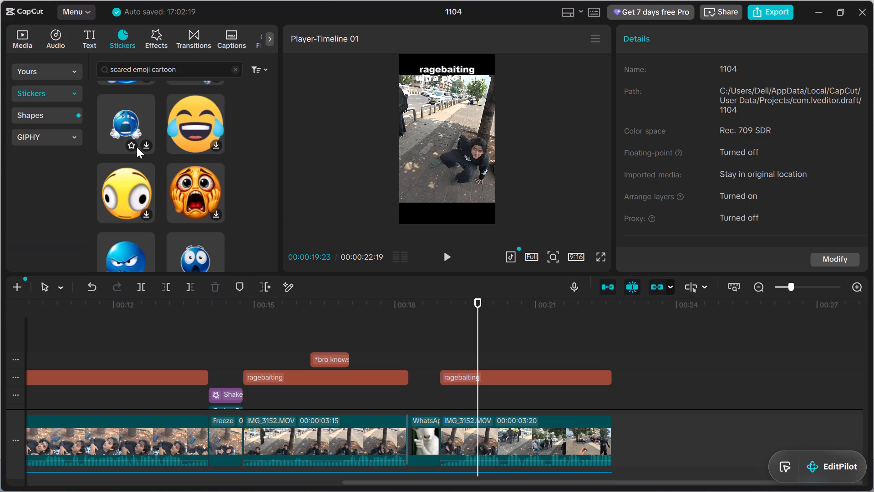
pyautogui.scroll(-1, 137, 147)
pyautogui.scroll(3, 137, 147)
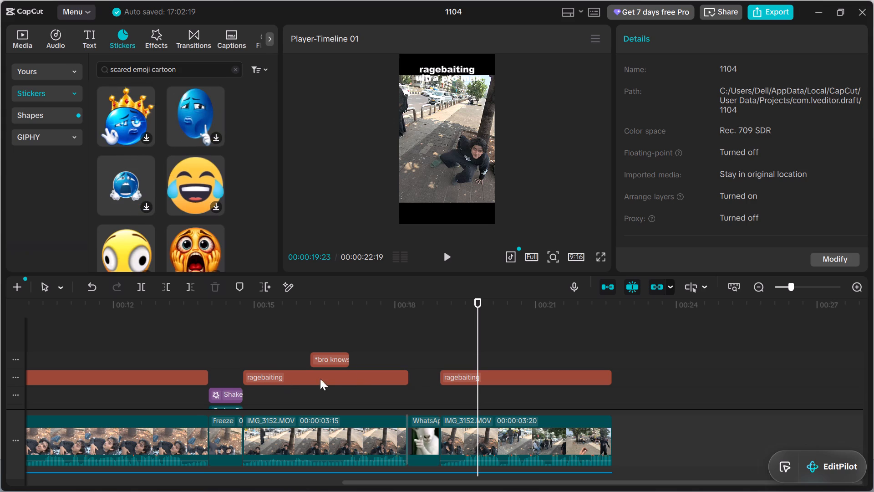
# Examine the caption, video and sound-effect tracks around the goat image between about 00:00:18 and 00:00:19.
pyautogui.click(391, 333)
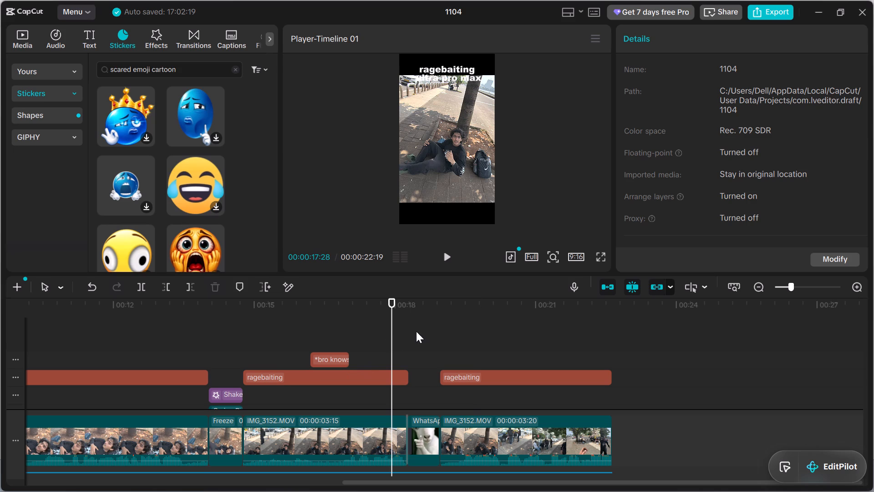
pyautogui.scroll(1, 525, 347)
pyautogui.moveTo(299, 397); pyautogui.dragTo(311, 345)
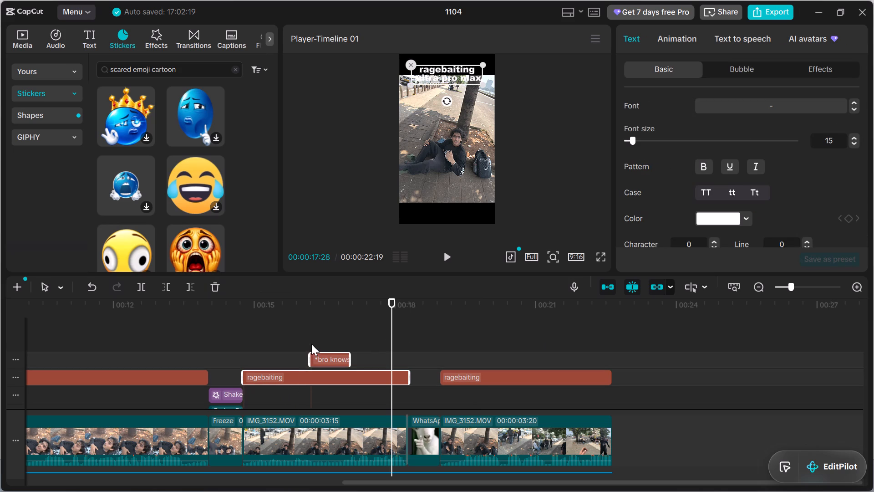
pyautogui.click(450, 355)
pyautogui.moveTo(670, 435); pyautogui.dragTo(691, 403)
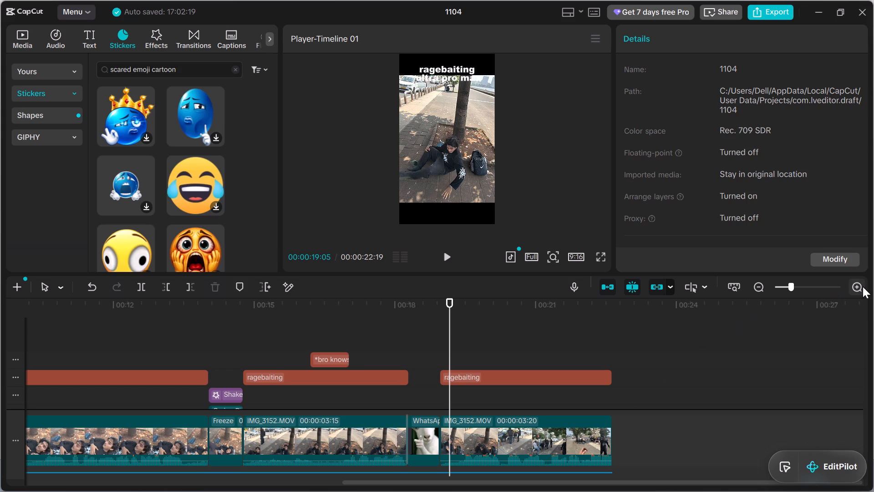
pyautogui.click(863, 286)
pyautogui.click(857, 286)
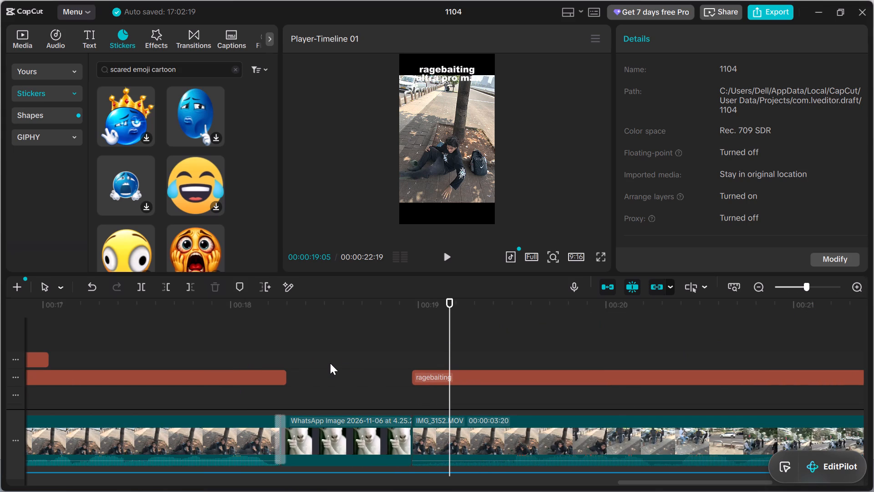
pyautogui.scroll(-1, 330, 363)
pyautogui.scroll(1, 330, 362)
pyautogui.scroll(-5, 330, 362)
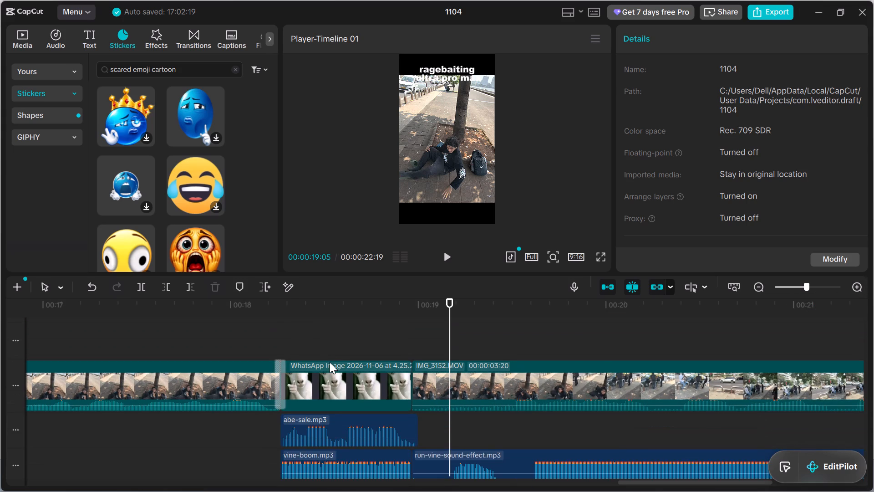
pyautogui.scroll(-1, 330, 362)
pyautogui.scroll(1, 330, 362)
pyautogui.scroll(-1, 330, 362)
pyautogui.scroll(3, 330, 362)
pyautogui.scroll(-1, 330, 362)
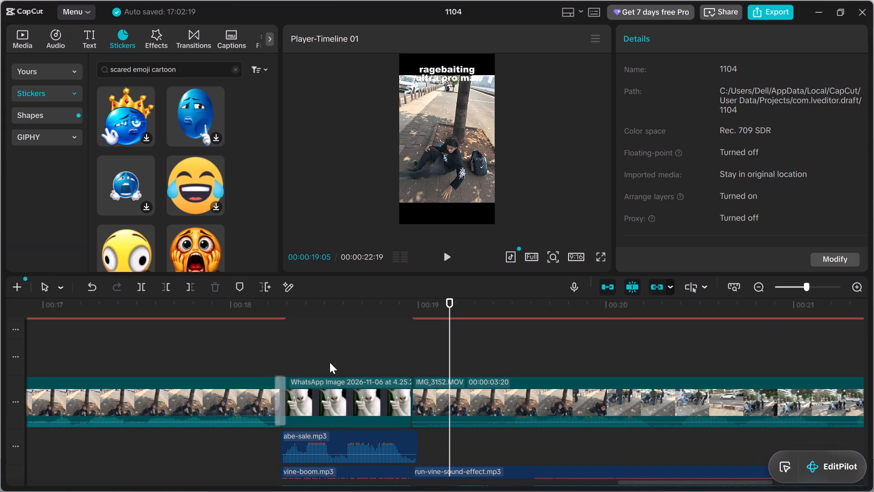
pyautogui.scroll(-1, 330, 362)
pyautogui.scroll(1, 330, 362)
# Add the blue screaming emoji with raised hands sticker at 00:00:14:01, where the freeze frame with the crying pink emoji starts.
pyautogui.click(285, 345)
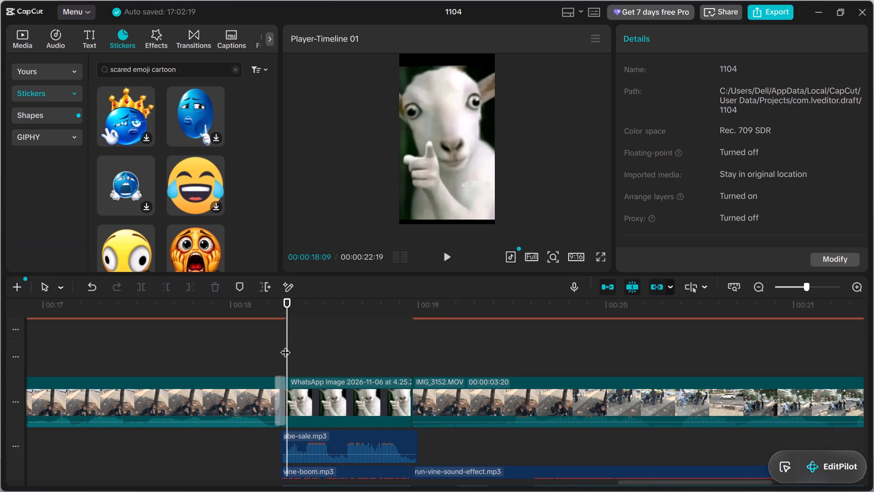
pyautogui.click(222, 332)
pyautogui.moveTo(225, 340); pyautogui.dragTo(121, 347)
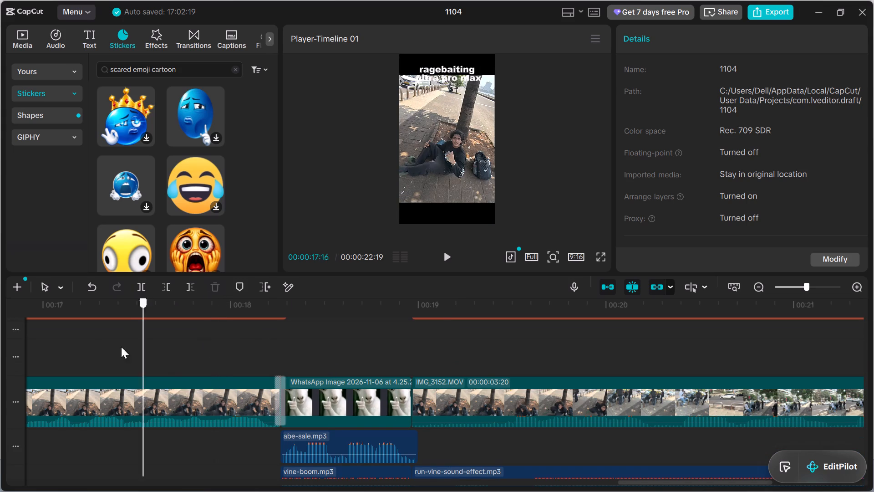
pyautogui.moveTo(121, 347); pyautogui.dragTo(383, 438)
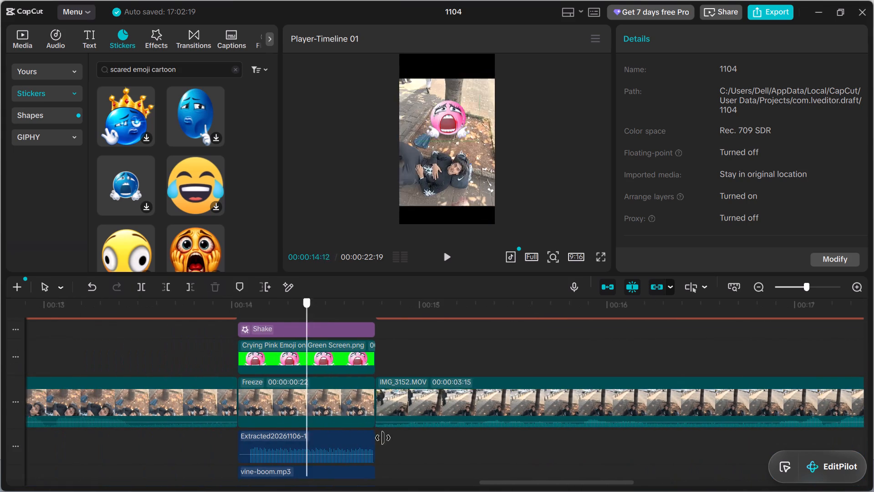
pyautogui.moveTo(383, 438); pyautogui.dragTo(233, 435)
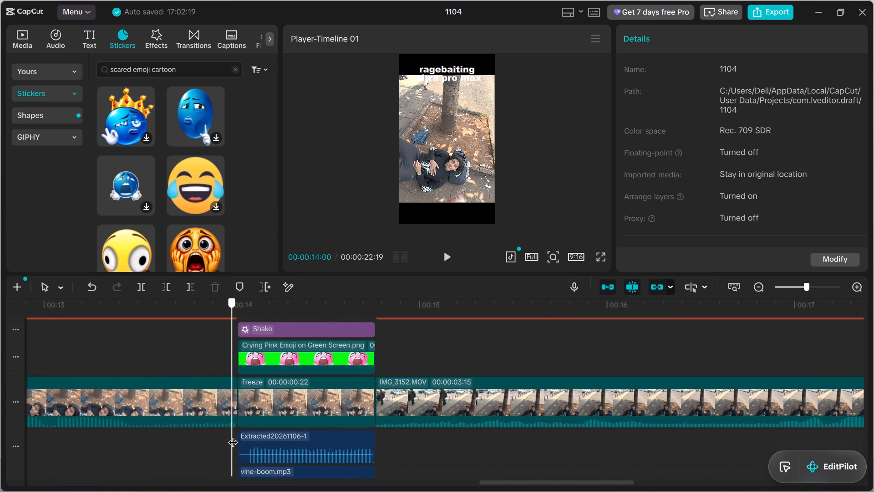
pyautogui.moveTo(233, 435); pyautogui.dragTo(236, 438)
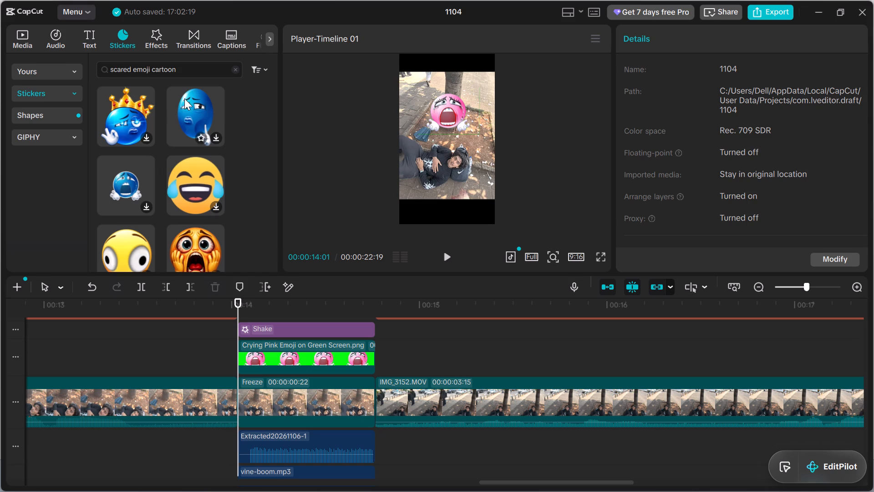
pyautogui.click(322, 359)
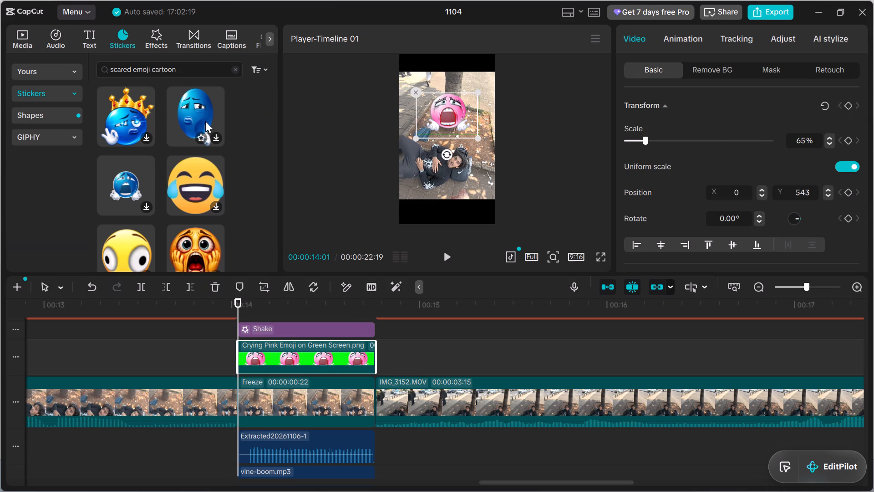
pyautogui.click(131, 190)
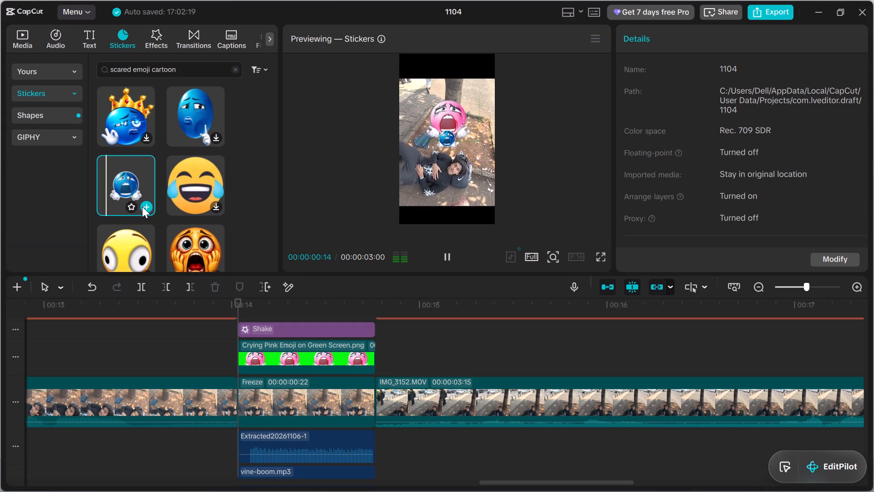
pyautogui.click(142, 206)
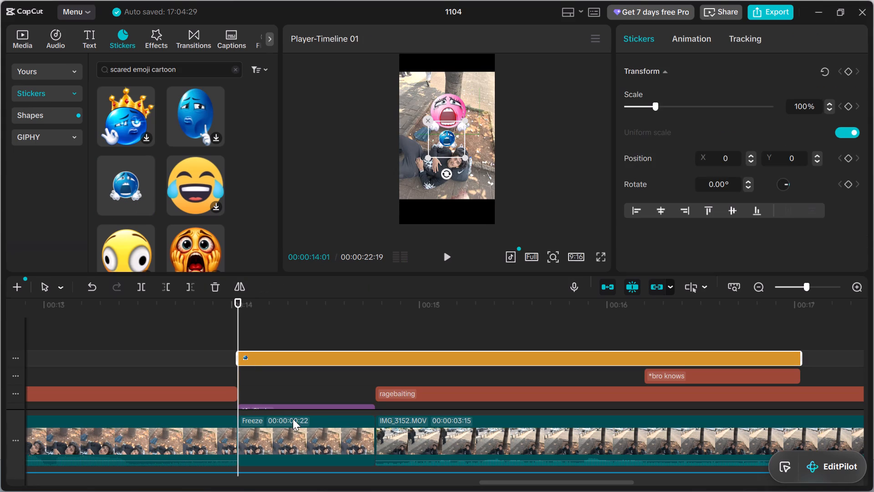
# Trim the blue emoji sticker's end to match the end of the 00:00:00:22 freeze frame.
pyautogui.scroll(1, 310, 408)
pyautogui.scroll(-3, 310, 407)
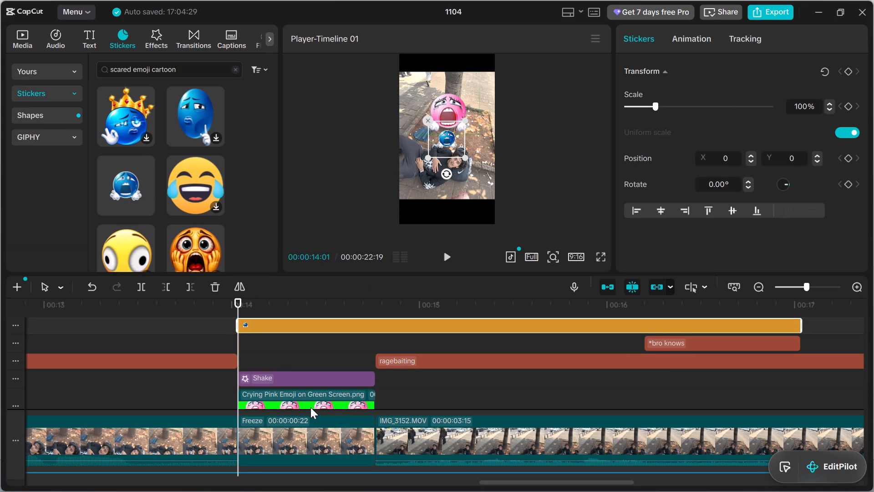
pyautogui.scroll(-5, 310, 407)
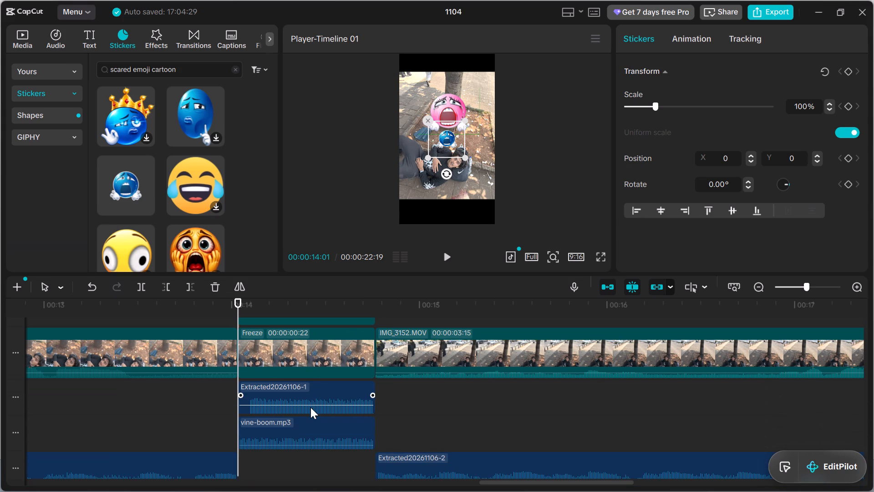
pyautogui.scroll(6, 310, 407)
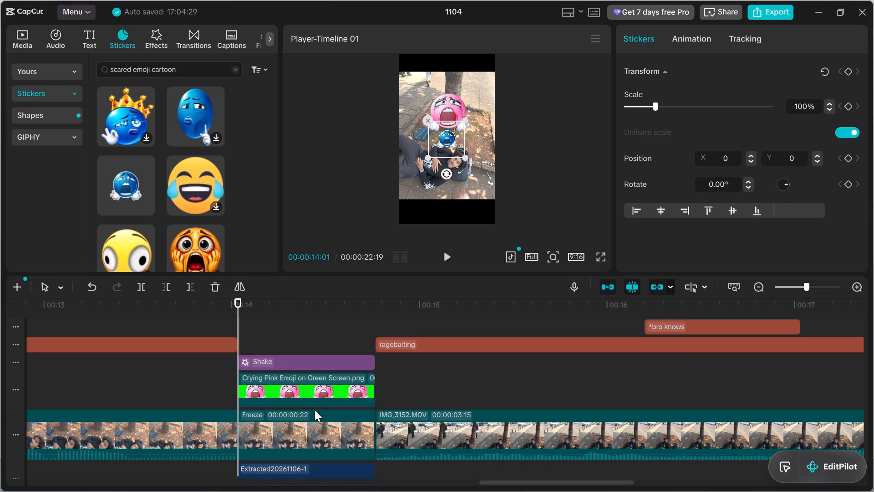
pyautogui.scroll(1, 315, 410)
pyautogui.scroll(-2, 315, 410)
pyautogui.scroll(2, 315, 411)
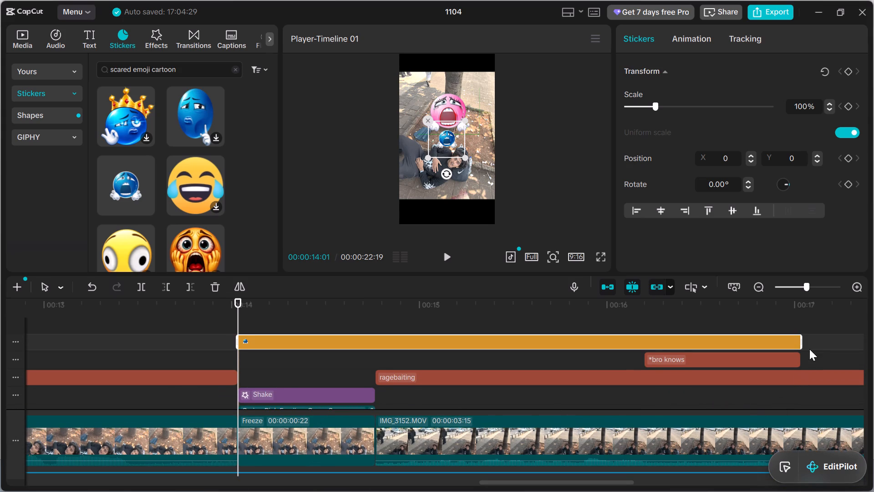
pyautogui.moveTo(798, 340); pyautogui.dragTo(495, 316)
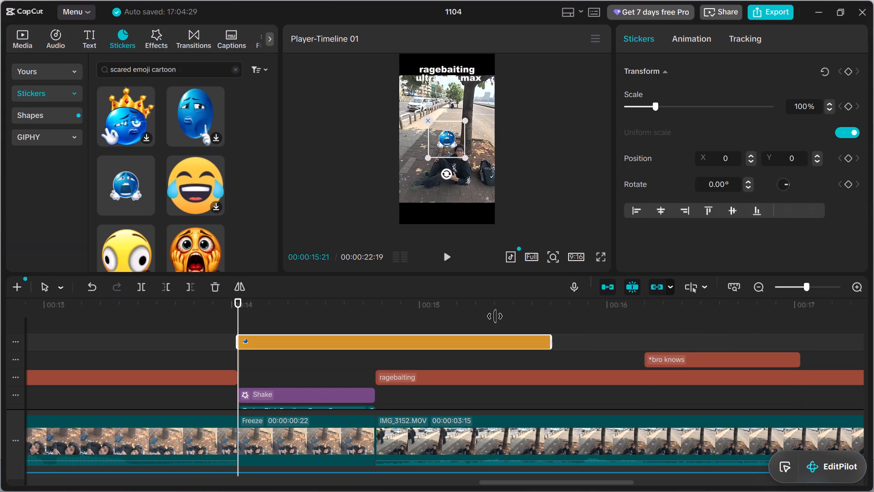
pyautogui.moveTo(495, 316); pyautogui.dragTo(373, 319)
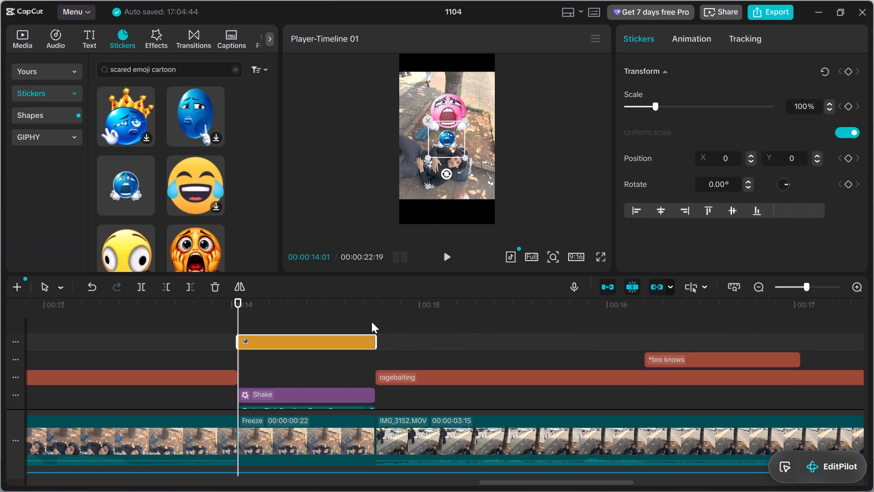
# Enlarge the blue emoji sticker to 255% and position it over the pink emoji at X 0, Y 562.
pyautogui.moveTo(436, 137); pyautogui.dragTo(441, 117)
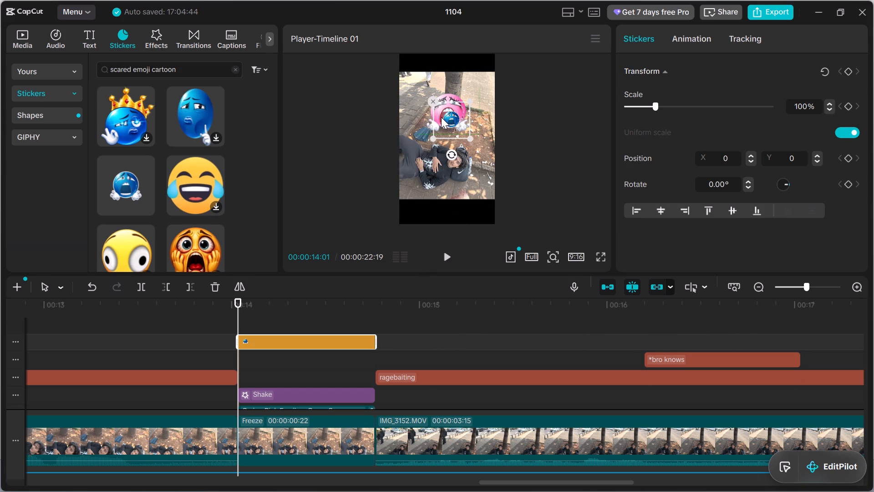
pyautogui.moveTo(441, 117); pyautogui.dragTo(439, 104)
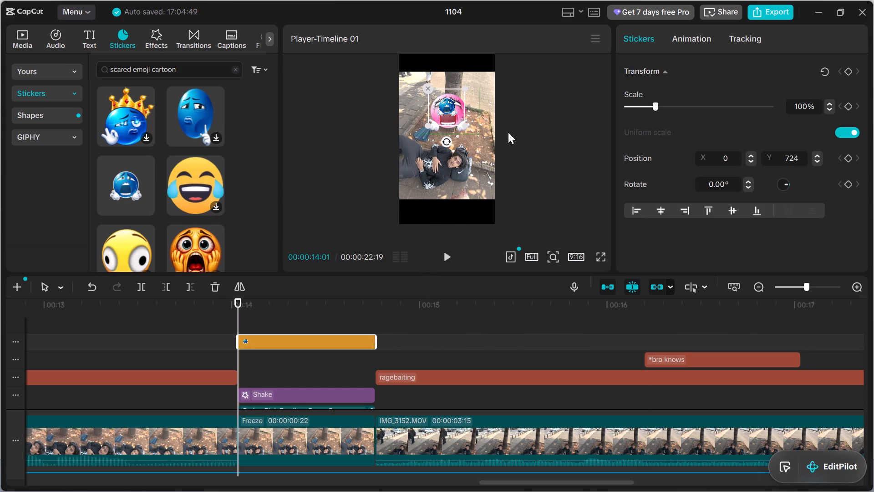
pyautogui.moveTo(463, 129); pyautogui.dragTo(495, 183)
pyautogui.moveTo(478, 111); pyautogui.dragTo(477, 125)
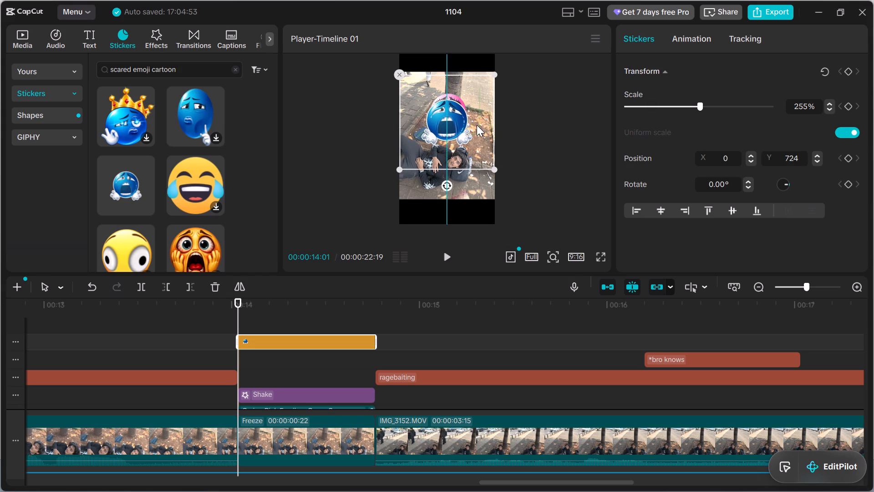
pyautogui.moveTo(477, 125); pyautogui.dragTo(477, 118)
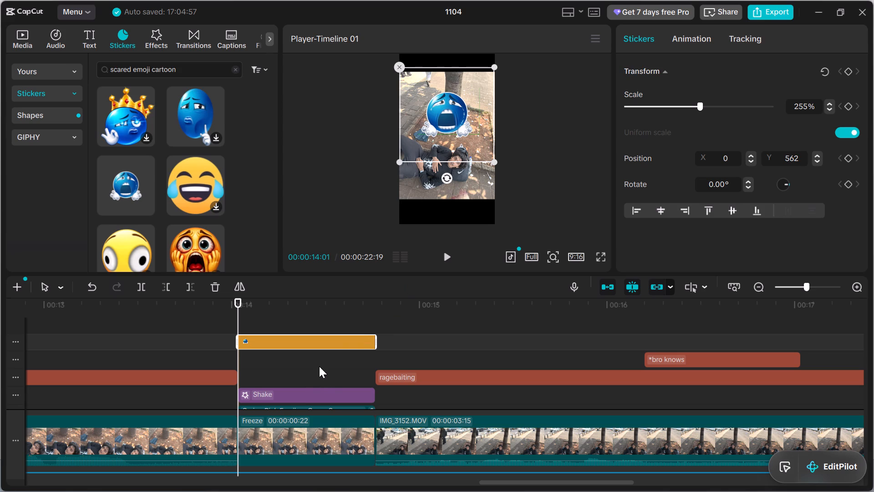
# Delete the Crying Pink Emoji on Green Screen clip from the freeze frame section.
pyautogui.scroll(-2, 319, 366)
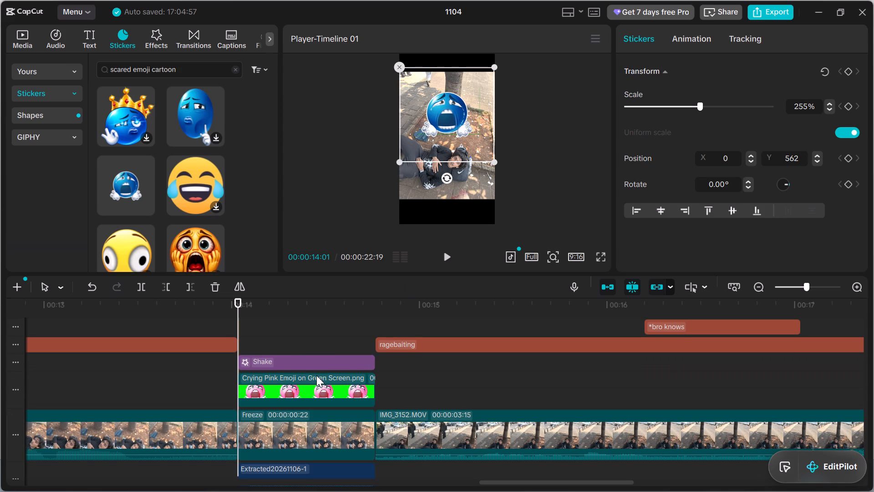
pyautogui.click(315, 377)
pyautogui.rightClick(315, 377)
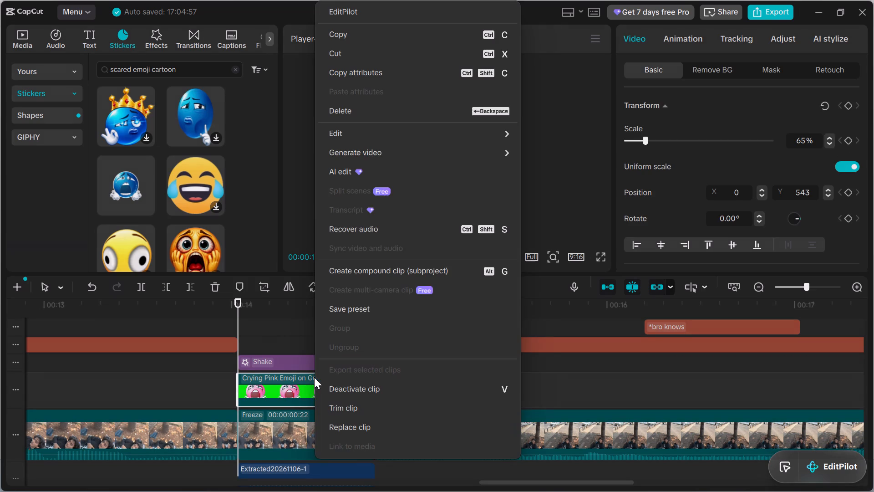
pyautogui.click(366, 109)
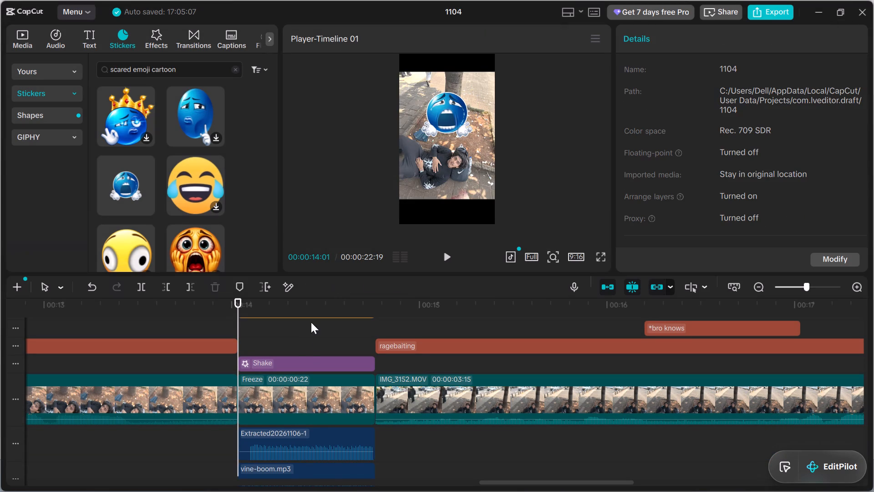
# Move the blue emoji sticker below the "*bro knows" caption's track and place the Shake effect on a track above both.
pyautogui.scroll(1, 306, 345)
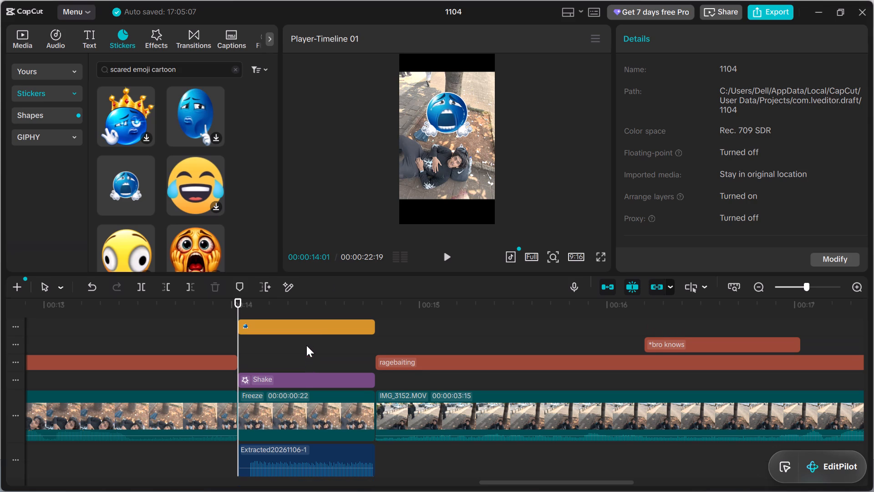
pyautogui.click(314, 322)
pyautogui.moveTo(314, 322); pyautogui.dragTo(314, 328)
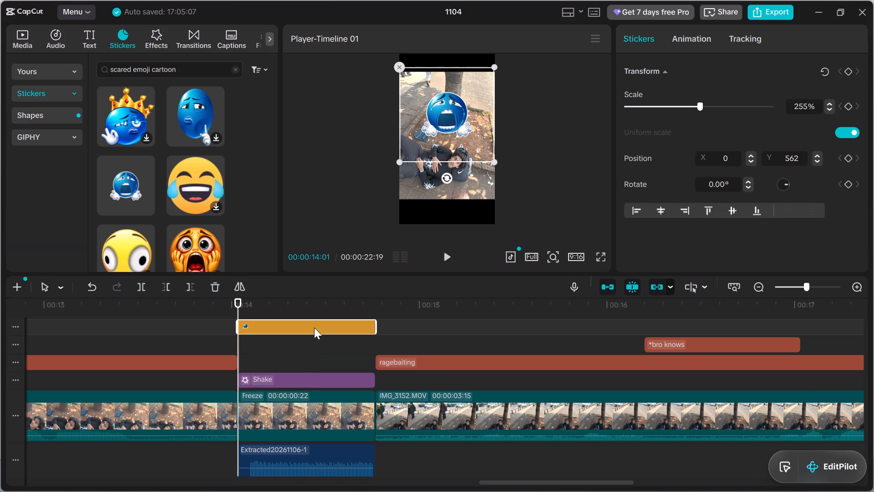
pyautogui.moveTo(314, 328); pyautogui.dragTo(317, 379)
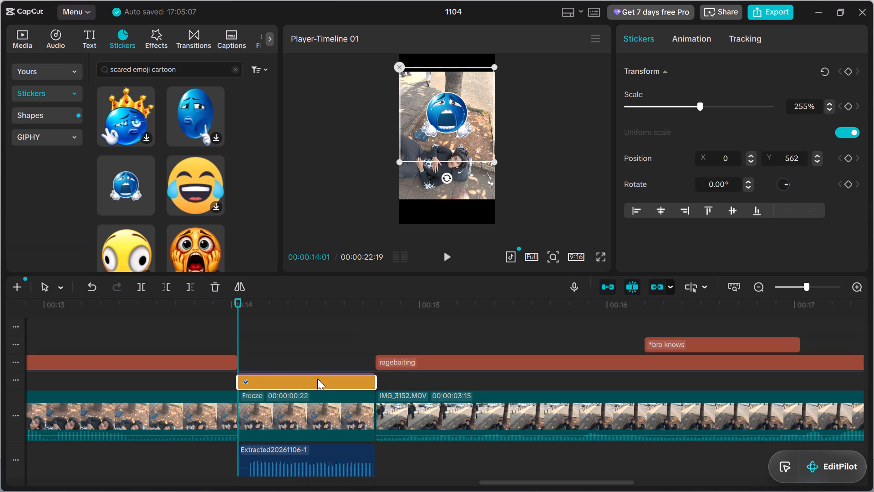
pyautogui.moveTo(317, 379); pyautogui.dragTo(318, 354)
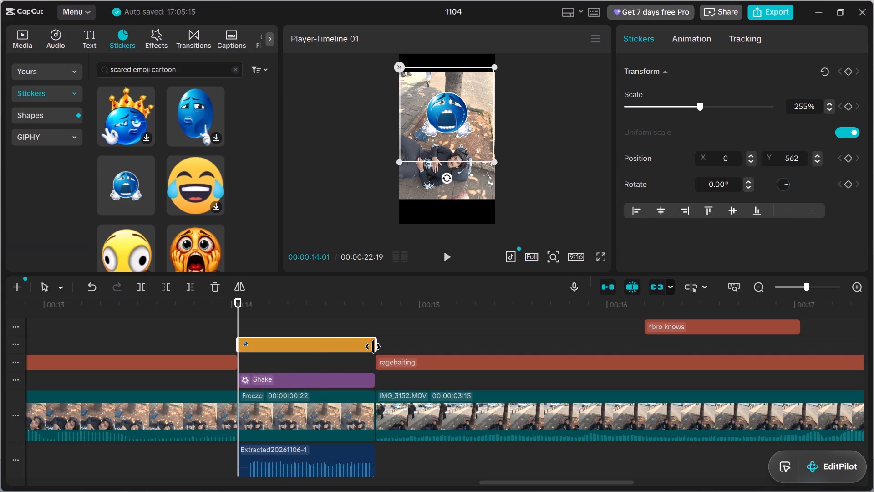
pyautogui.click(356, 374)
pyautogui.moveTo(356, 374); pyautogui.dragTo(357, 317)
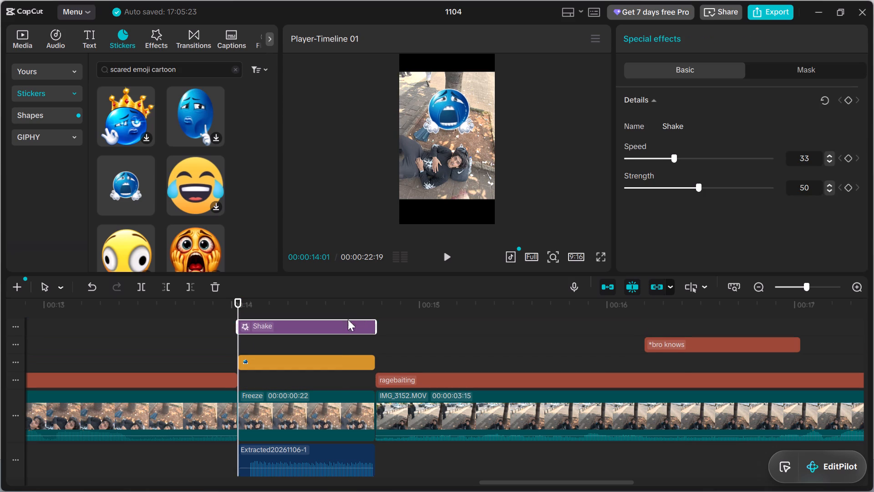
# Play back the freeze frame with the shaking blue emoji, then the following footage through 00:00:19:15.
pyautogui.click(445, 259)
pyautogui.click(445, 259)
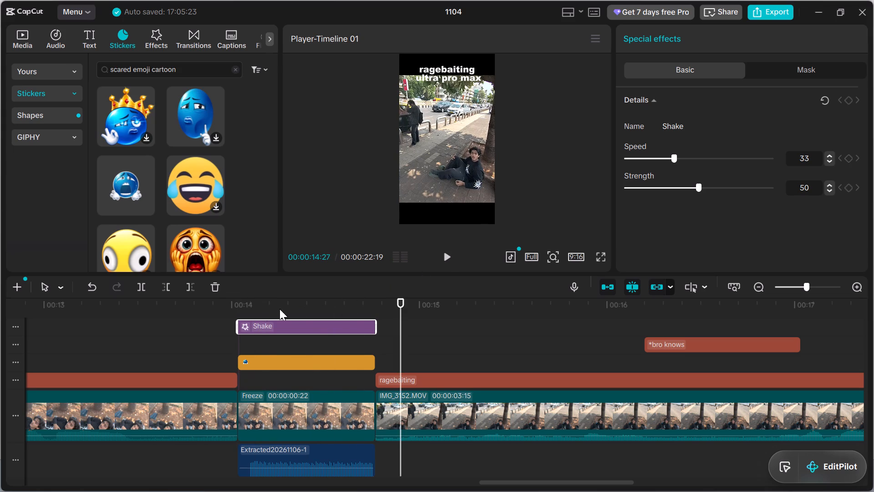
pyautogui.click(211, 318)
pyautogui.click(442, 256)
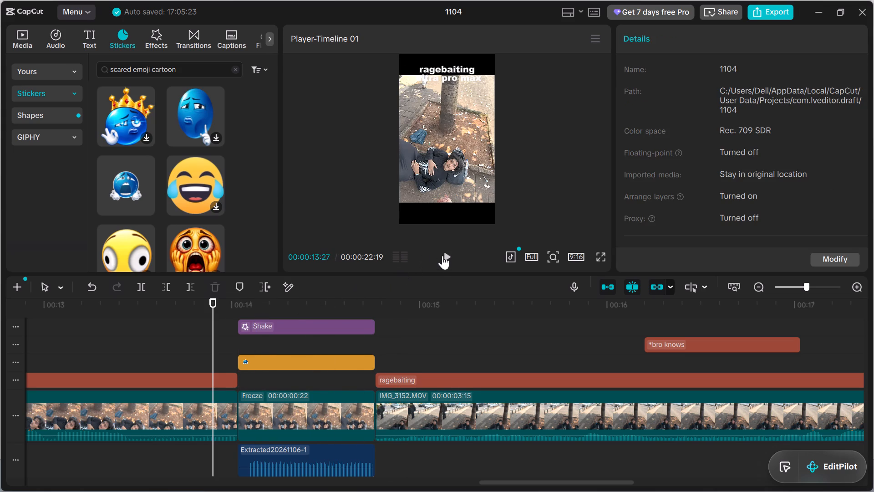
pyautogui.click(442, 256)
pyautogui.click(173, 335)
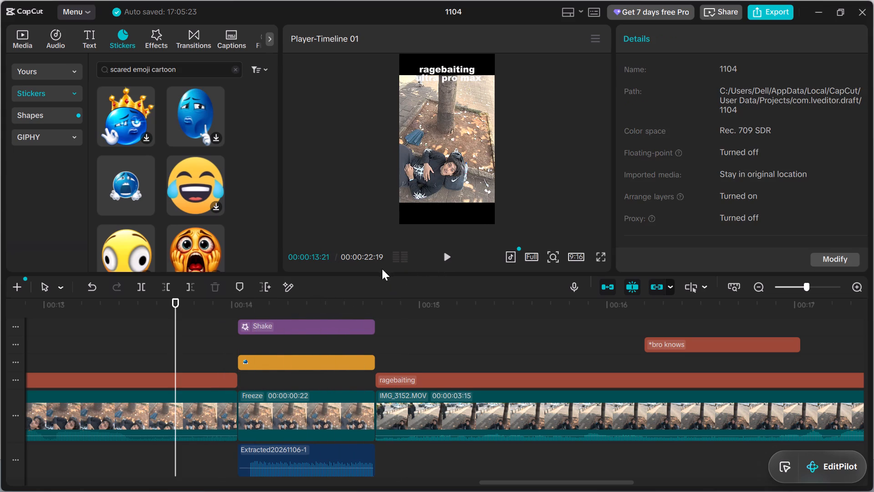
pyautogui.click(450, 258)
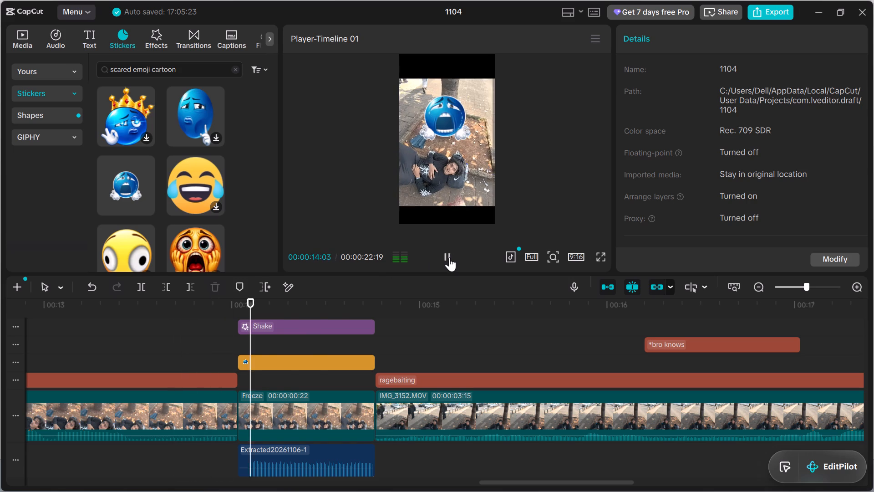
pyautogui.click(449, 257)
pyautogui.click(449, 257)
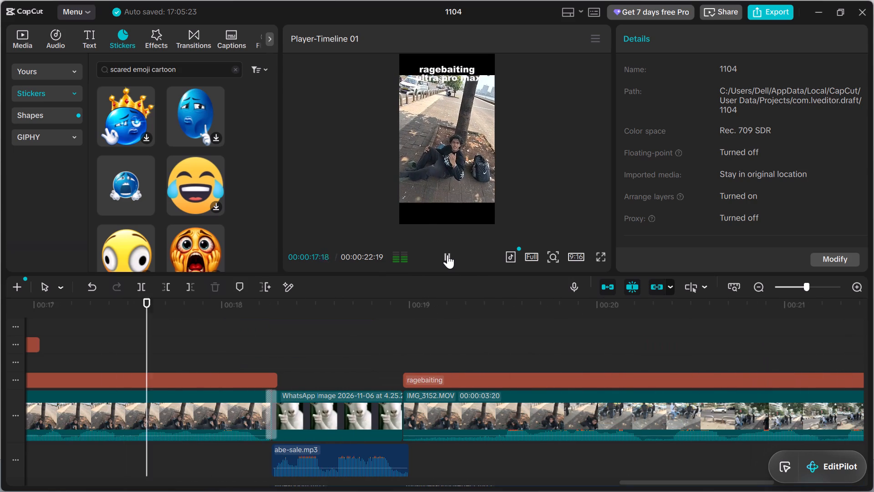
pyautogui.click(447, 255)
pyautogui.doubleClick(447, 255)
pyautogui.click(447, 255)
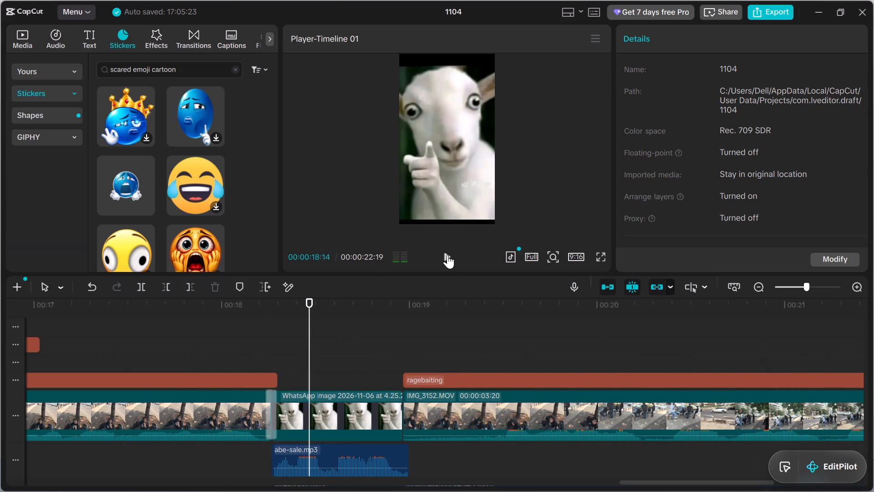
pyautogui.click(447, 255)
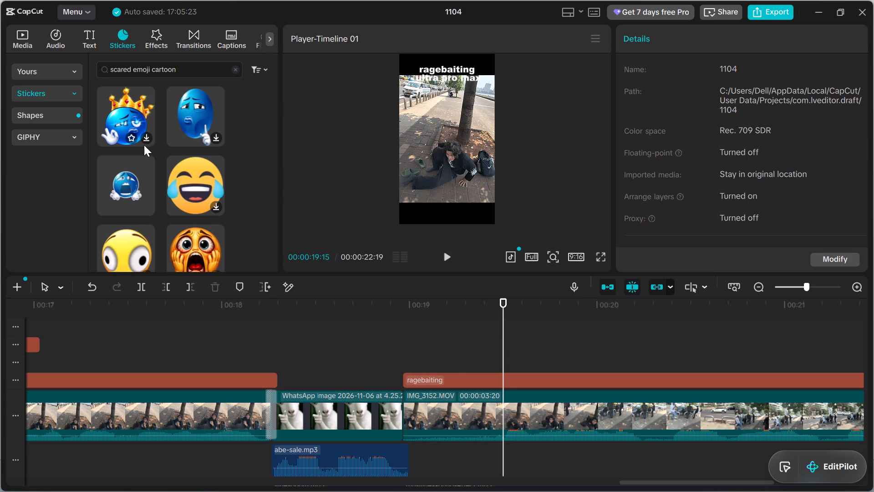
# Browse the "scared emoji cartoon" sticker results for another emoji and preview the blue shushing one.
pyautogui.scroll(-1, 149, 152)
pyautogui.scroll(-1, 183, 174)
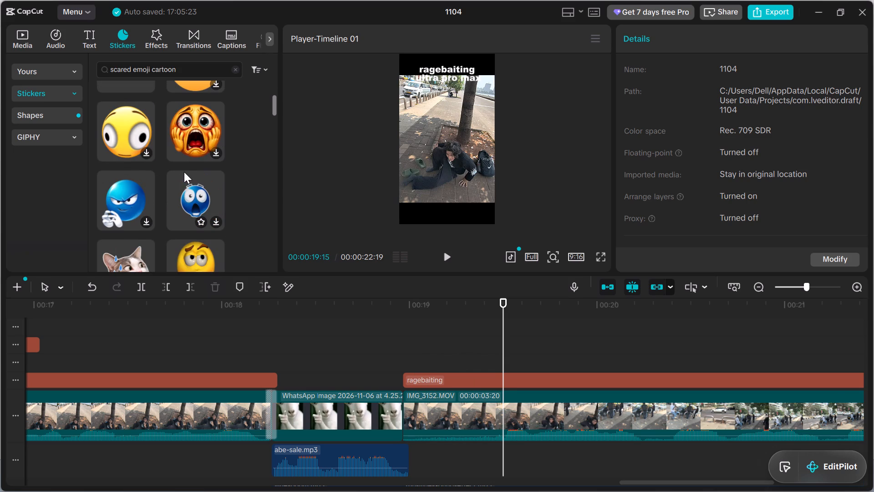
pyautogui.scroll(-2, 188, 181)
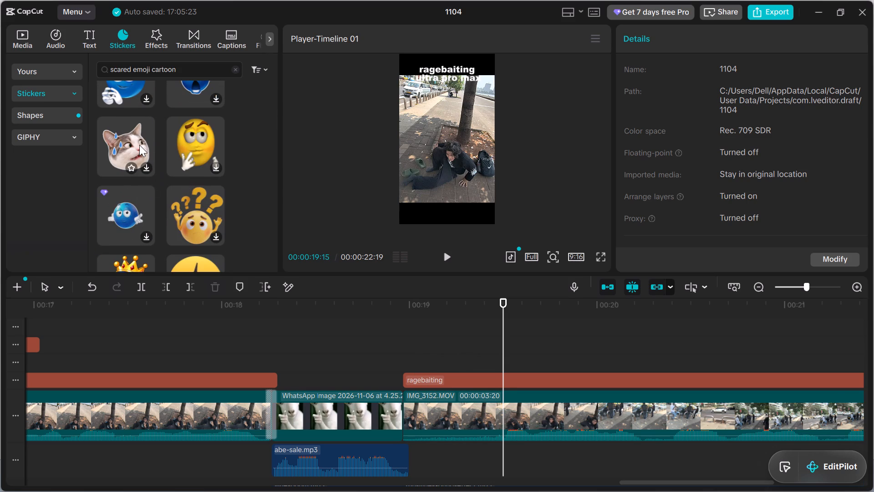
pyautogui.scroll(1, 178, 183)
pyautogui.scroll(-3, 178, 183)
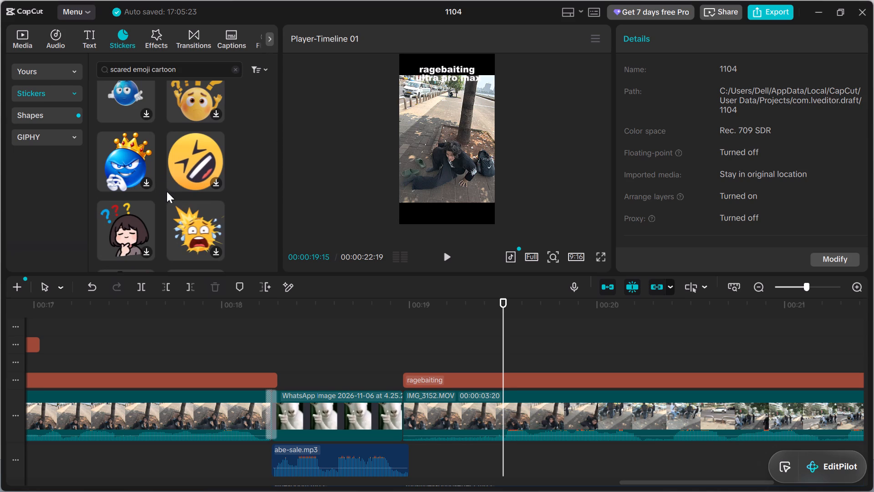
pyautogui.scroll(3, 177, 207)
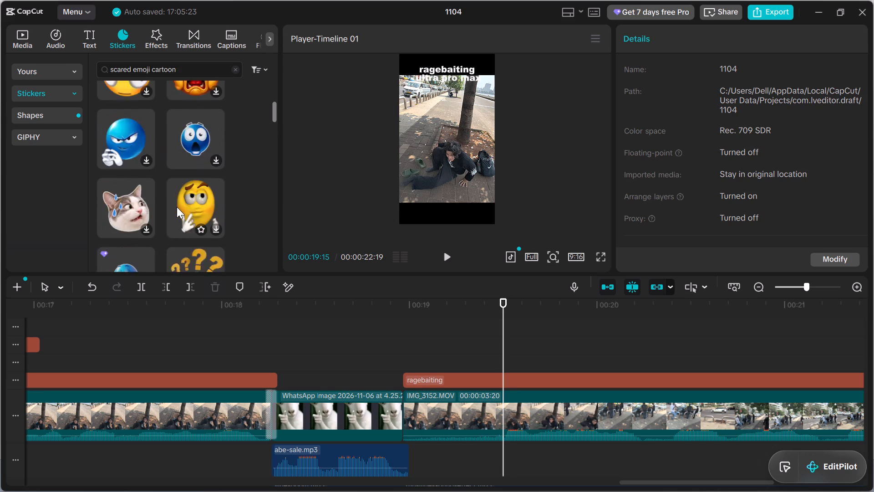
pyautogui.scroll(3, 177, 207)
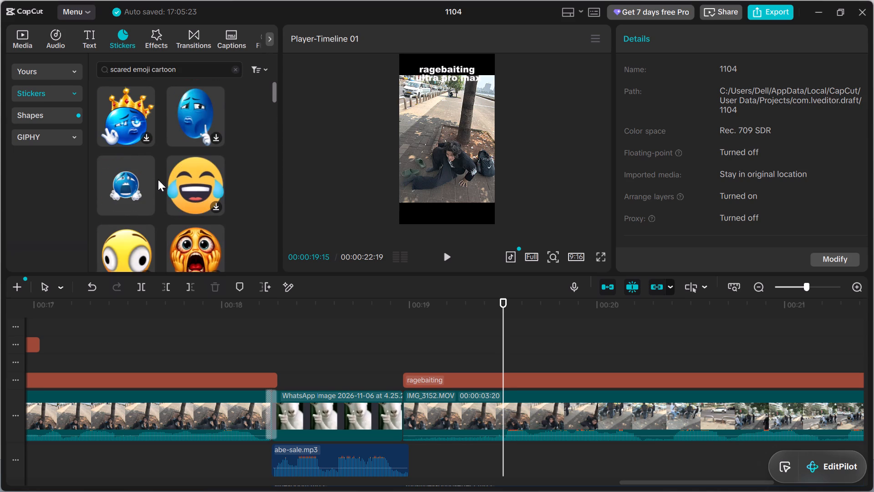
pyautogui.scroll(1, 183, 169)
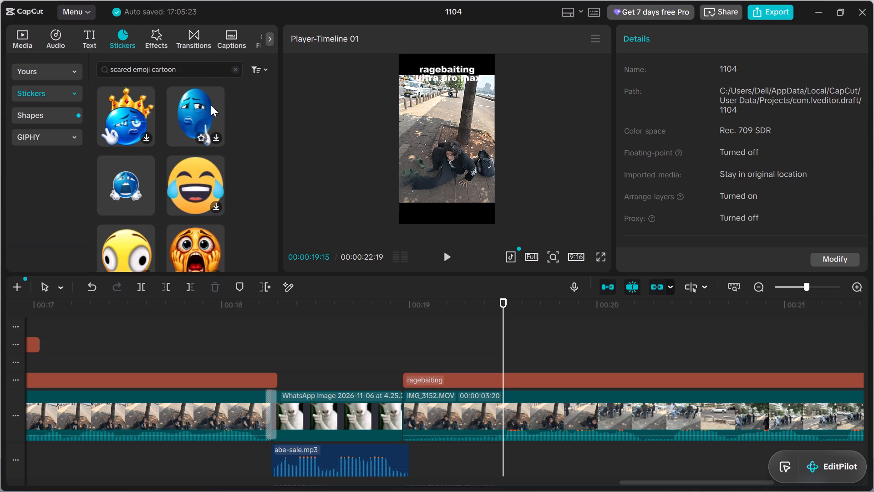
pyautogui.click(210, 105)
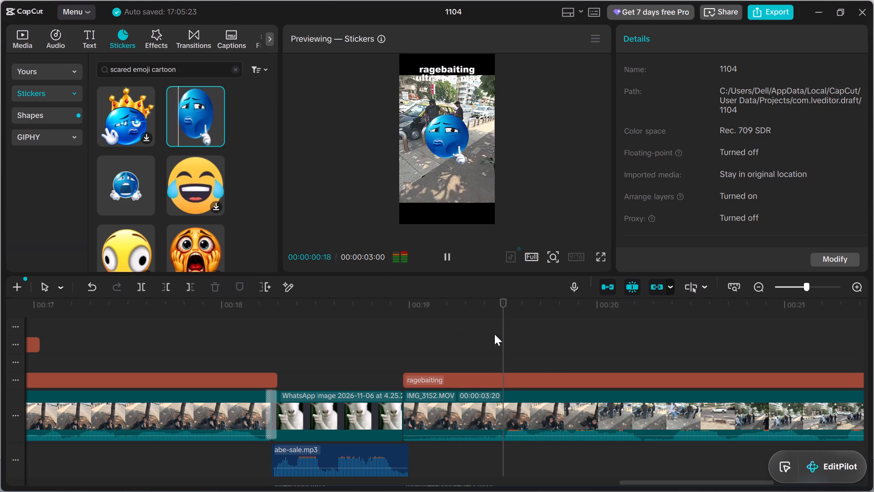
# Play back the footage following the goat image, from 00:00:18:29 to 00:00:20:13.
pyautogui.moveTo(494, 333); pyautogui.dragTo(407, 333)
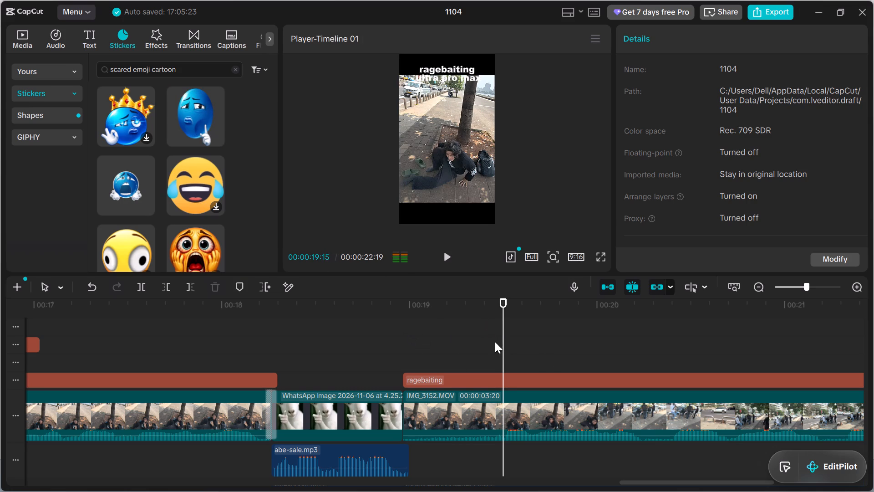
pyautogui.moveTo(499, 355); pyautogui.dragTo(386, 350)
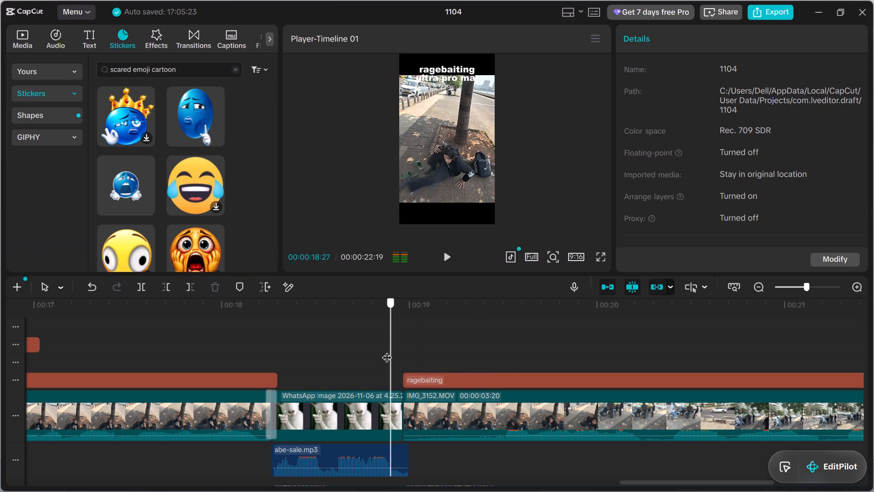
pyautogui.moveTo(386, 350); pyautogui.dragTo(403, 352)
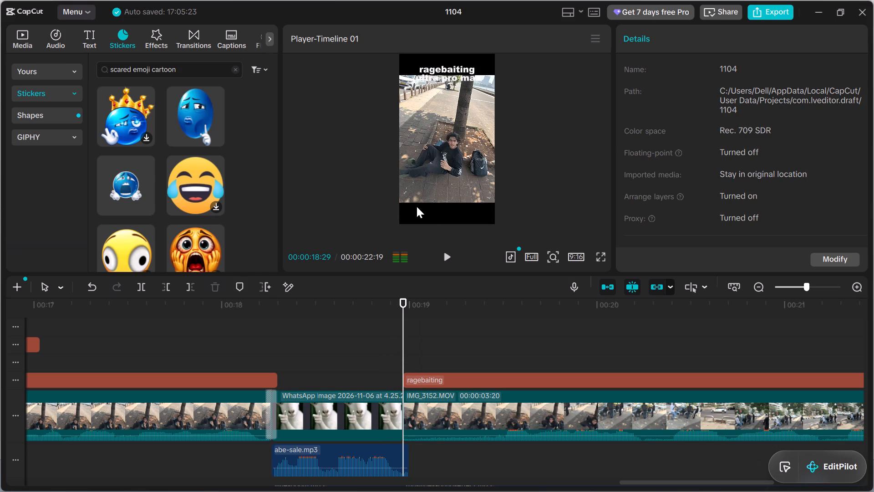
pyautogui.click(446, 251)
pyautogui.click(447, 253)
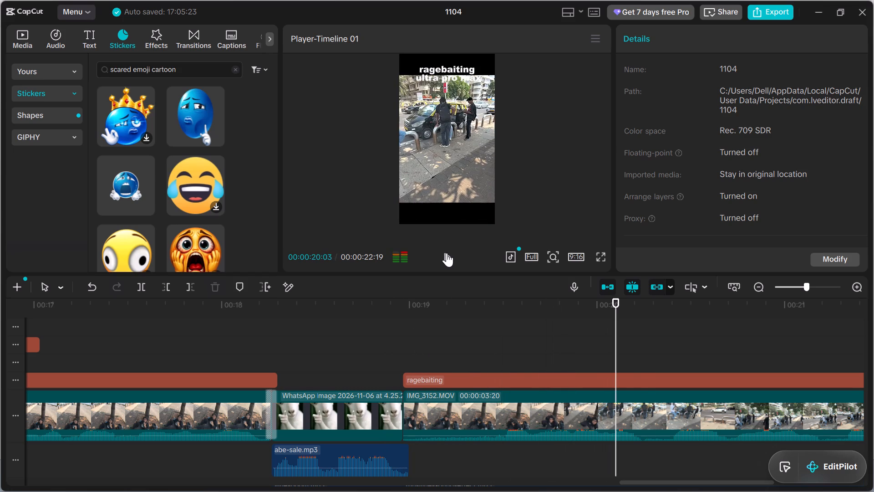
pyautogui.doubleClick(447, 253)
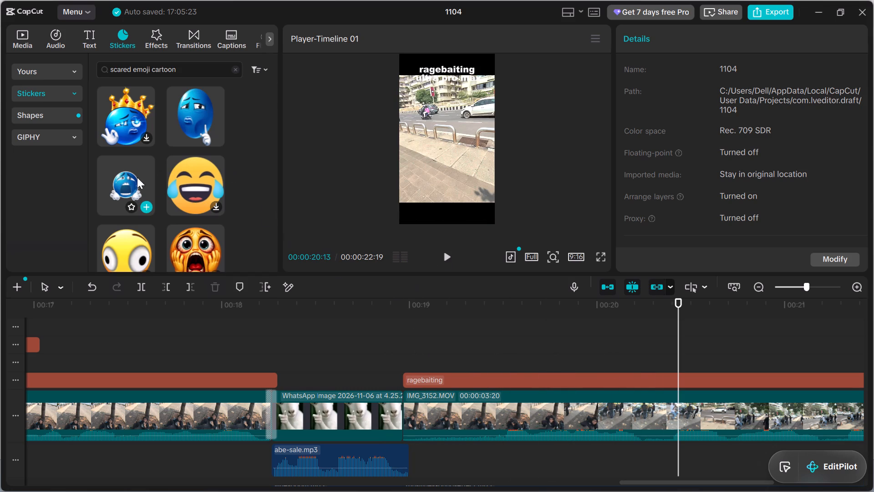
# Add the yellow laughing-crying emoji sticker at 00:00:18:29 and position it just beneath the title at X 0, Y 1063.
pyautogui.click(201, 180)
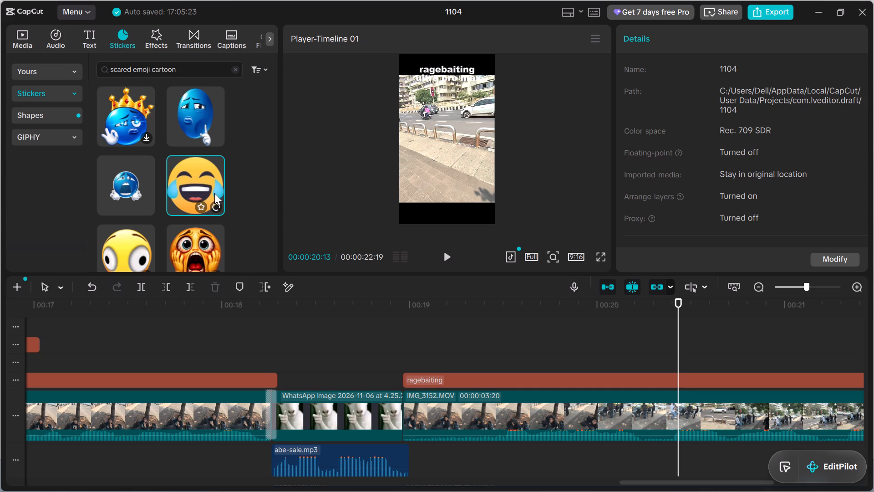
pyautogui.click(406, 321)
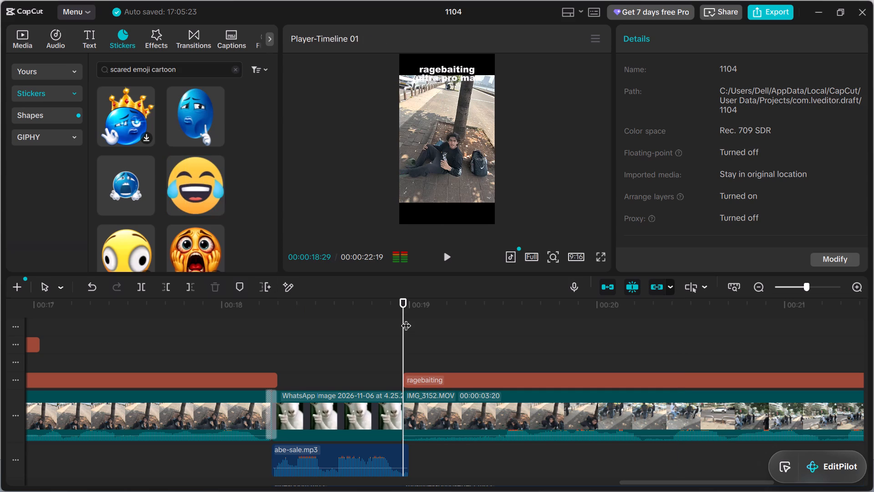
pyautogui.click(213, 205)
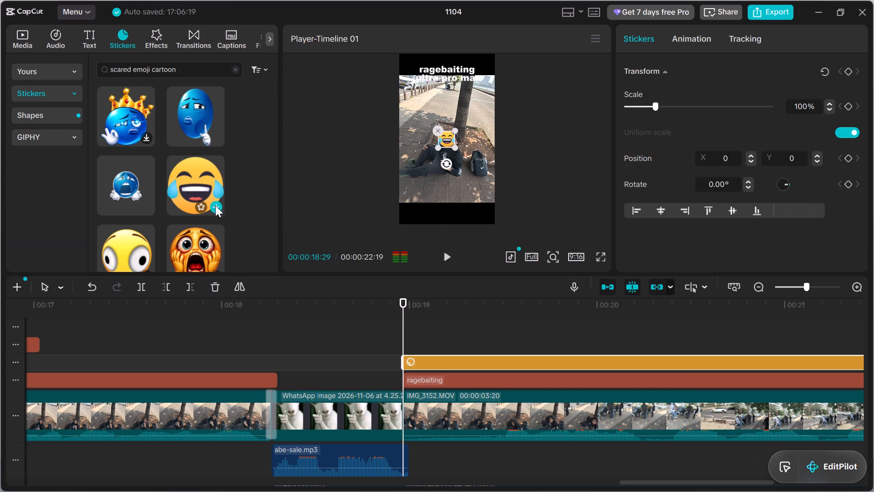
pyautogui.moveTo(446, 143); pyautogui.dragTo(450, 95)
pyautogui.click(459, 110)
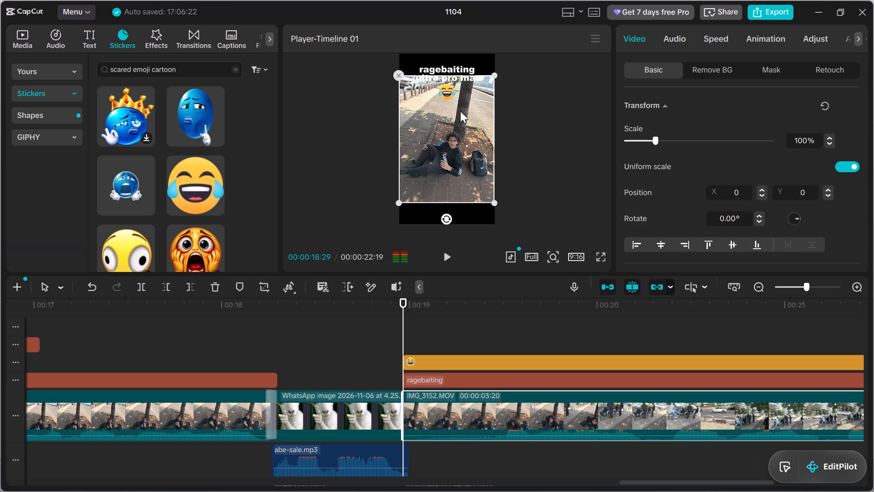
# Play back the last clip with the laughing emoji, including the lead-in from the goat image, stopping at 00:00:19:18.
pyautogui.click(444, 257)
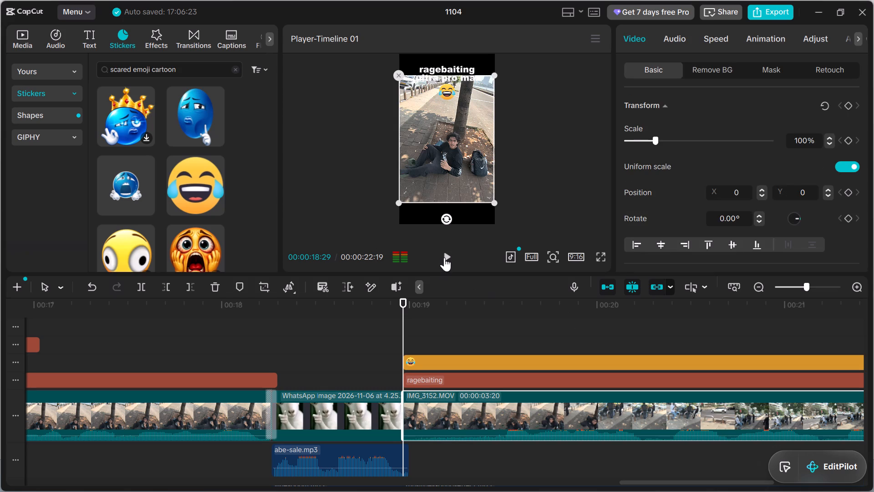
pyautogui.click(442, 252)
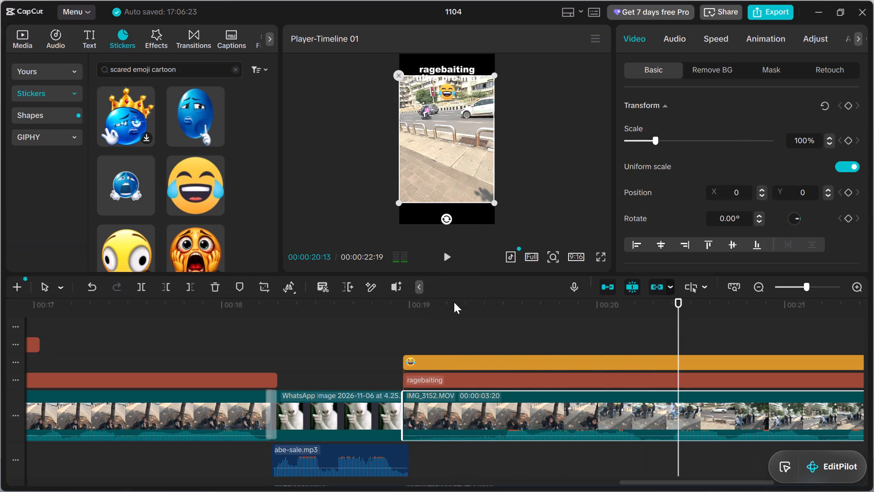
pyautogui.click(447, 323)
pyautogui.click(366, 298)
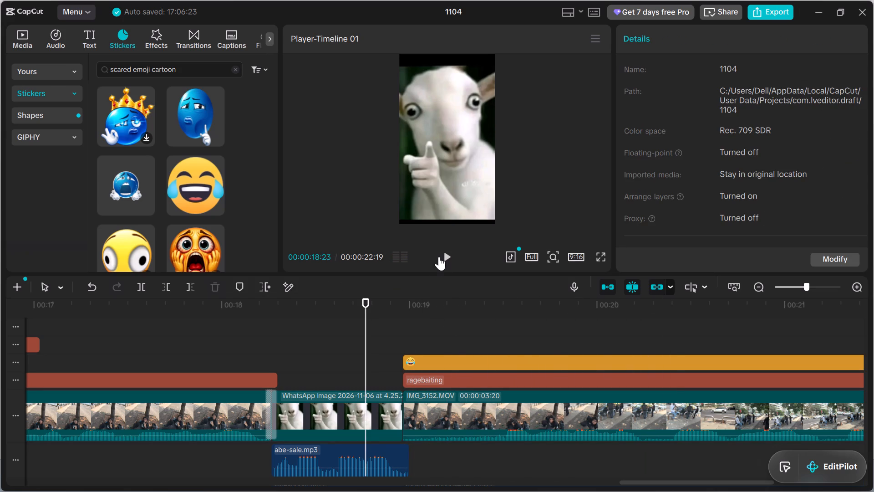
pyautogui.click(443, 249)
pyautogui.click(443, 249)
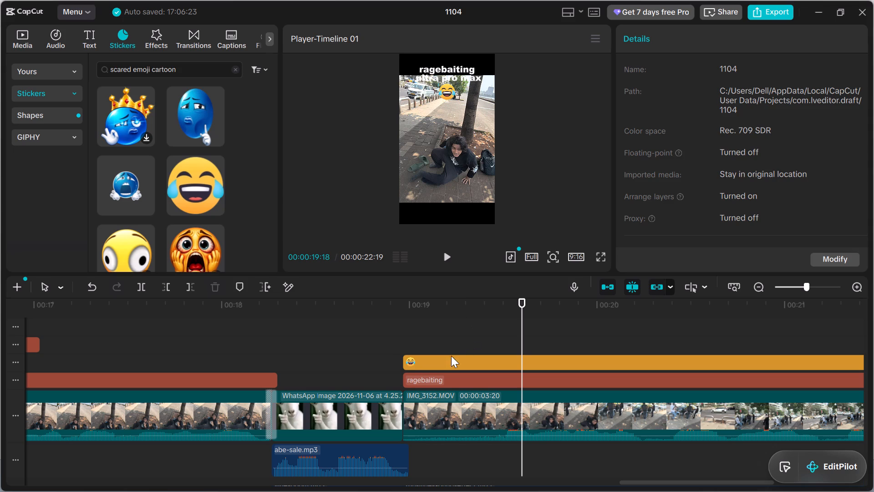
# Trim the start of the laughing emoji sticker to 00:00:19:18.
pyautogui.click(449, 357)
pyautogui.moveTo(402, 359); pyautogui.dragTo(499, 377)
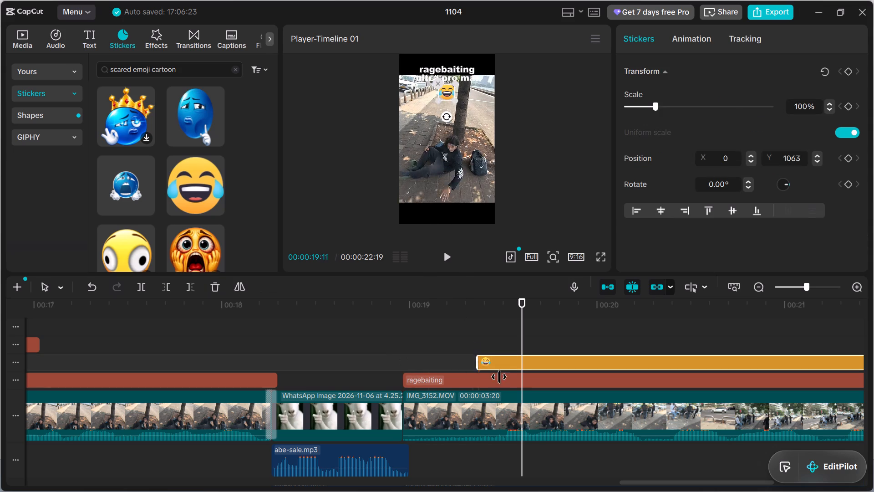
pyautogui.moveTo(499, 377); pyautogui.dragTo(520, 378)
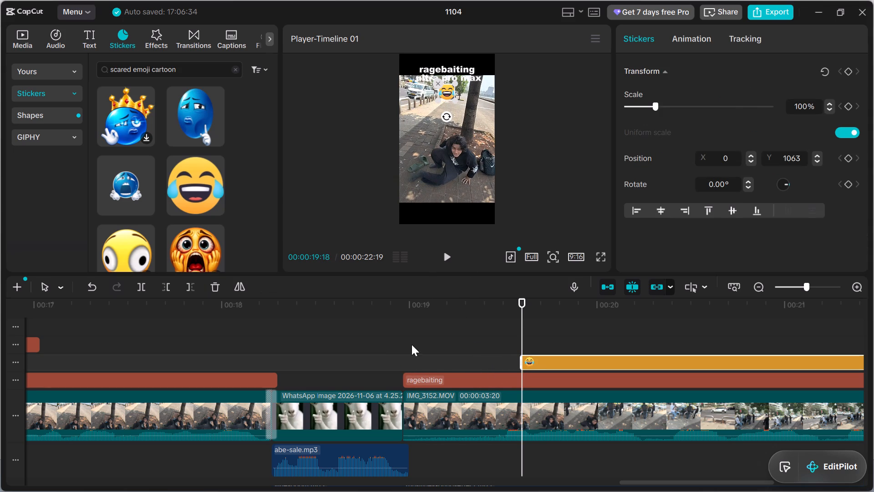
pyautogui.click(412, 345)
# Play back the last clip from 00:00:19:18 to check the laughing emoji's timing through the closing beep.
pyautogui.click(445, 252)
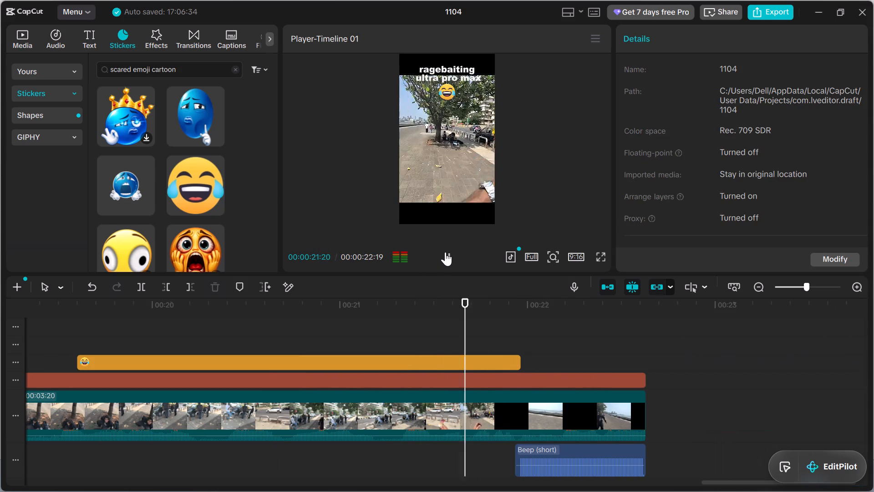
pyautogui.click(445, 252)
pyautogui.doubleClick(446, 251)
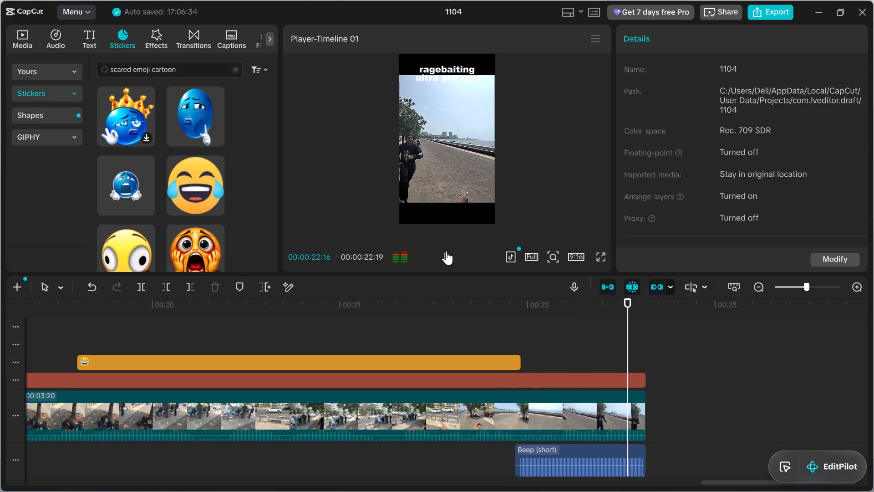
pyautogui.click(446, 251)
# Extend the end of the laughing emoji sticker to the end of the video at 00:00:22:19.
pyautogui.click(476, 315)
pyautogui.click(506, 362)
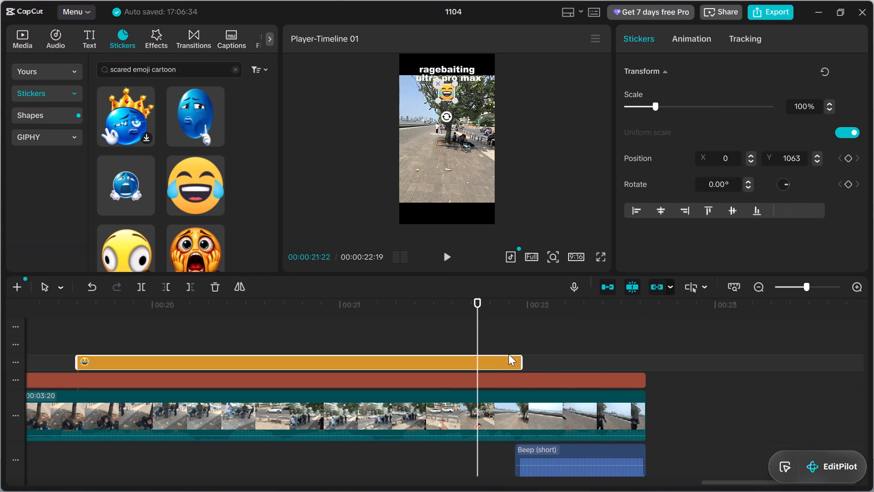
pyautogui.moveTo(521, 359); pyautogui.dragTo(614, 374)
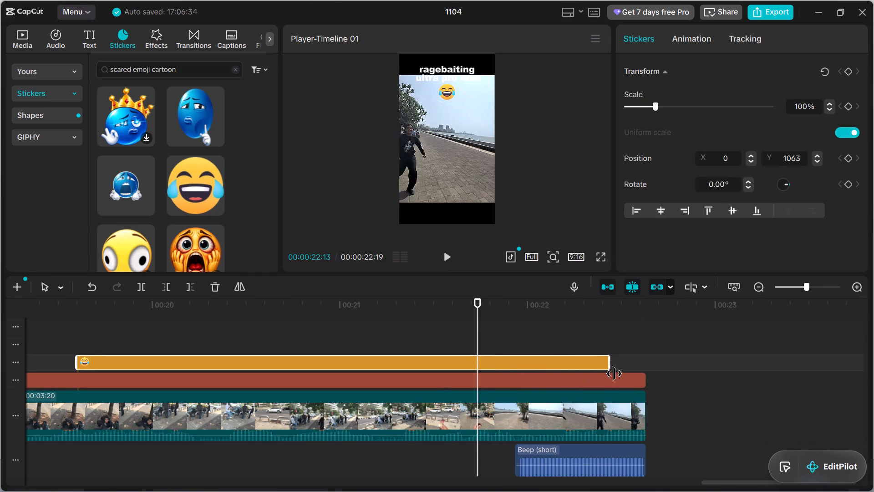
pyautogui.moveTo(614, 374); pyautogui.dragTo(644, 381)
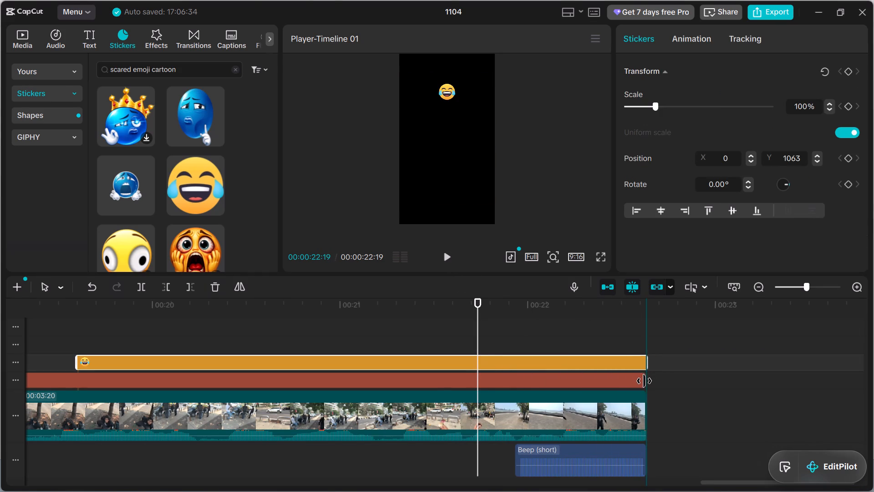
pyautogui.moveTo(644, 381); pyautogui.dragTo(642, 381)
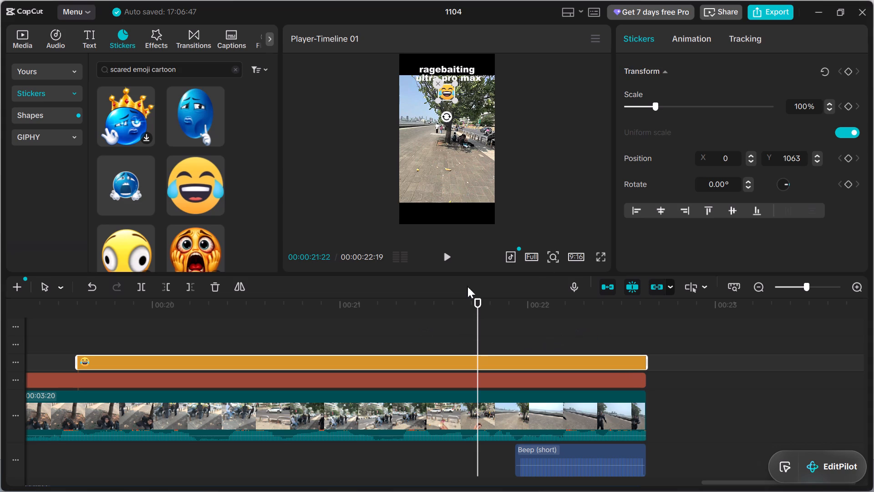
# Return to the start of the video and play back the opening through 00:00:02:08.
pyautogui.tripleClick(752, 282)
pyautogui.doubleClick(752, 282)
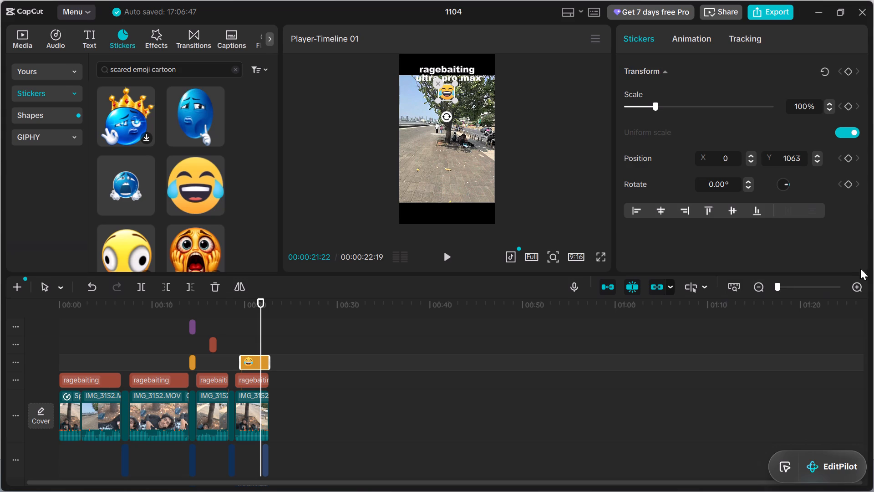
pyautogui.click(859, 280)
pyautogui.click(859, 280)
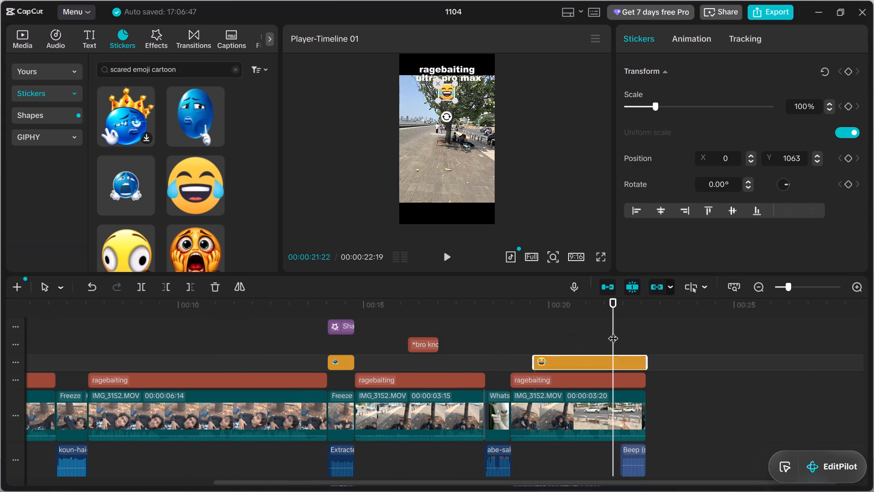
pyautogui.moveTo(613, 331); pyautogui.dragTo(0, 354)
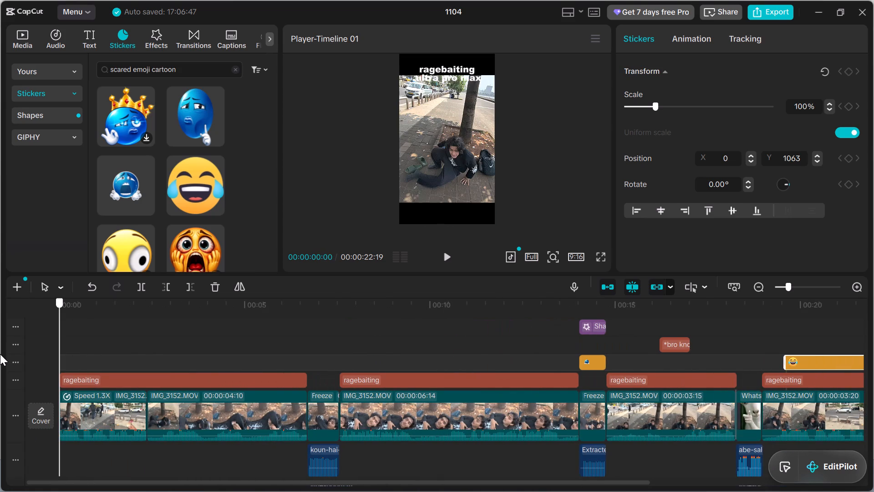
pyautogui.moveTo(0, 354); pyautogui.dragTo(150, 390)
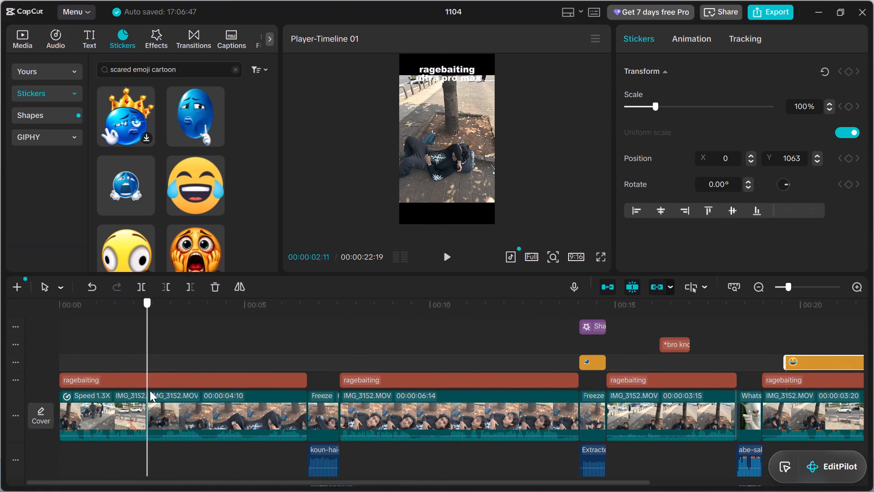
pyautogui.moveTo(150, 390); pyautogui.dragTo(52, 384)
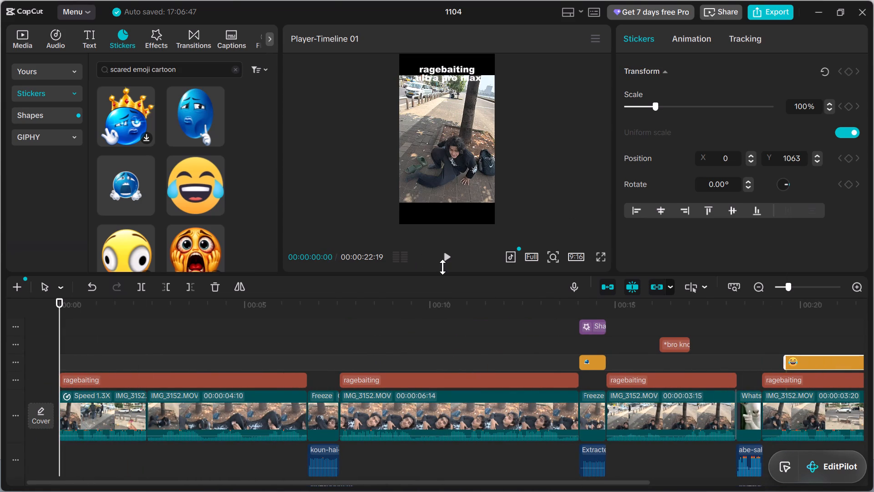
pyautogui.click(442, 258)
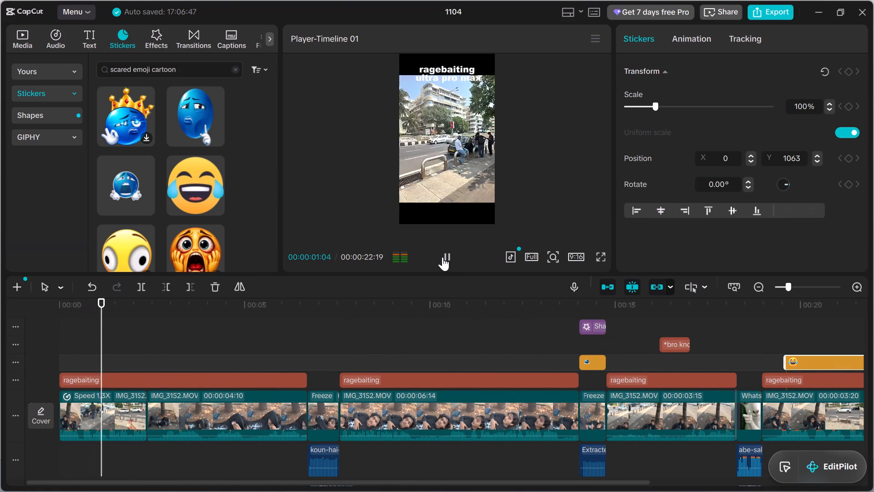
pyautogui.tripleClick(442, 257)
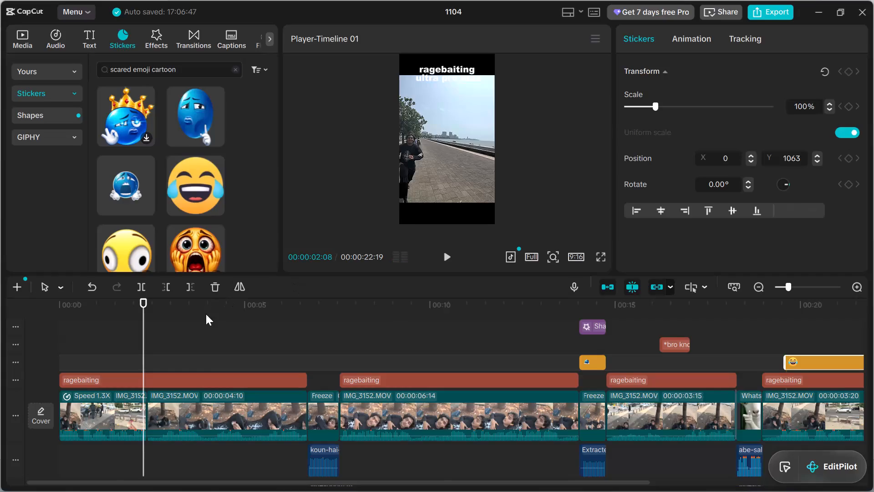
# Split the opening "ragebaiting ultra pro max" title at 00:00:02:11, where the first clip ends.
pyautogui.moveTo(142, 343); pyautogui.dragTo(146, 343)
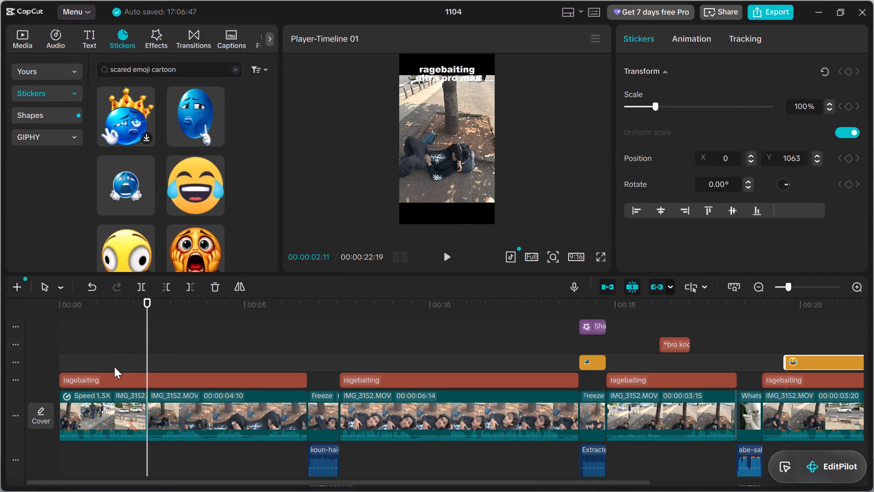
pyautogui.click(114, 368)
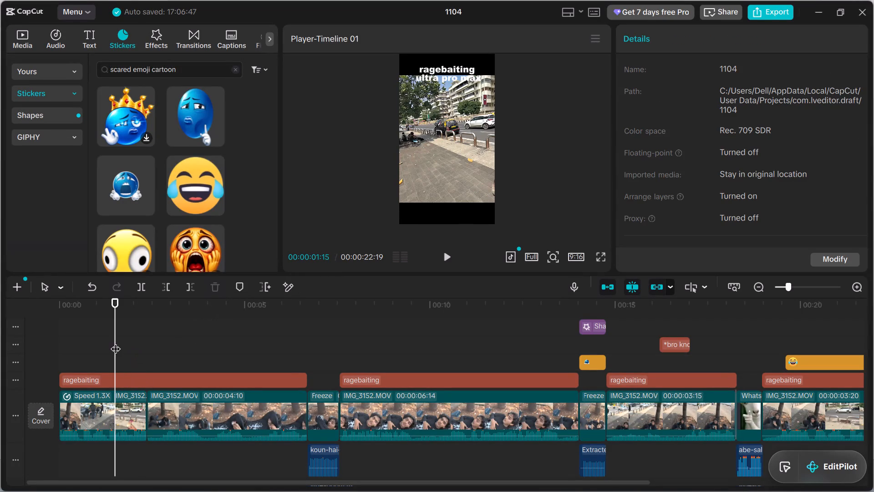
pyautogui.moveTo(115, 342); pyautogui.dragTo(147, 363)
pyautogui.click(134, 375)
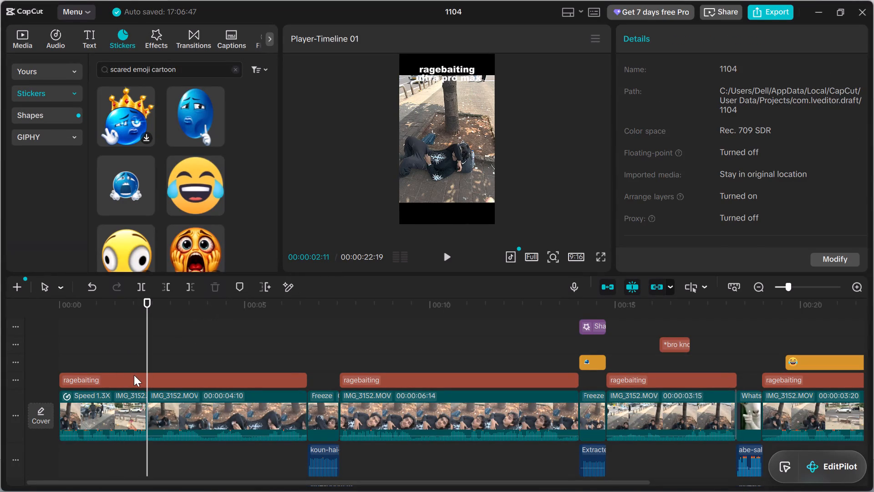
pyautogui.click(140, 287)
# Combine the video clips, titles, caption, stickers and freeze-frame sounds from 00:00:02:11 to the end into one compound clip.
pyautogui.moveTo(158, 339); pyautogui.dragTo(158, 339)
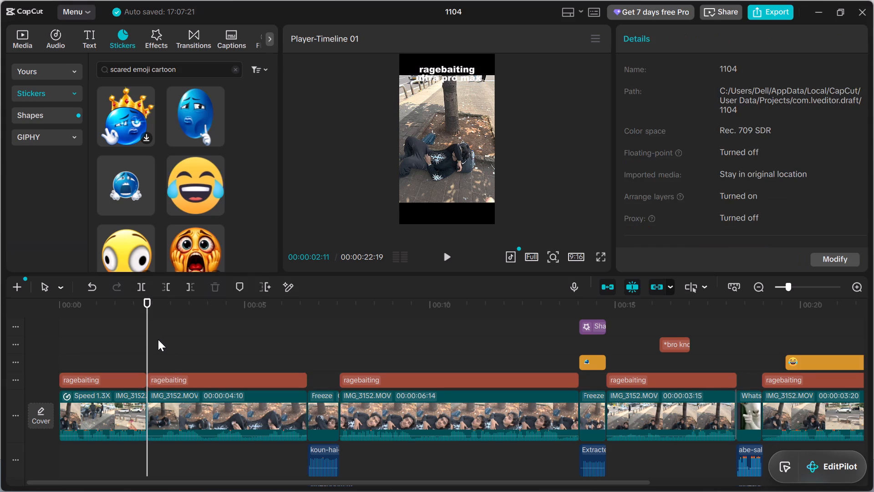
pyautogui.moveTo(158, 339); pyautogui.dragTo(835, 471)
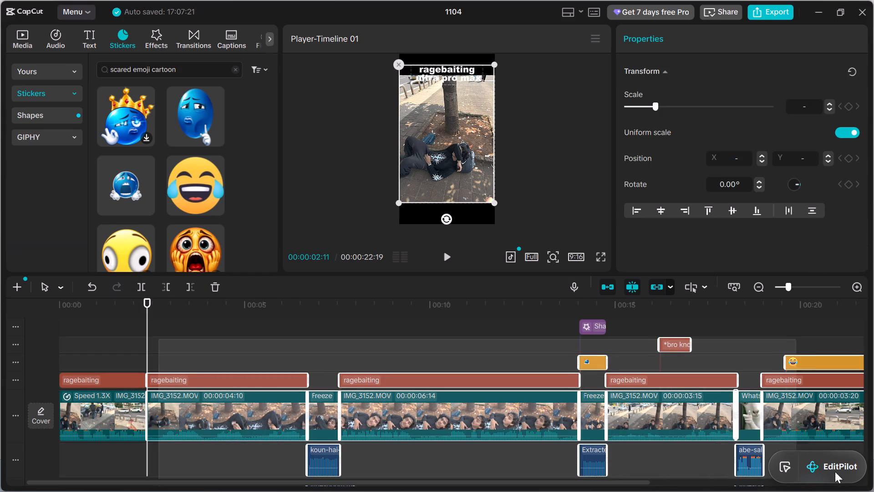
pyautogui.moveTo(835, 471); pyautogui.dragTo(713, 478)
pyautogui.rightClick(560, 407)
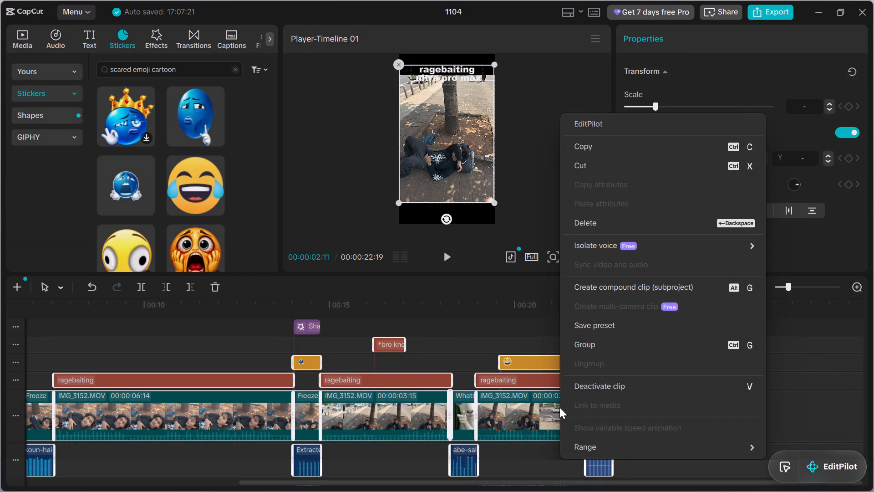
pyautogui.click(627, 293)
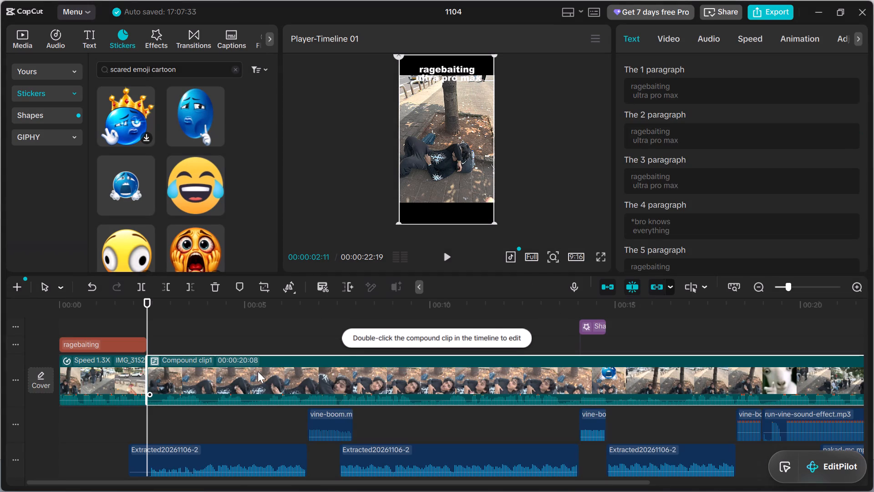
# Play back the compound clip from 00:00:02:11 towards the end of the video.
pyautogui.click(447, 251)
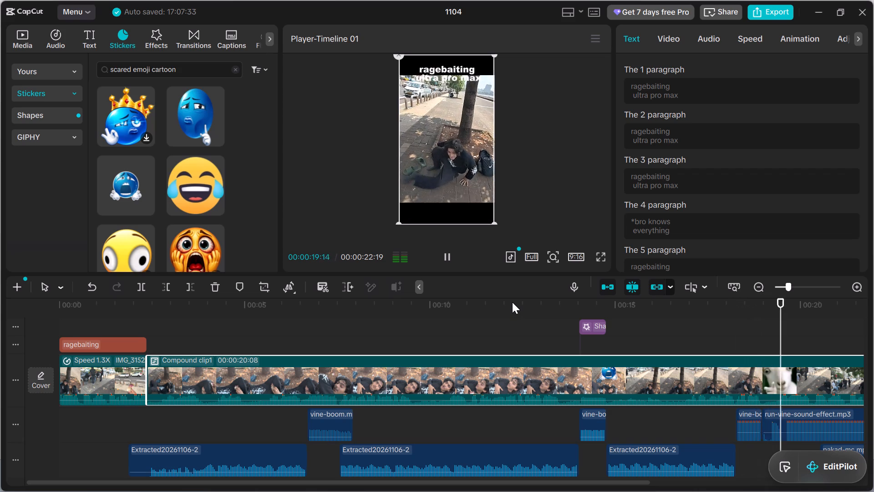
pyautogui.click(549, 339)
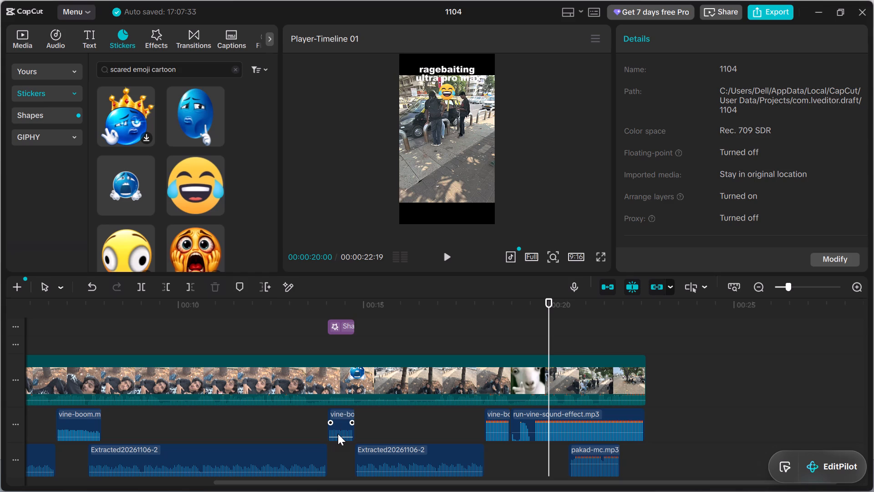
# Select the second vine-boom sound and play back from 00:00:13:13 through 00:00:16:28 to check its loudness.
pyautogui.click(342, 427)
pyautogui.click(340, 437)
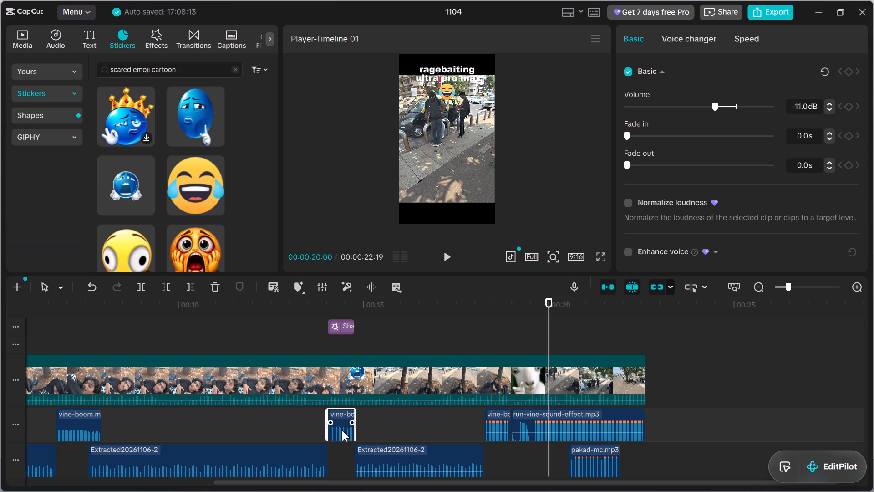
pyautogui.click(306, 428)
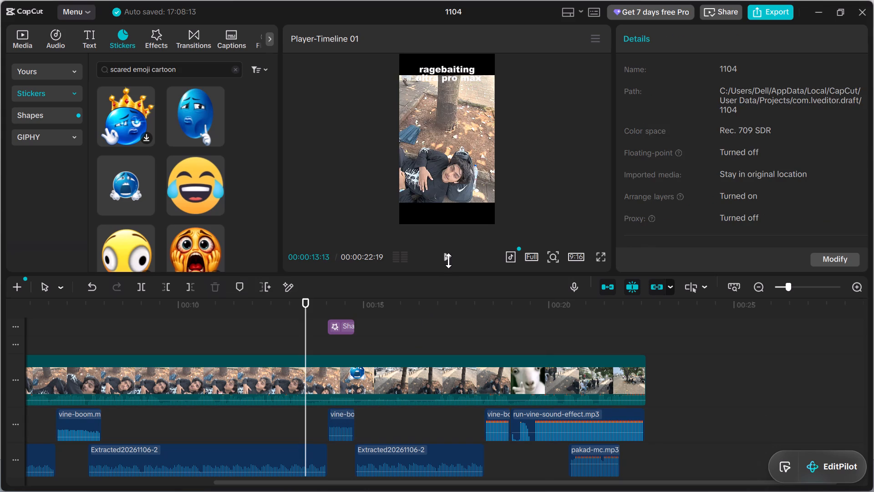
pyautogui.click(447, 254)
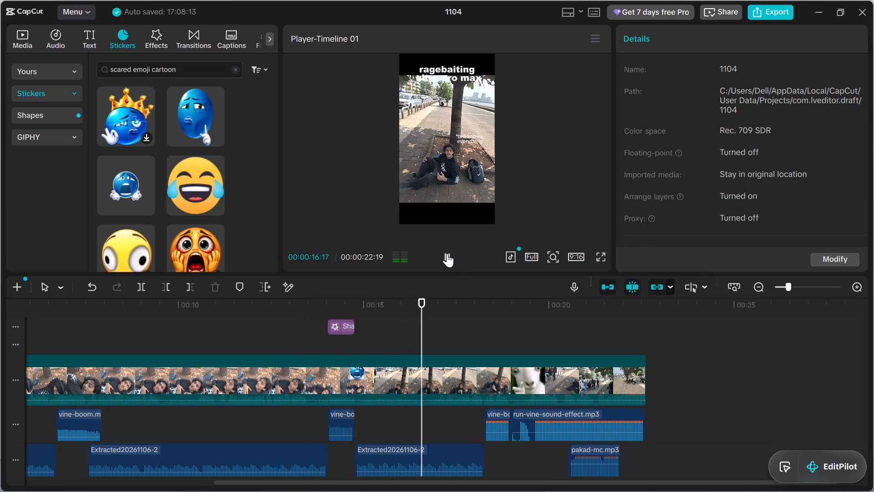
pyautogui.click(447, 253)
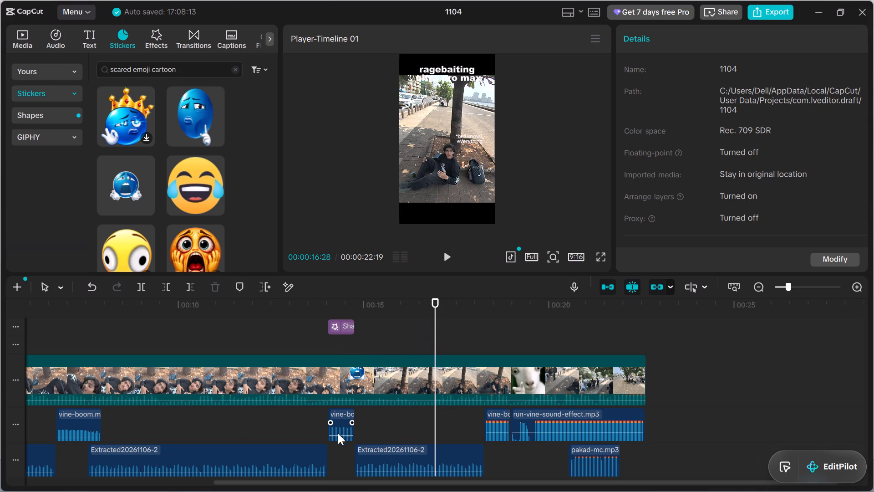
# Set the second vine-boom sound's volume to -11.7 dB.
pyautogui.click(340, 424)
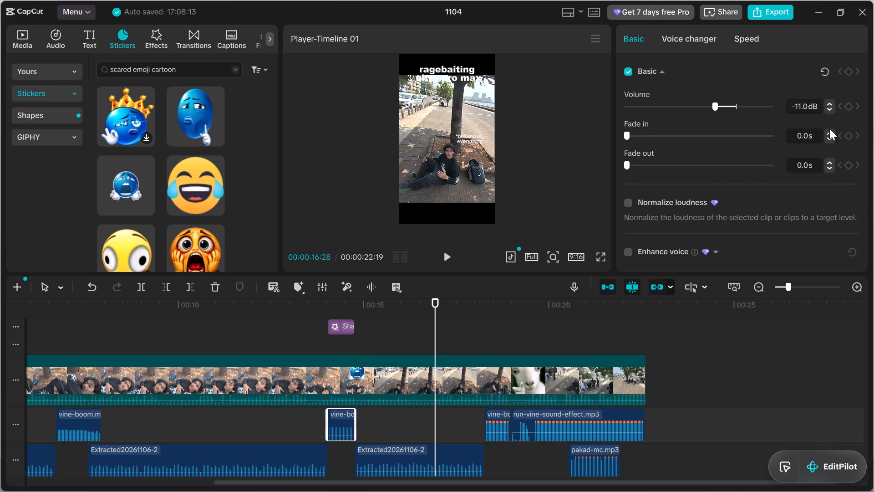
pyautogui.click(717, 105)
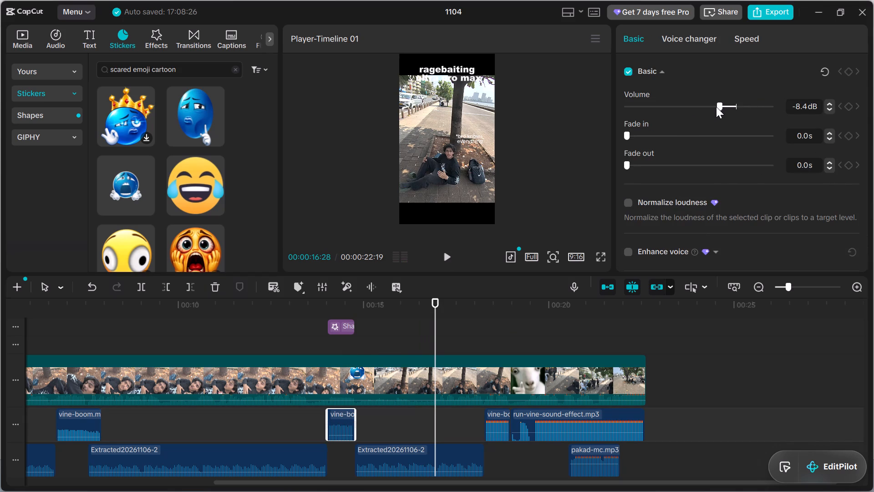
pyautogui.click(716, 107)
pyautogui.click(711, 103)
# Play back the second vine-boom from just before the scared emoji freeze frame through 00:00:14:26.
pyautogui.click(308, 413)
pyautogui.click(448, 256)
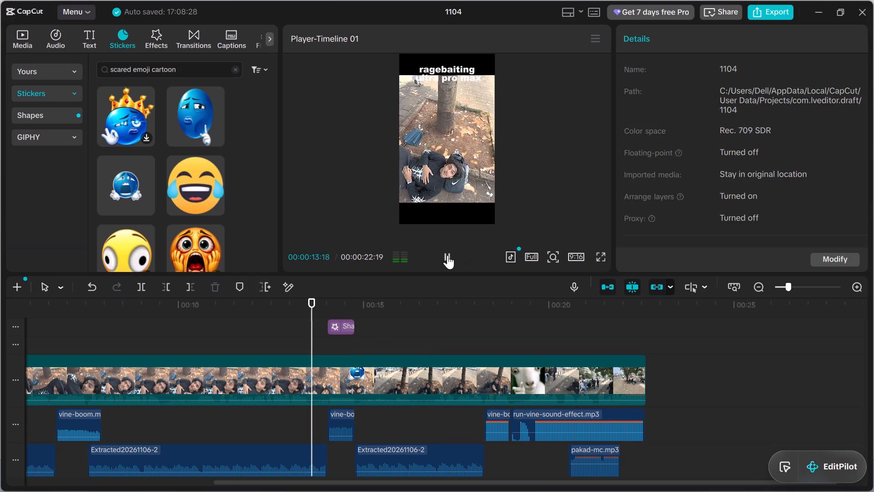
pyautogui.click(447, 254)
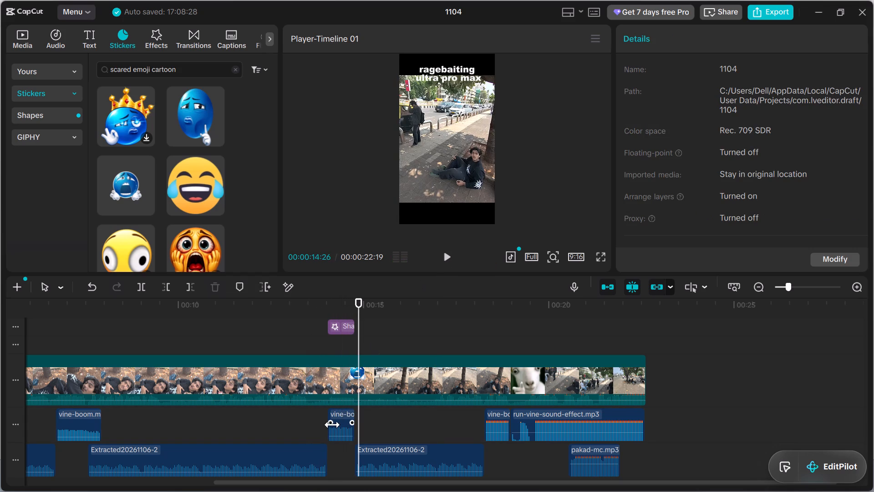
# Set the second vine-boom sound's volume to -10.0 dB.
pyautogui.click(342, 427)
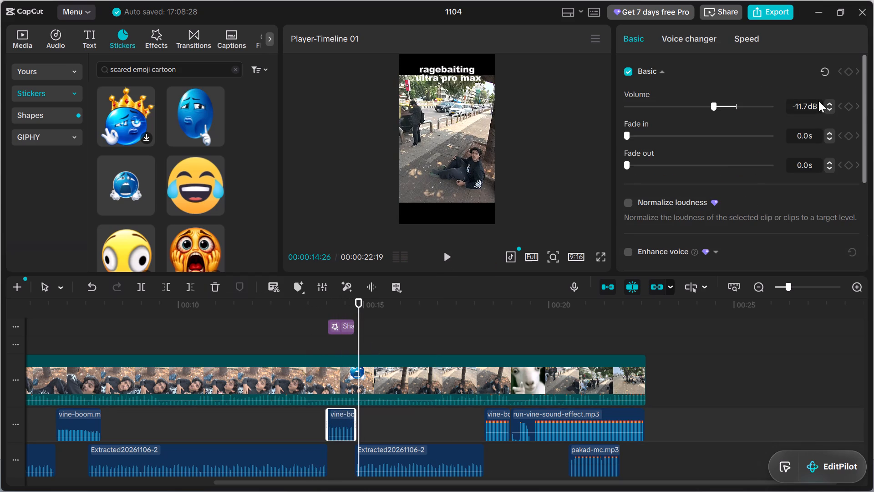
pyautogui.tripleClick(827, 101)
pyautogui.tripleClick(827, 101)
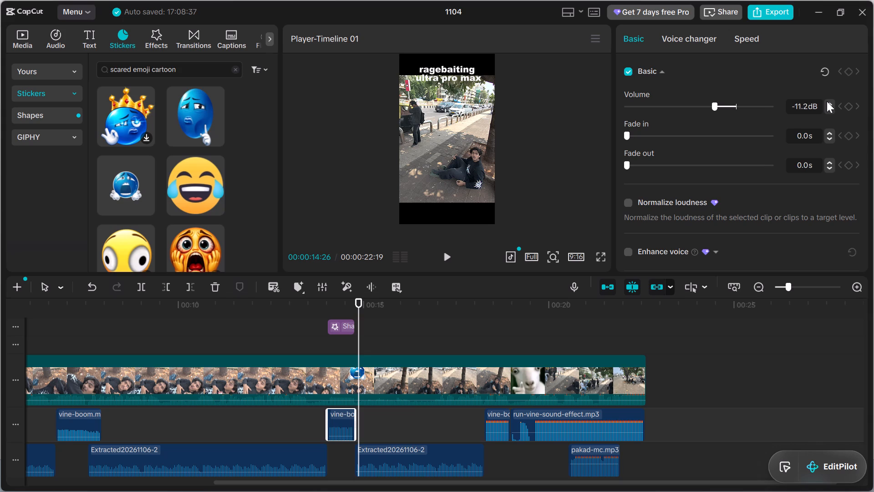
pyautogui.tripleClick(827, 101)
pyautogui.tripleClick(827, 101)
pyautogui.tripleClick(829, 101)
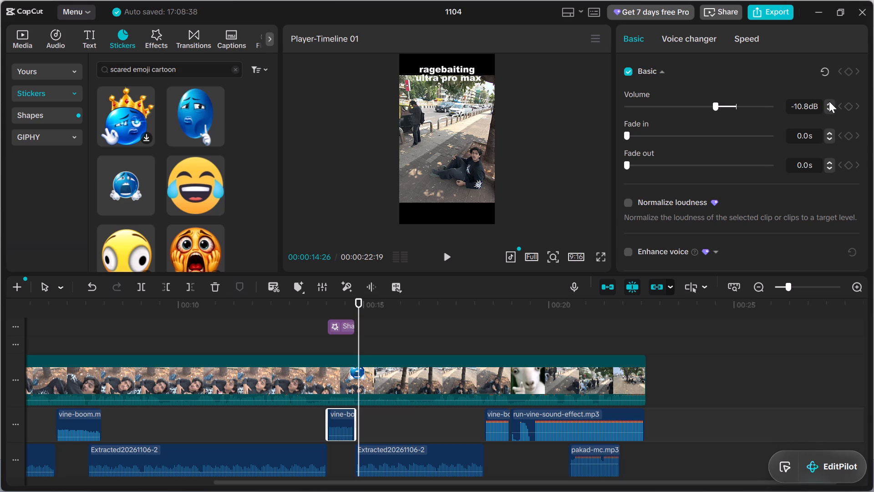
pyautogui.tripleClick(829, 101)
pyautogui.tripleClick(829, 101)
# Play back from 00:00:13:13 to the end of the video to check the sound balance.
pyautogui.click(304, 306)
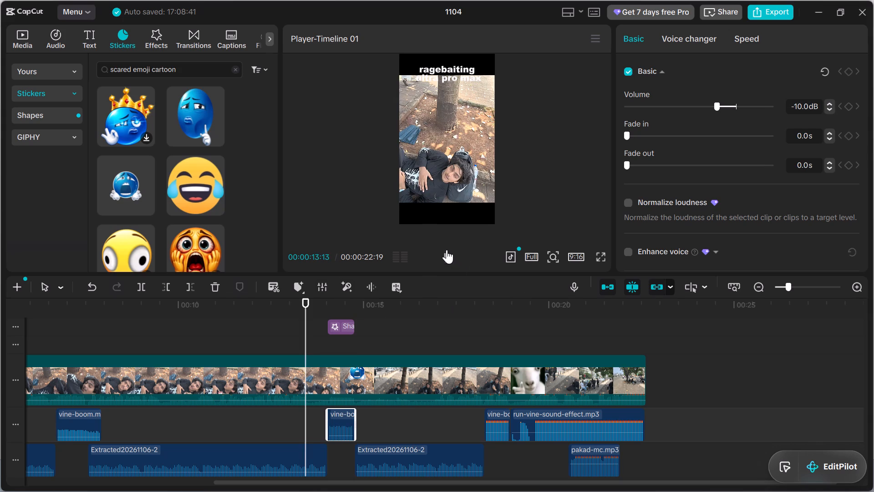
pyautogui.click(446, 248)
pyautogui.click(446, 248)
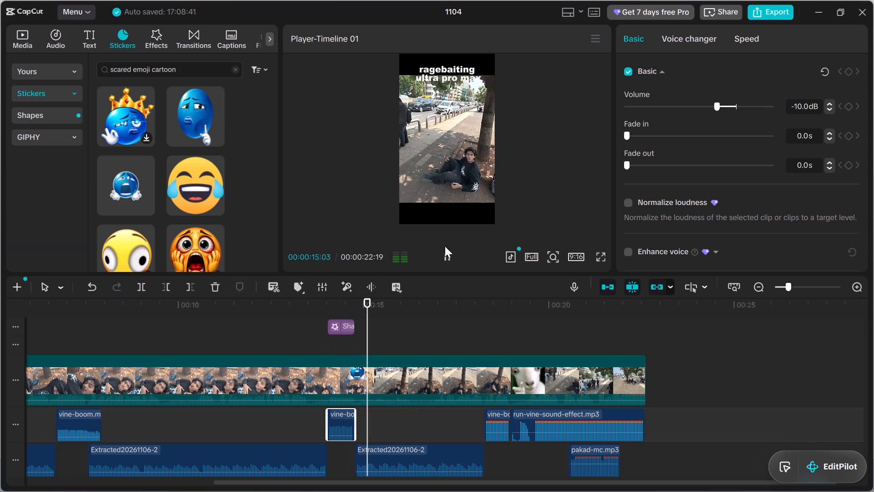
pyautogui.click(445, 246)
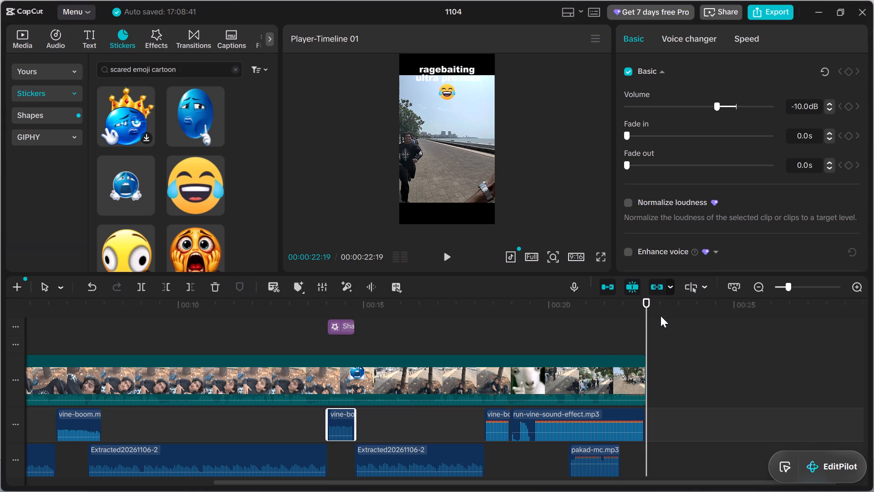
# Return to the start of the video and combine all the separate audio and sound effect clips into one compound clip.
pyautogui.moveTo(645, 333); pyautogui.dragTo(645, 332)
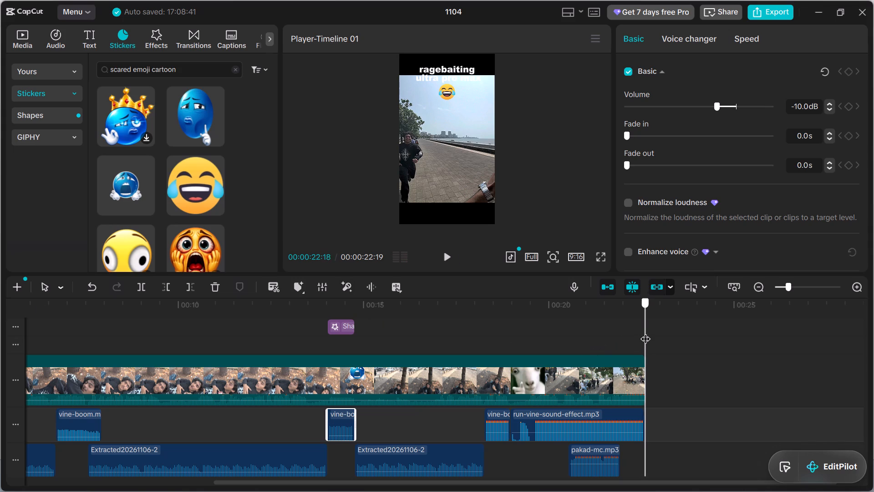
pyautogui.moveTo(645, 332); pyautogui.dragTo(0, 344)
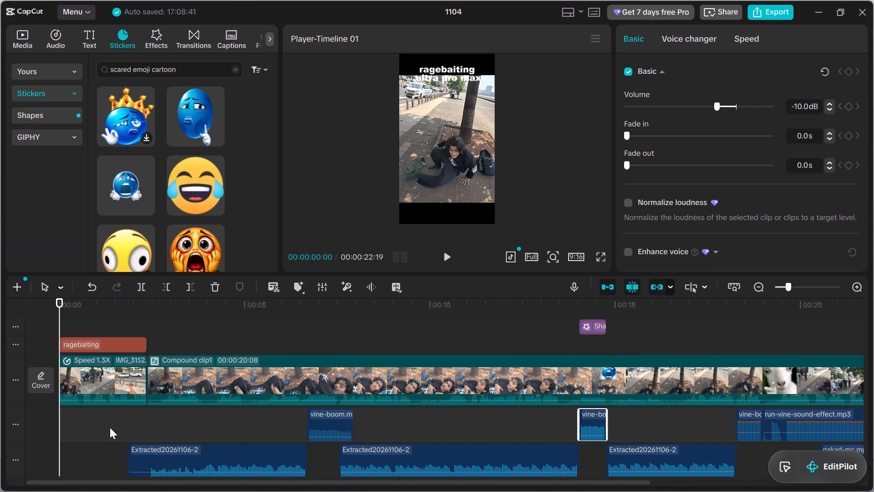
pyautogui.moveTo(110, 427); pyautogui.dragTo(873, 491)
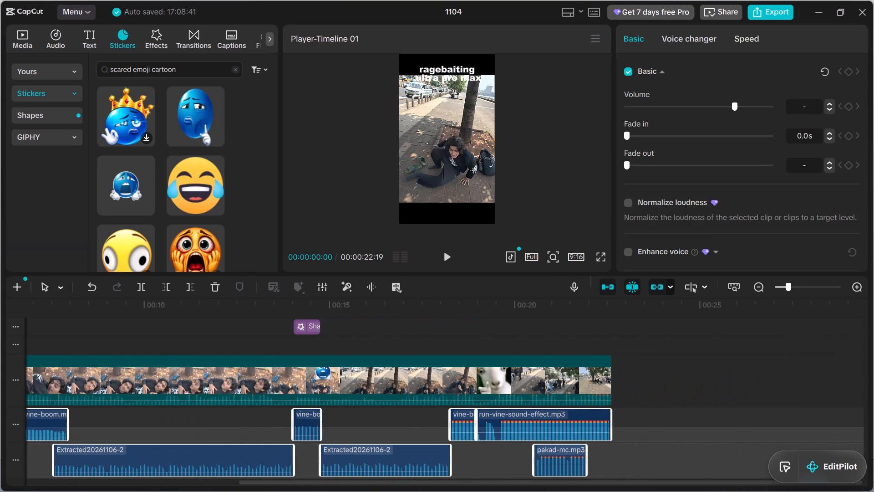
pyautogui.moveTo(873, 491); pyautogui.dragTo(662, 476)
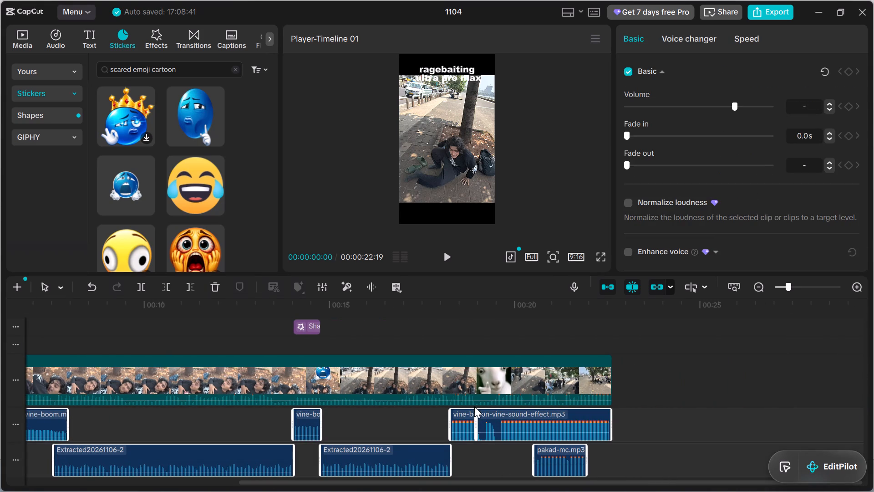
pyautogui.rightClick(477, 429)
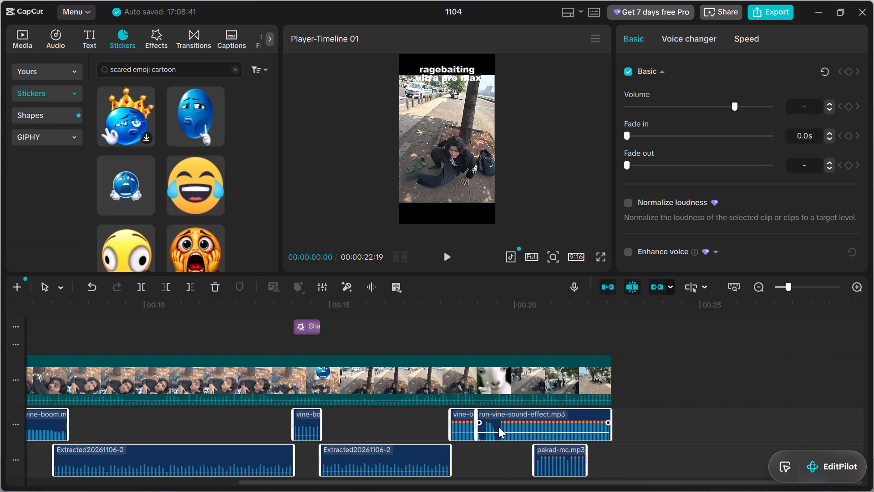
pyautogui.rightClick(500, 424)
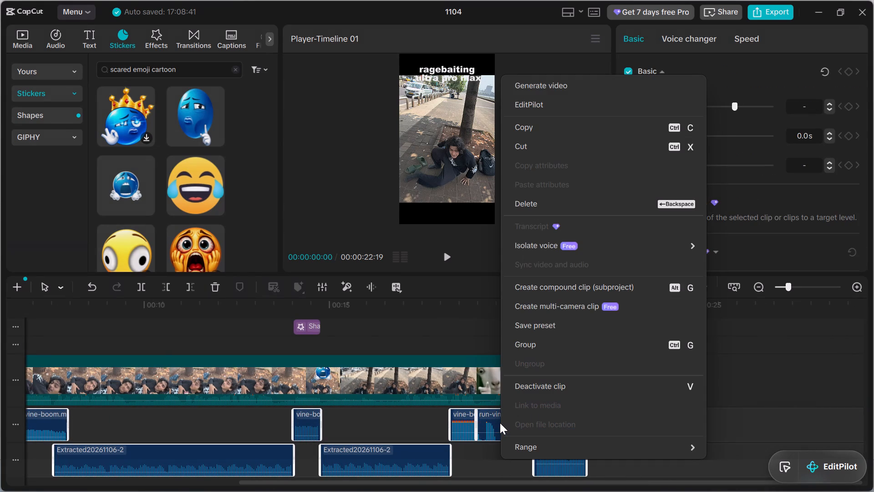
pyautogui.click(600, 291)
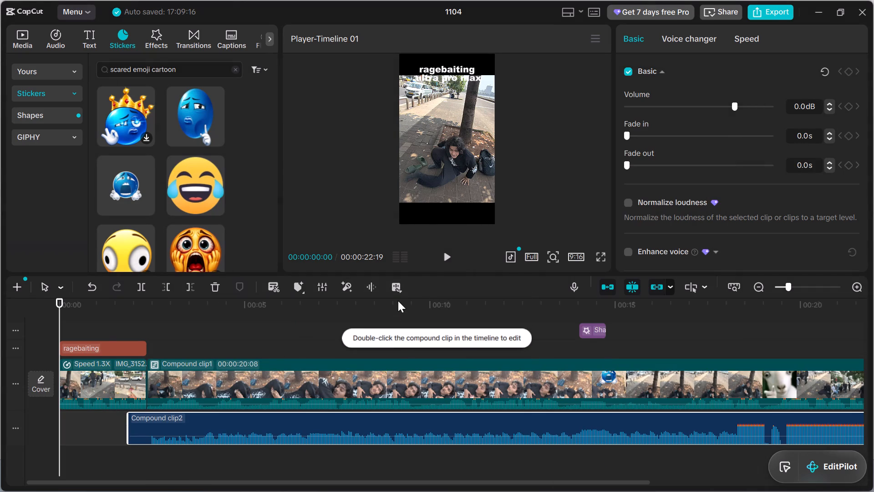
# Play back the video from the start through 00:00:09:02 with the combined audio.
pyautogui.click(449, 256)
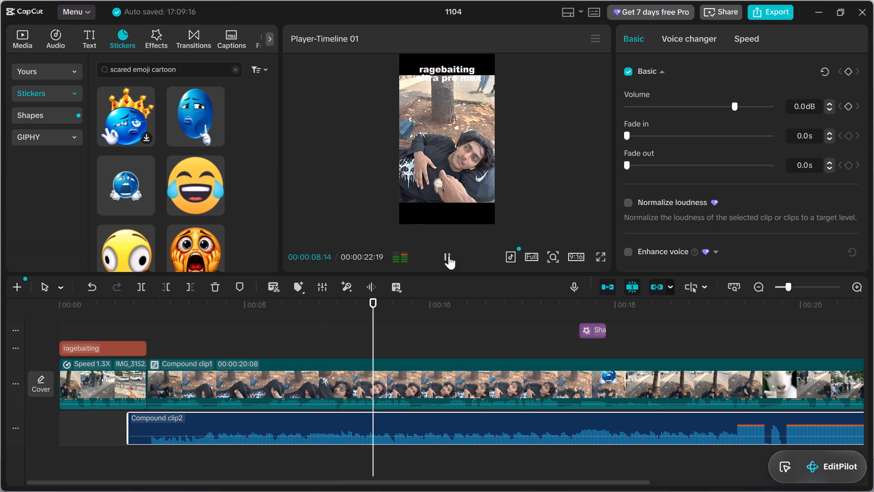
pyautogui.click(449, 256)
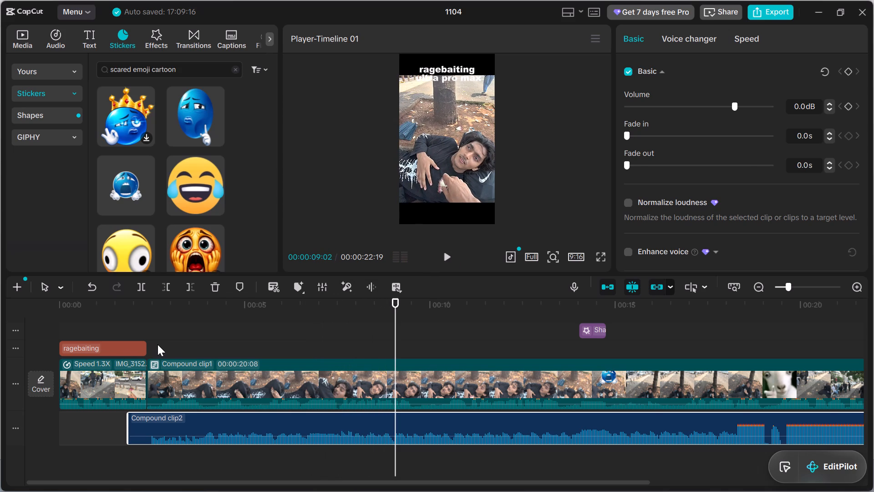
# Combine the main video compound clip and the audio compound clip beneath it into a single compound clip.
pyautogui.moveTo(159, 342); pyautogui.dragTo(873, 491)
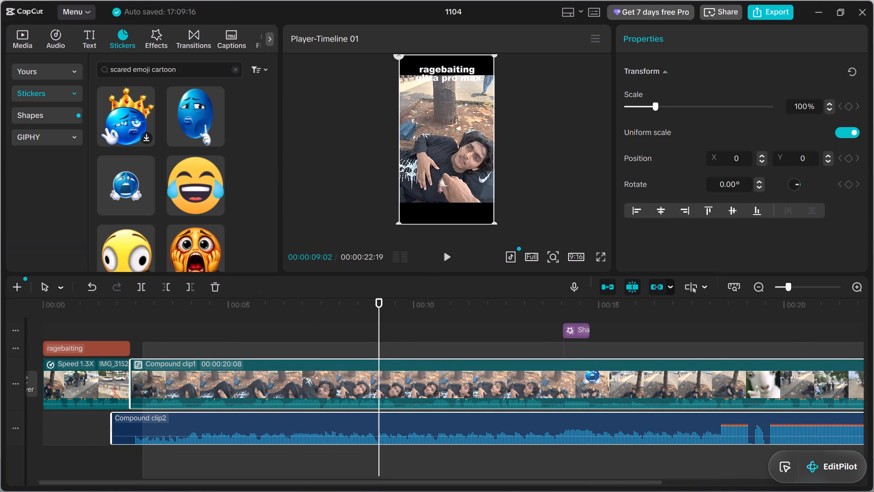
pyautogui.moveTo(873, 491); pyautogui.dragTo(701, 475)
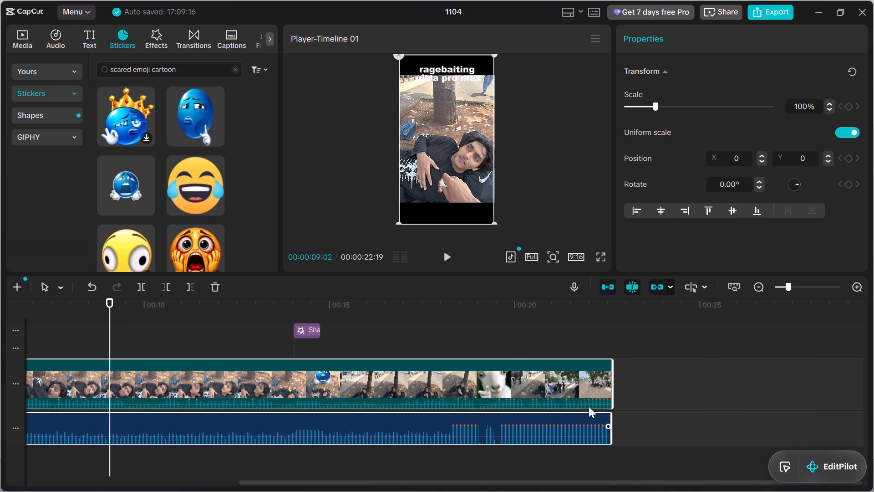
pyautogui.rightClick(473, 384)
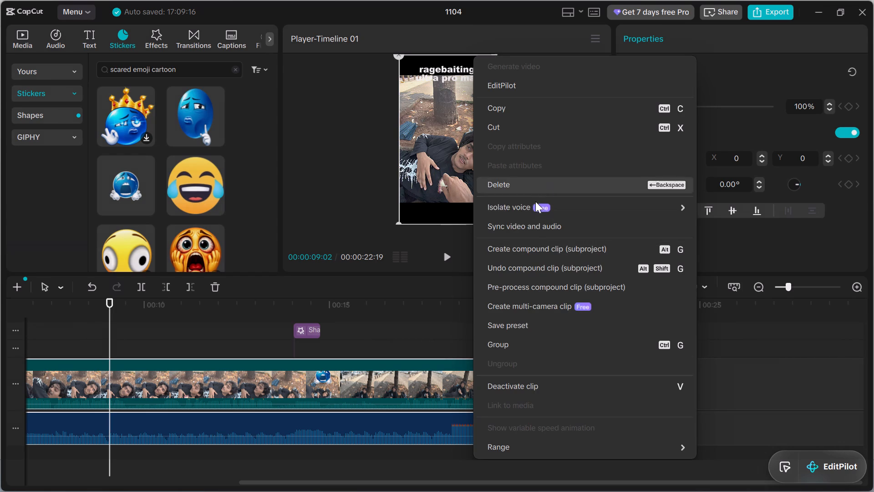
pyautogui.click(571, 250)
# Play and scrub through the join between the opening clip and the new compound clip, examining the black section at its start.
pyautogui.click(152, 340)
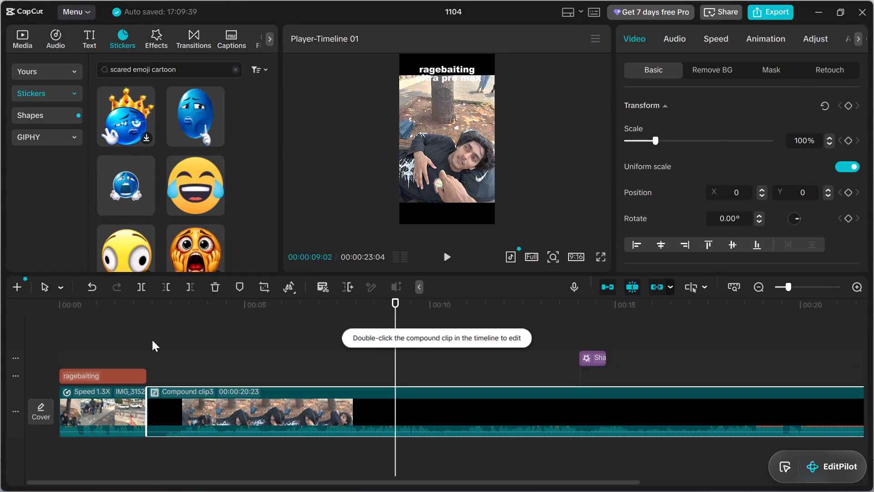
pyautogui.click(152, 341)
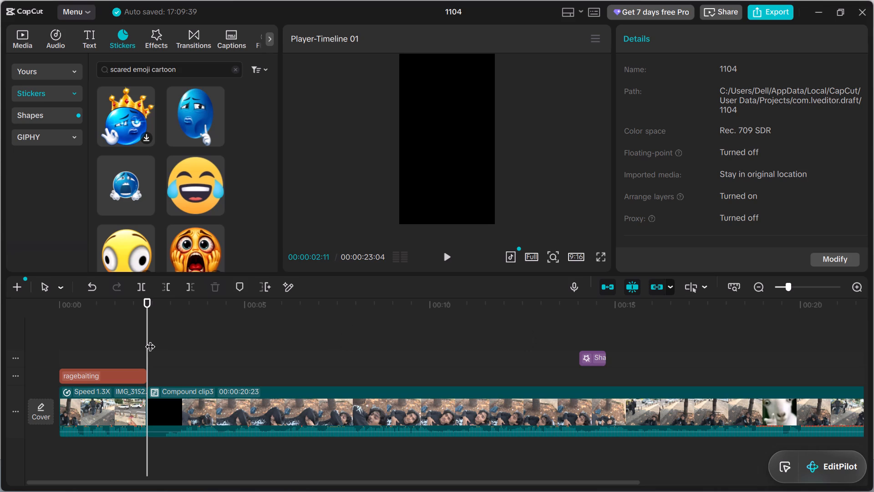
pyautogui.click(446, 258)
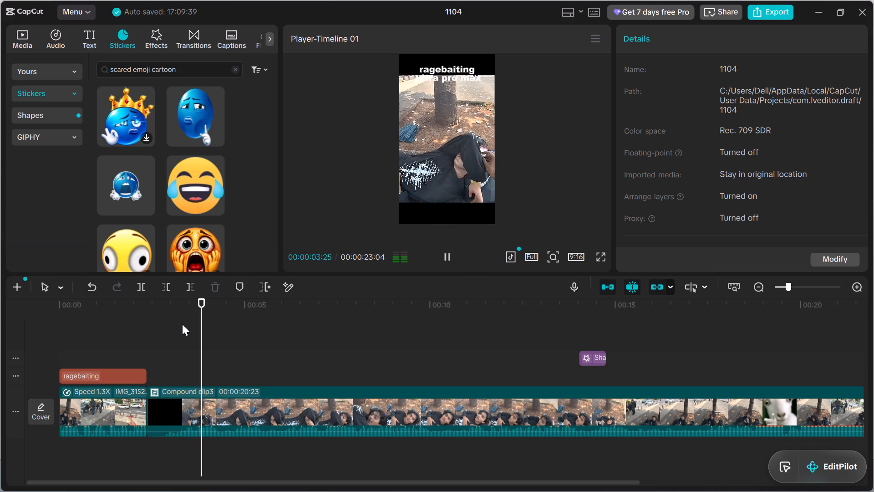
pyautogui.click(145, 346)
pyautogui.click(114, 318)
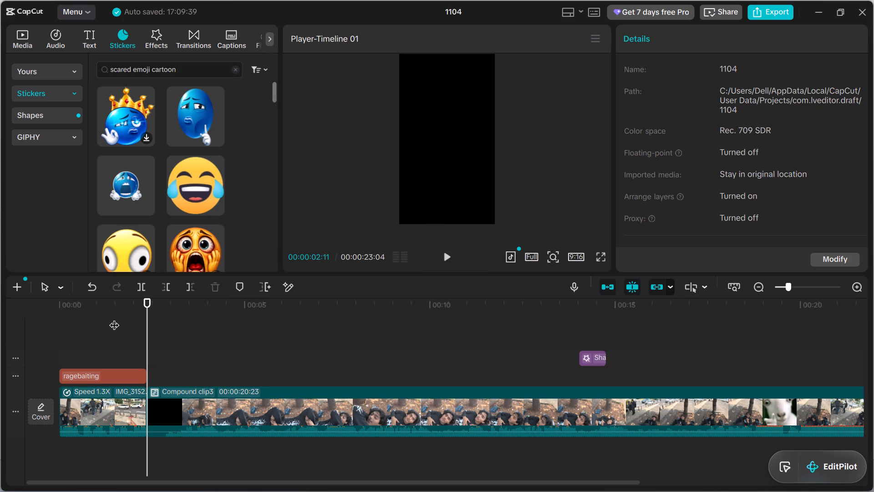
pyautogui.click(447, 255)
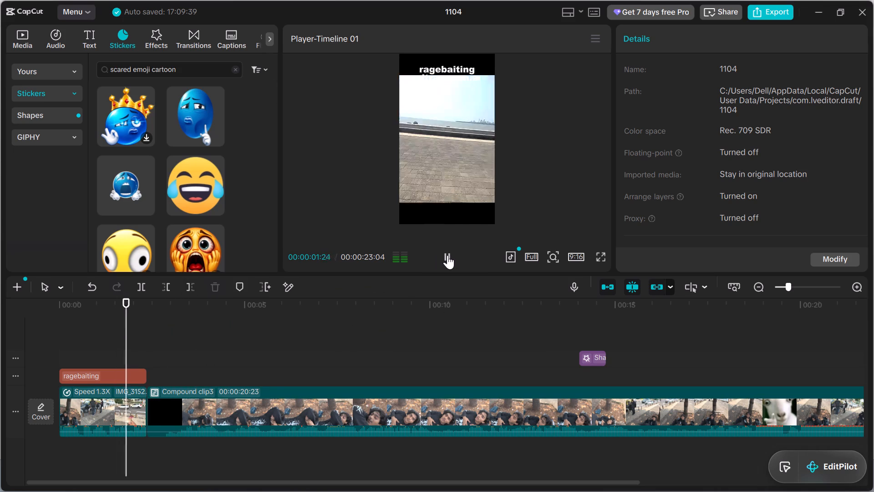
pyautogui.click(447, 255)
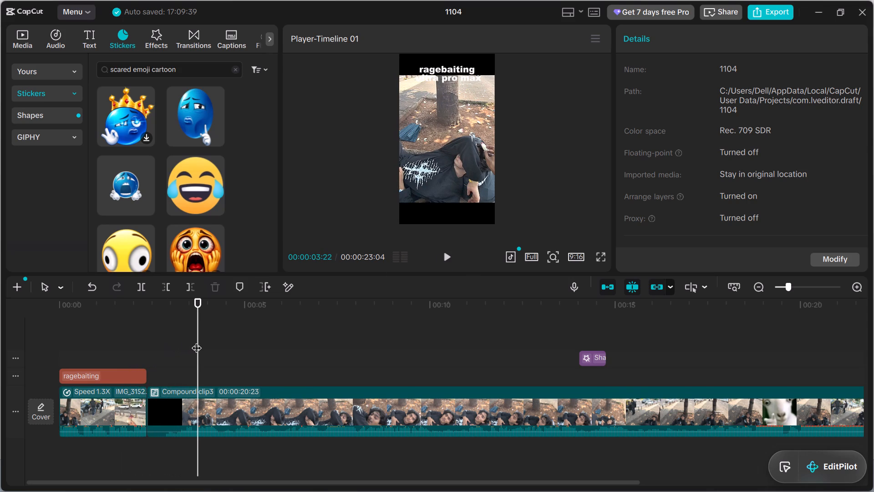
pyautogui.moveTo(196, 341); pyautogui.dragTo(171, 347)
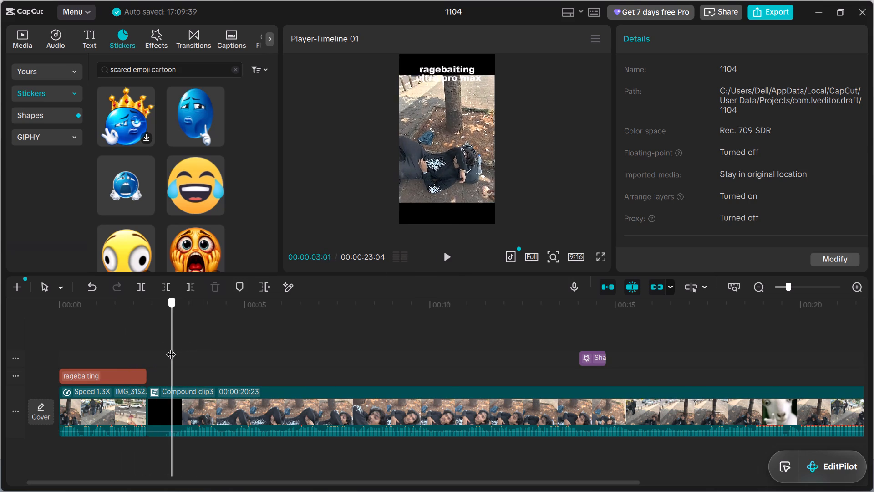
pyautogui.moveTo(171, 347); pyautogui.dragTo(163, 354)
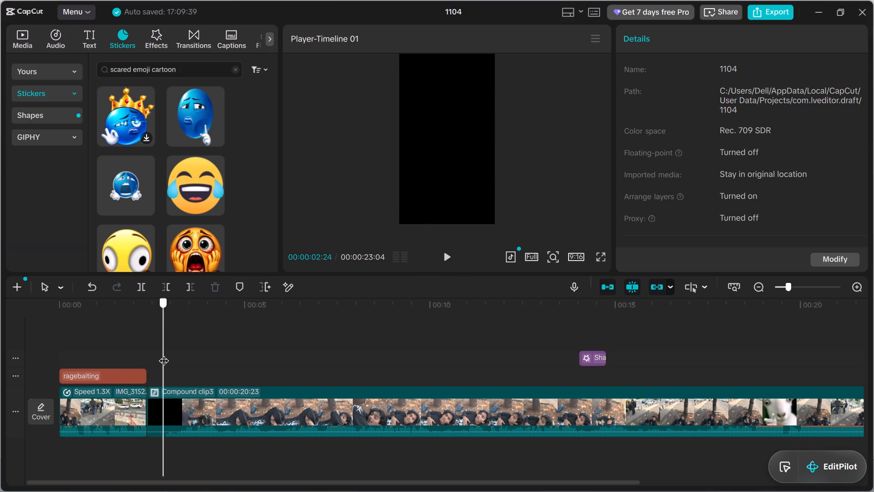
pyautogui.moveTo(163, 354); pyautogui.dragTo(167, 357)
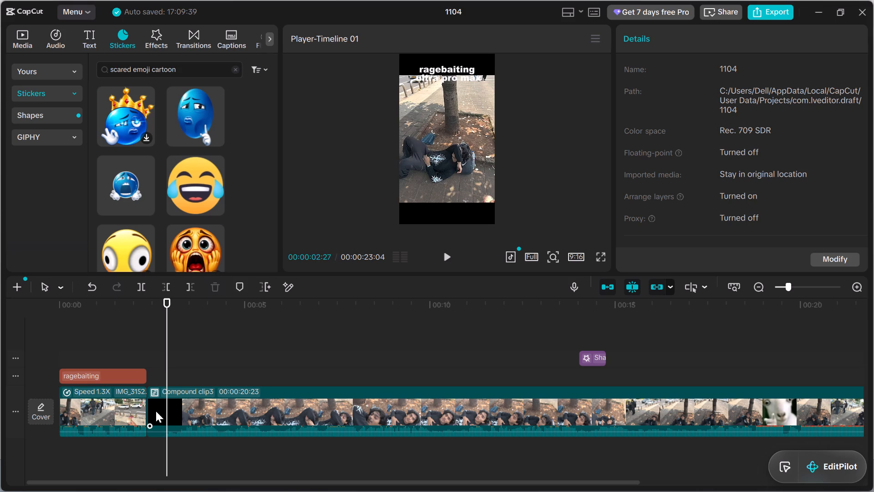
# Trim about 16 frames off the start of the compound clip, shortening it to 00:00:20:07.
pyautogui.click(178, 407)
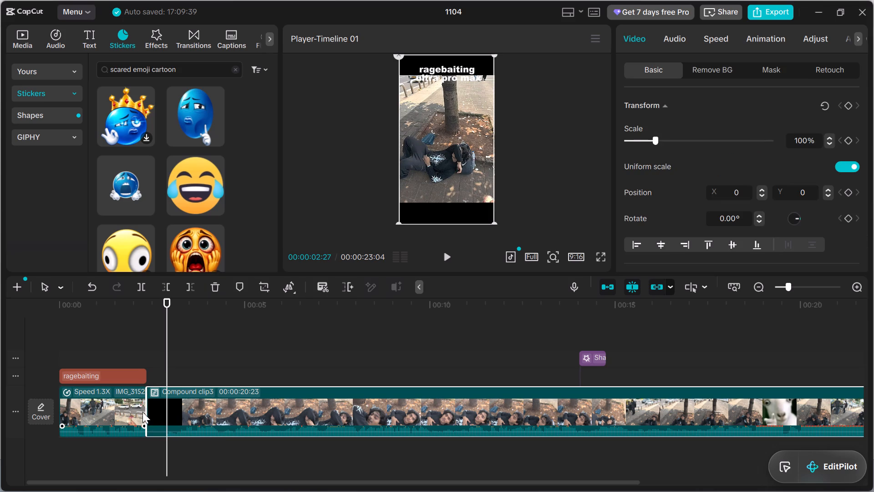
pyautogui.moveTo(144, 410); pyautogui.dragTo(161, 416)
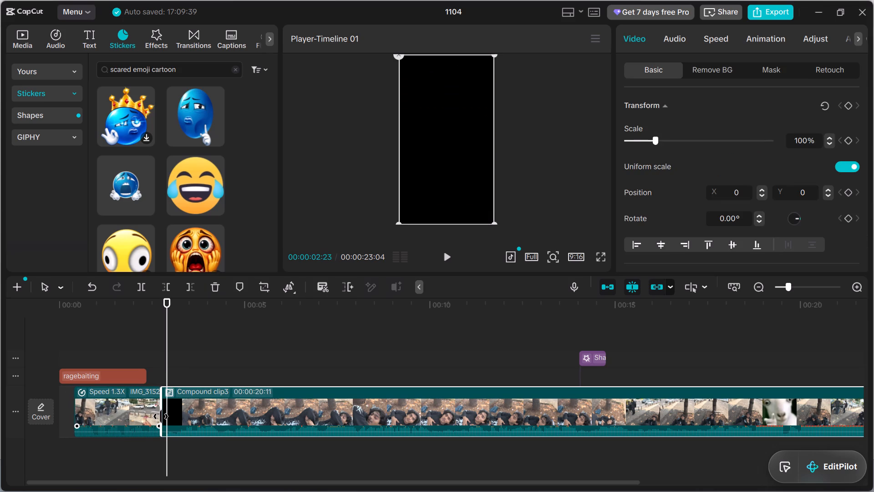
pyautogui.moveTo(161, 416); pyautogui.dragTo(163, 418)
# Replay the trimmed join from about 00:00:02:00 through 00:00:05:08, scrub to the video's end and return to the start.
pyautogui.click(153, 344)
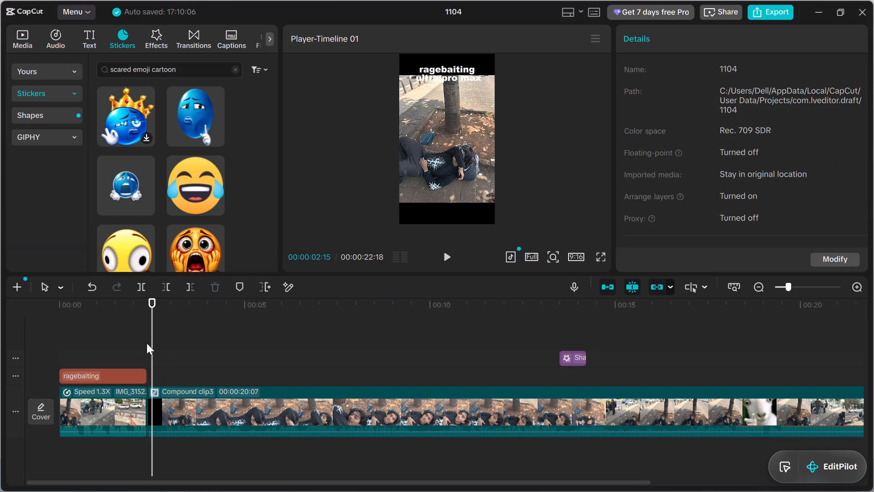
pyautogui.click(145, 343)
pyautogui.click(136, 341)
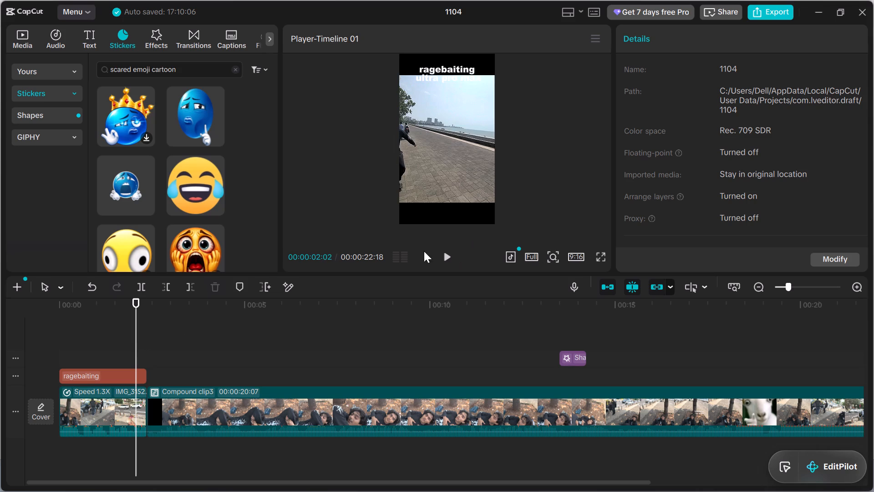
pyautogui.click(443, 256)
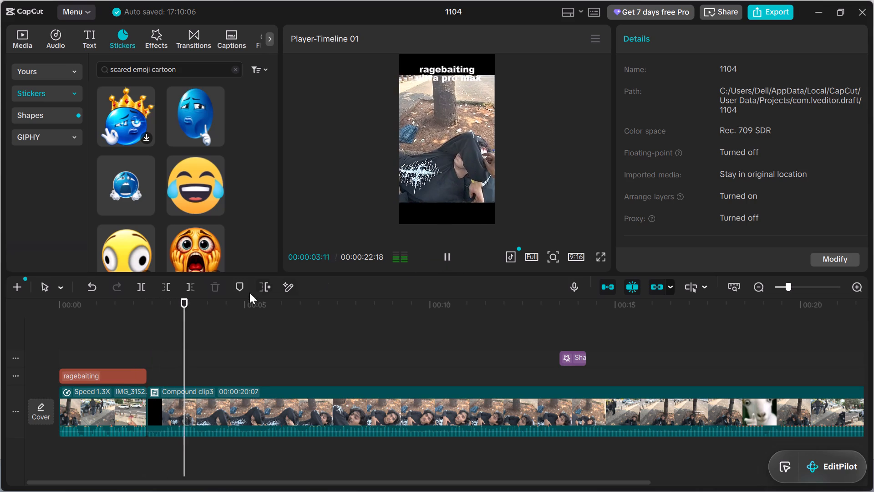
pyautogui.click(127, 321)
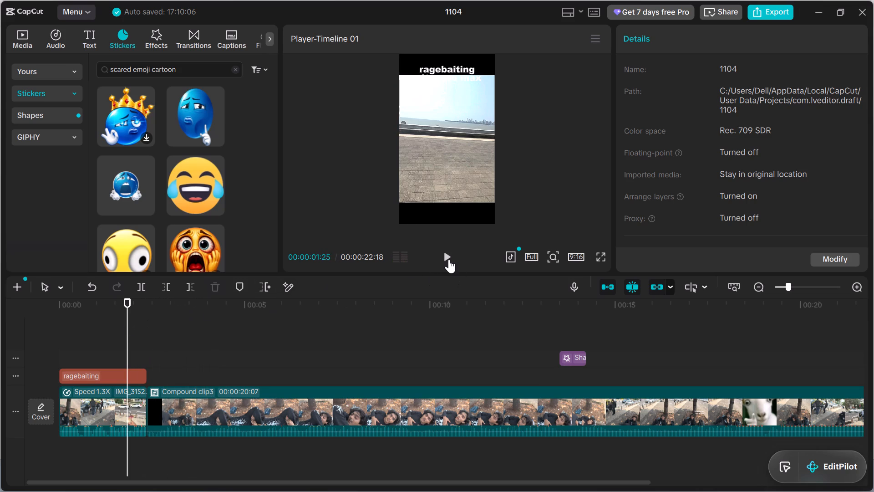
pyautogui.click(449, 259)
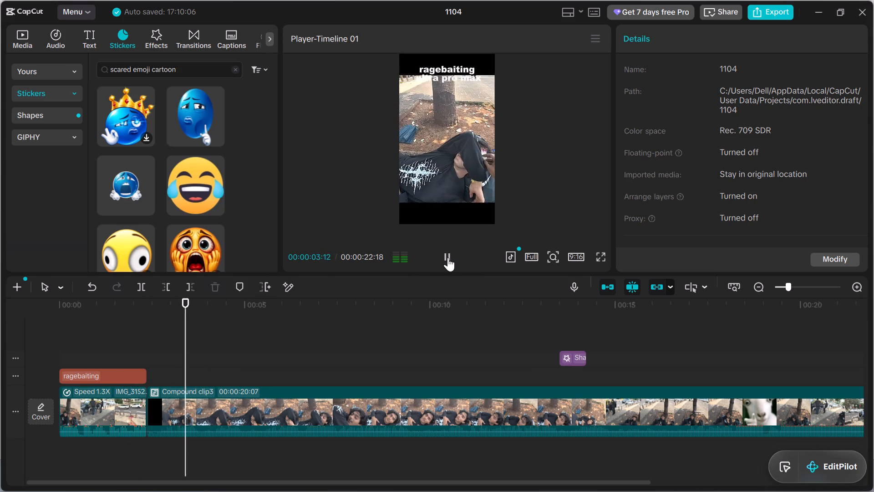
pyautogui.click(448, 256)
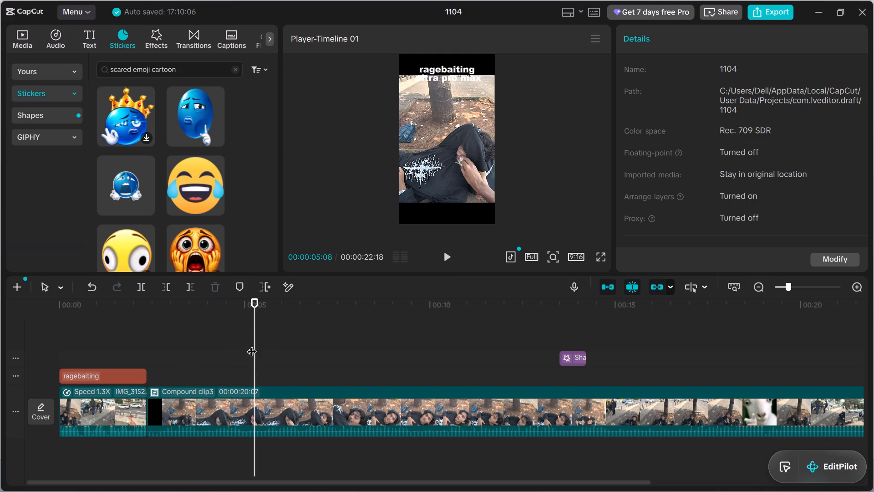
pyautogui.moveTo(251, 344); pyautogui.dragTo(873, 404)
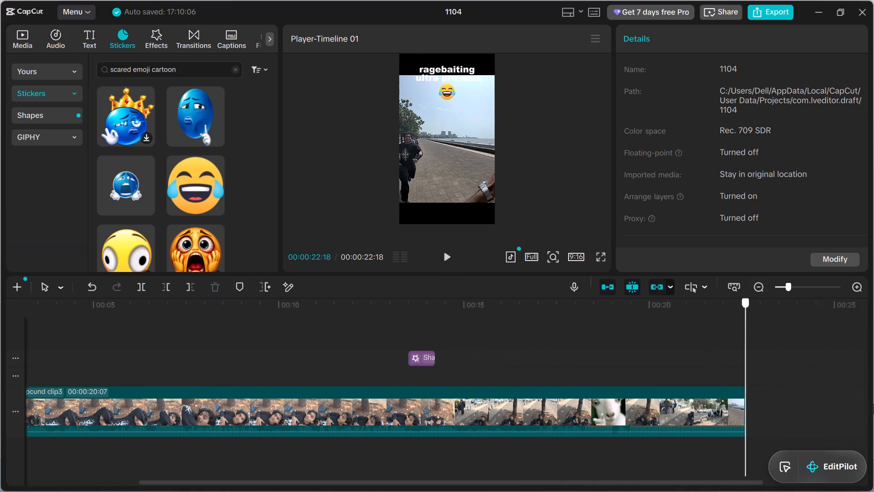
pyautogui.moveTo(873, 404); pyautogui.dragTo(0, 463)
# Set the compound clip's speed to 1.20x.
pyautogui.click(293, 420)
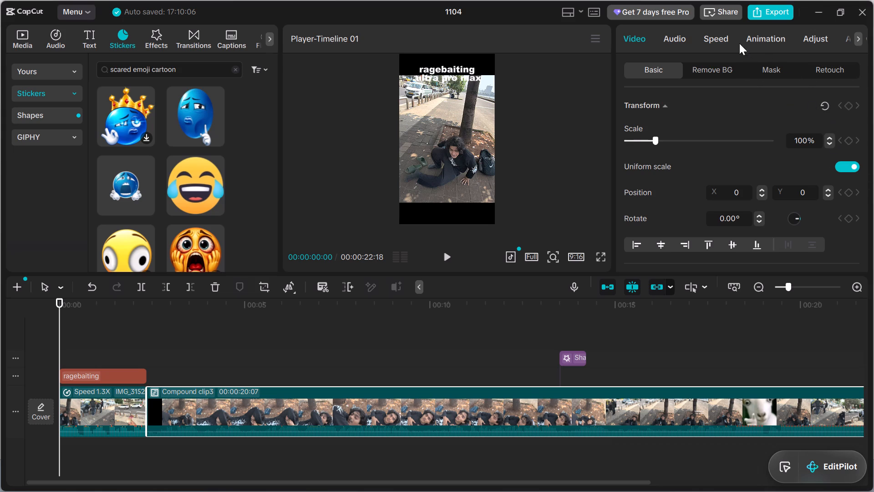
pyautogui.click(711, 41)
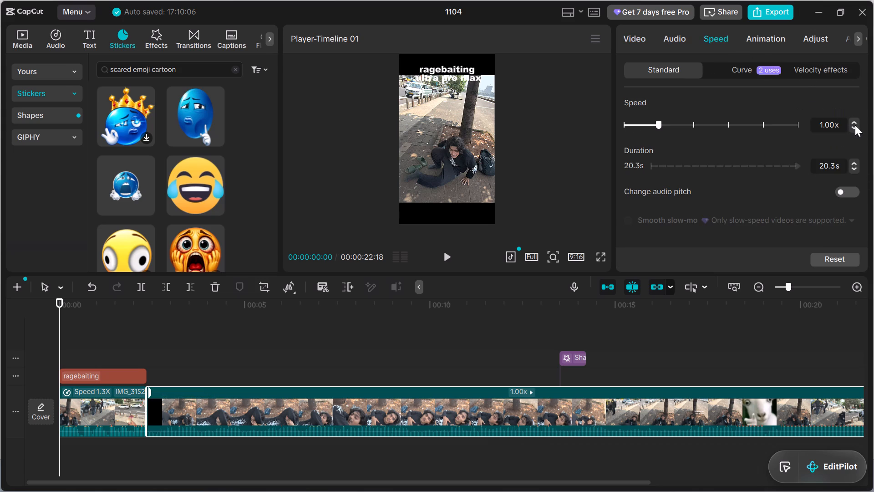
pyautogui.doubleClick(854, 121)
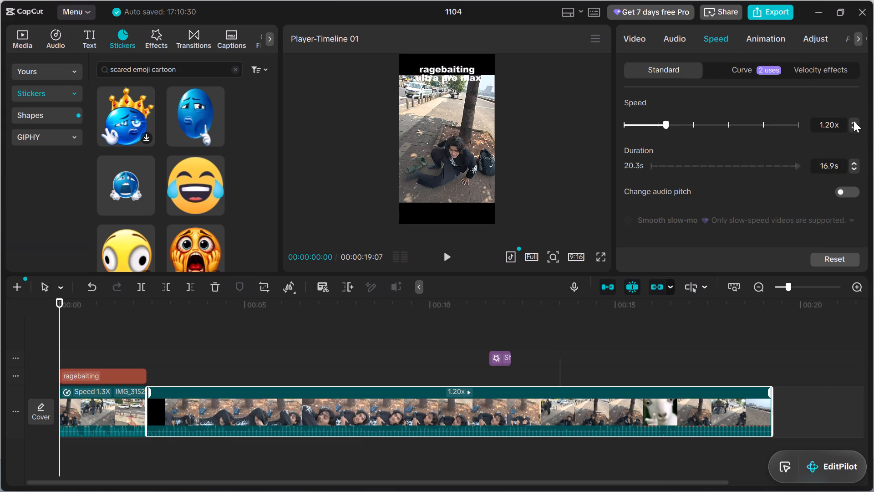
# Play the sped-up video from the start to about 00:00:12:10, checking the Shake effect's timing against the blue emoji sticker.
pyautogui.click(444, 251)
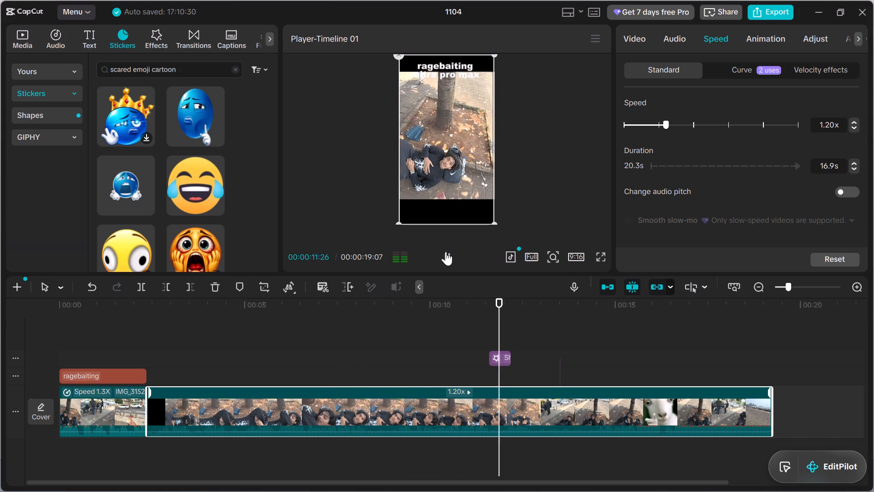
pyautogui.click(460, 301)
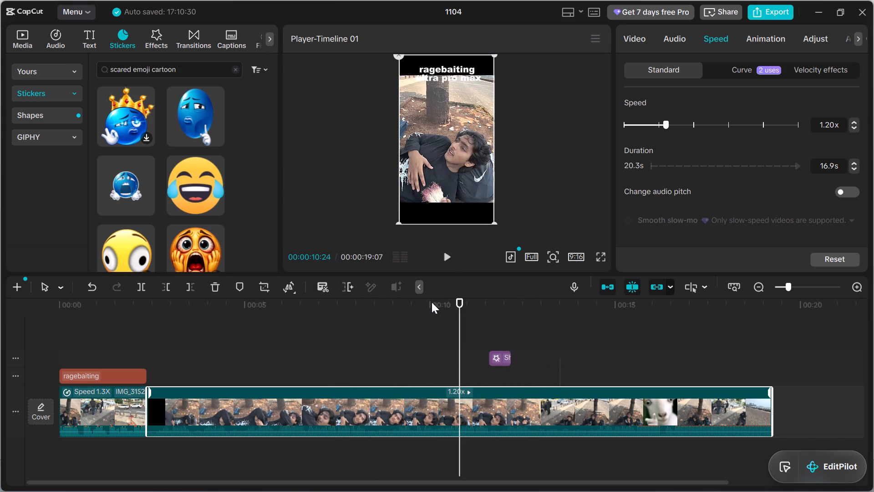
pyautogui.click(429, 302)
pyautogui.click(449, 252)
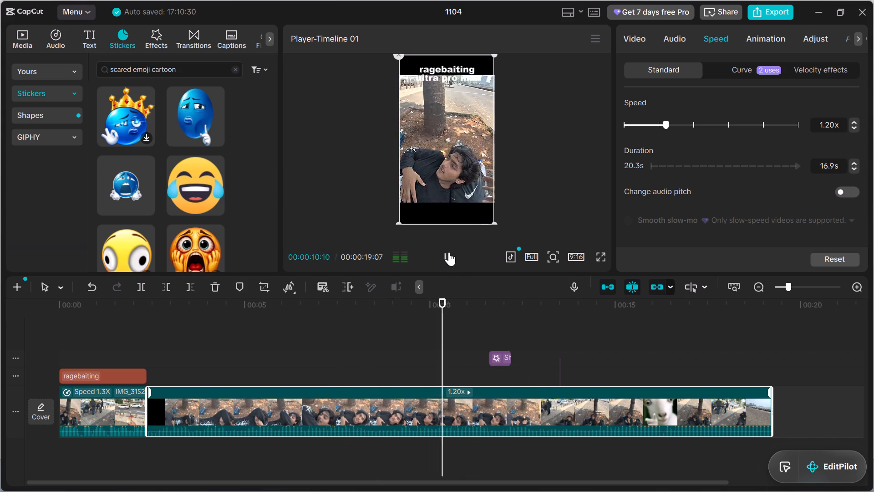
pyautogui.click(449, 252)
pyautogui.doubleClick(449, 252)
pyautogui.doubleClick(449, 252)
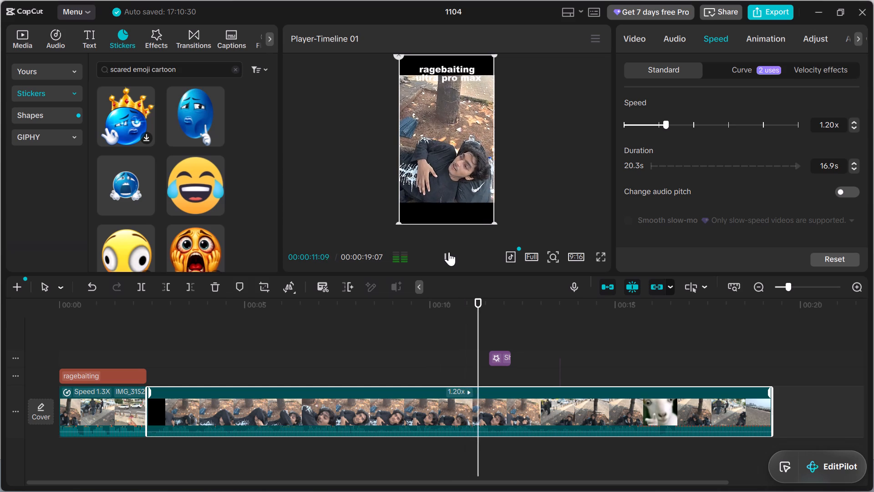
pyautogui.doubleClick(449, 252)
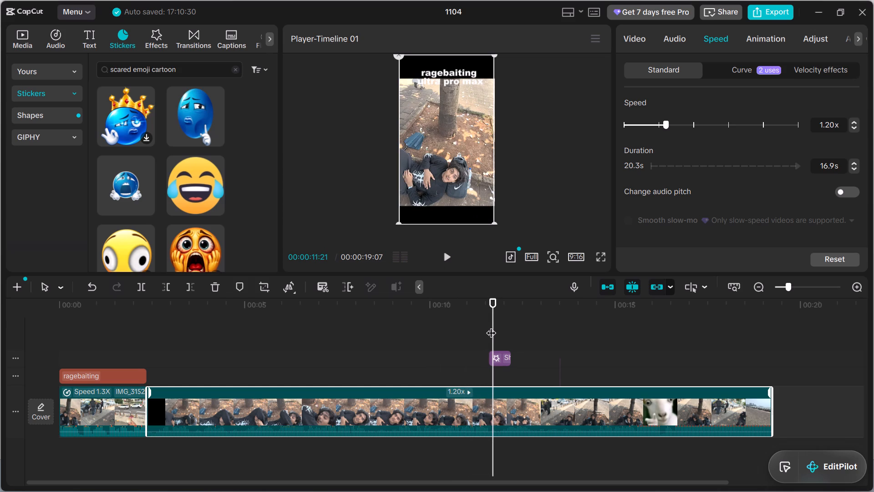
pyautogui.doubleClick(442, 256)
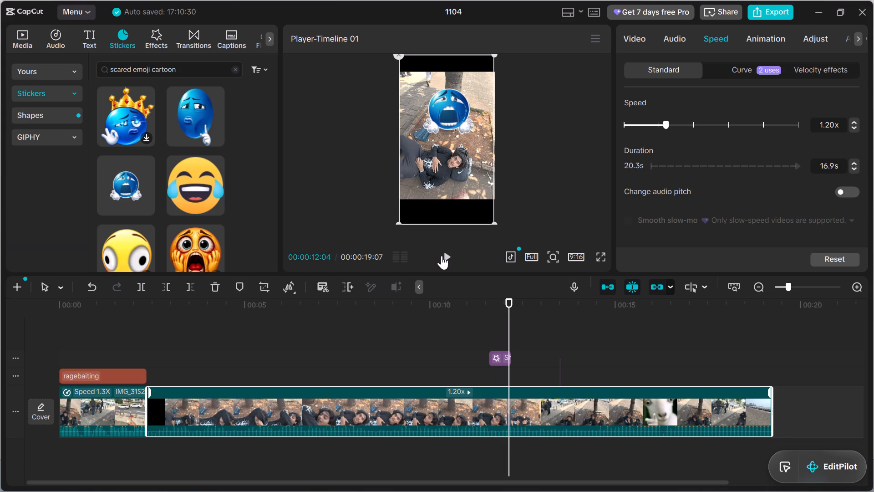
pyautogui.doubleClick(442, 256)
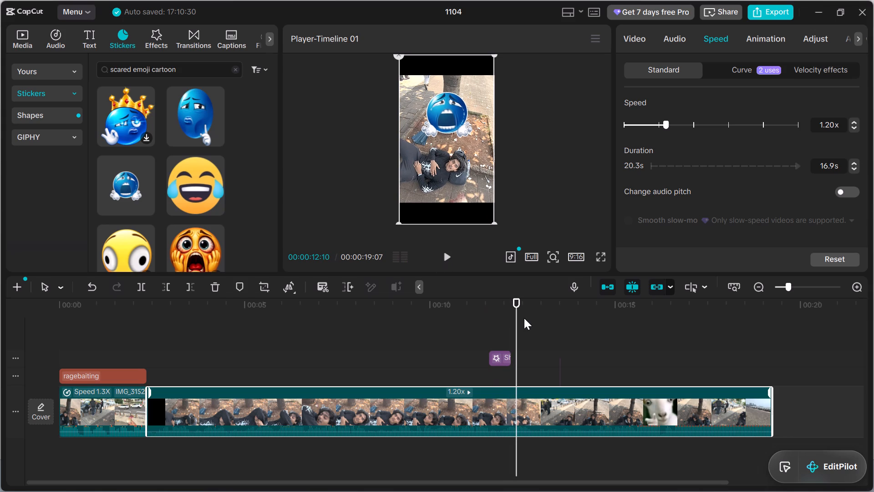
# Move the Shake effect on its track so that it starts at 00:00:12:06, where the blue emoji sticker is showing.
pyautogui.click(514, 319)
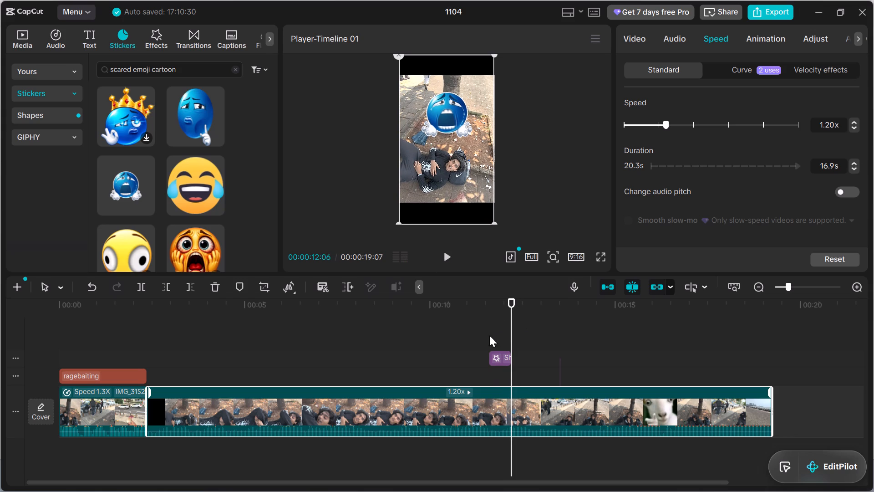
pyautogui.moveTo(498, 361); pyautogui.dragTo(522, 357)
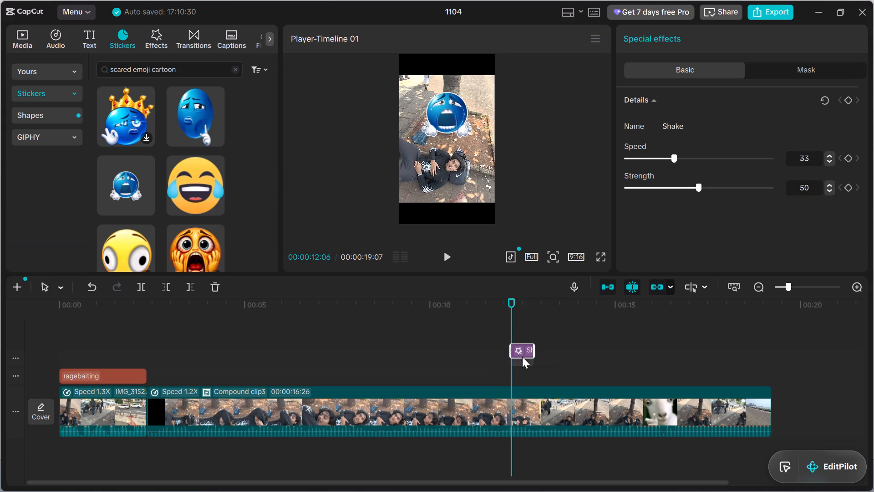
pyautogui.moveTo(522, 357); pyautogui.dragTo(523, 363)
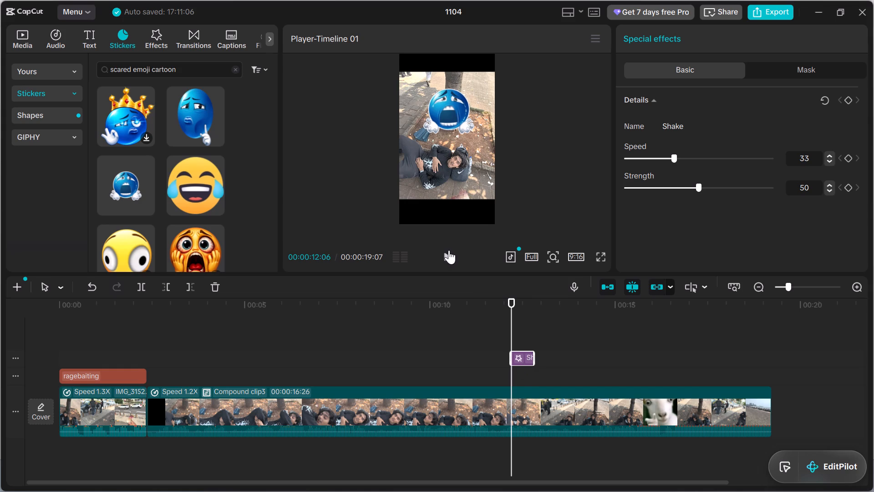
# Replay the section from about 00:00:10:11 to 00:00:12:26 several times, checking the Shake effect against the blue emoji sticker's appearance.
pyautogui.click(449, 251)
pyautogui.click(449, 251)
pyautogui.click(460, 336)
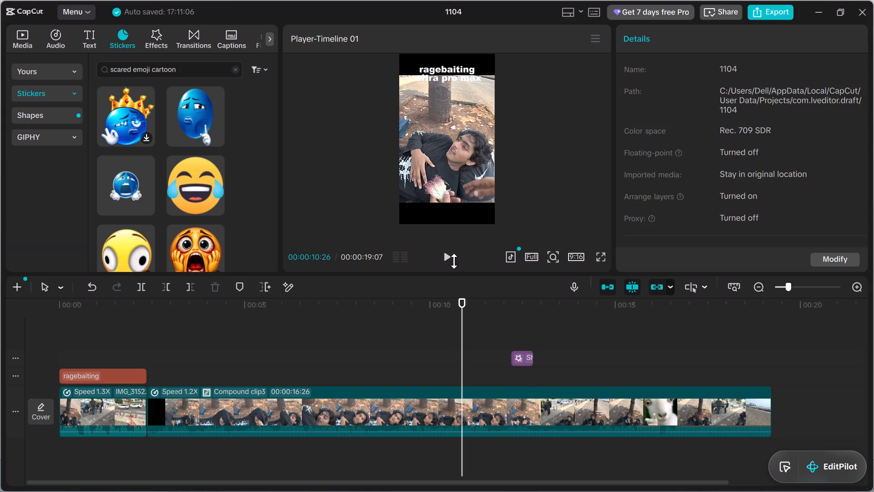
pyautogui.click(451, 254)
pyautogui.tripleClick(450, 254)
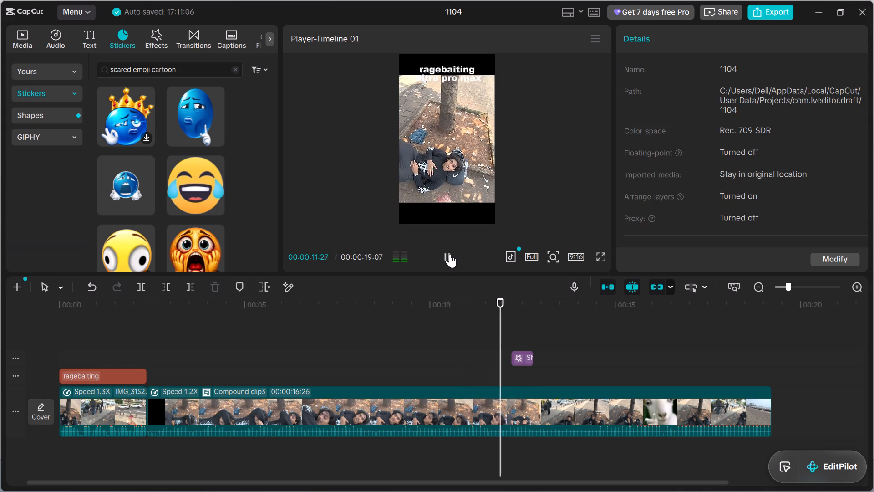
pyautogui.doubleClick(450, 254)
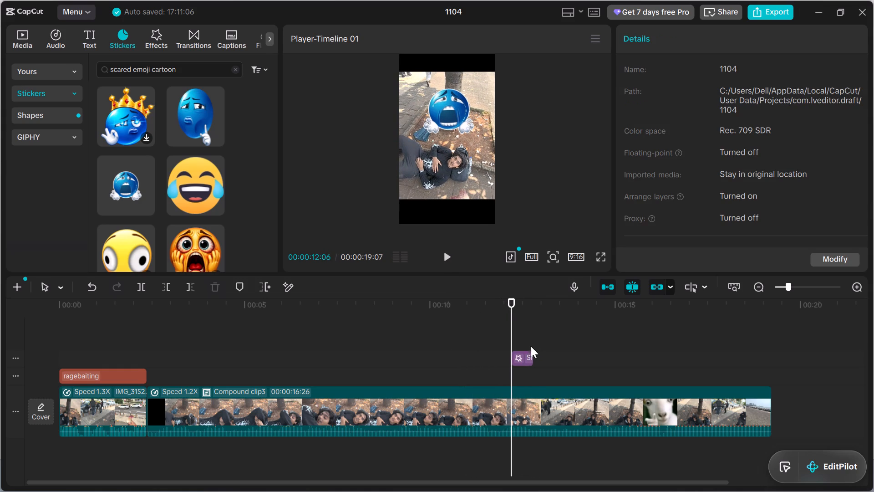
pyautogui.click(451, 254)
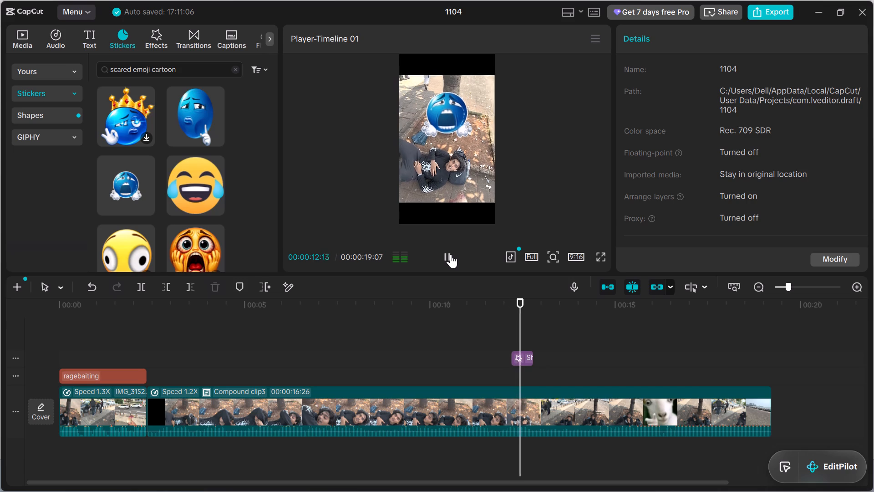
pyautogui.click(466, 319)
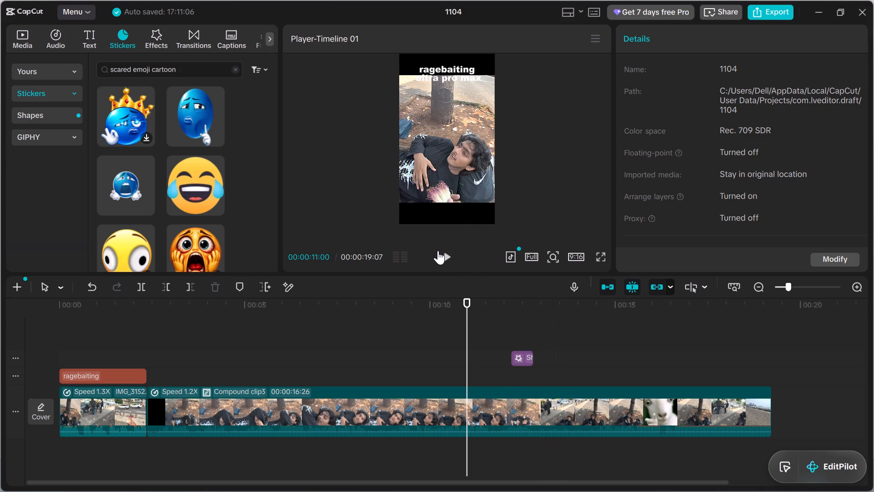
pyautogui.click(440, 252)
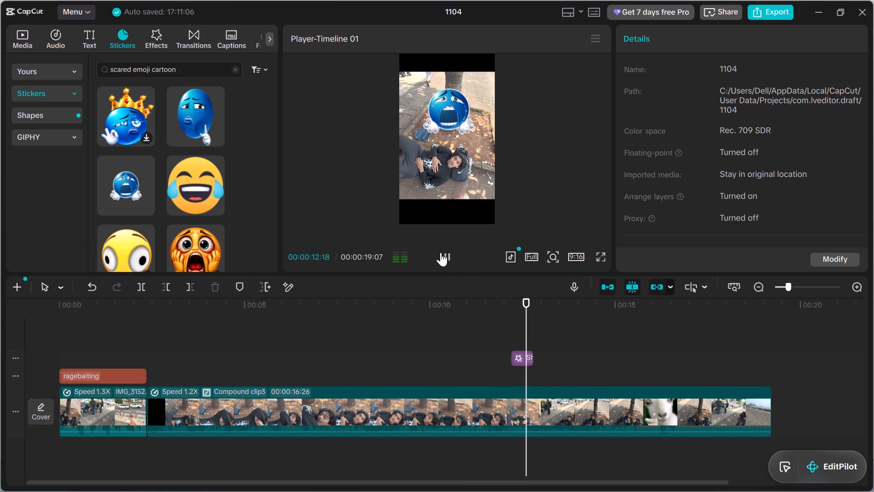
pyautogui.click(503, 341)
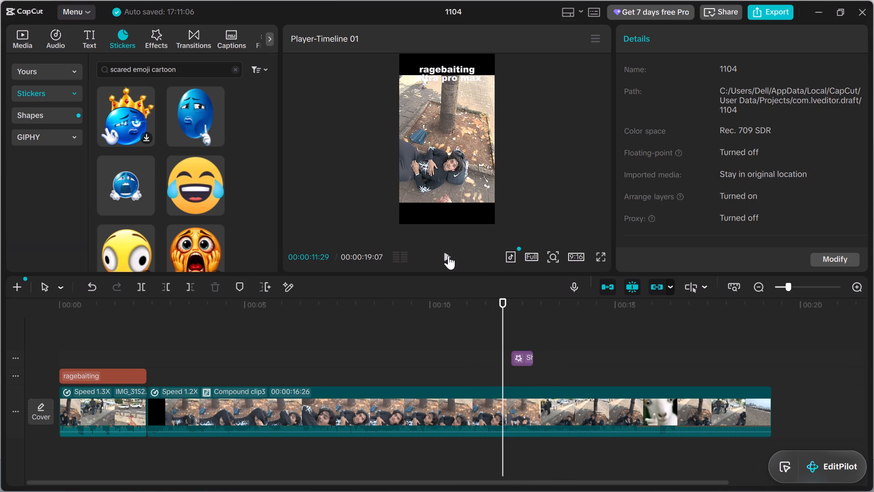
pyautogui.click(448, 256)
pyautogui.click(448, 256)
pyautogui.click(488, 343)
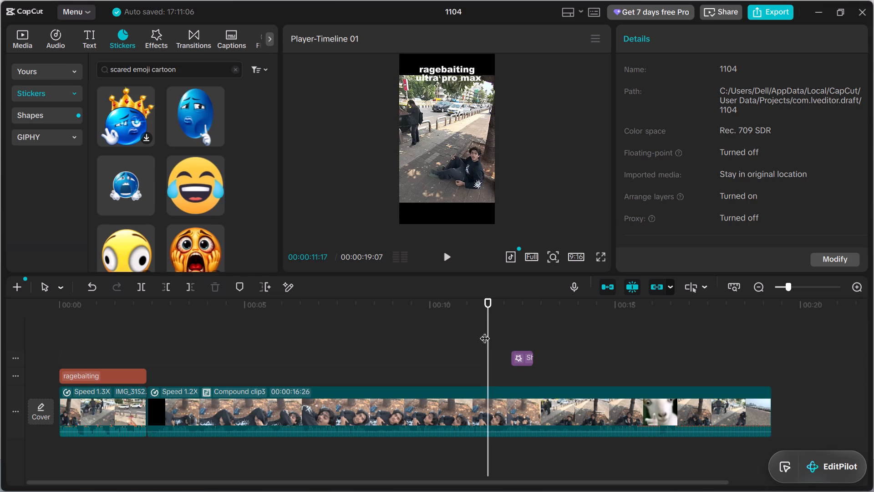
pyautogui.click(448, 256)
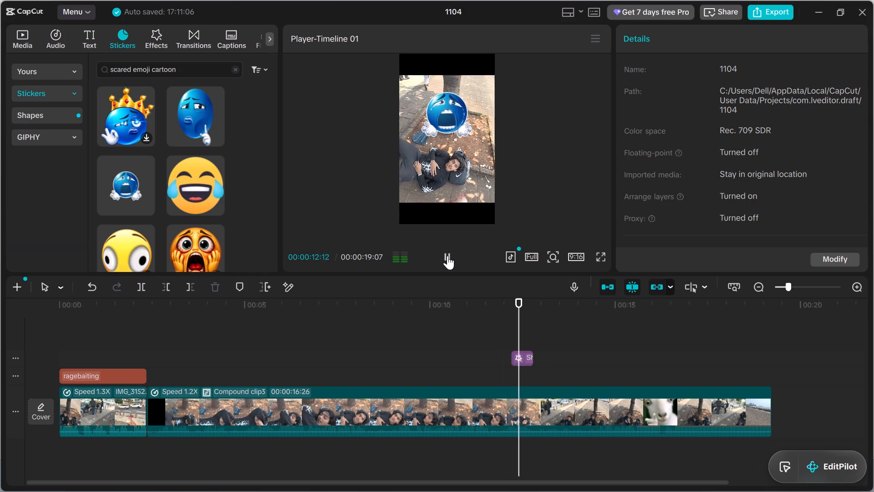
pyautogui.click(510, 339)
pyautogui.click(444, 322)
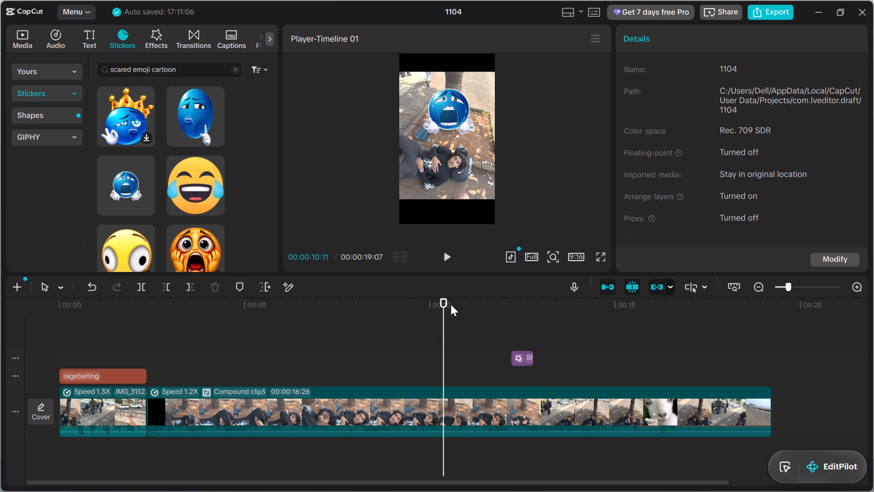
pyautogui.click(448, 256)
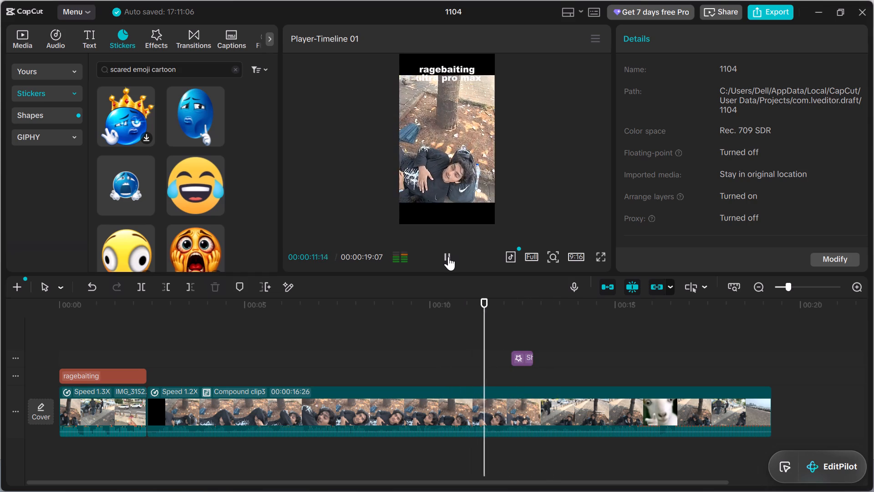
pyautogui.click(448, 256)
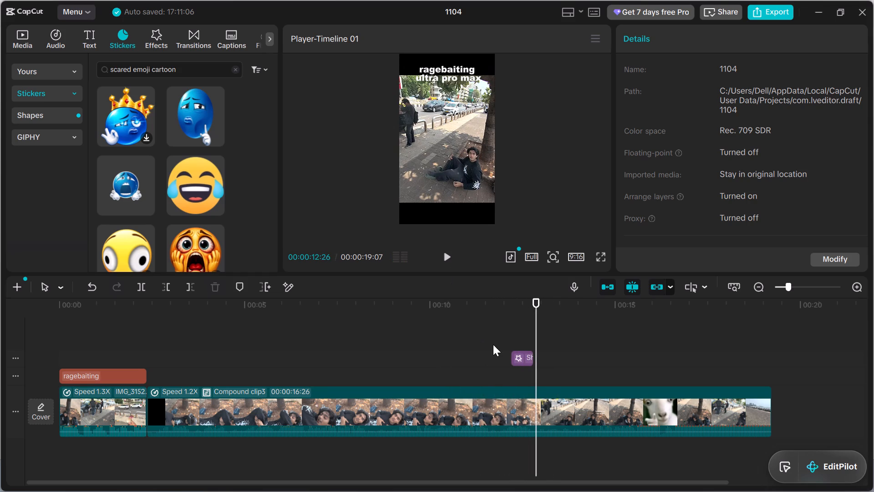
# Scrub frame by frame between 00:00:12:00 and 00:00:12:06 to examine where the blue emoji sticker appears relative to the Shake effect.
pyautogui.click(493, 344)
pyautogui.moveTo(494, 343); pyautogui.dragTo(507, 343)
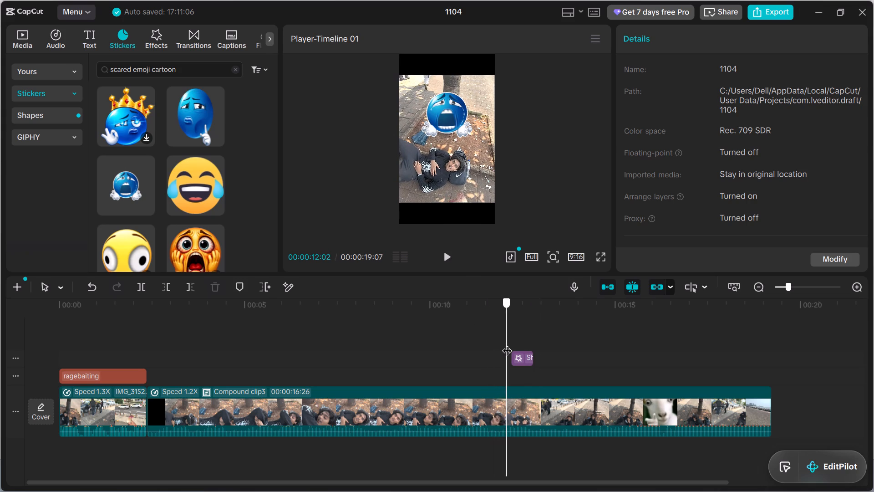
pyautogui.moveTo(507, 343); pyautogui.dragTo(508, 344)
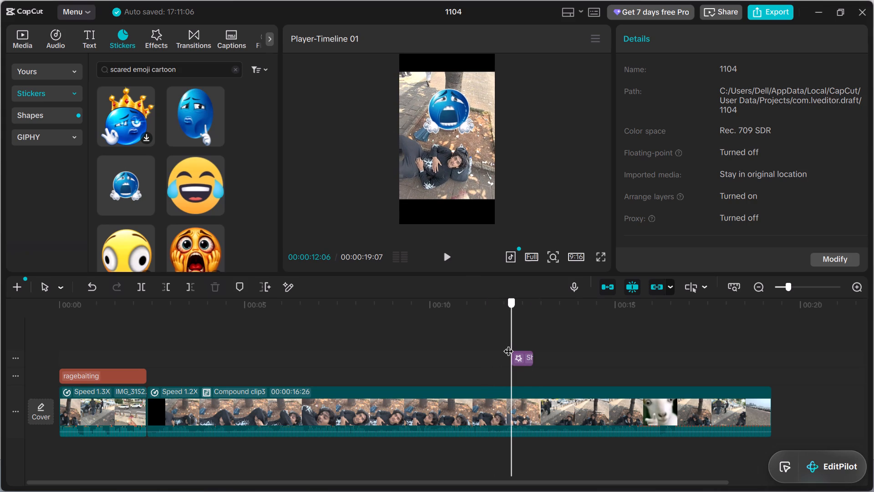
pyautogui.moveTo(508, 344); pyautogui.dragTo(507, 346)
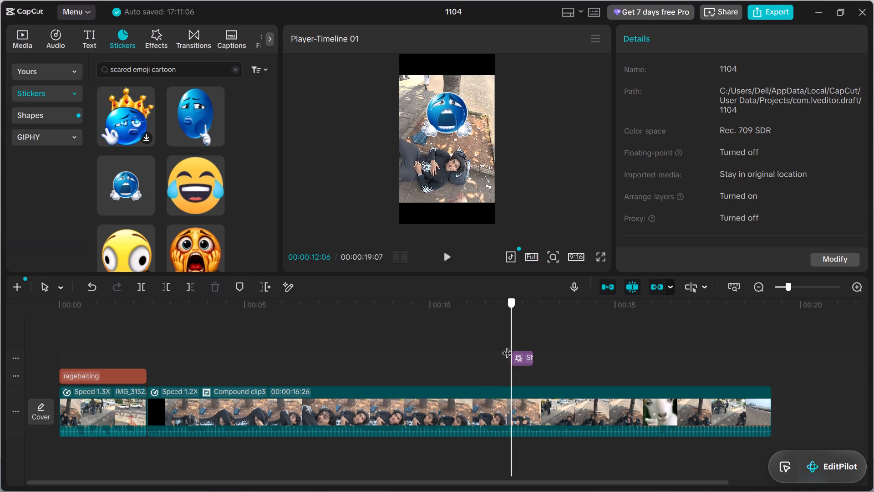
pyautogui.moveTo(507, 346); pyautogui.dragTo(504, 361)
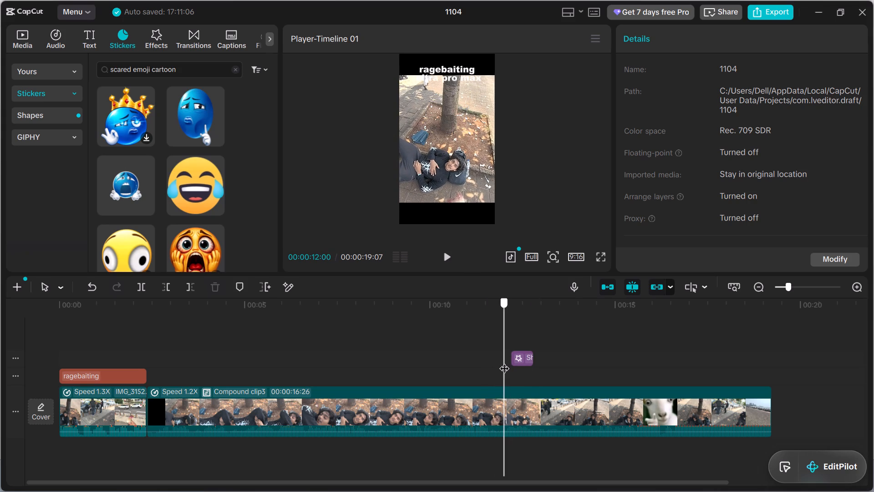
pyautogui.moveTo(504, 361); pyautogui.dragTo(507, 367)
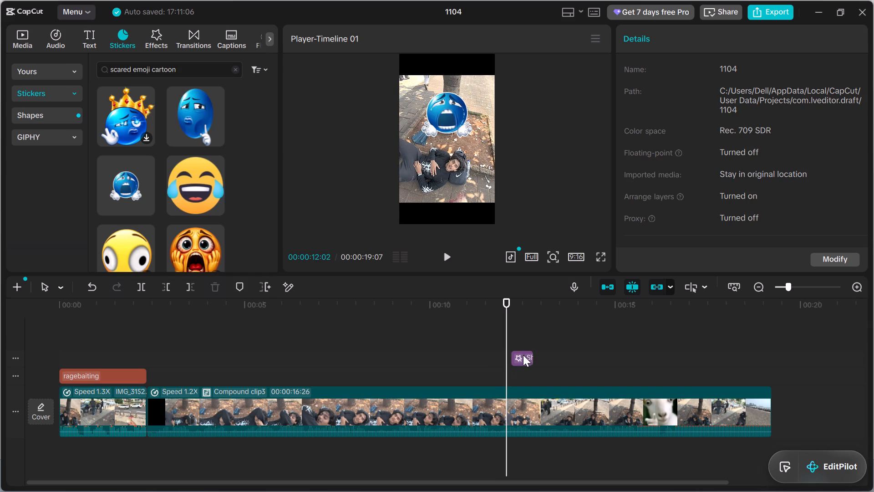
pyautogui.doubleClick(450, 251)
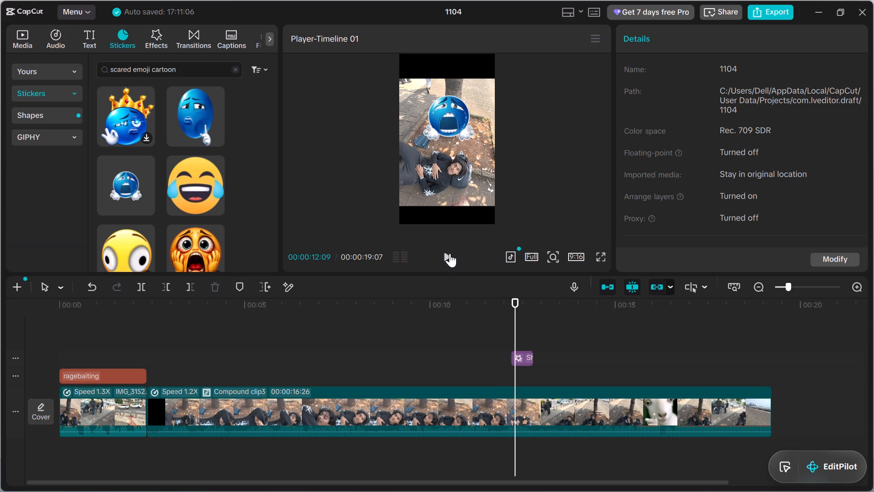
pyautogui.click(479, 329)
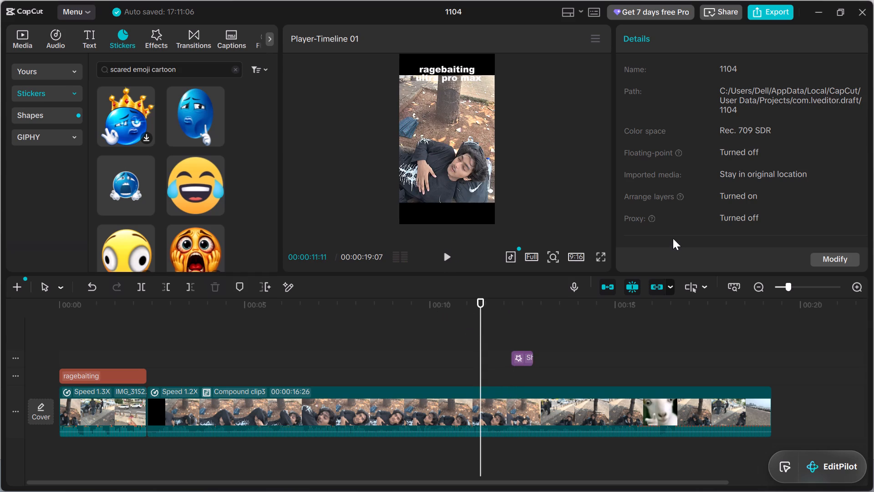
# Play the video full screen from the start to about 00:00:13:08, then return to the editing view.
pyautogui.click(599, 250)
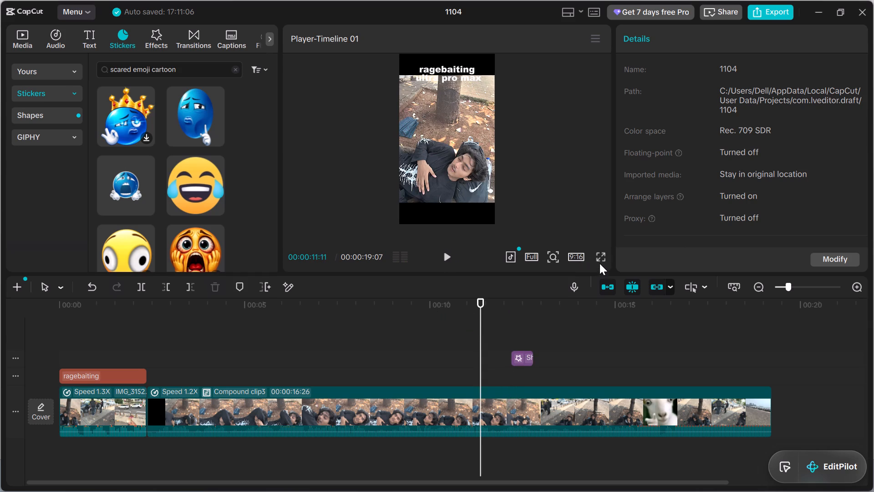
pyautogui.click(600, 257)
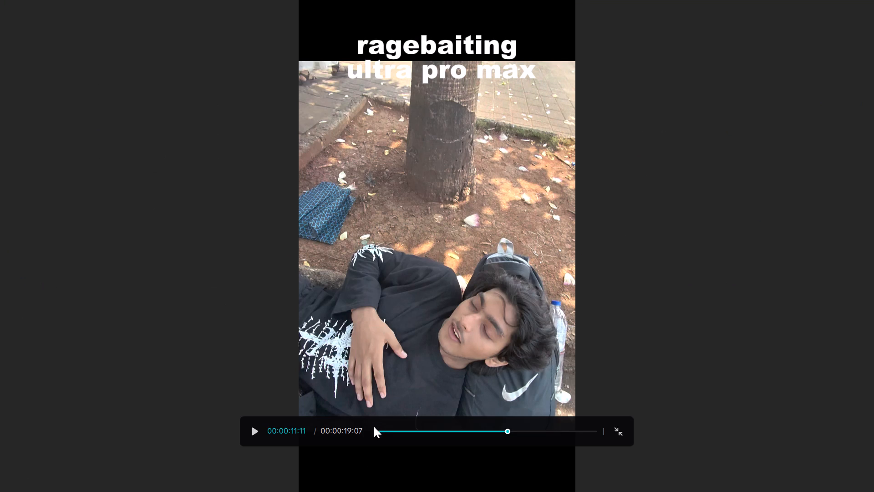
pyautogui.click(374, 431)
pyautogui.click(378, 431)
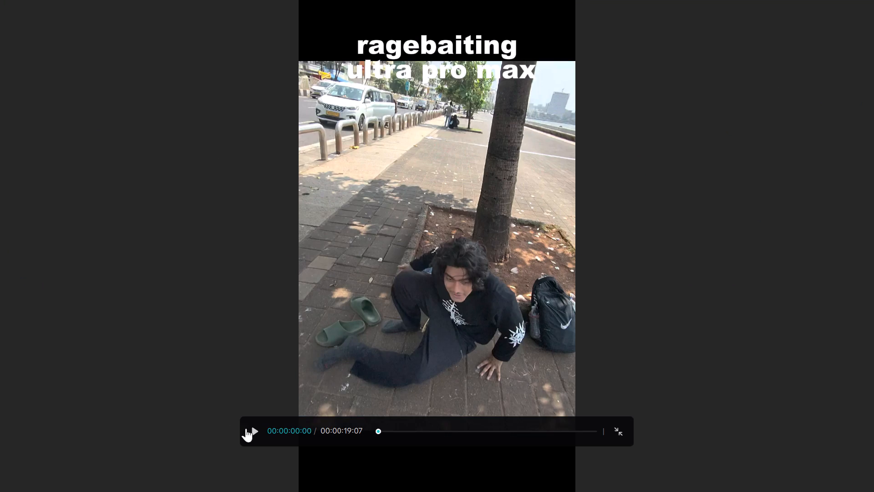
pyautogui.click(255, 429)
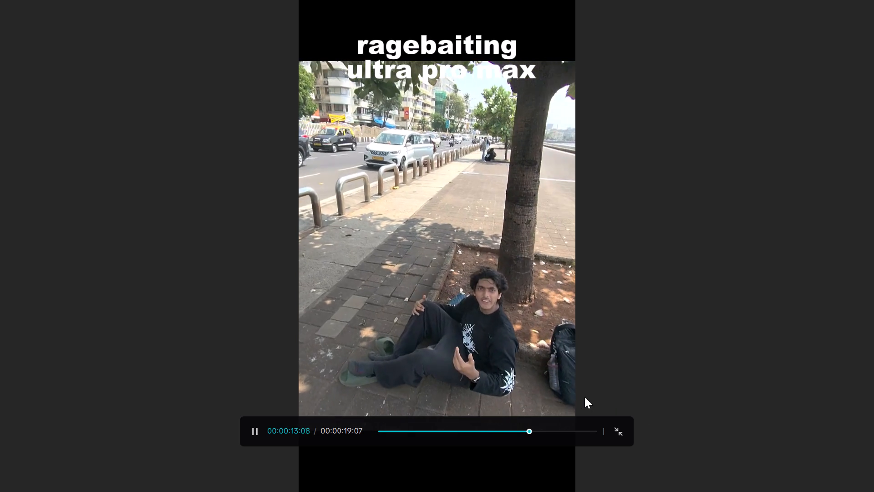
pyautogui.click(617, 427)
# Move the Shake effect earlier on its track so that it starts at 00:00:12:03, where the blue emoji sticker is showing.
pyautogui.click(494, 354)
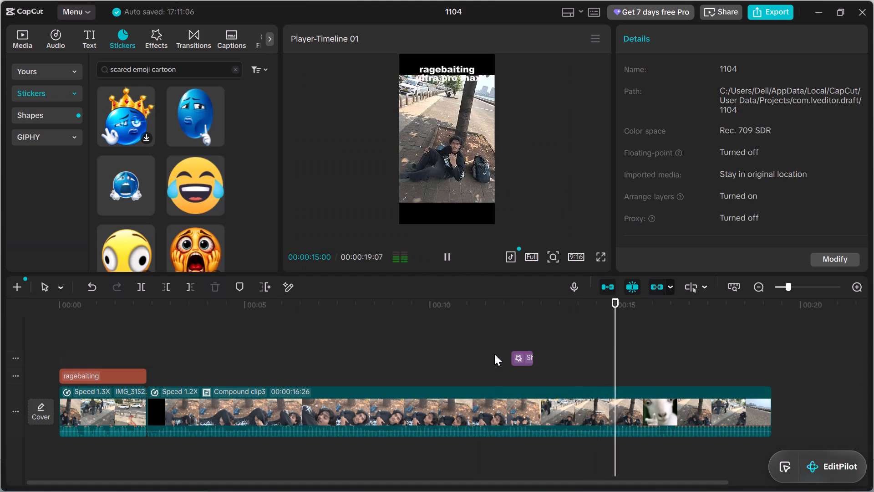
pyautogui.moveTo(494, 354); pyautogui.dragTo(507, 364)
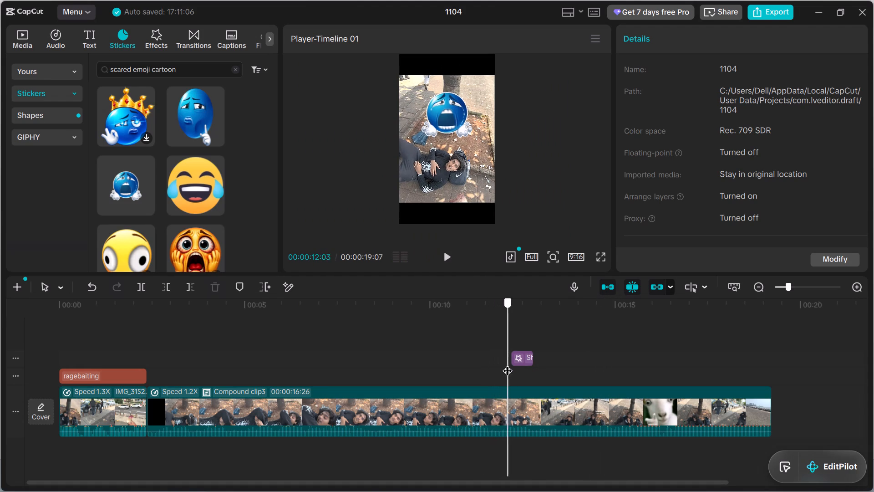
pyautogui.moveTo(507, 364); pyautogui.dragTo(508, 374)
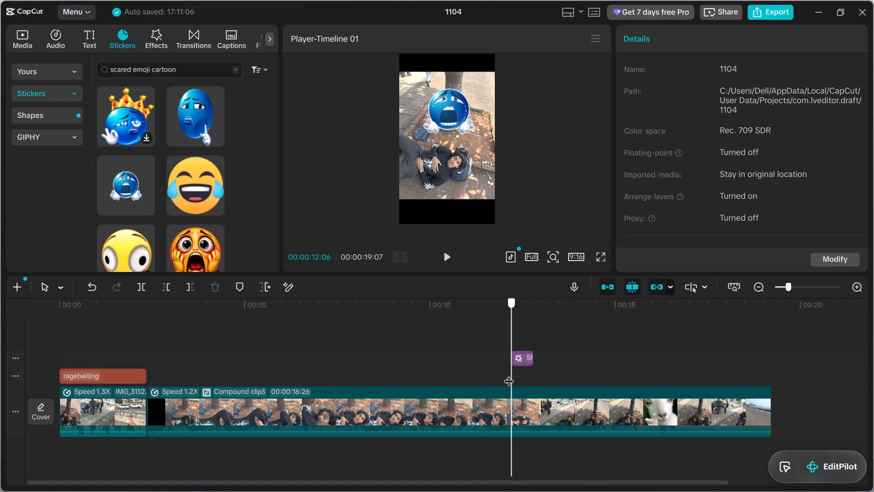
pyautogui.moveTo(508, 374); pyautogui.dragTo(507, 375)
pyautogui.click(522, 355)
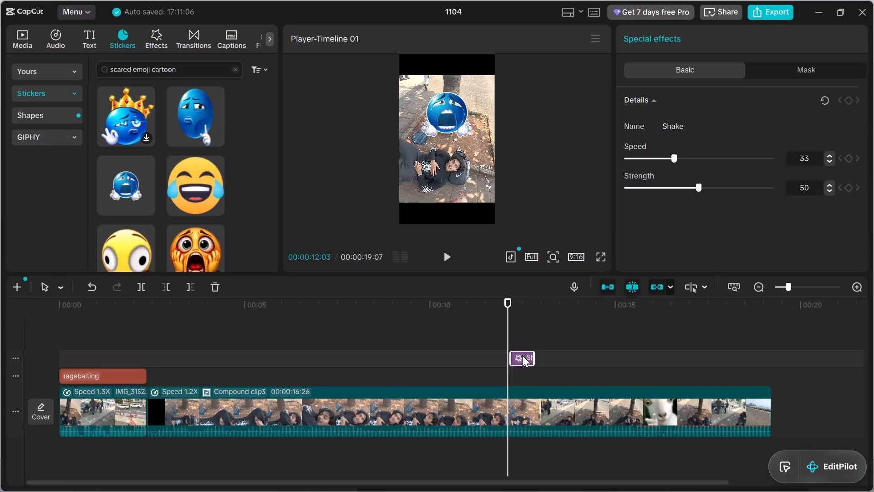
pyautogui.moveTo(522, 355); pyautogui.dragTo(515, 356)
# Replay the section around the moved Shake effect full screen to about 00:00:13:00, and play the rest in the editor to the end.
pyautogui.click(598, 259)
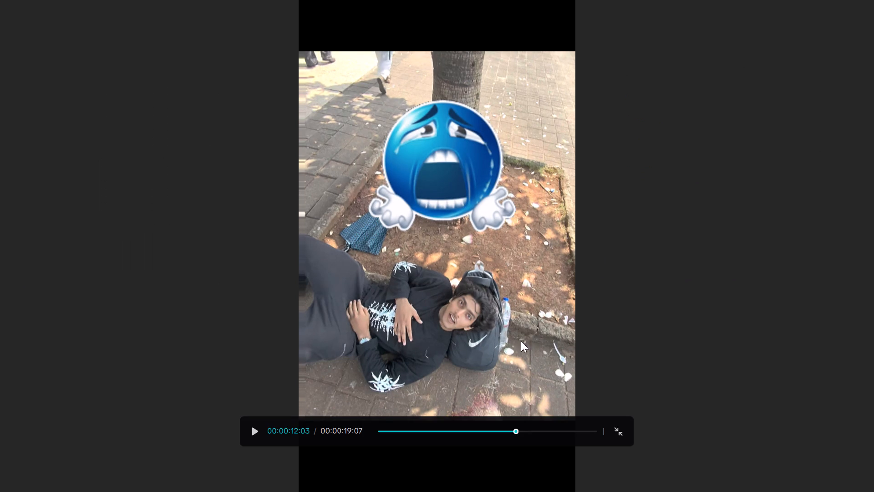
pyautogui.click(478, 427)
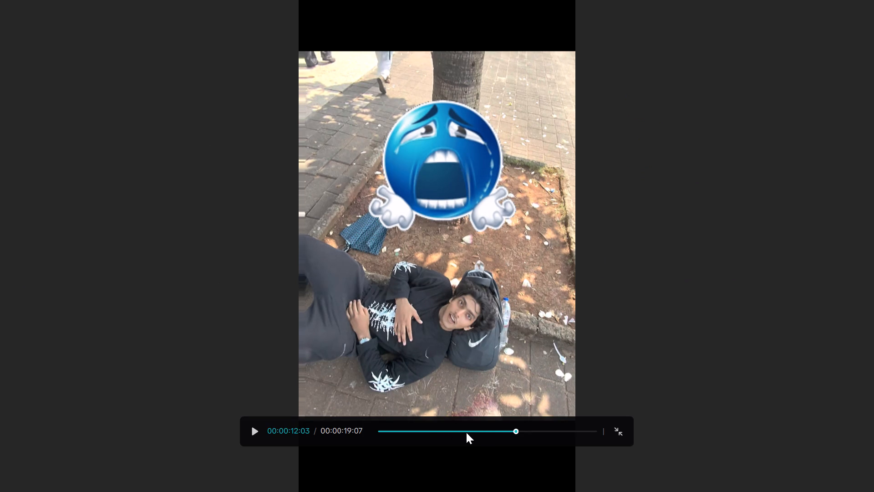
pyautogui.click(467, 432)
pyautogui.click(253, 429)
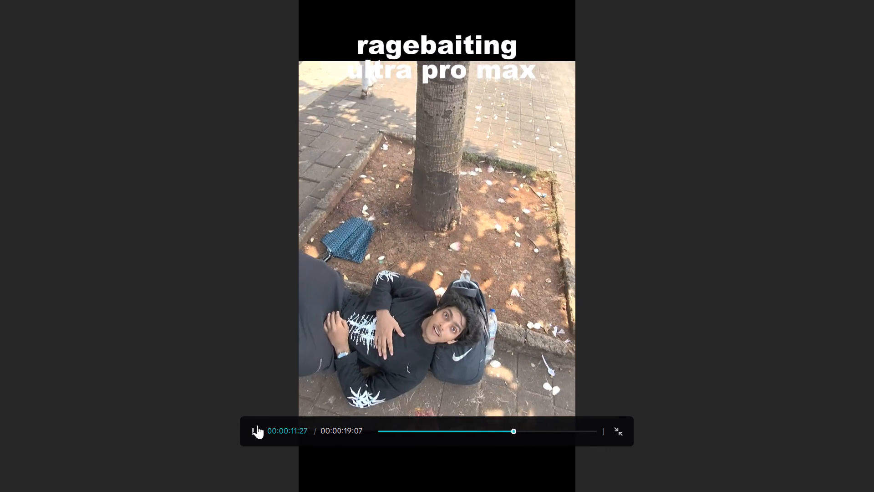
pyautogui.click(257, 425)
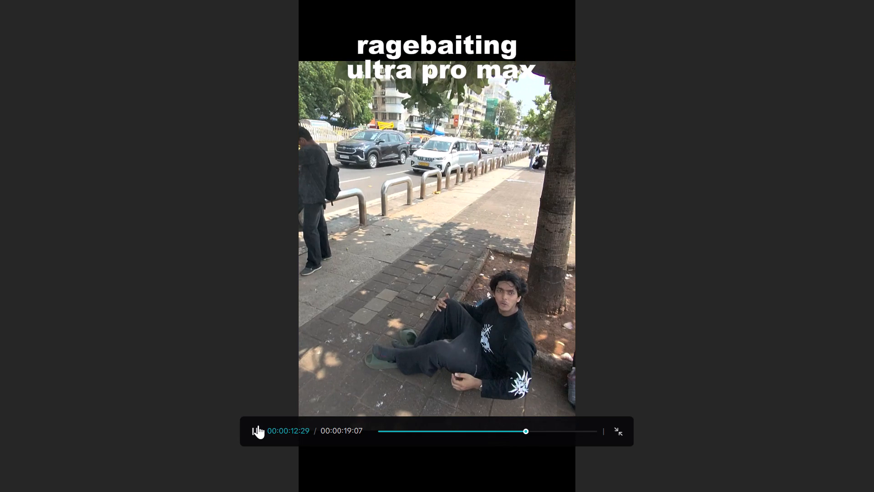
pyautogui.click(614, 431)
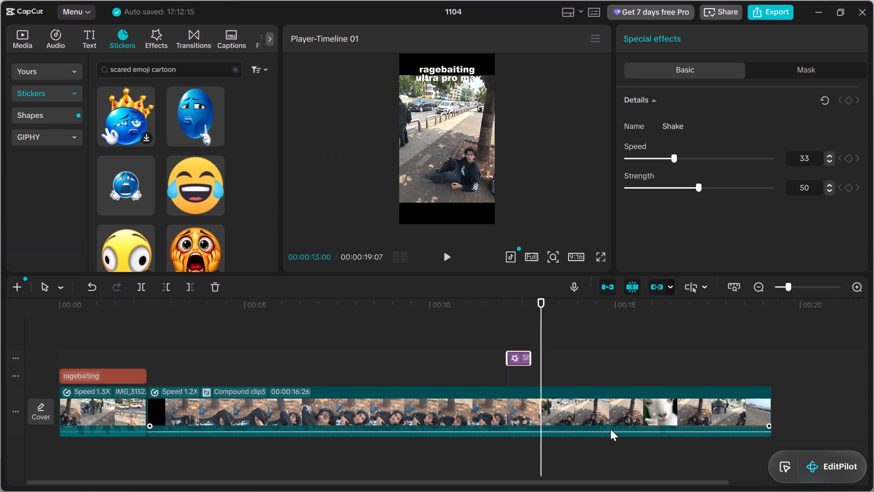
pyautogui.click(447, 252)
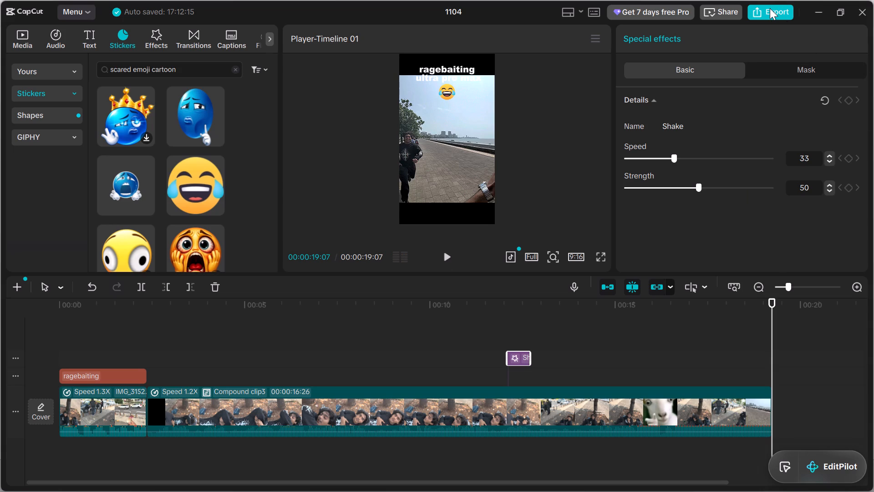
# Start the video export twice, look through the listed Pro features in the compound clip, and return to editing each time.
pyautogui.click(770, 8)
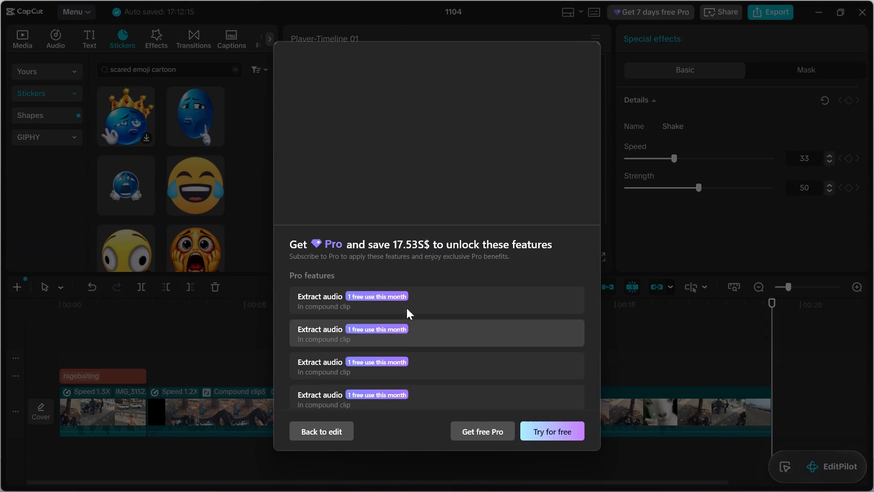
pyautogui.scroll(-4, 409, 290)
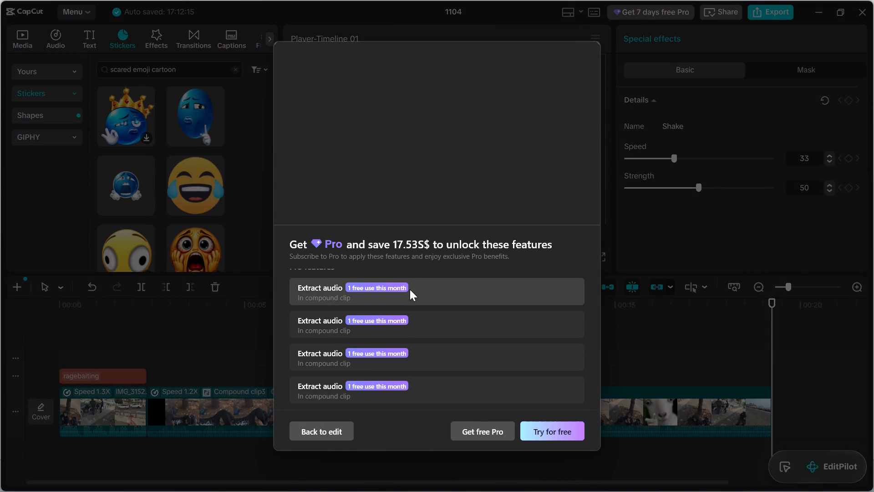
pyautogui.scroll(-1, 410, 289)
pyautogui.scroll(3, 410, 289)
pyautogui.click(312, 425)
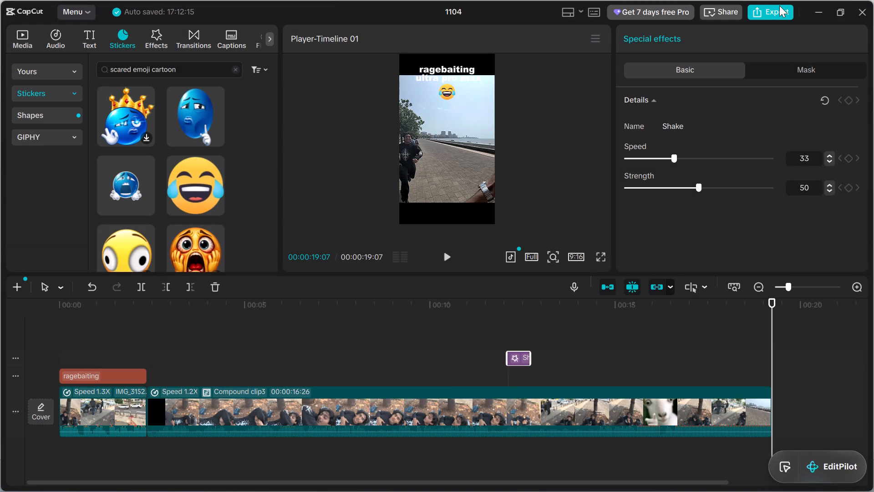
pyautogui.click(779, 6)
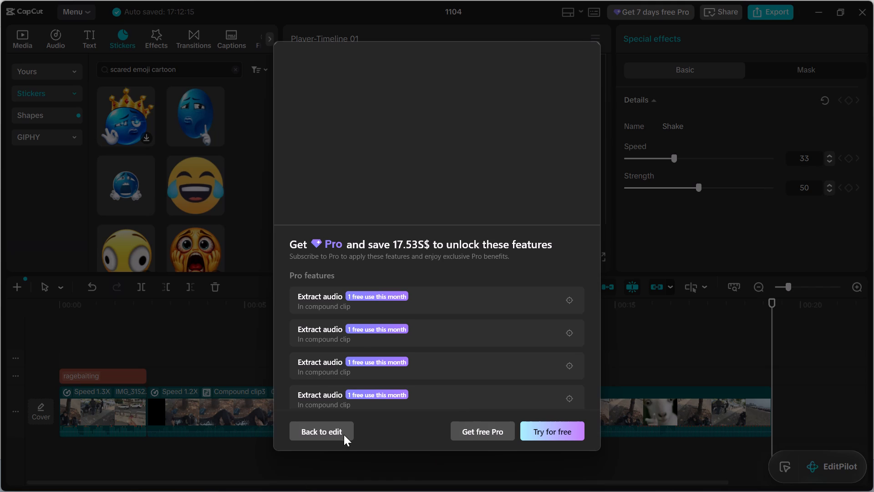
pyautogui.click(308, 430)
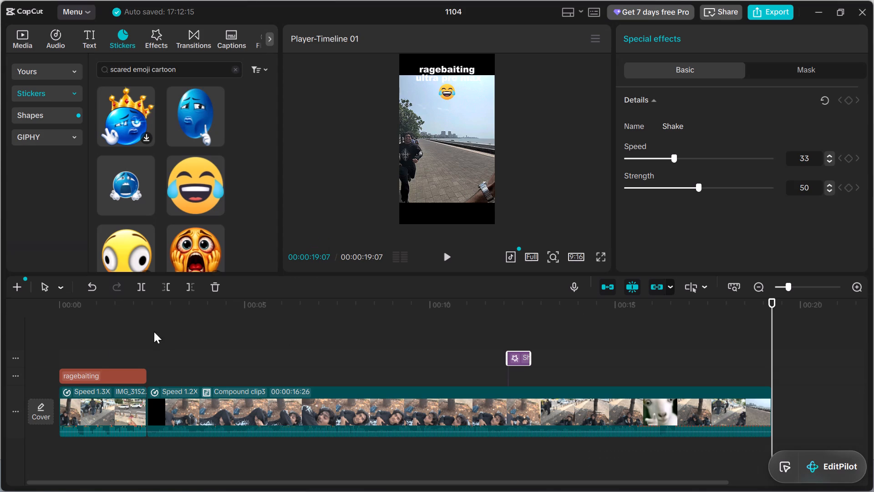
# Return the playhead to the start of the timeline and undock the player panel, moving it down over the timeline area.
pyautogui.click(59, 337)
pyautogui.click(50, 336)
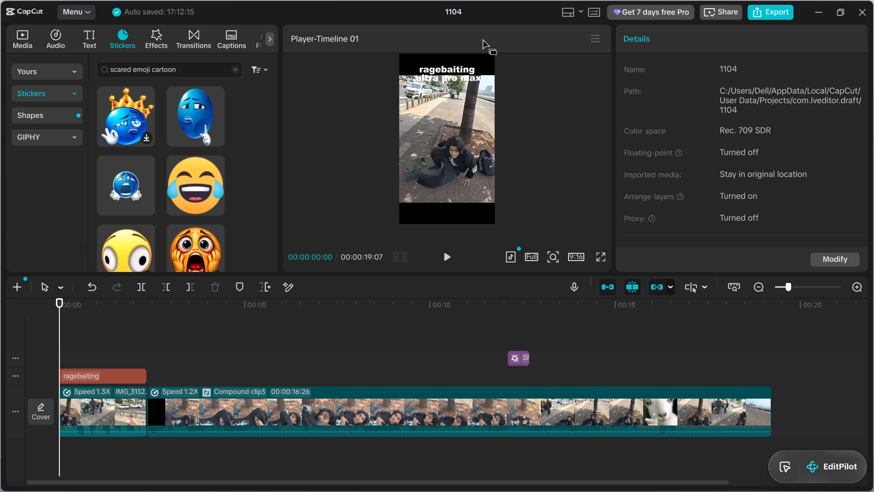
pyautogui.moveTo(482, 38); pyautogui.dragTo(342, 491)
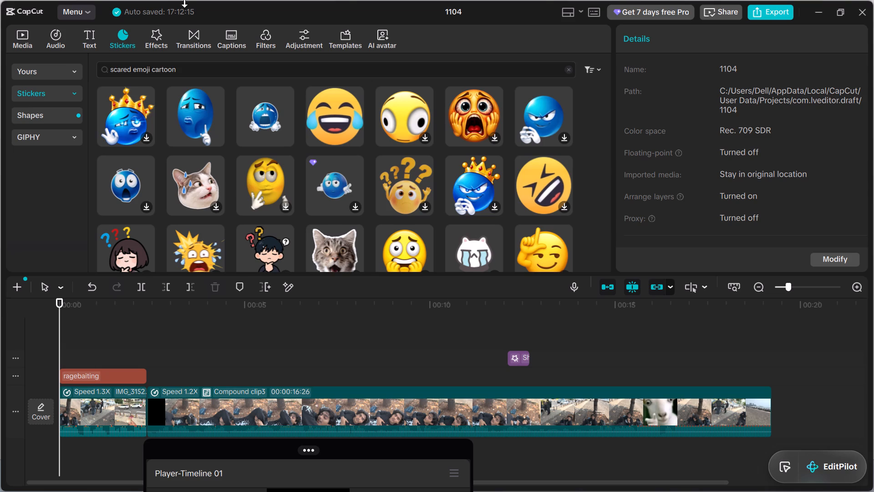
# Close the 1104 project.
pyautogui.click(866, 10)
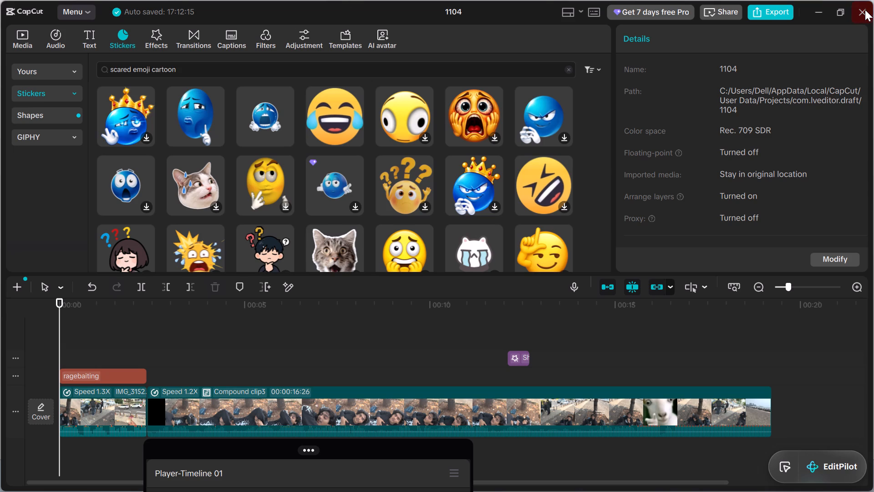
pyautogui.click(865, 10)
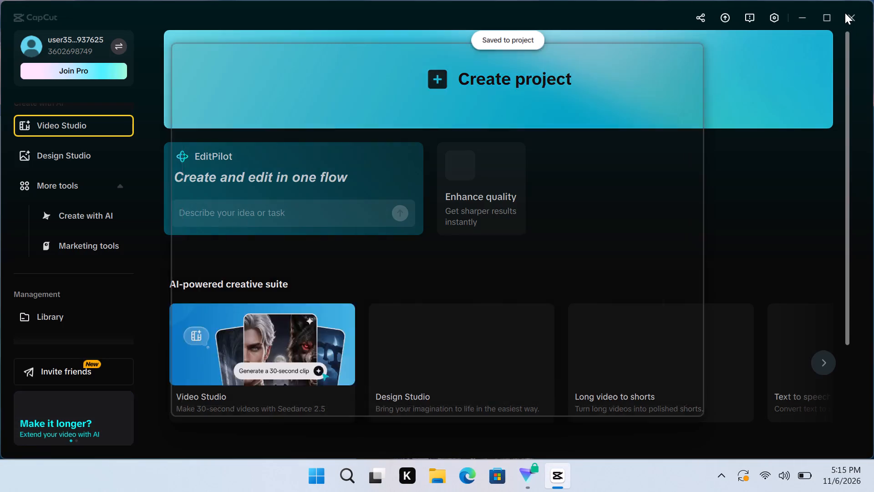
# Dismiss the promotional window and the Video Studio and Library tips on the home screen, and quit CapCut.
pyautogui.click(846, 13)
pyautogui.click(692, 48)
pyautogui.click(692, 51)
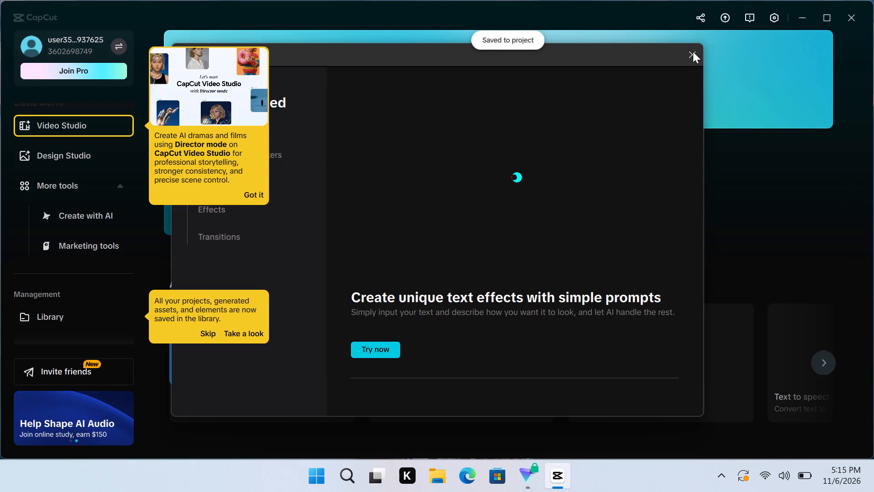
pyautogui.click(696, 58)
pyautogui.click(691, 54)
pyautogui.click(689, 51)
pyautogui.click(683, 46)
pyautogui.moveTo(680, 43); pyautogui.dragTo(650, 48)
pyautogui.moveTo(412, 107); pyautogui.dragTo(417, 111)
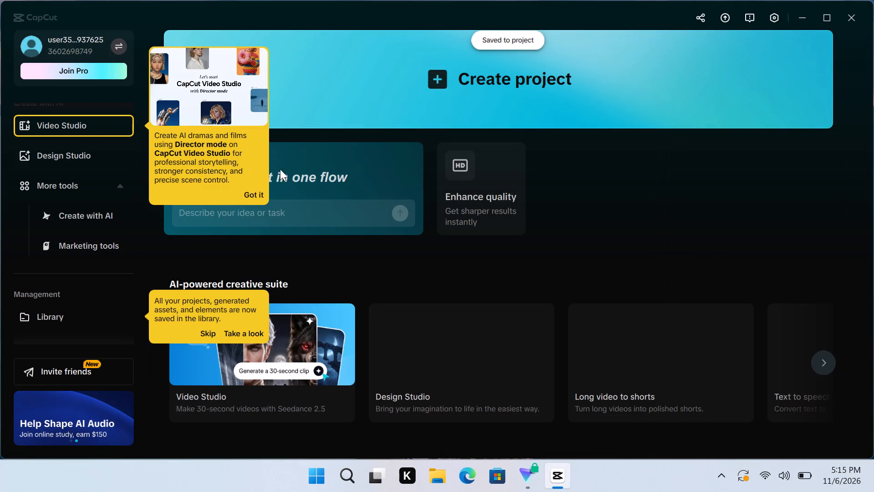
pyautogui.click(849, 20)
pyautogui.click(256, 190)
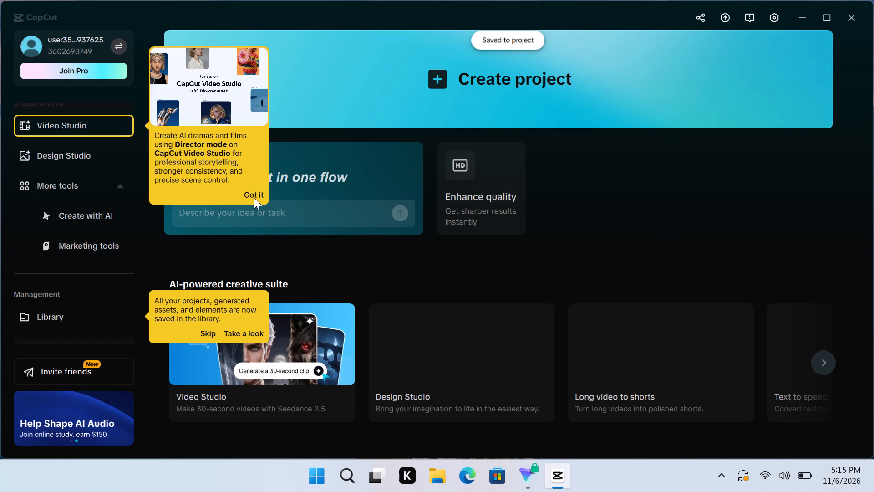
pyautogui.click(254, 192)
pyautogui.click(201, 324)
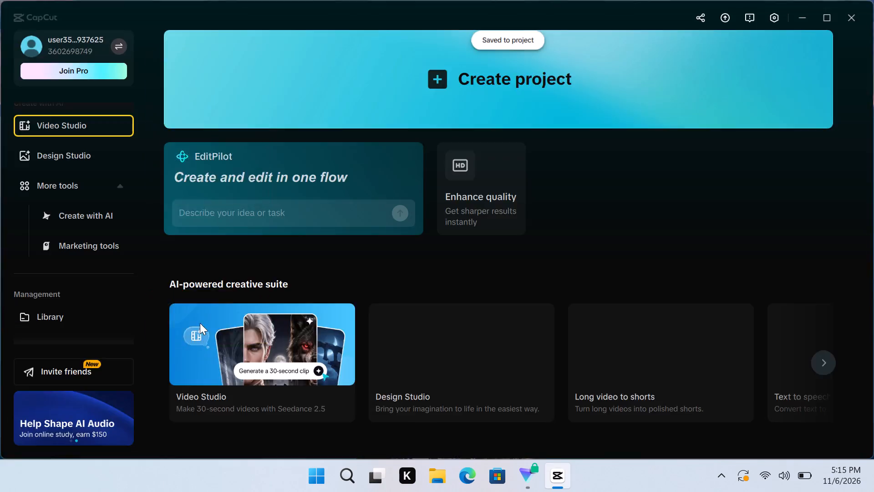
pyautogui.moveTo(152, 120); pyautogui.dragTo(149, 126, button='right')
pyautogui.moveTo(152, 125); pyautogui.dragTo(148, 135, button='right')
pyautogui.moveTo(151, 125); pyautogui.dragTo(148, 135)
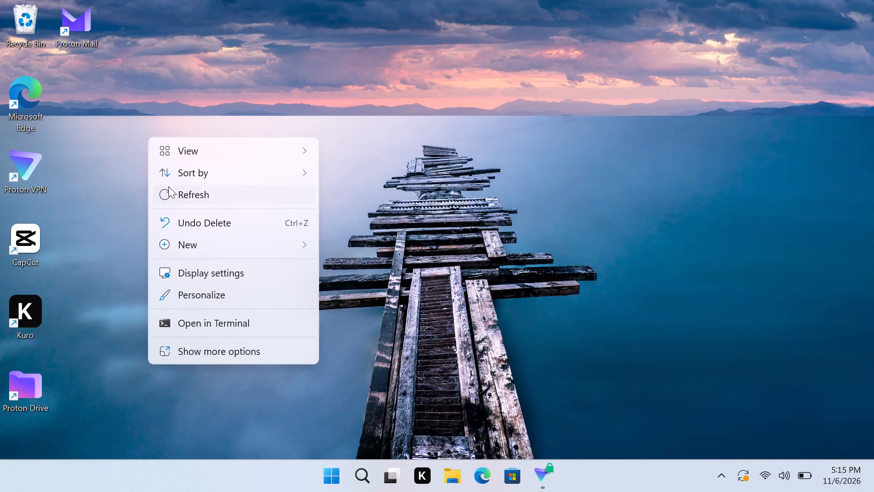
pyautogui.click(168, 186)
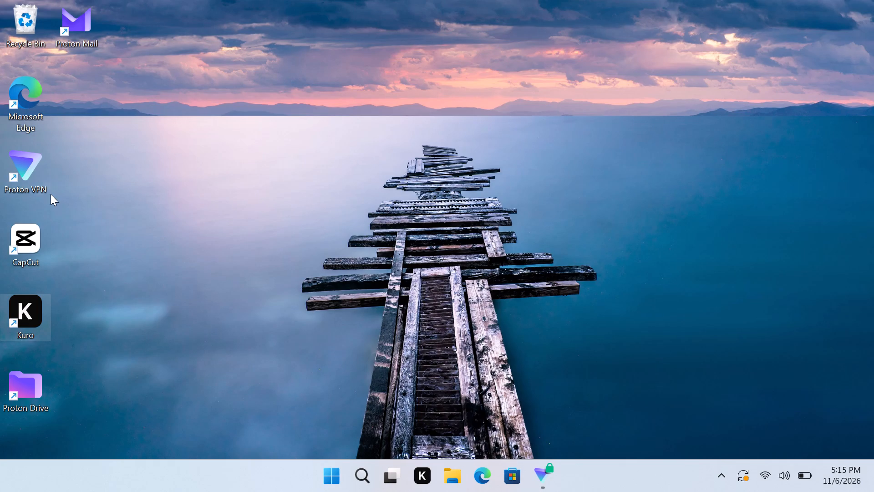
# Open the Proton VPN window from the desktop.
pyautogui.click(0, 170)
pyautogui.doubleClick(24, 163)
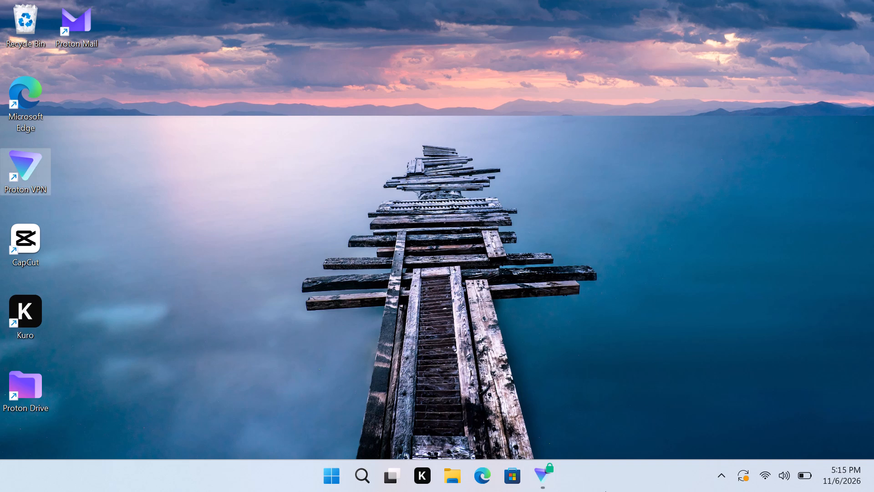
pyautogui.click(535, 479)
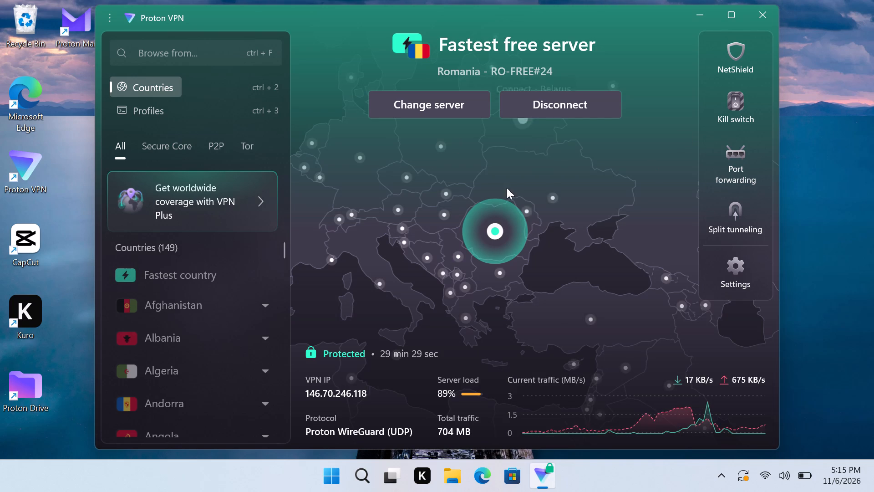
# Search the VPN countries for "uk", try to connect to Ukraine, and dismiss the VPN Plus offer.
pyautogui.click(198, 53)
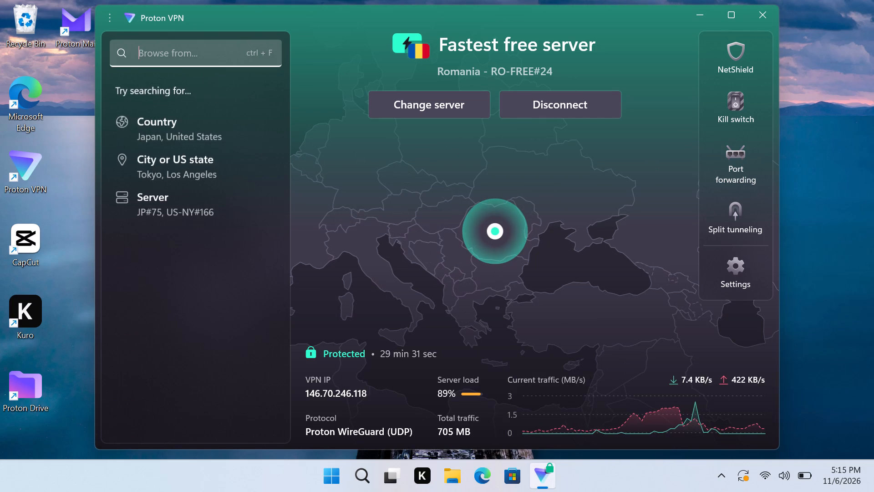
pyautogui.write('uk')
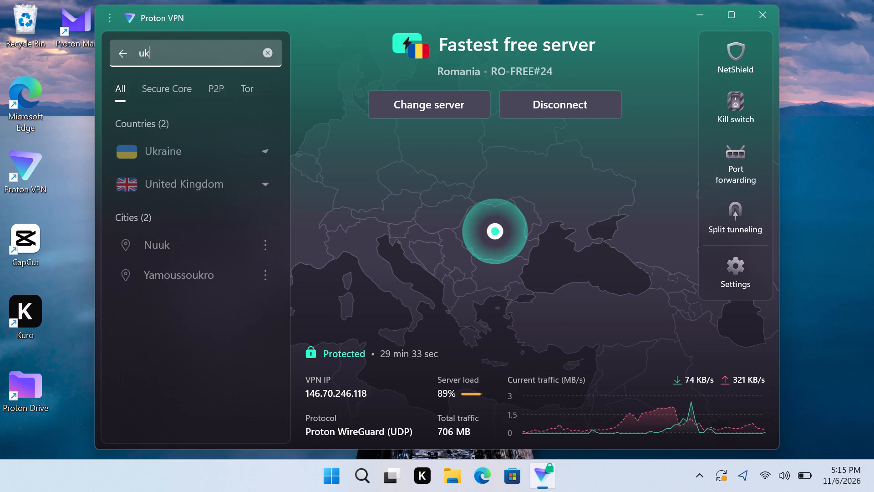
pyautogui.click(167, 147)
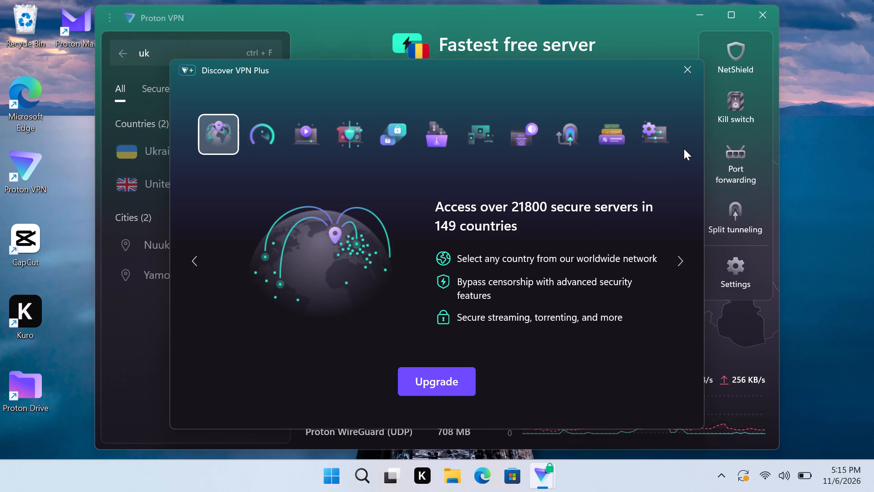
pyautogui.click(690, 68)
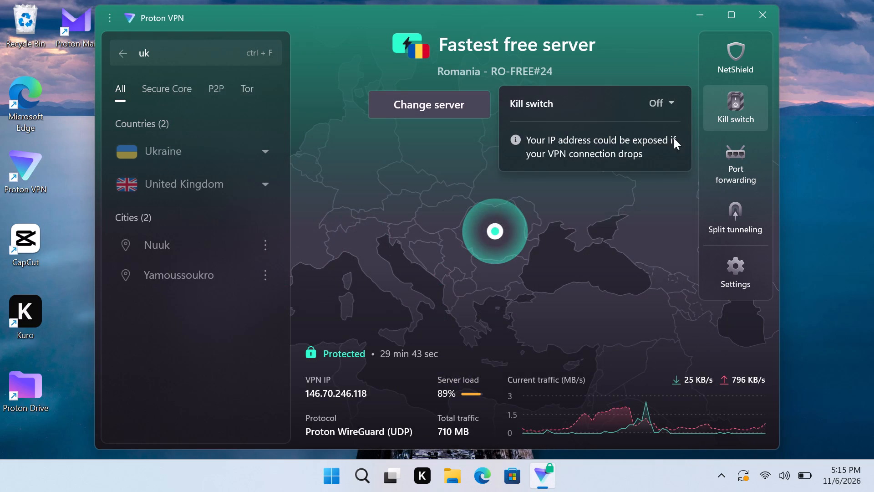
# Change the VPN connection to another free server.
pyautogui.click(474, 104)
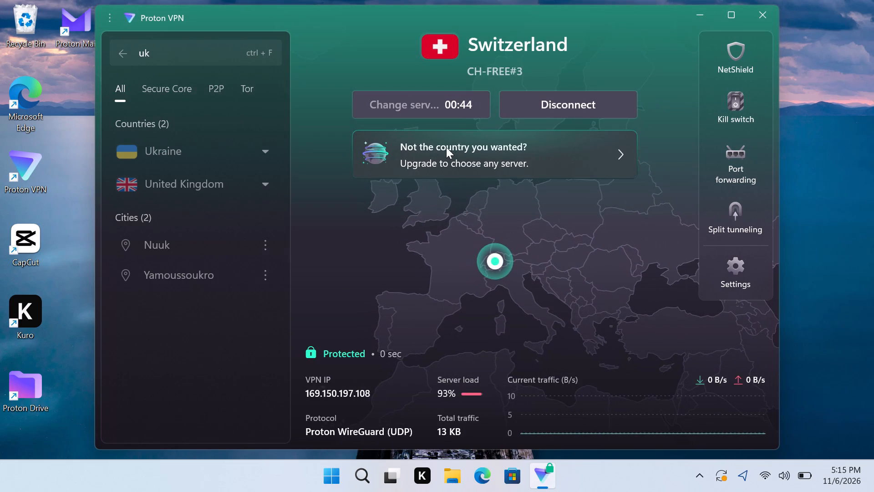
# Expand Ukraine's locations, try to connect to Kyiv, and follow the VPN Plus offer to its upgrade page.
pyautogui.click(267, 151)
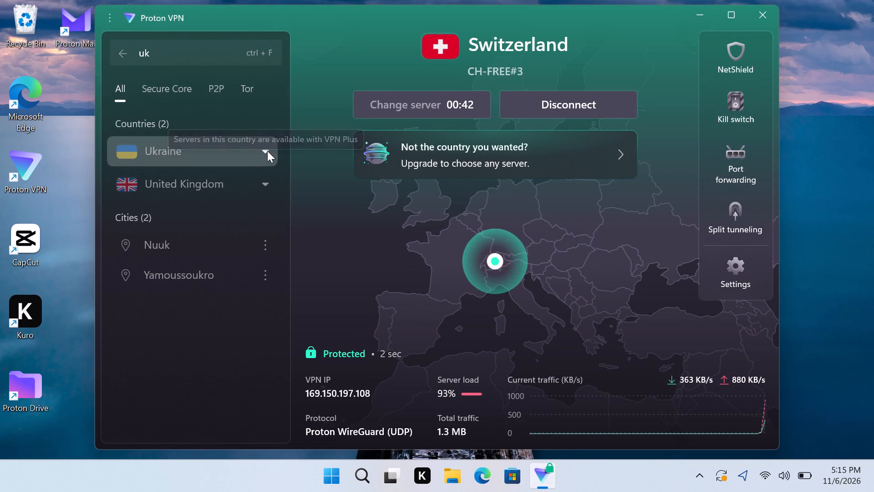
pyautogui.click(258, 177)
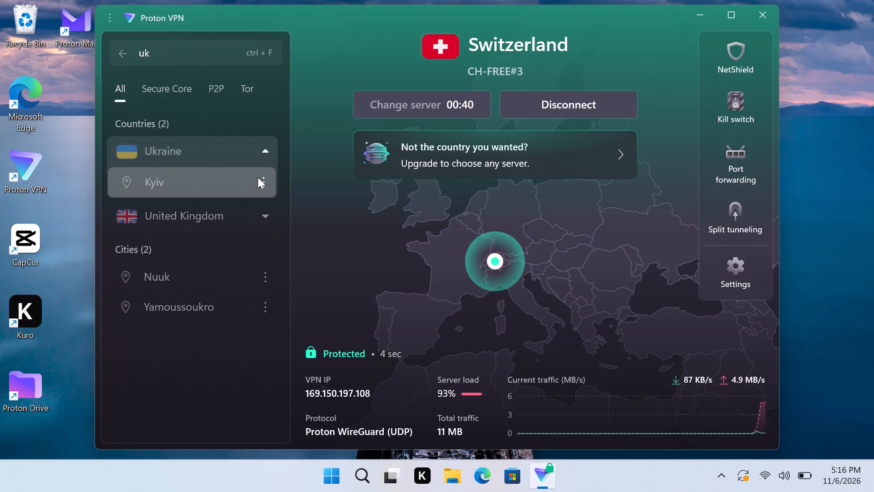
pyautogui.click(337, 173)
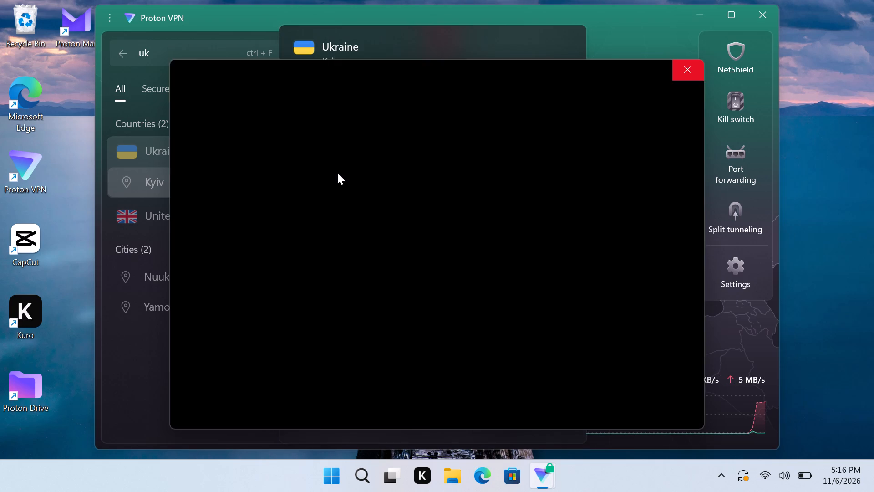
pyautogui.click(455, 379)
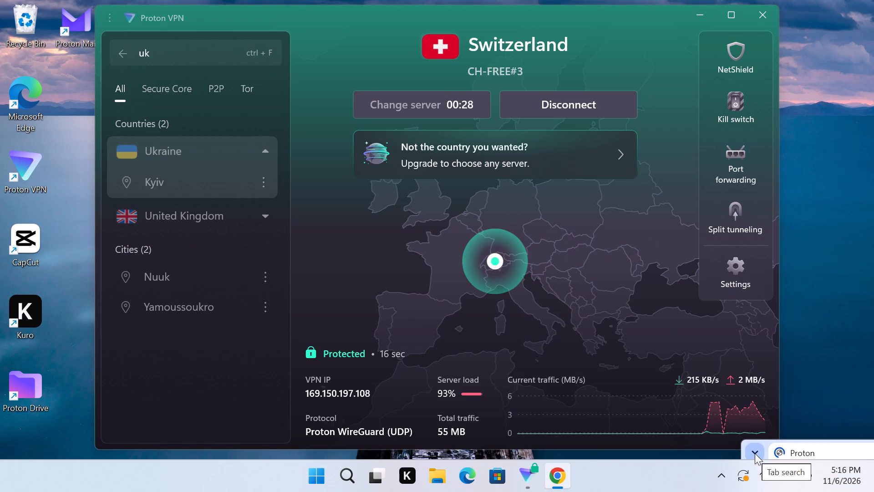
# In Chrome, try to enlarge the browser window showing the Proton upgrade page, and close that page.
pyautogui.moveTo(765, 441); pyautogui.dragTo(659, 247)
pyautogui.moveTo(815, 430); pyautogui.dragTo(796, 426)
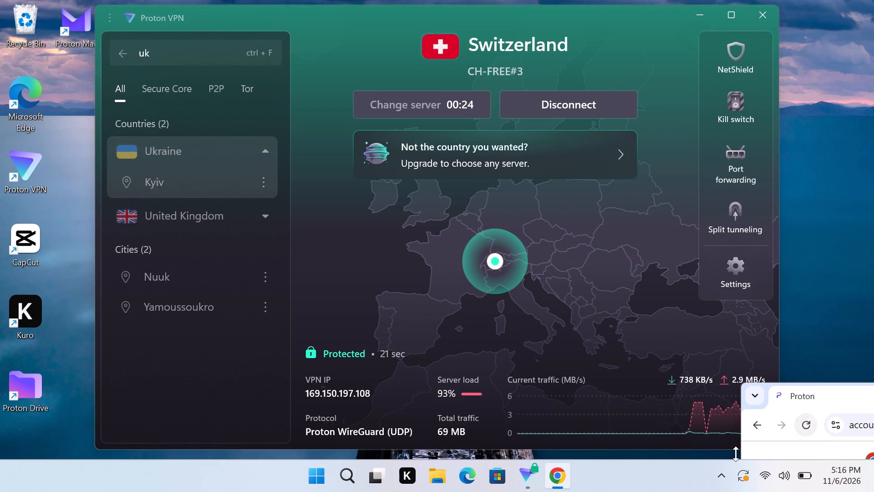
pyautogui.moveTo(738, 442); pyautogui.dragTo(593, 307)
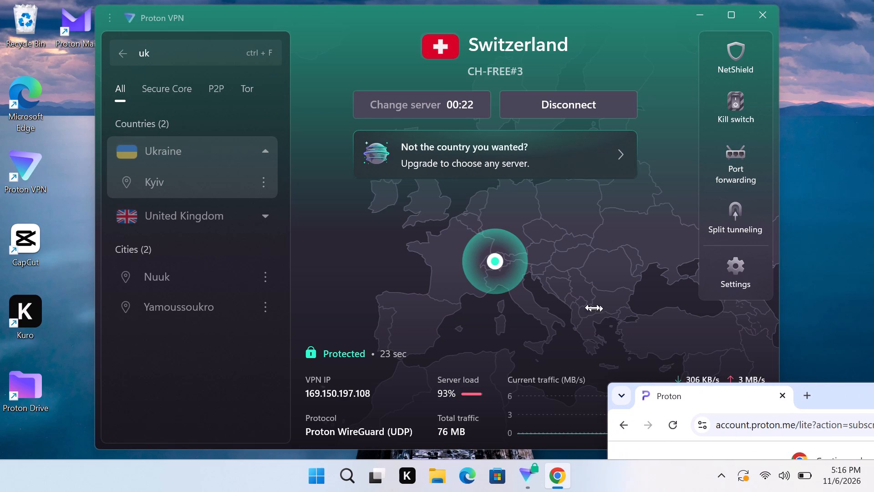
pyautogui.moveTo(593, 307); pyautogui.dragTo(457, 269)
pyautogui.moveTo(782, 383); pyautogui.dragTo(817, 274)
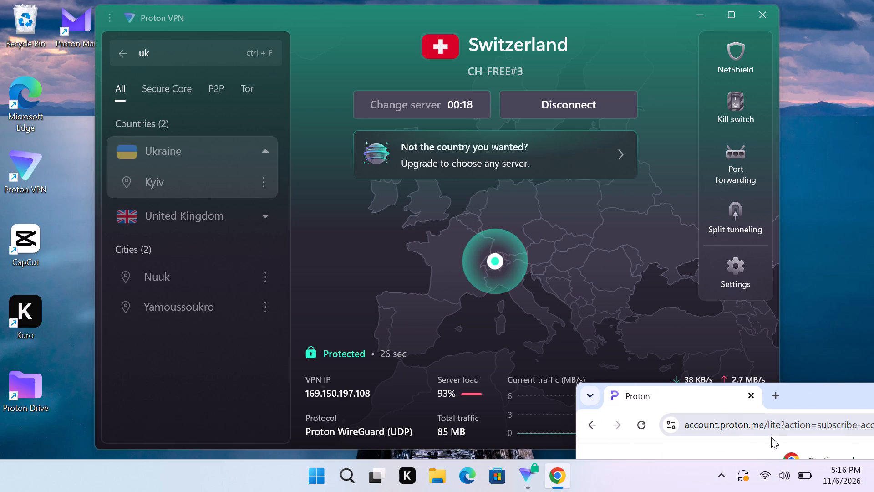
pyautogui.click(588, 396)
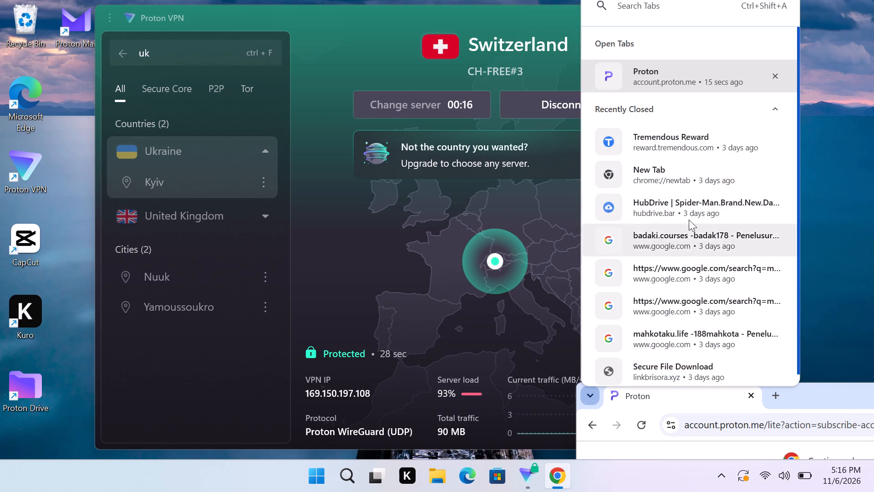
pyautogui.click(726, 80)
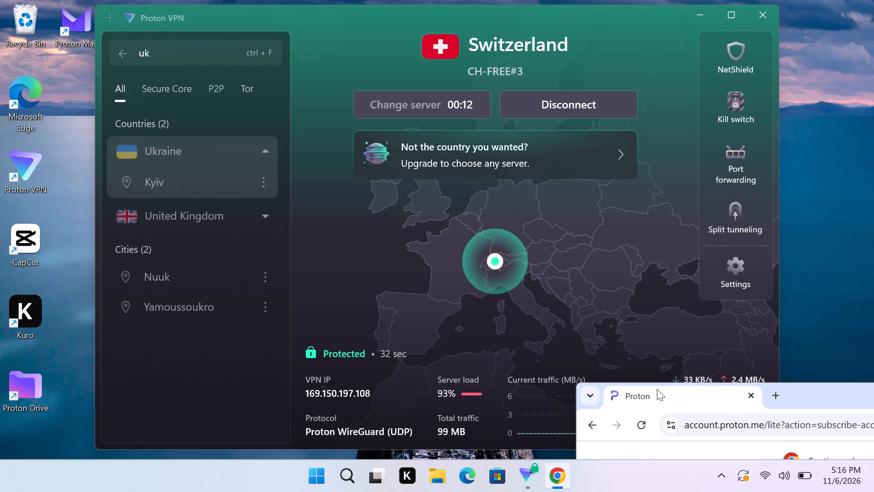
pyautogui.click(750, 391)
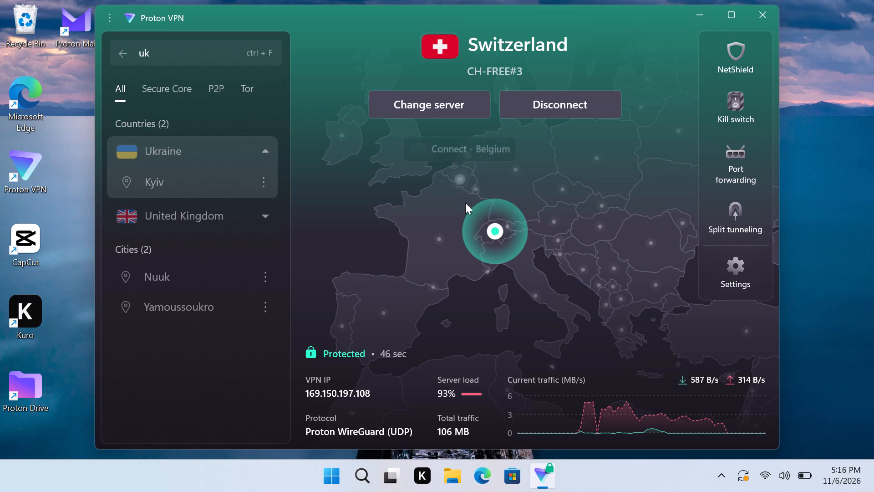
# Disconnect the VPN from the Switzerland server and close Proton VPN.
pyautogui.click(536, 107)
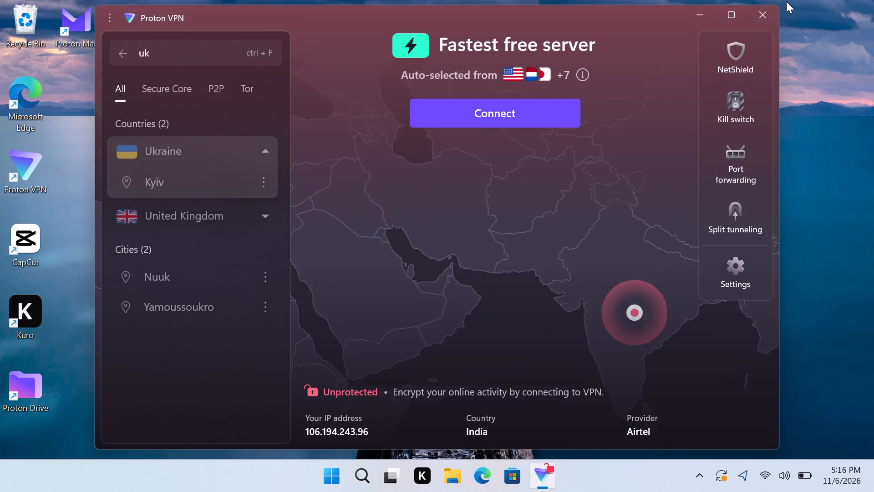
pyautogui.click(762, 10)
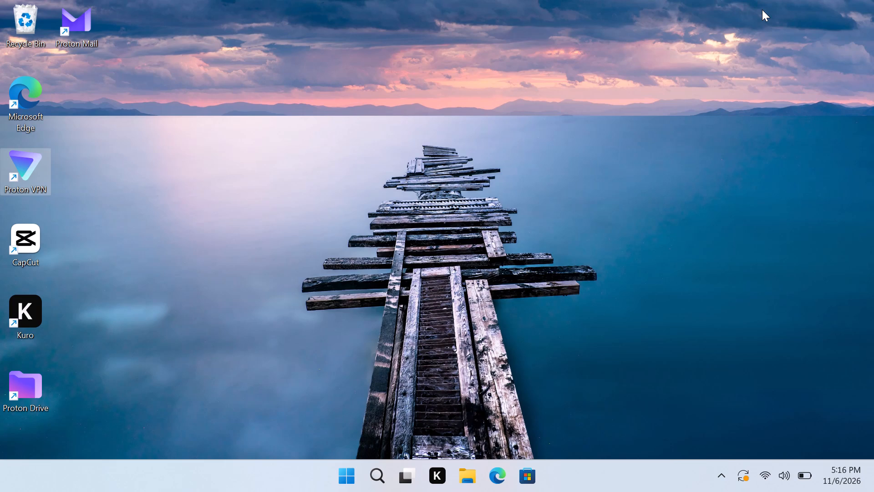
# In Microsoft Edge, search the web for "urban vpn" and open the official UrbanVPN website from the results.
pyautogui.click(473, 488)
pyautogui.click(496, 475)
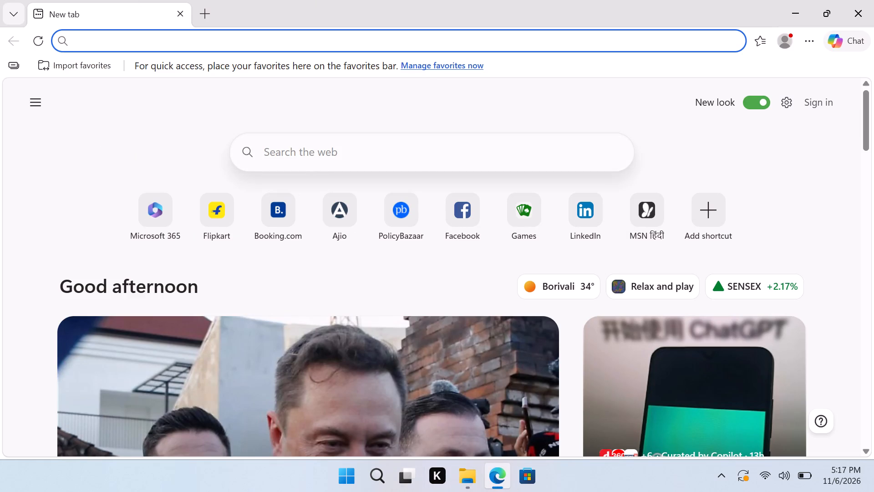
pyautogui.click(306, 147)
pyautogui.press('u')
pyautogui.write('rban vpn')
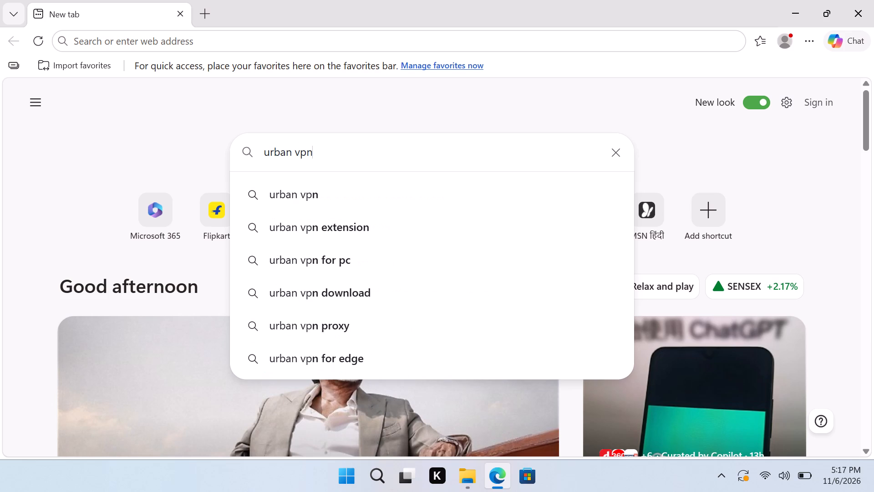
pyautogui.press('Return')
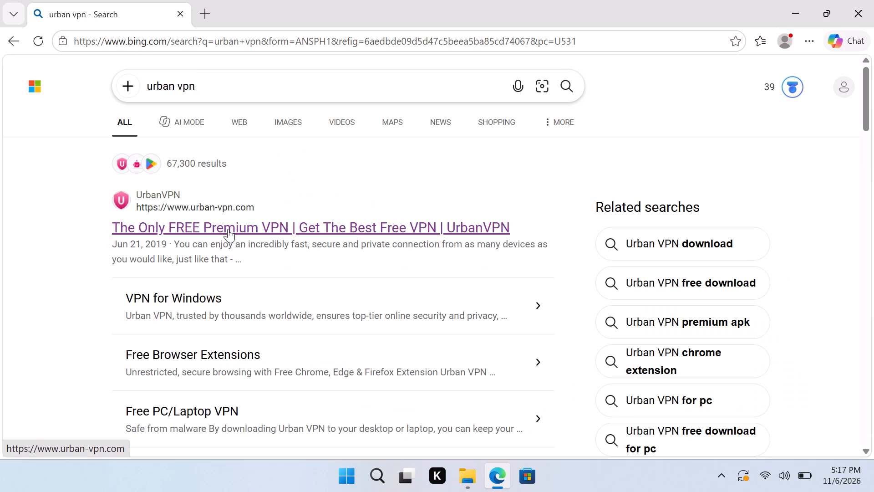
pyautogui.click(228, 229)
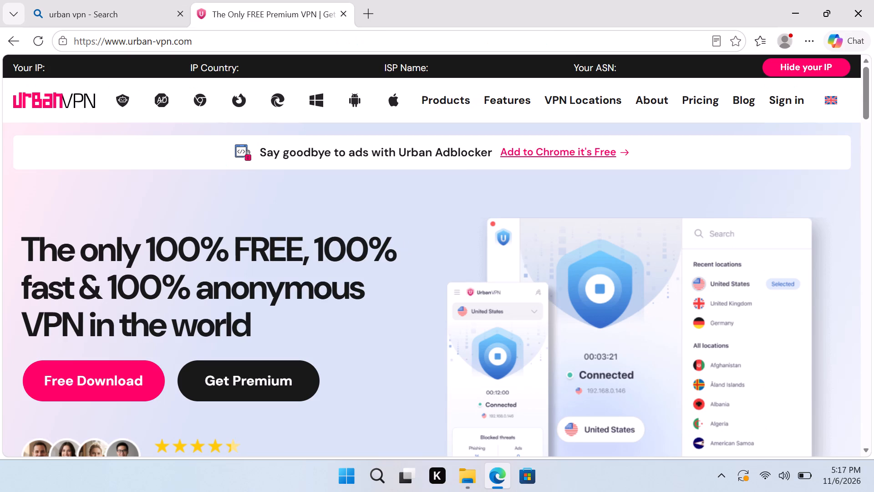